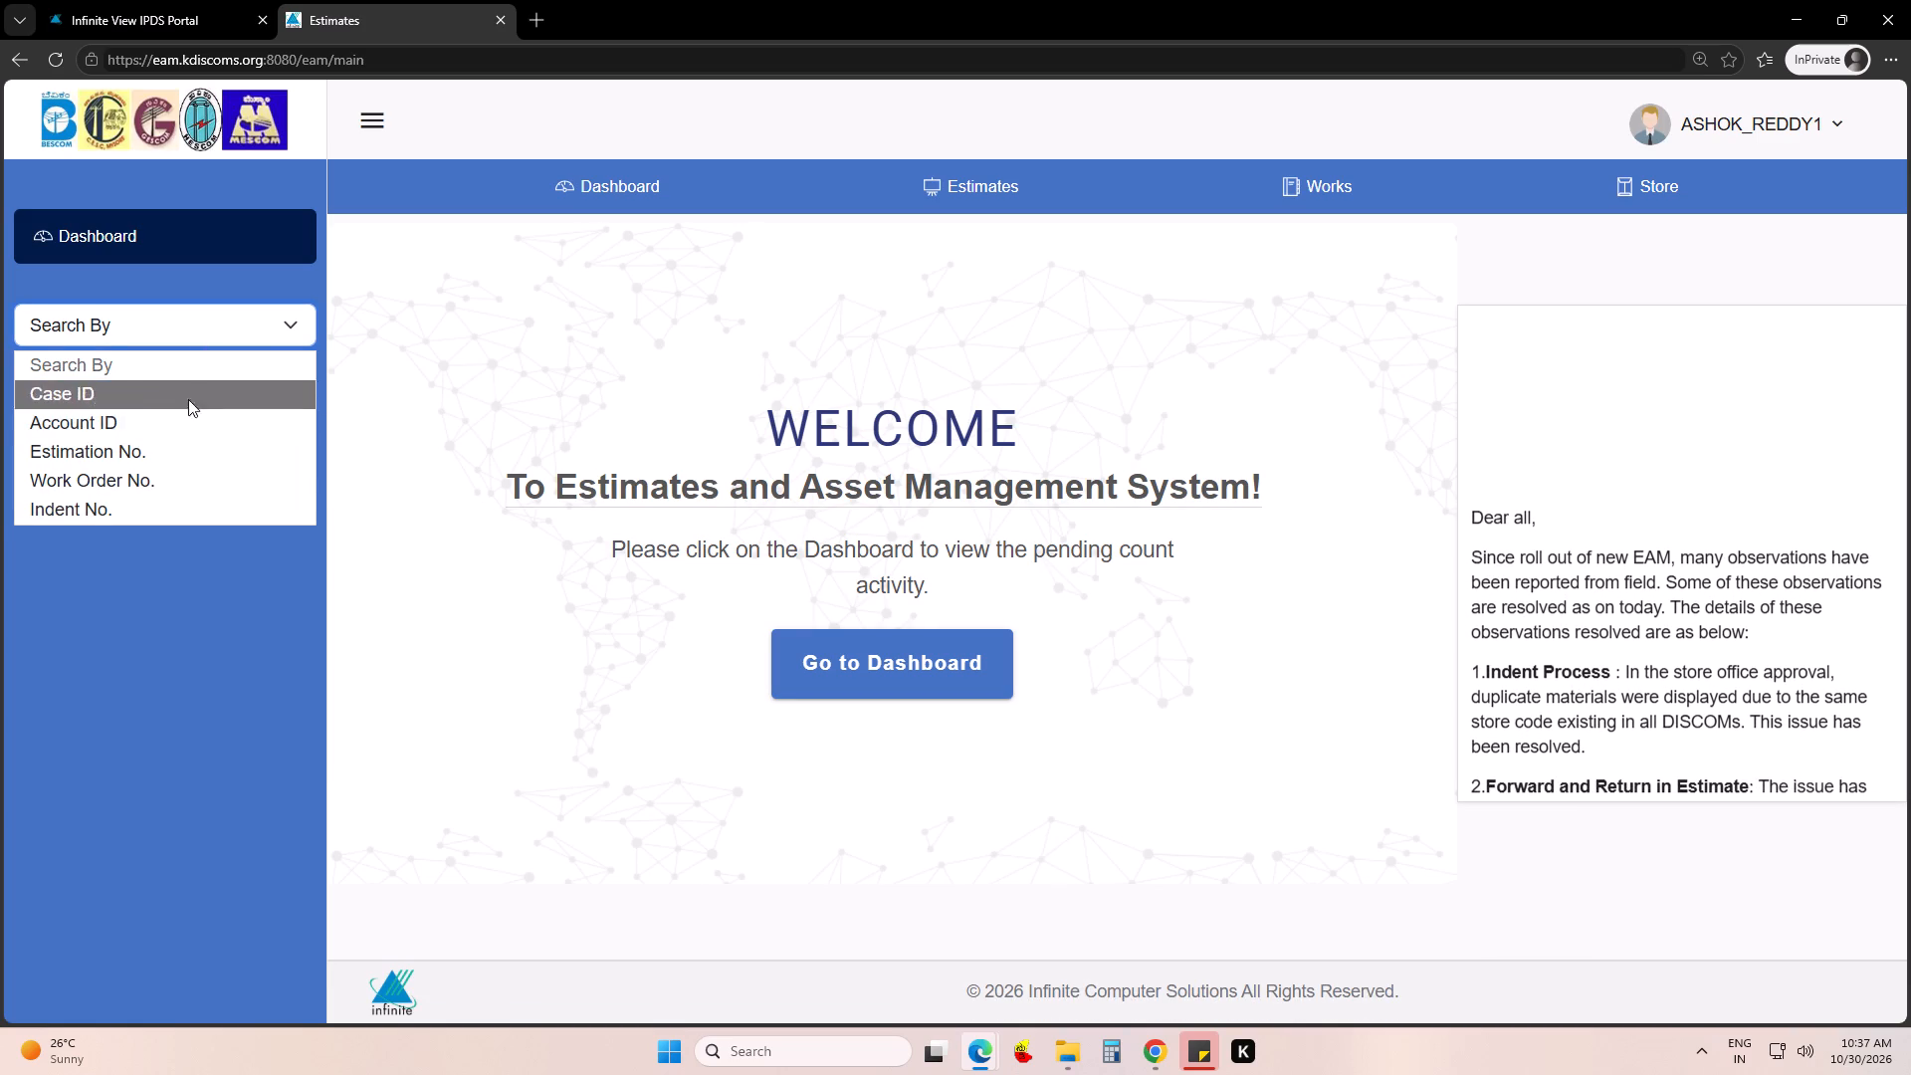
Search the Estimates system by Account ID, with the Equals condition, for the consumer's account number.
left_click(174, 428)
left_click(108, 457)
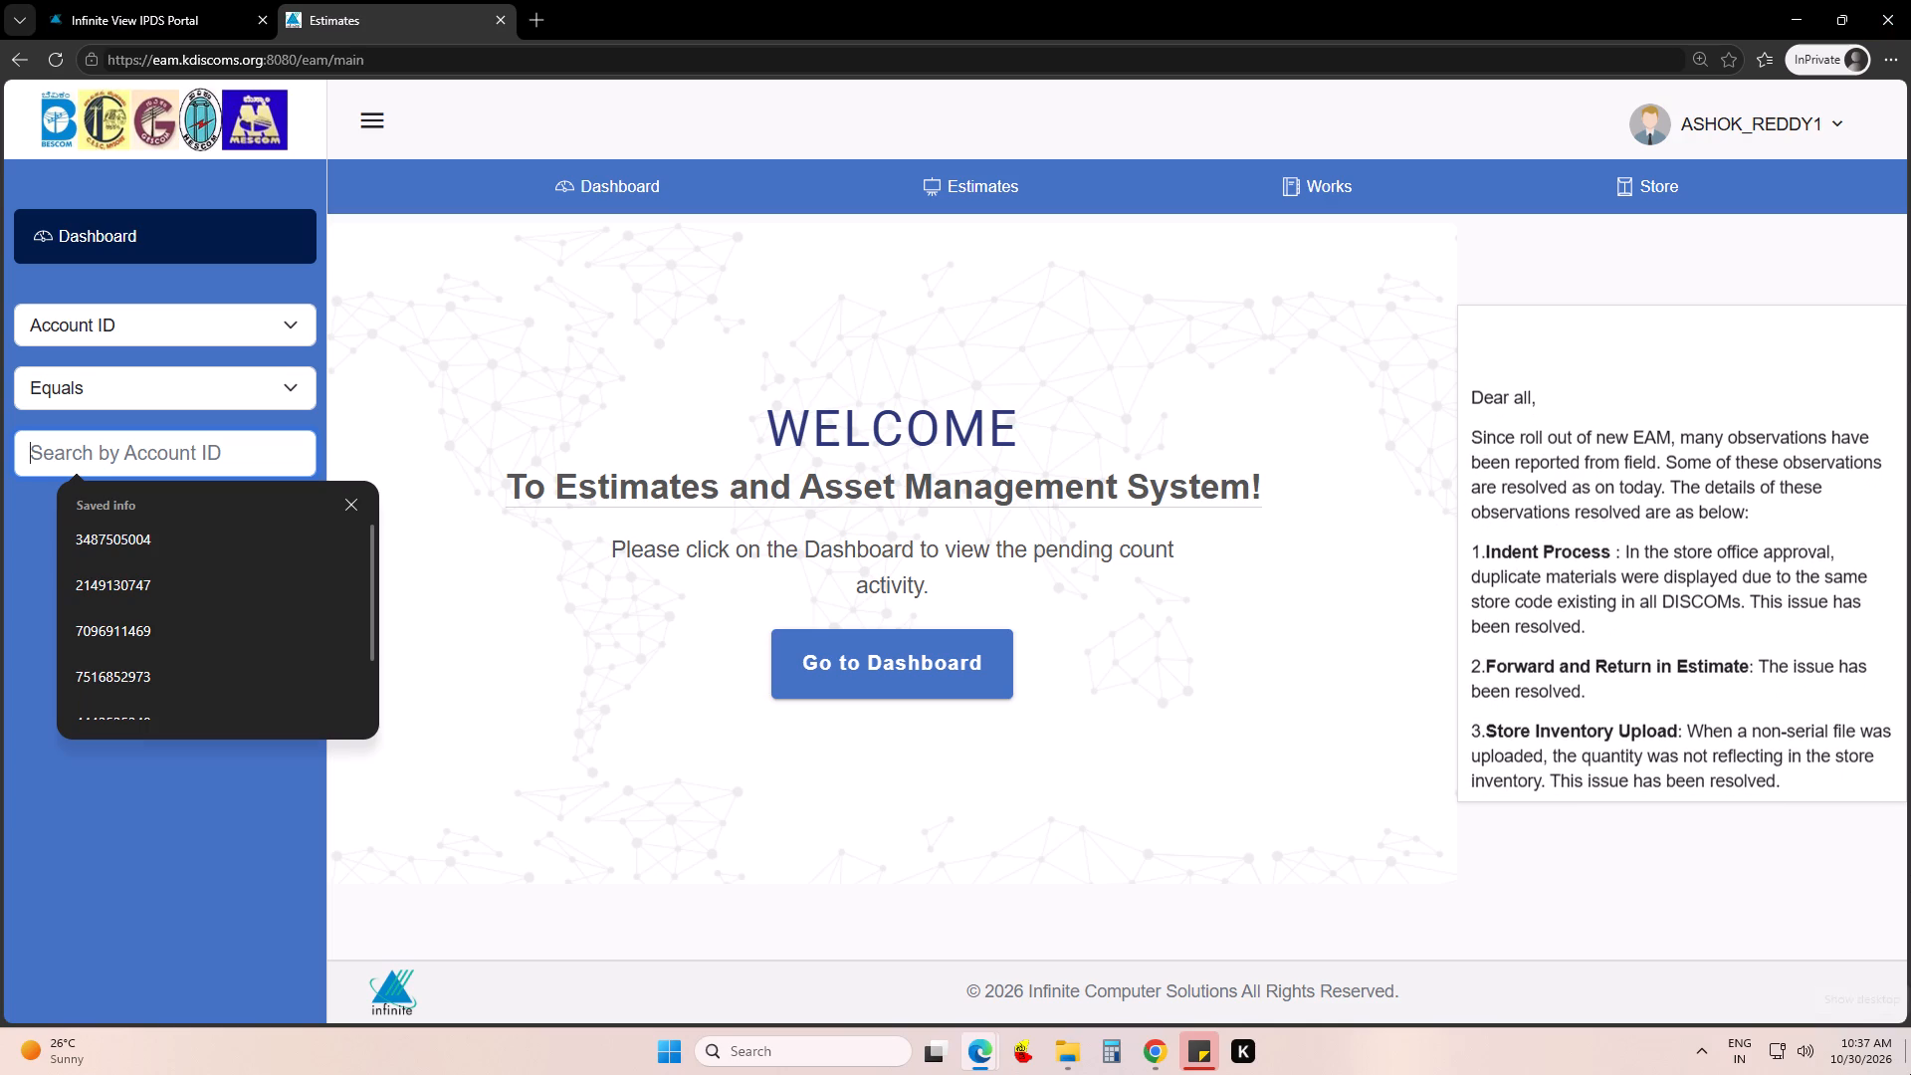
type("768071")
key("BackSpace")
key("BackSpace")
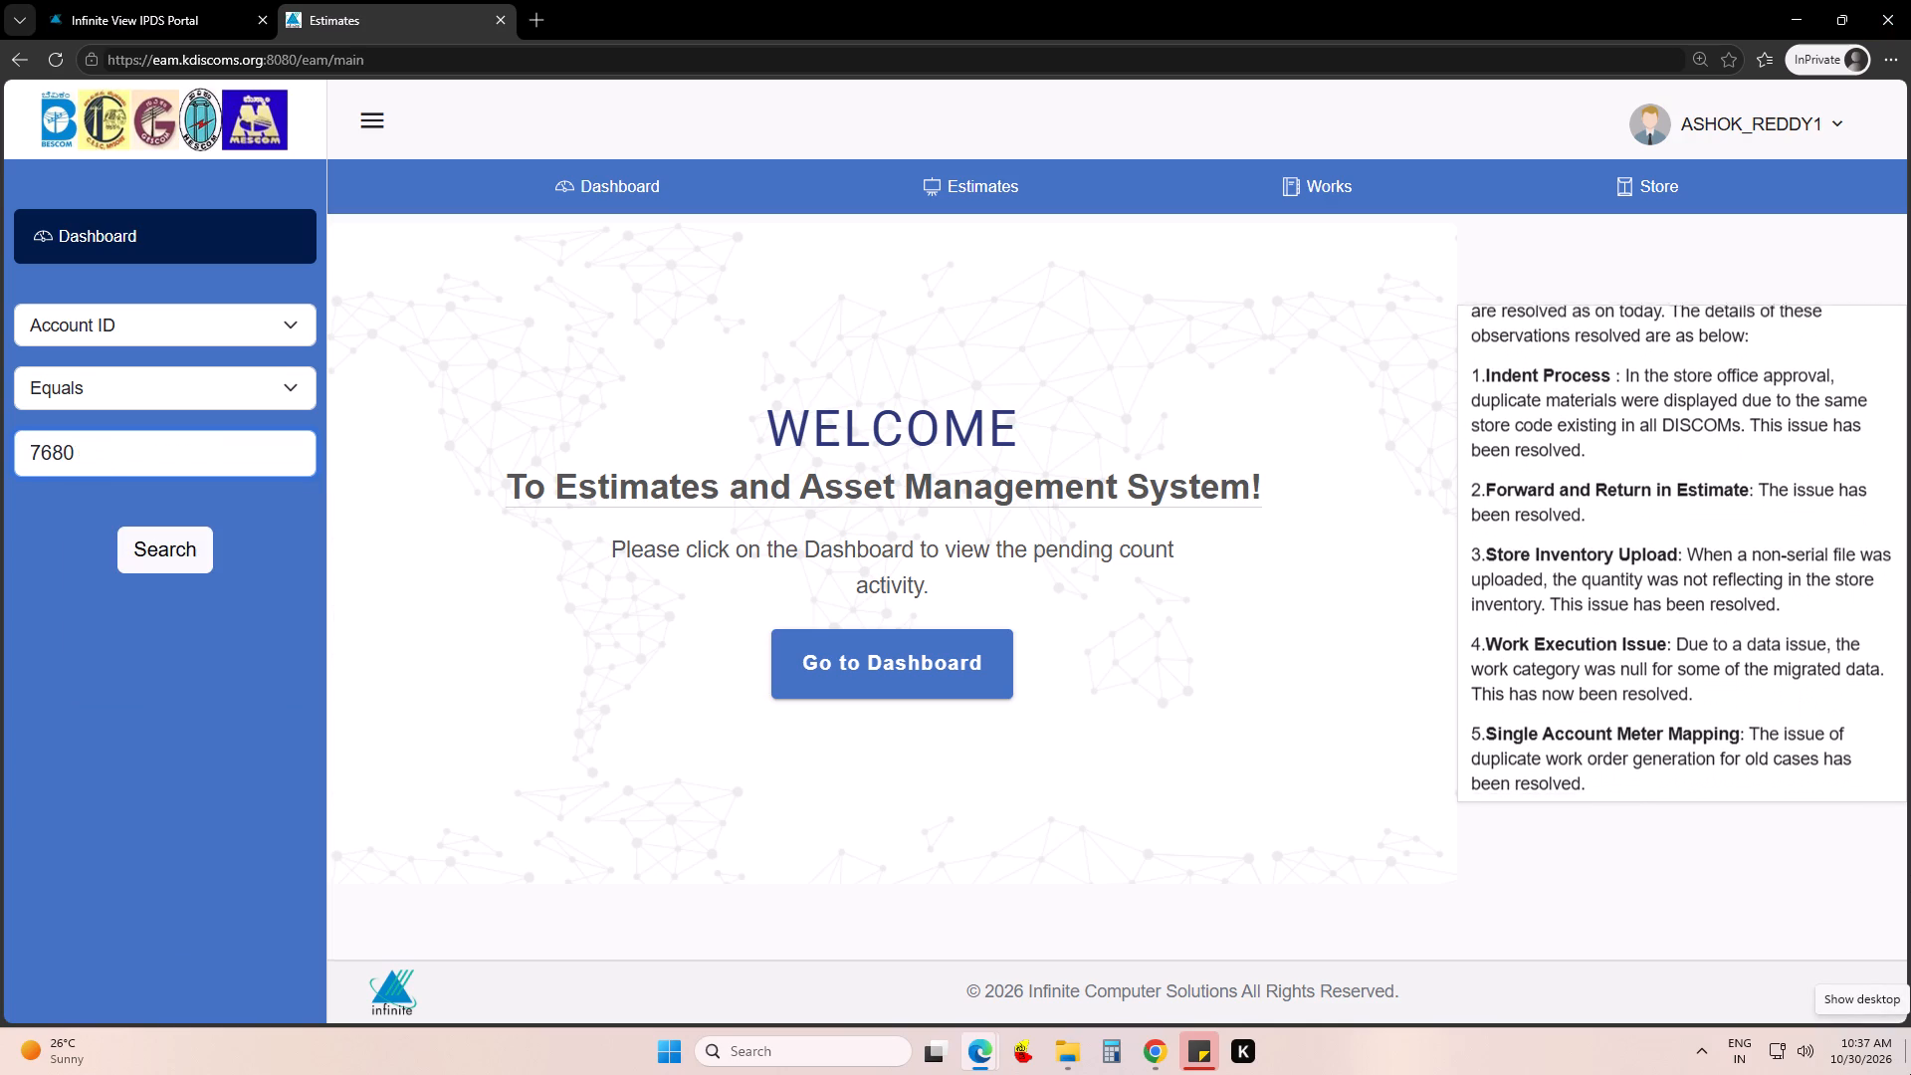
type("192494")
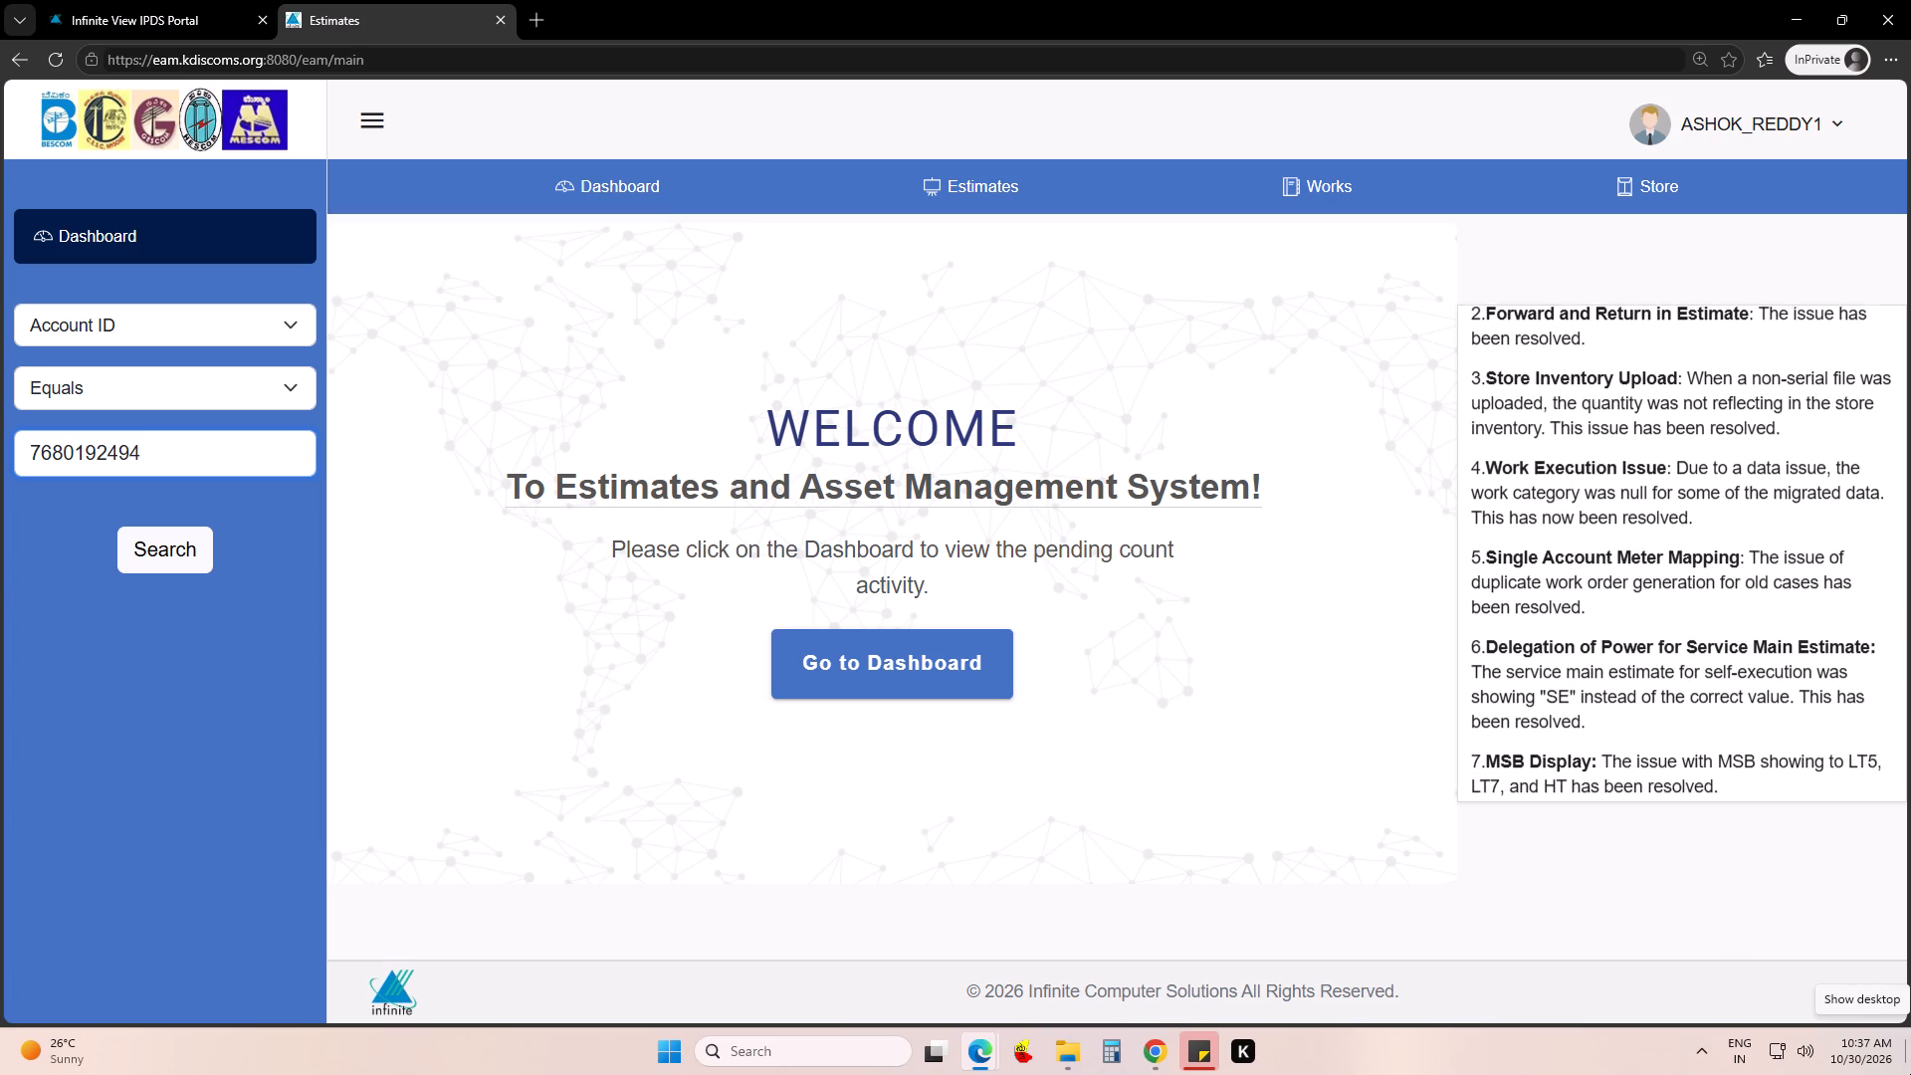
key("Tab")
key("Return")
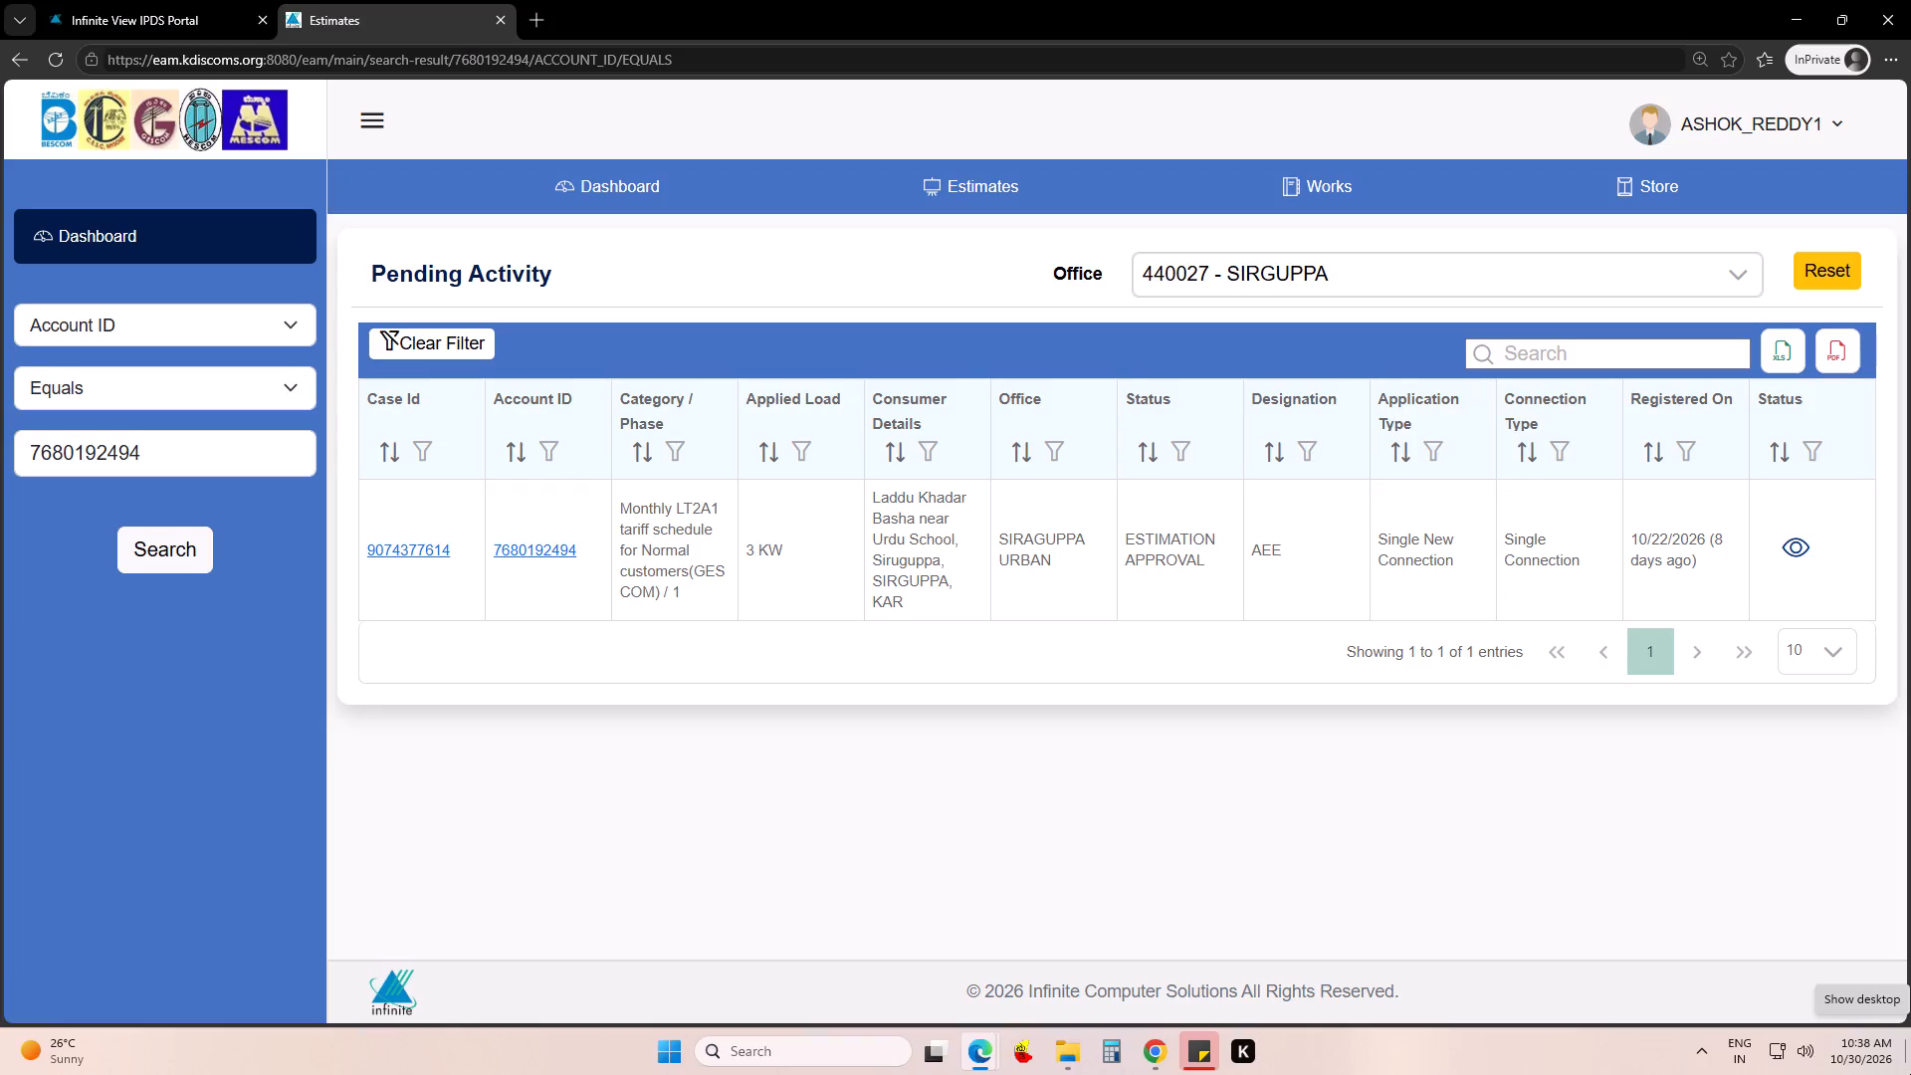
Open the found account's Estimation Sanction Form and approve the estimate with the remark "ok".
left_click(542, 545)
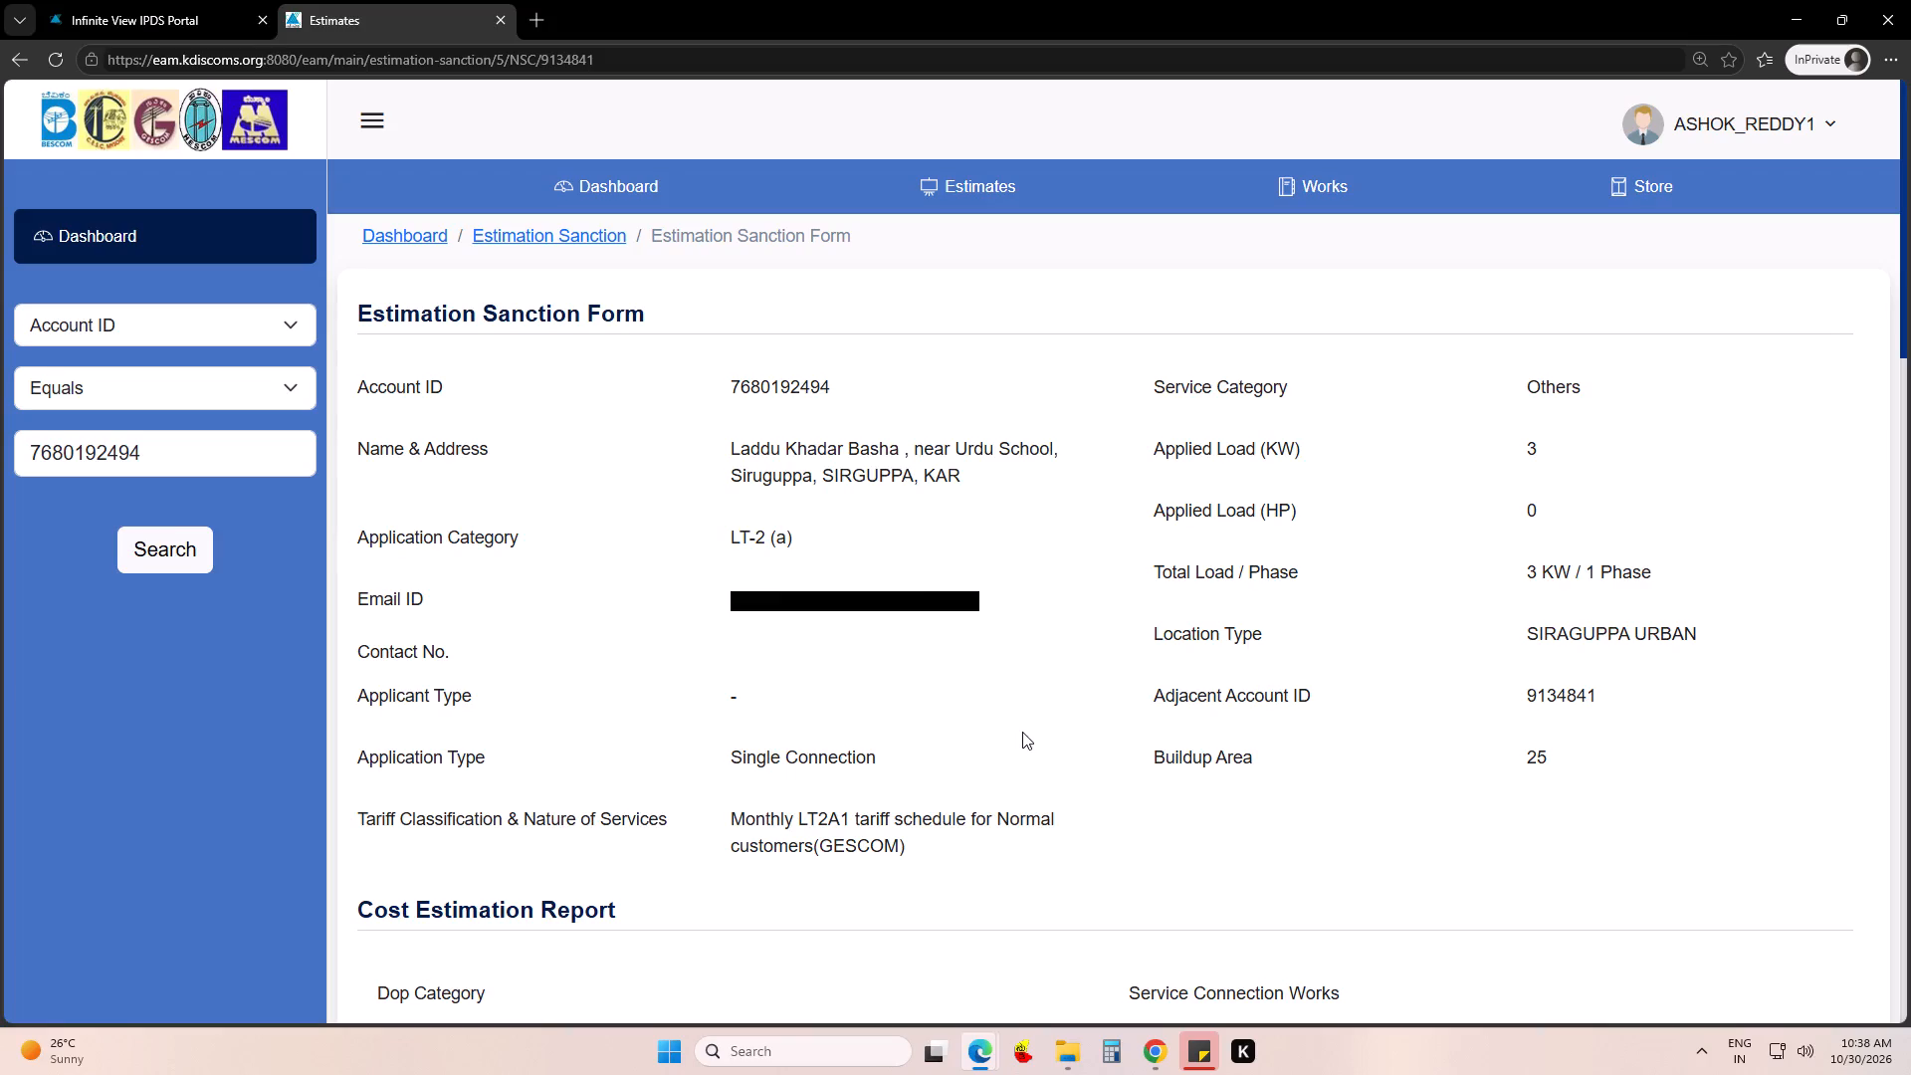
scroll(607, 639, "down", 10)
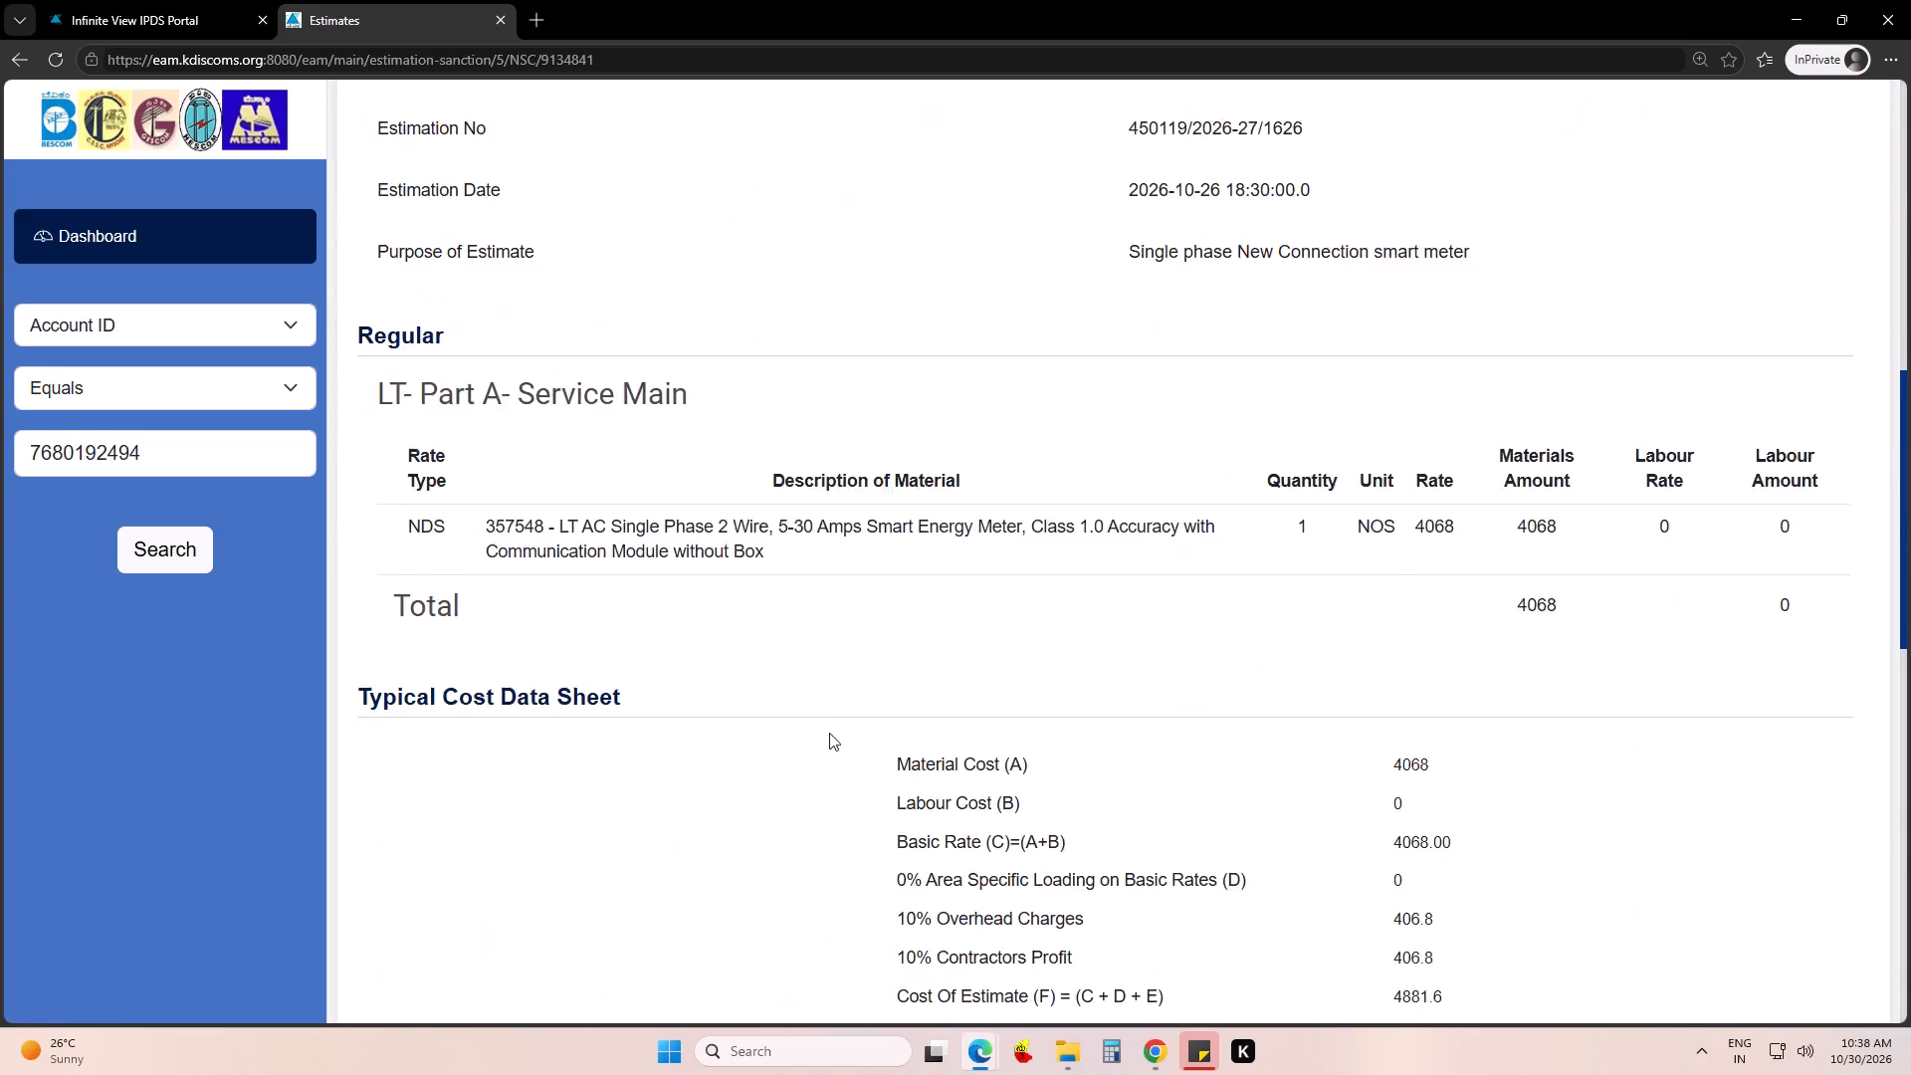
scroll(828, 740, "down", 5)
scroll(1080, 797, "down", 5)
scroll(1177, 864, "down", 3)
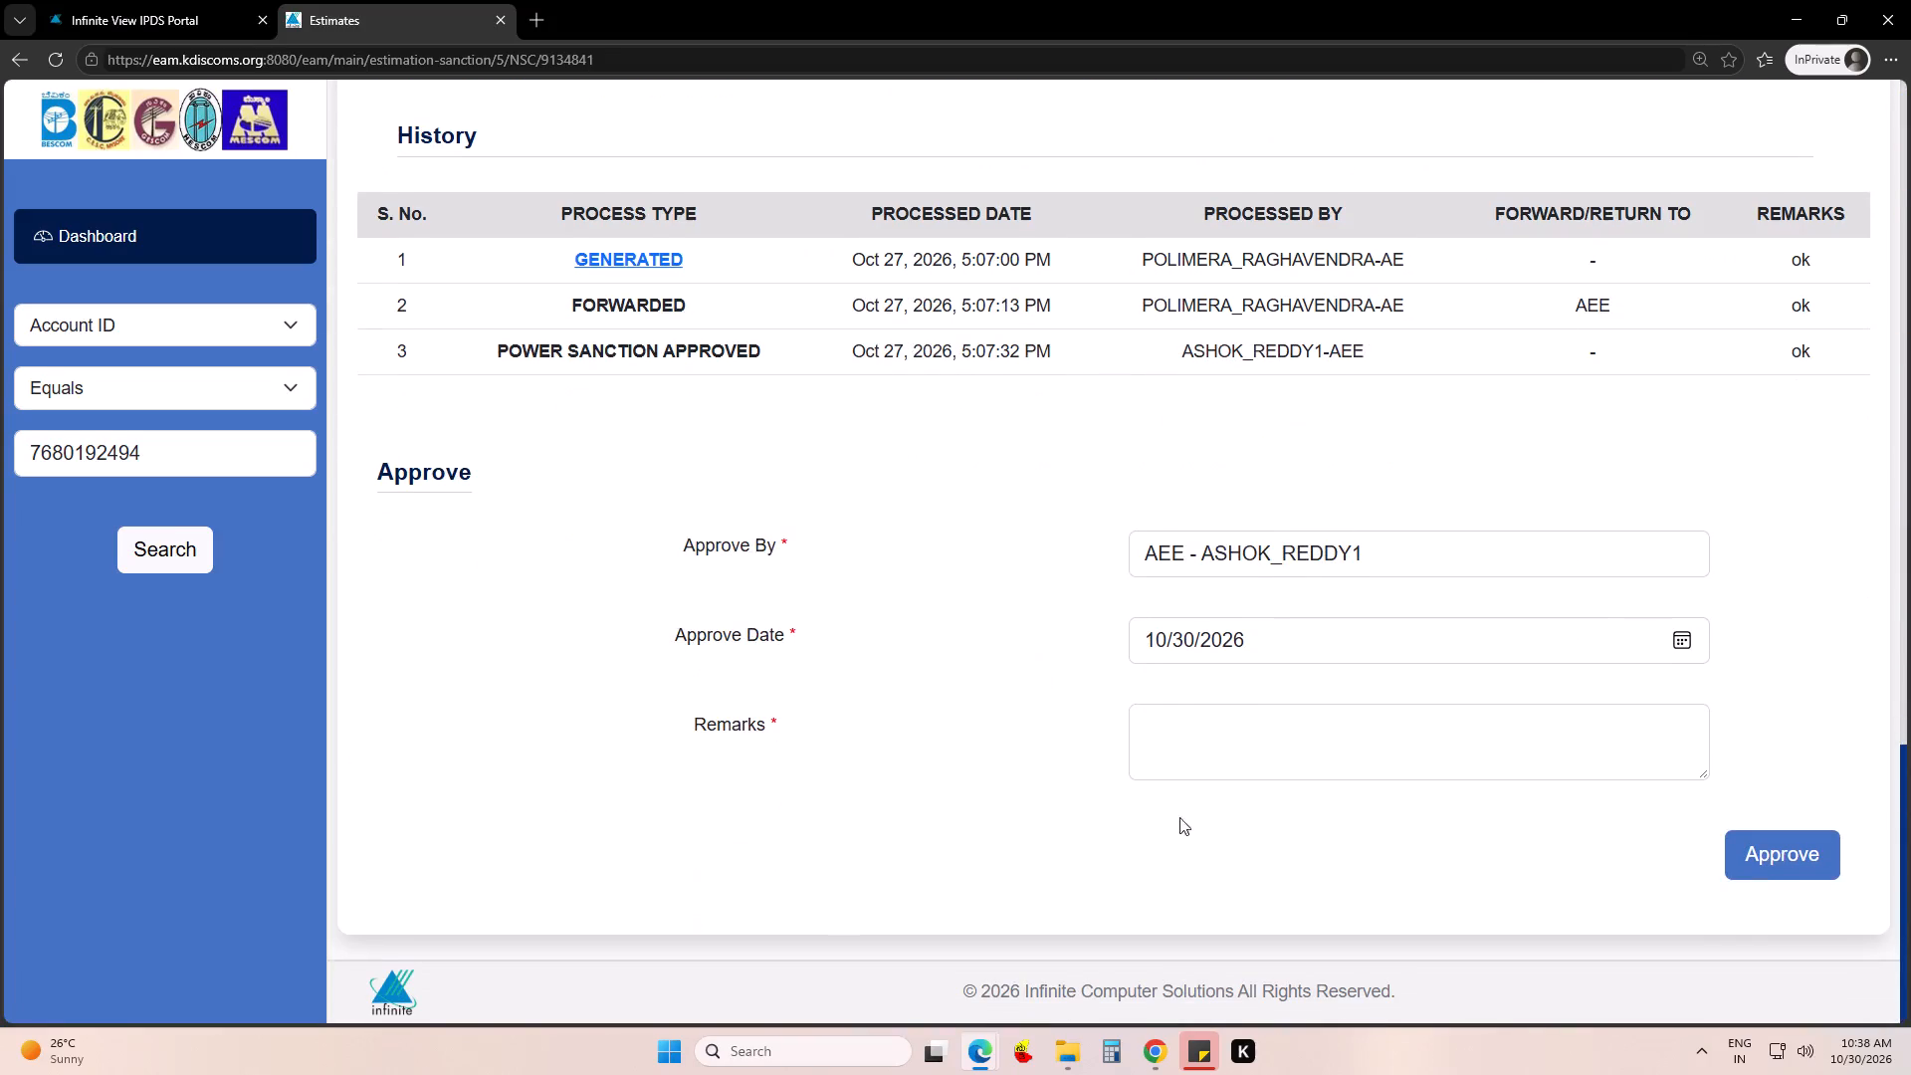
left_click(1144, 761)
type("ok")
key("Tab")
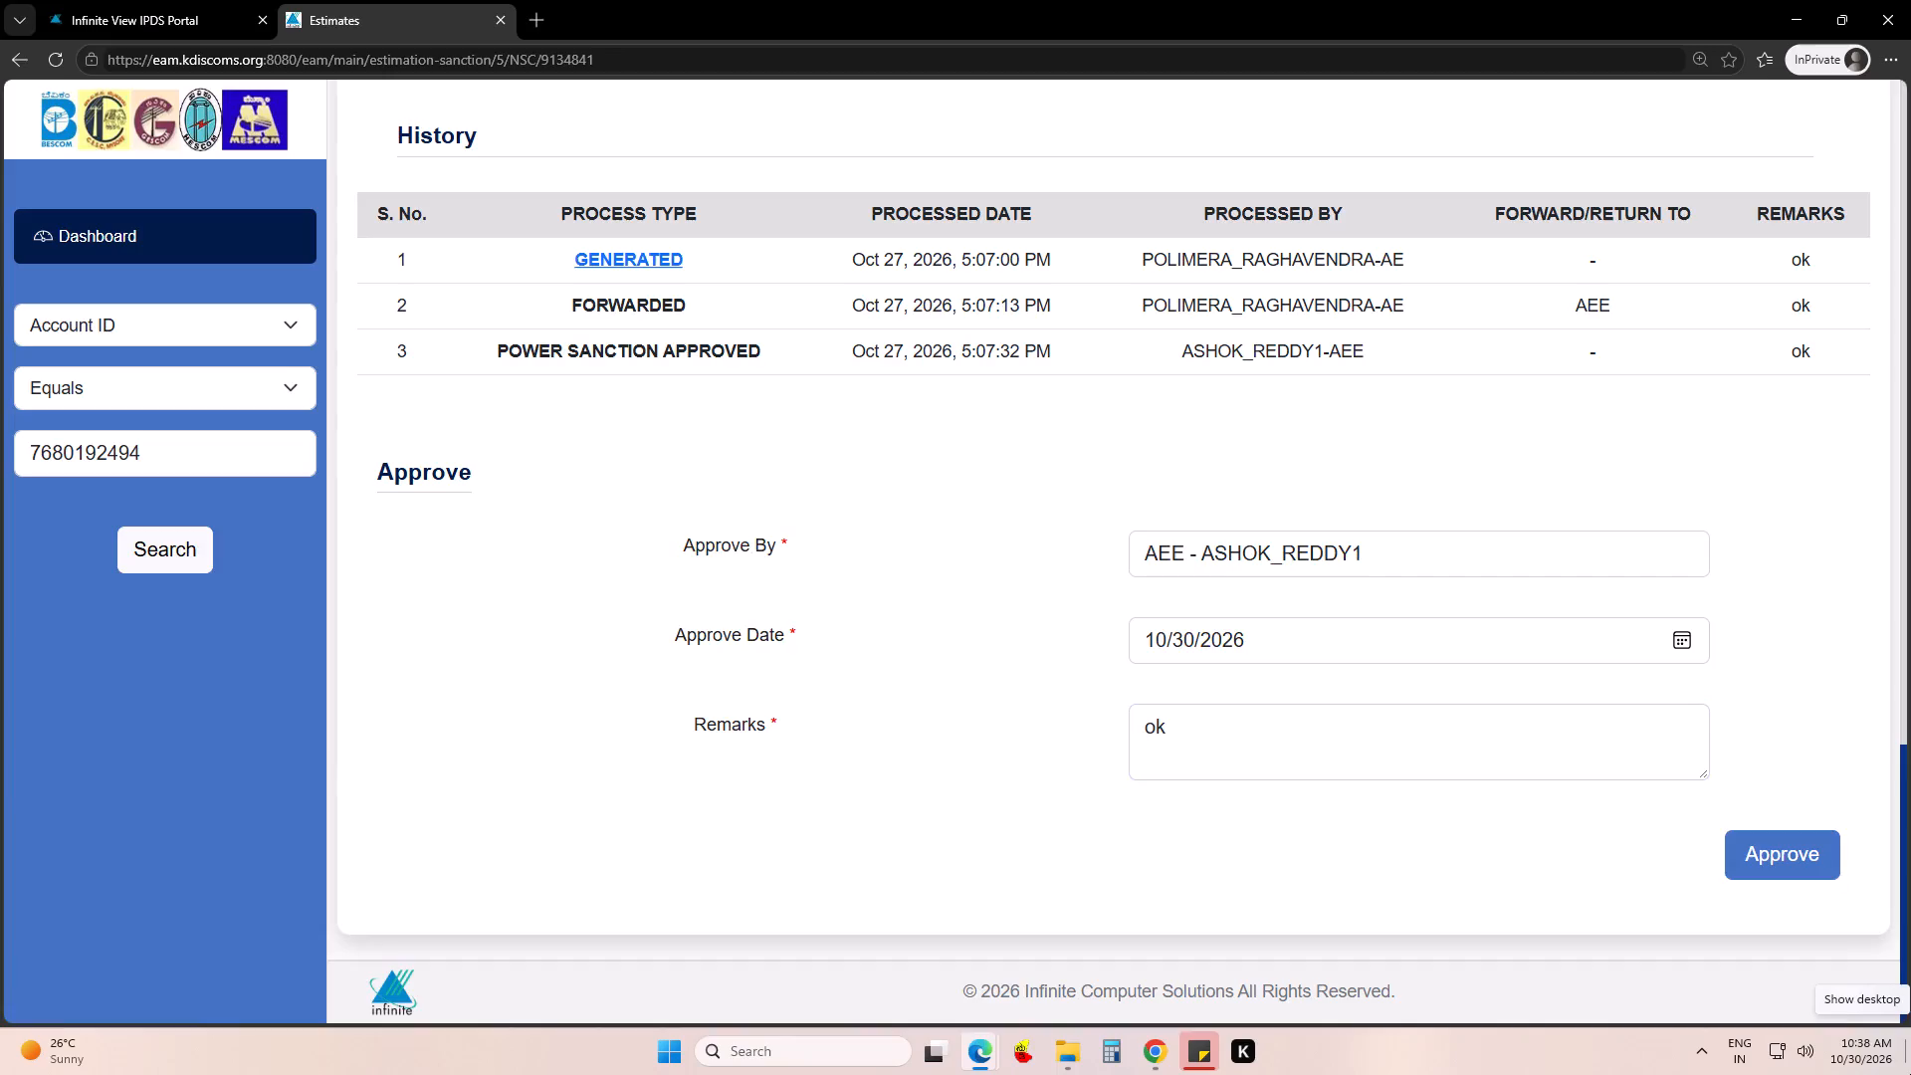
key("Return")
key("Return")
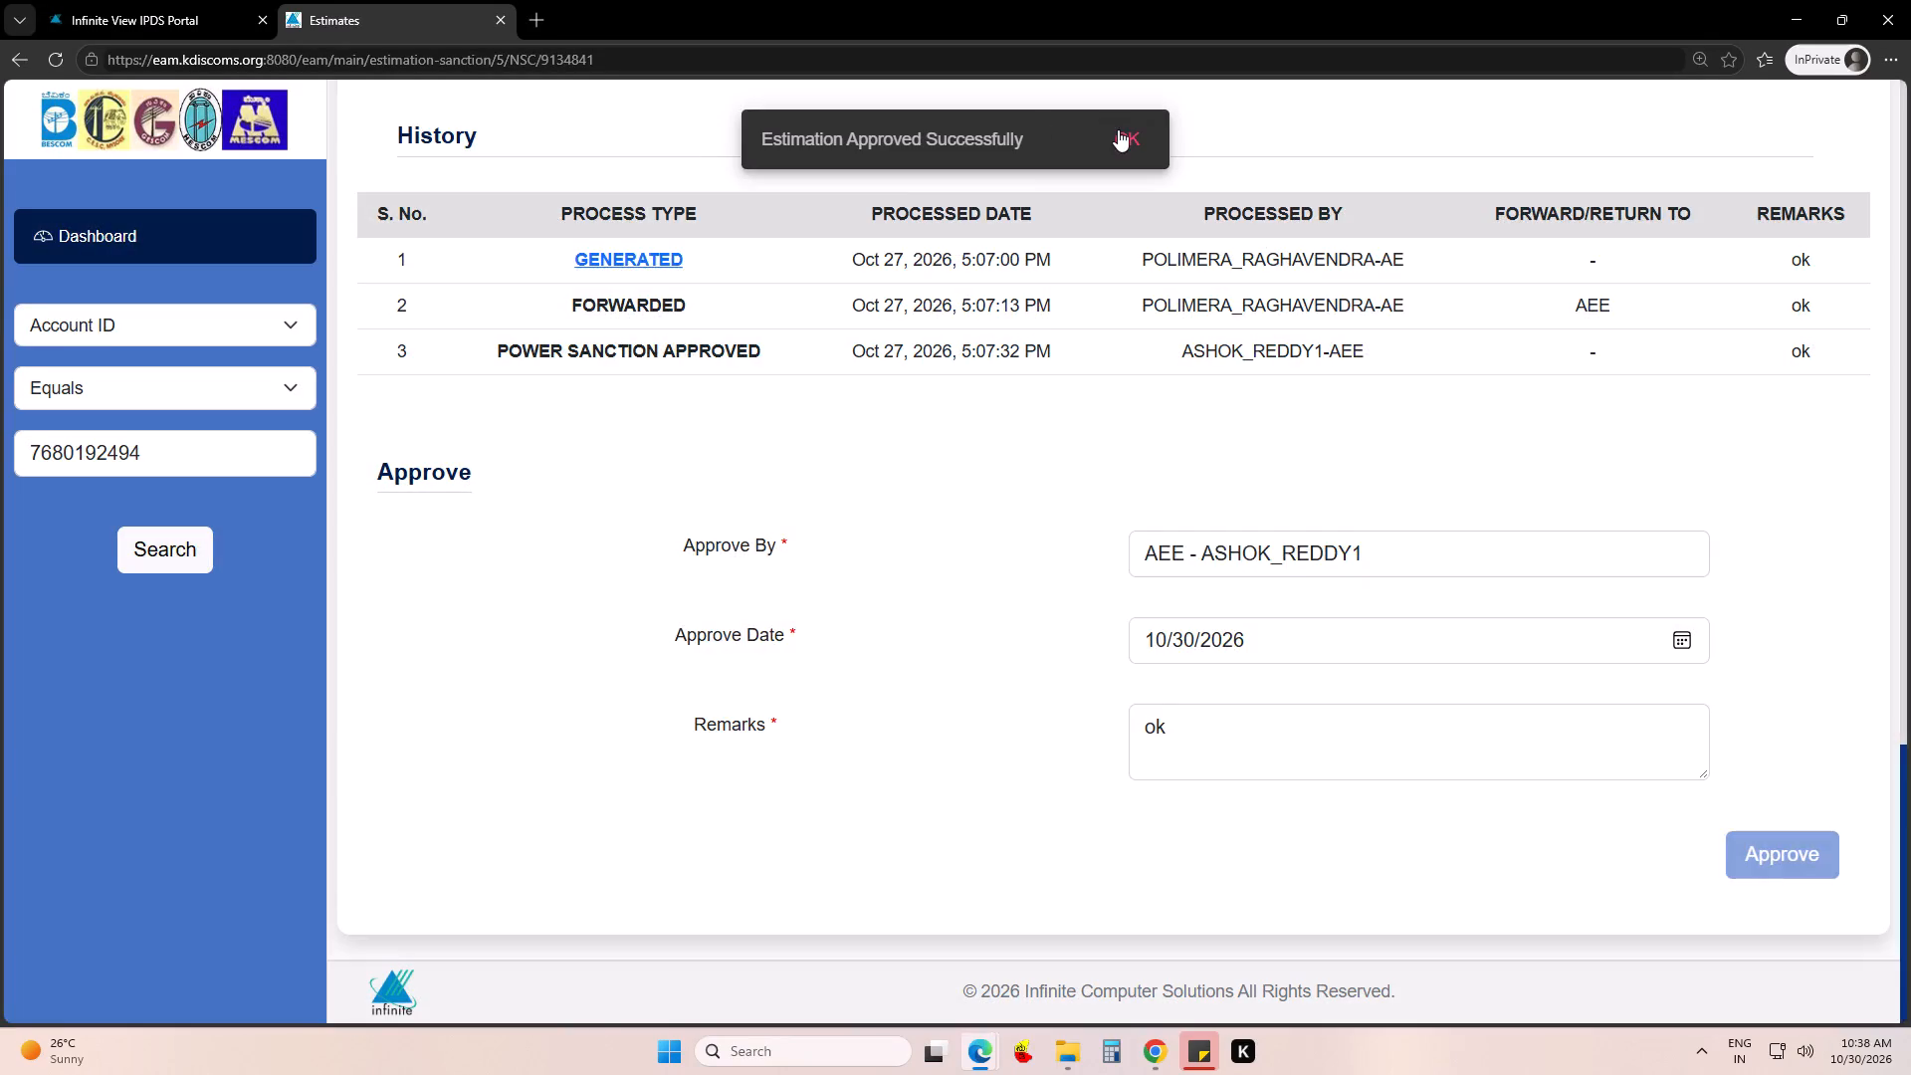
left_click(1118, 129)
Rerun the search for the same account to check its pending activity.
left_click(182, 561)
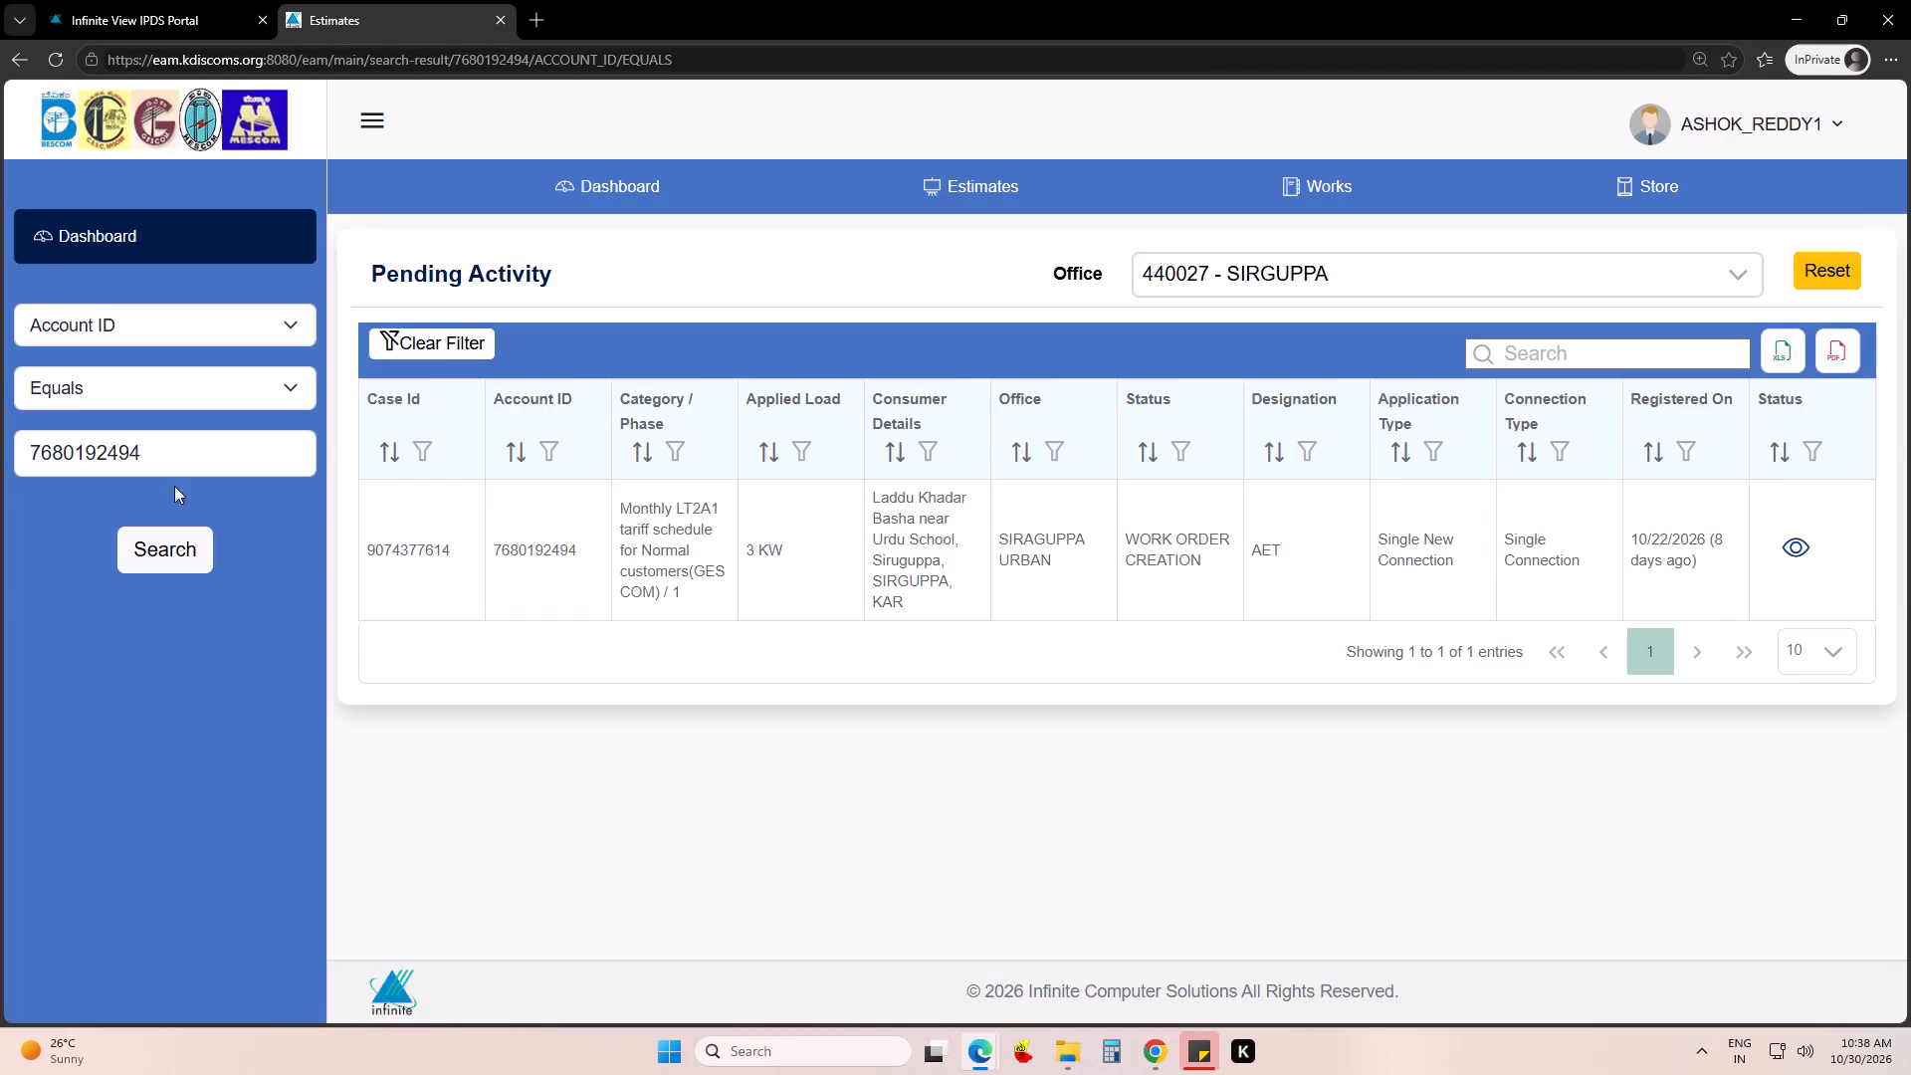
Copy the searched account ID and switch to the Infinite View IPDS Portal in the other browser window.
double_click(167, 466)
key("ctrl+c")
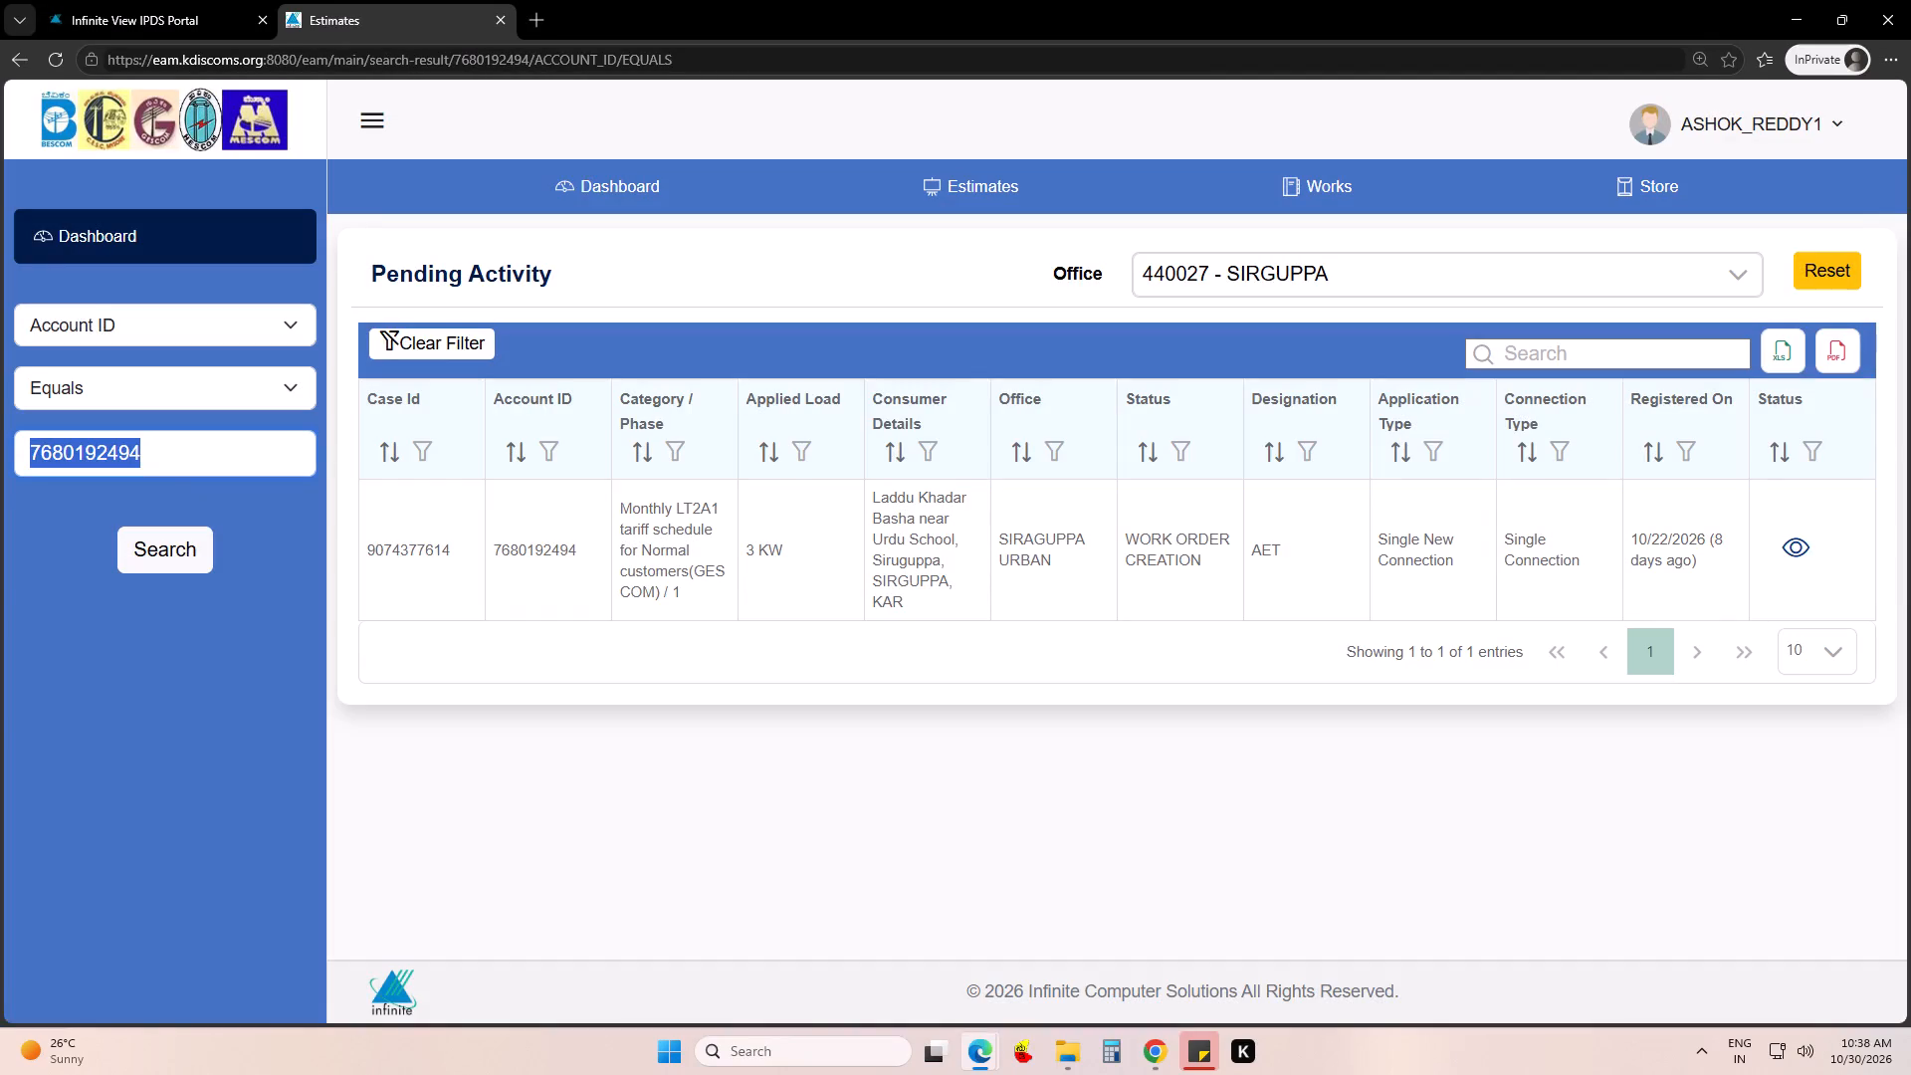
left_click(913, 1002)
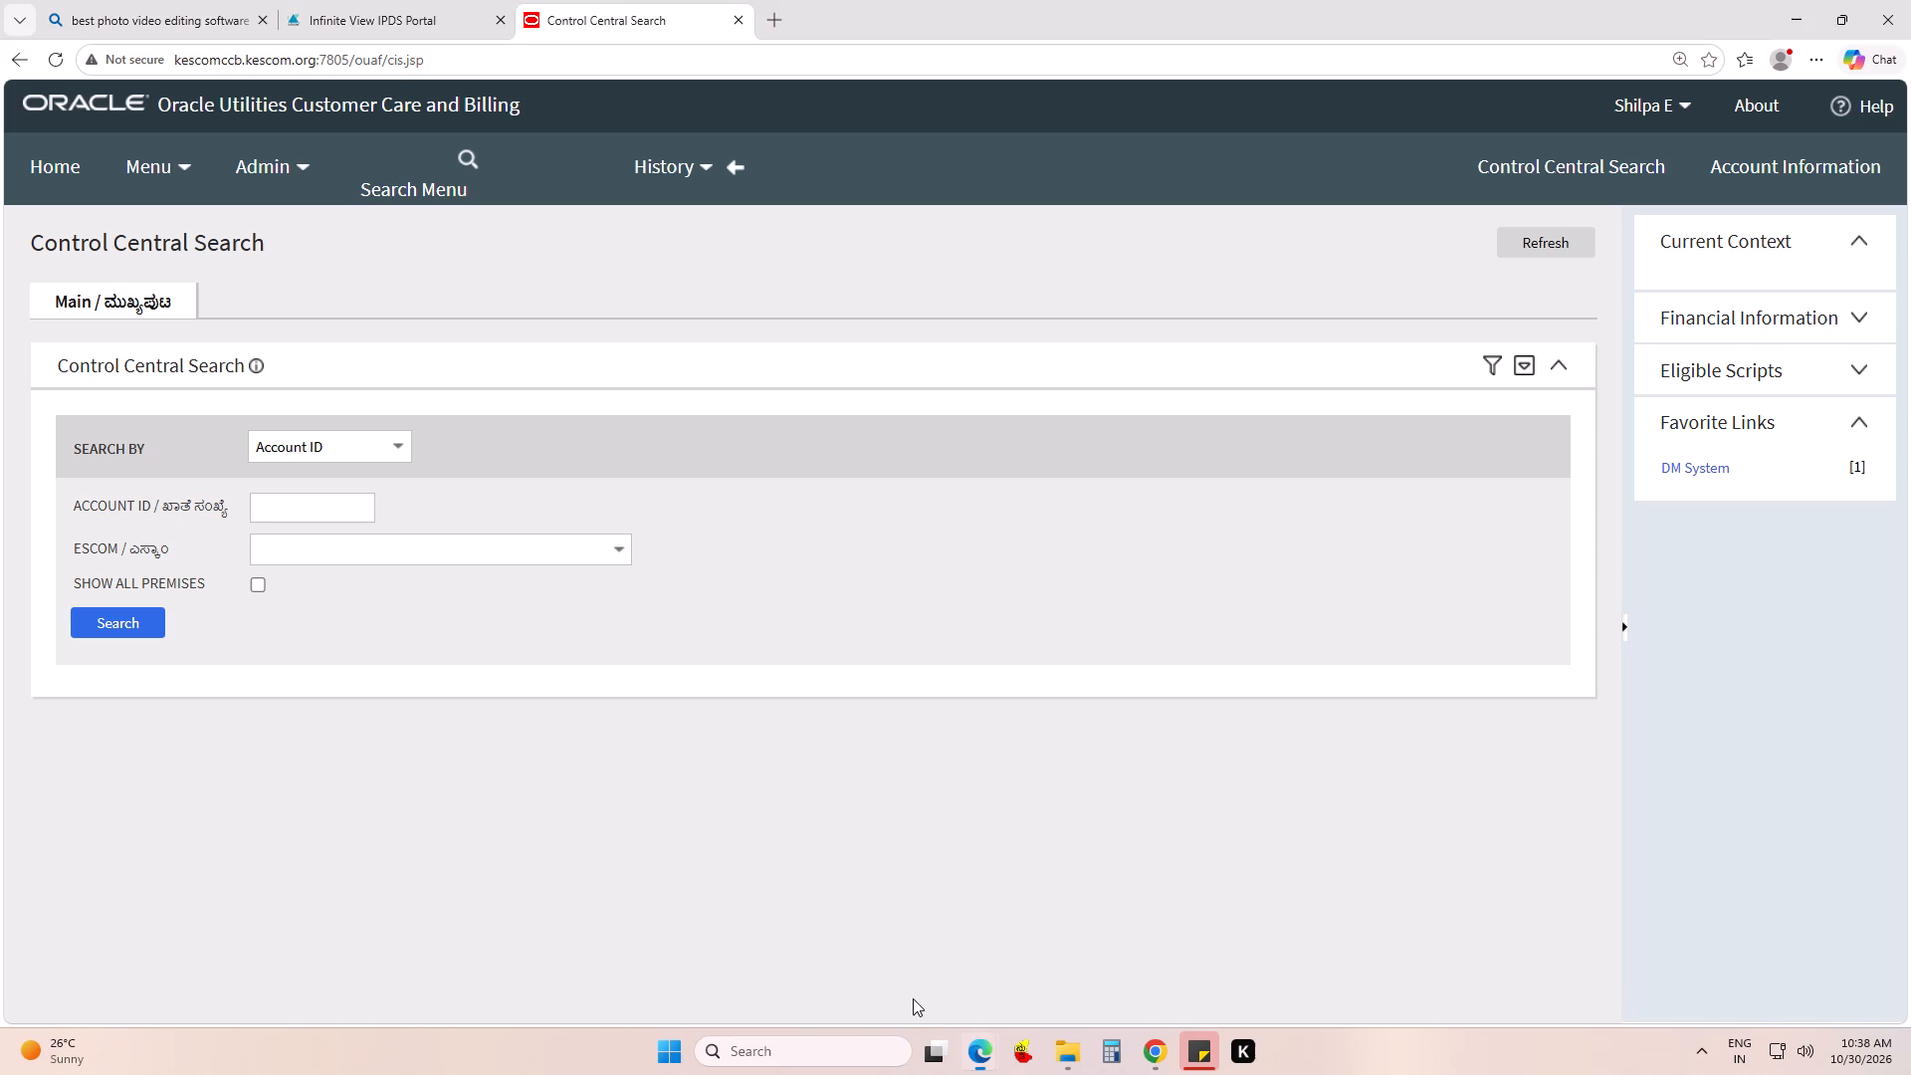
left_click(335, 0)
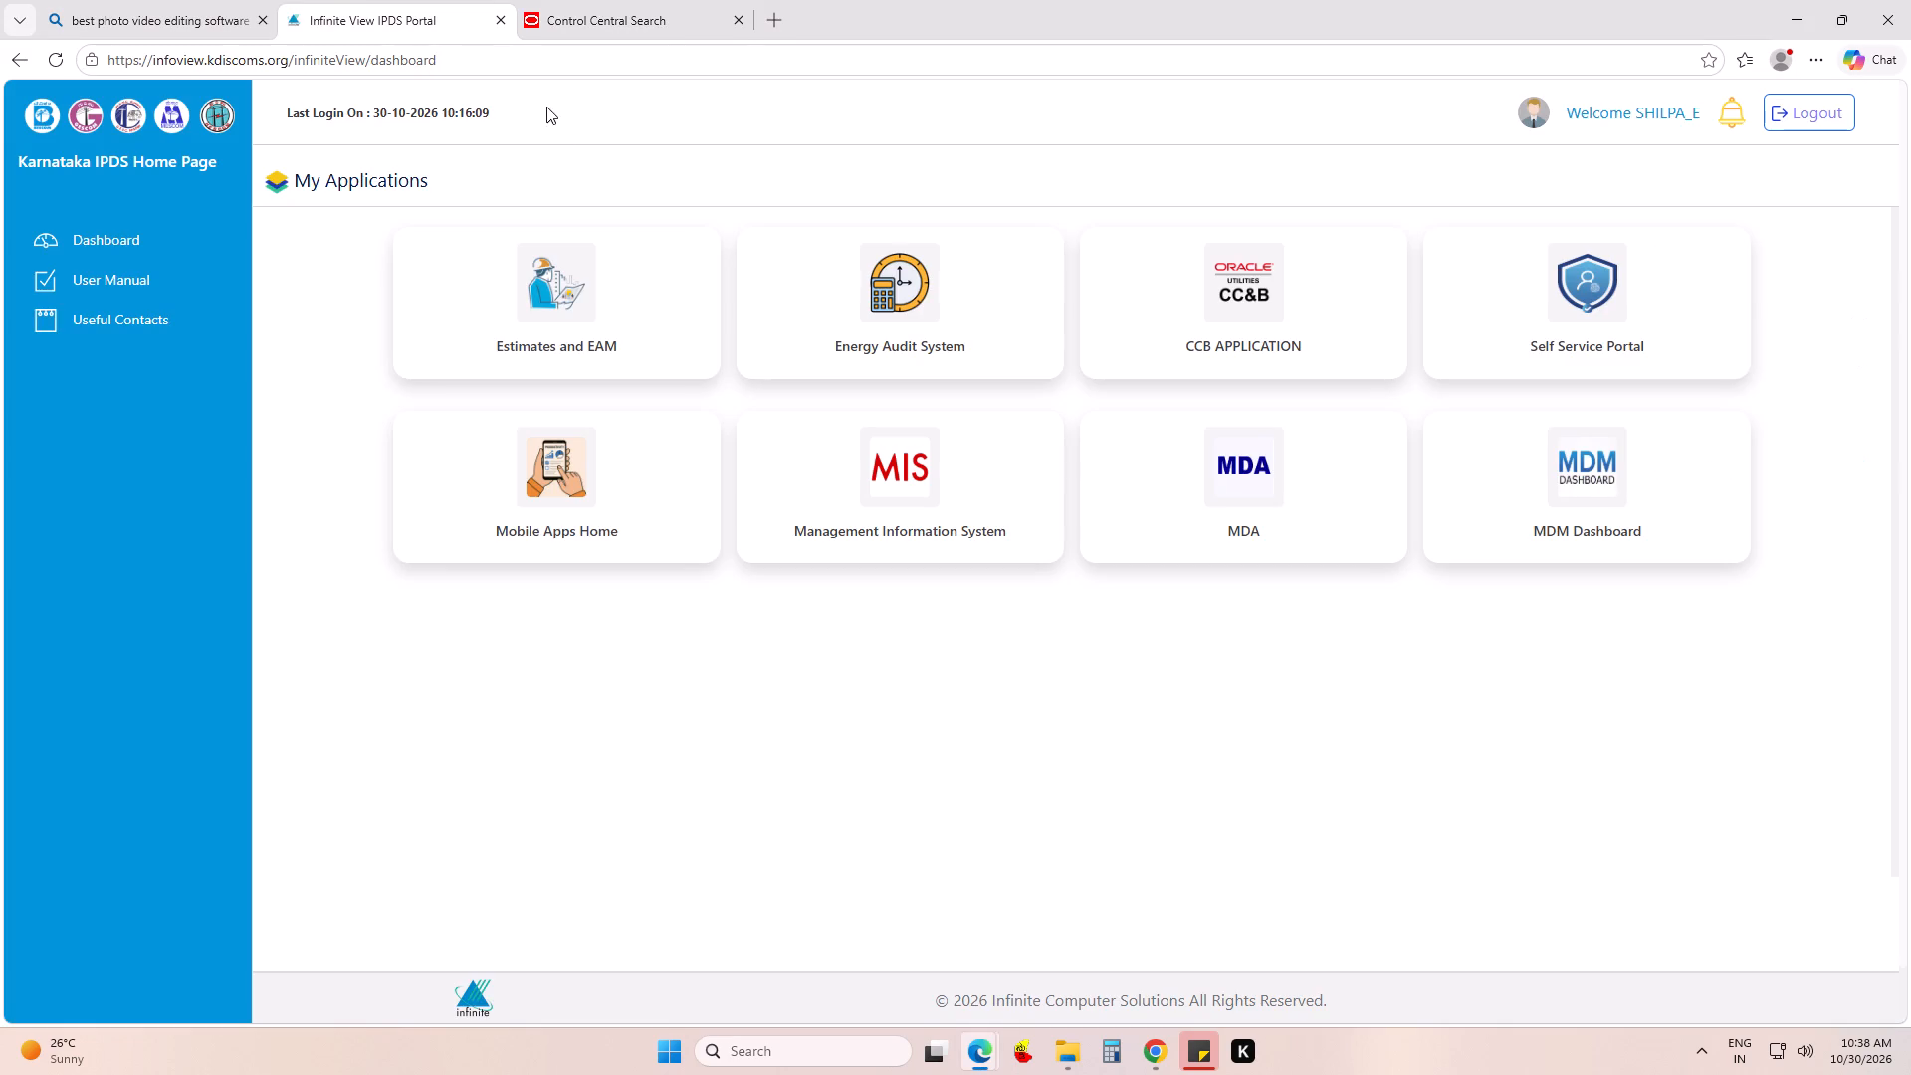
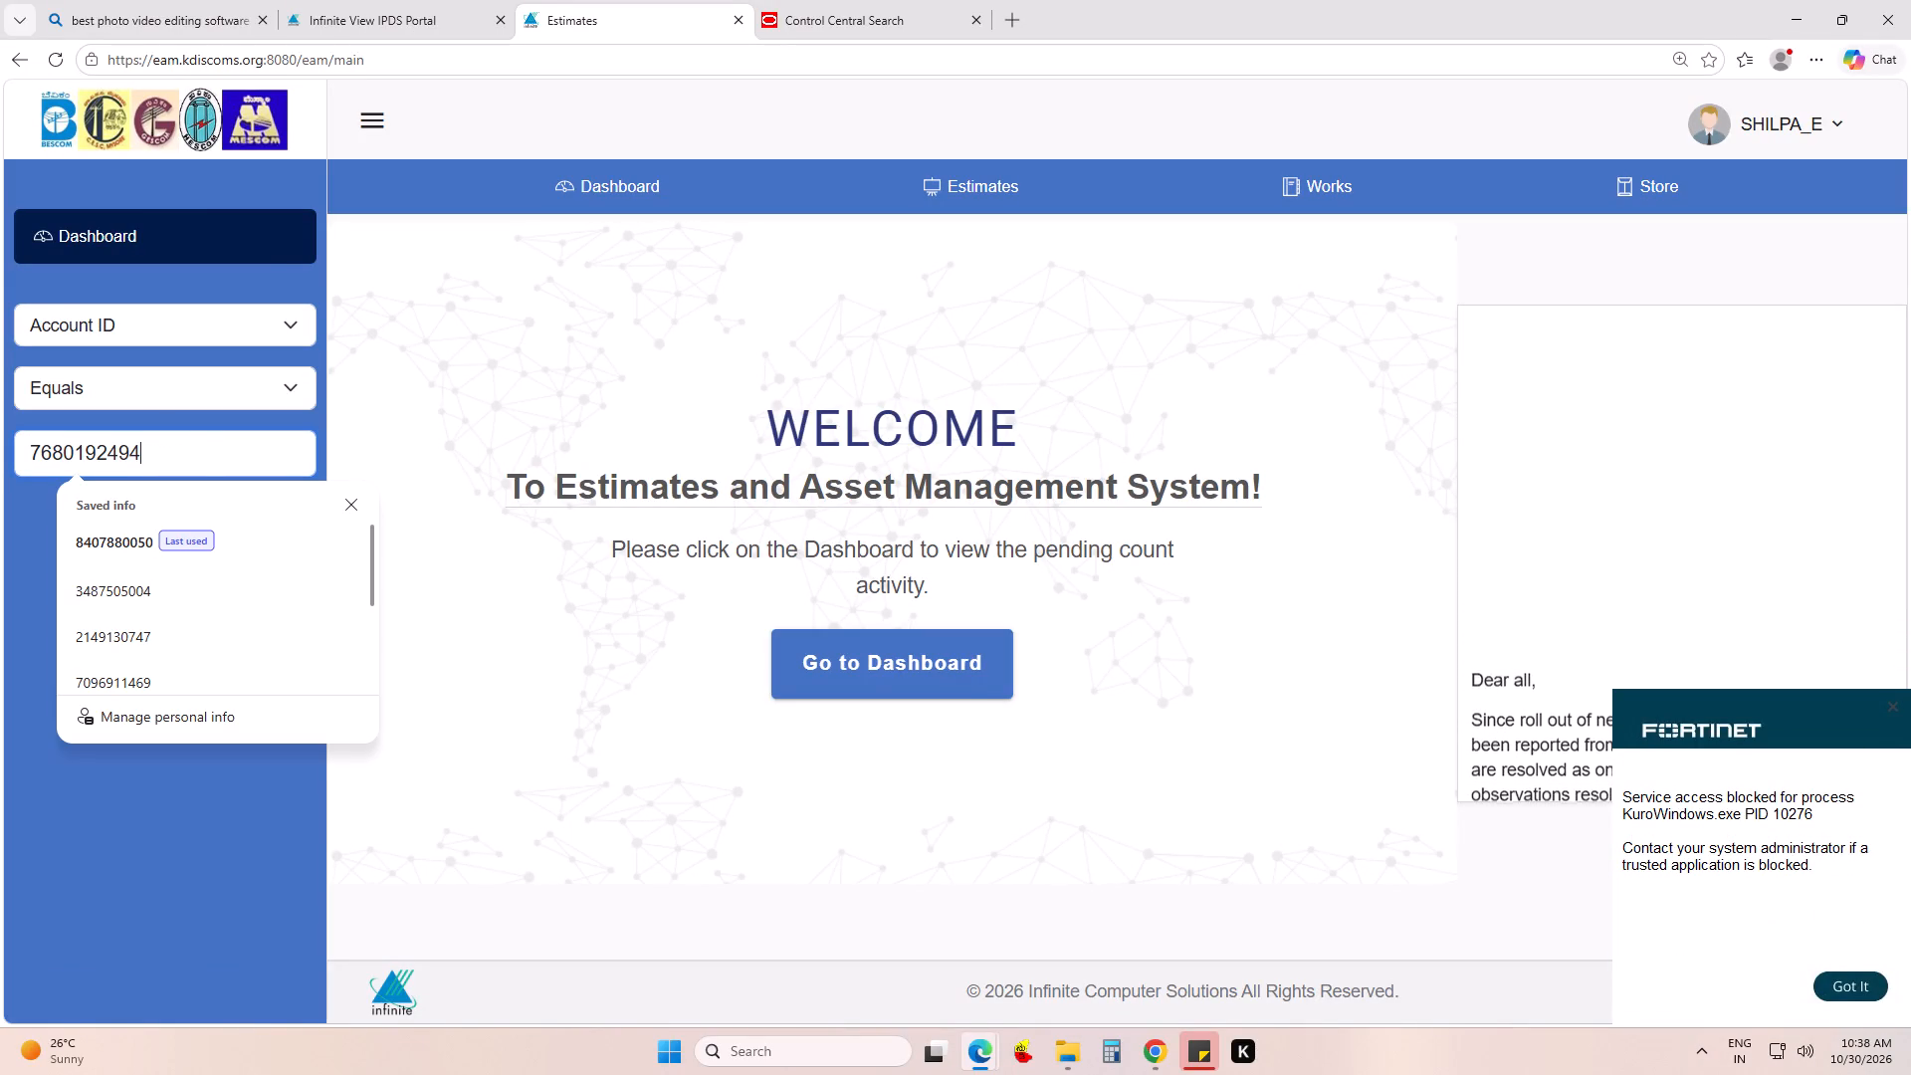
Search Estimates for the carried-over account ID and open the found account's Work Order Form.
left_click(175, 555)
left_click(1866, 992)
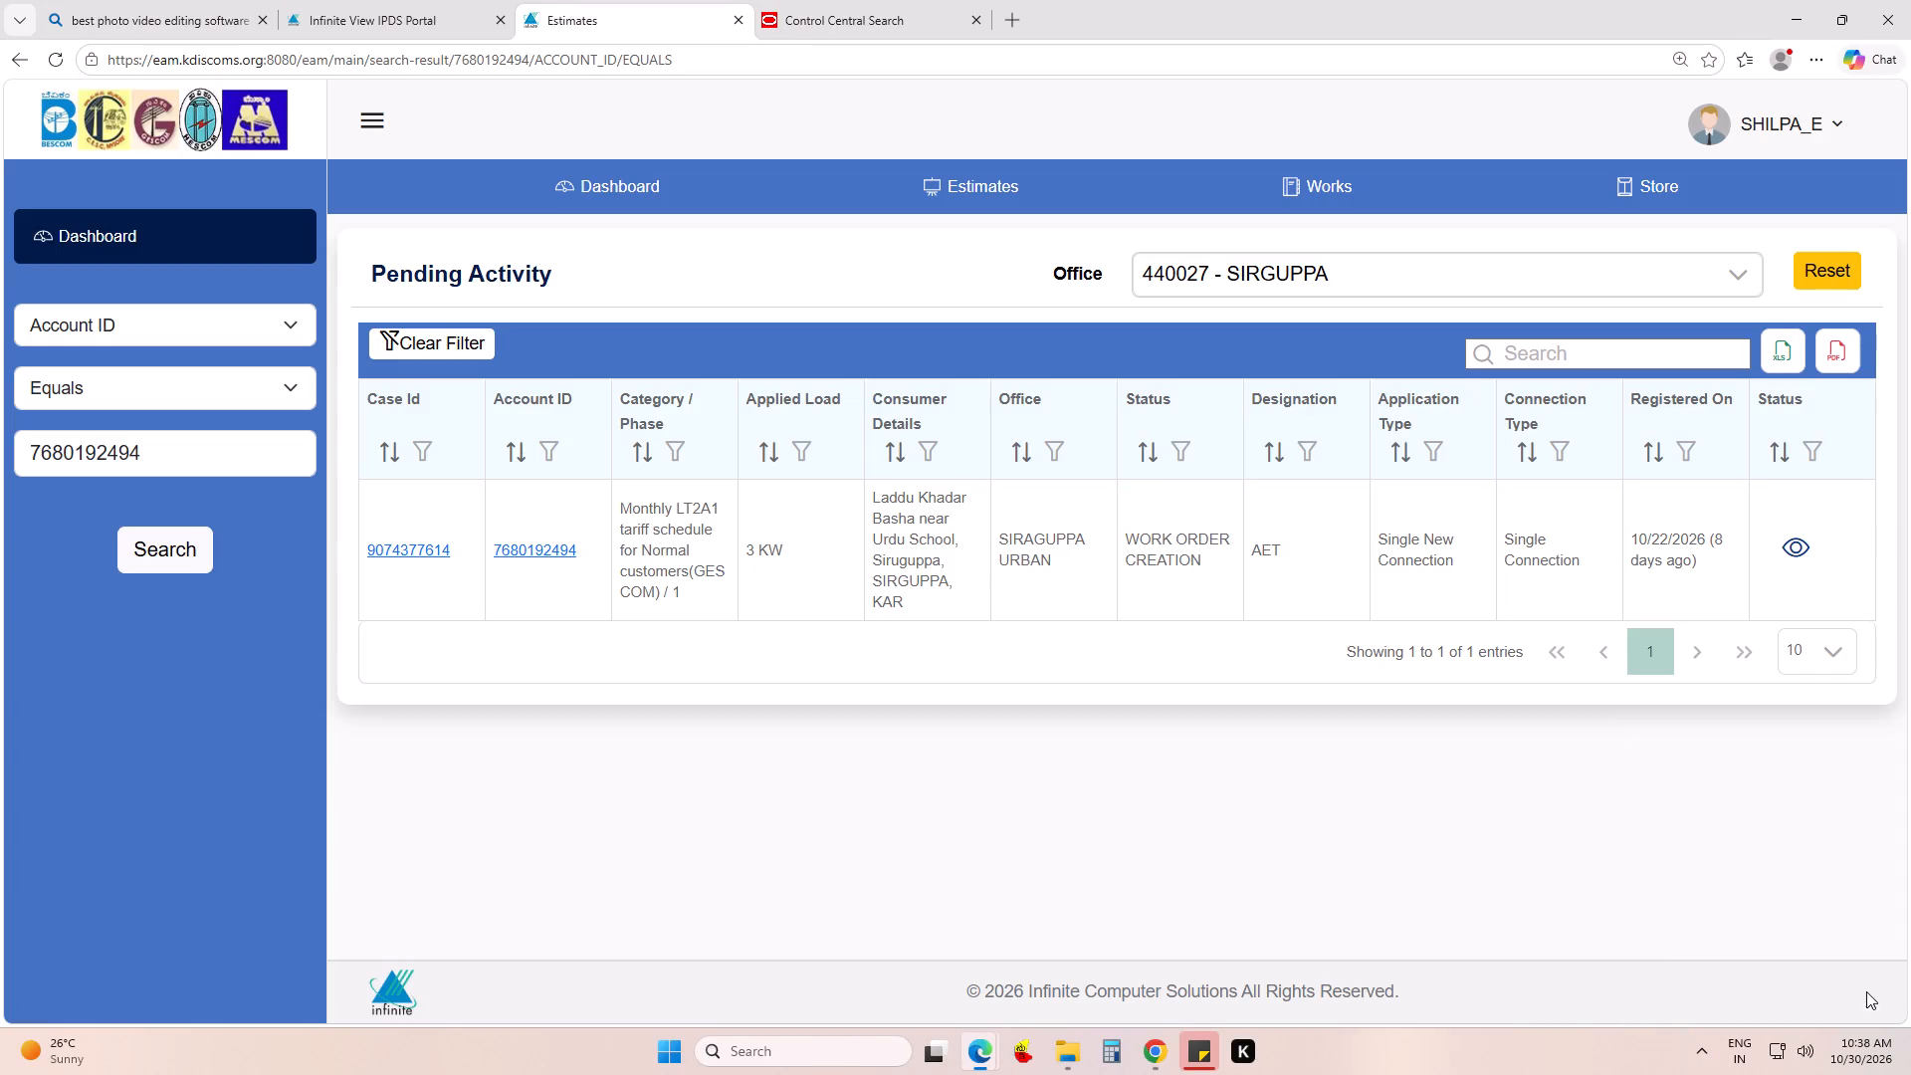
left_click(498, 542)
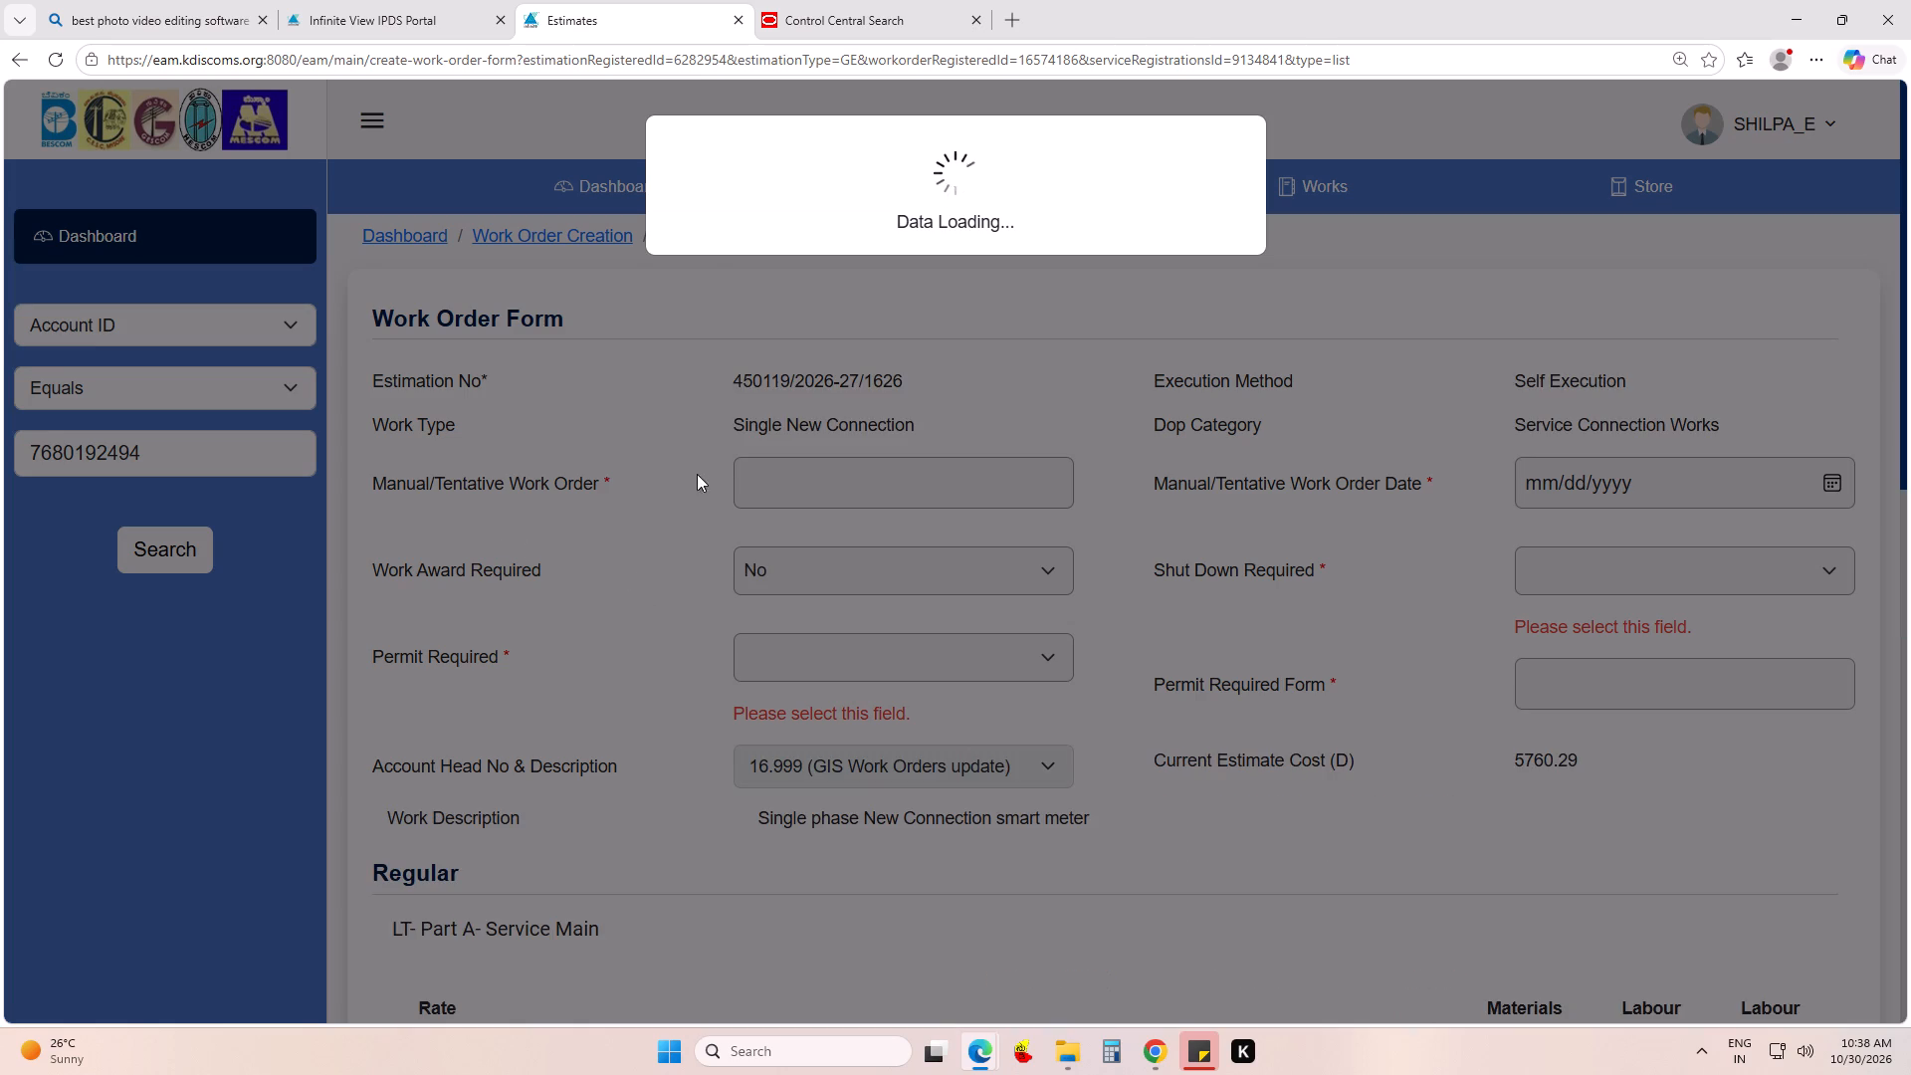
Enter manual work order MSC12360 dated 10/29/2026, and set both Shut Down Required and Permit Required to No.
left_click(845, 474)
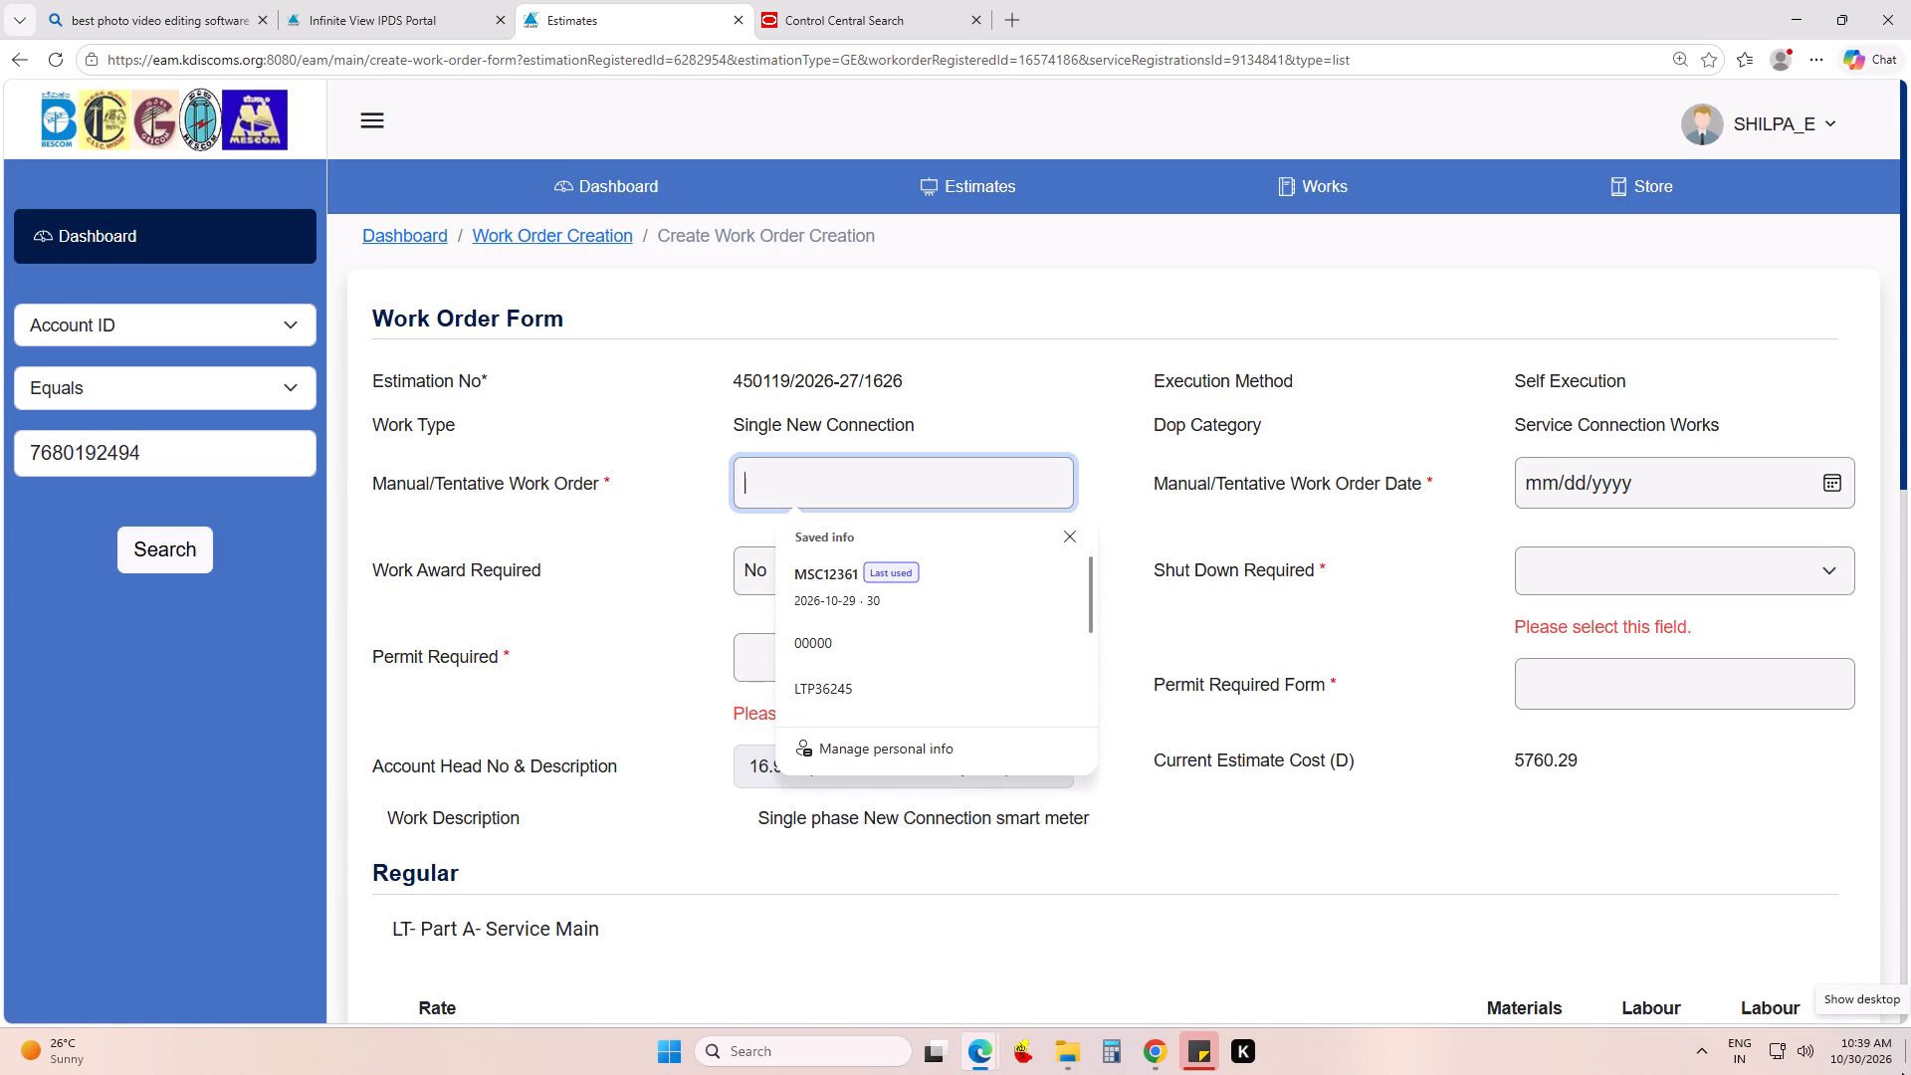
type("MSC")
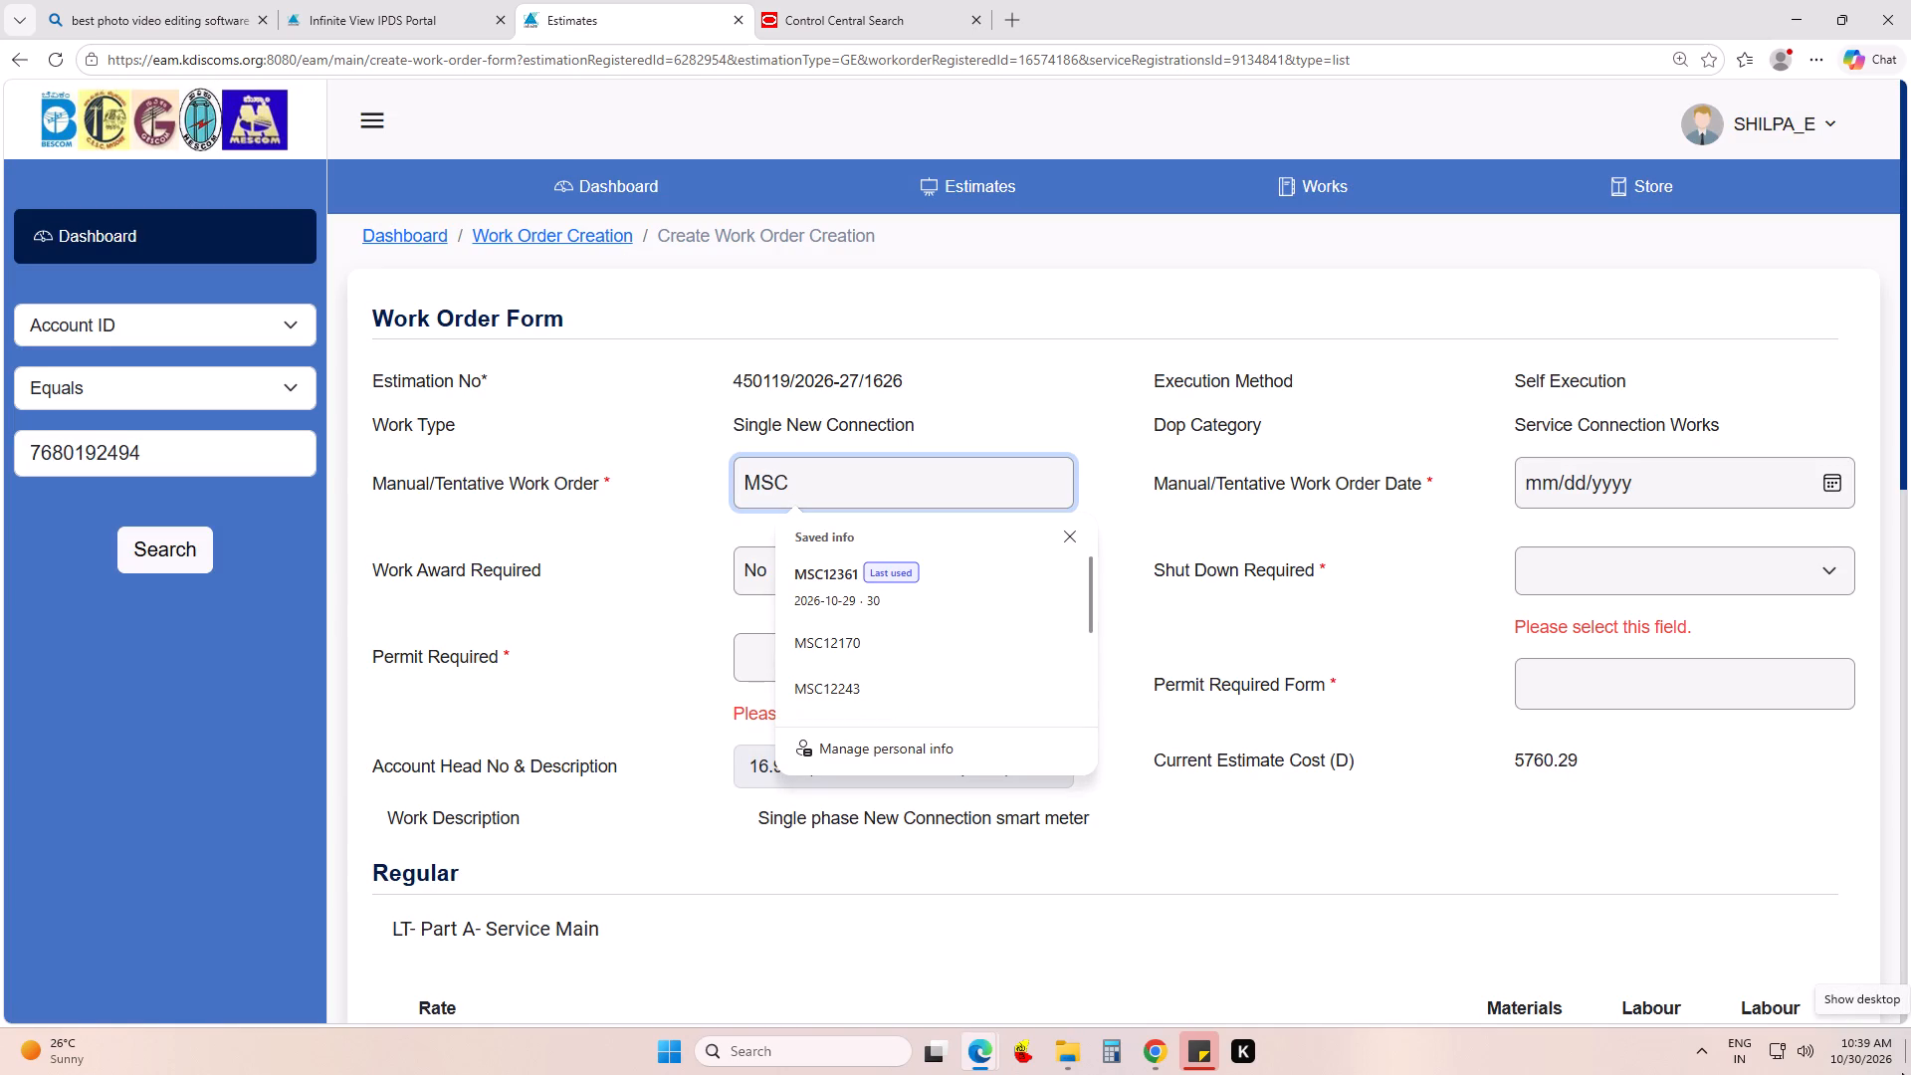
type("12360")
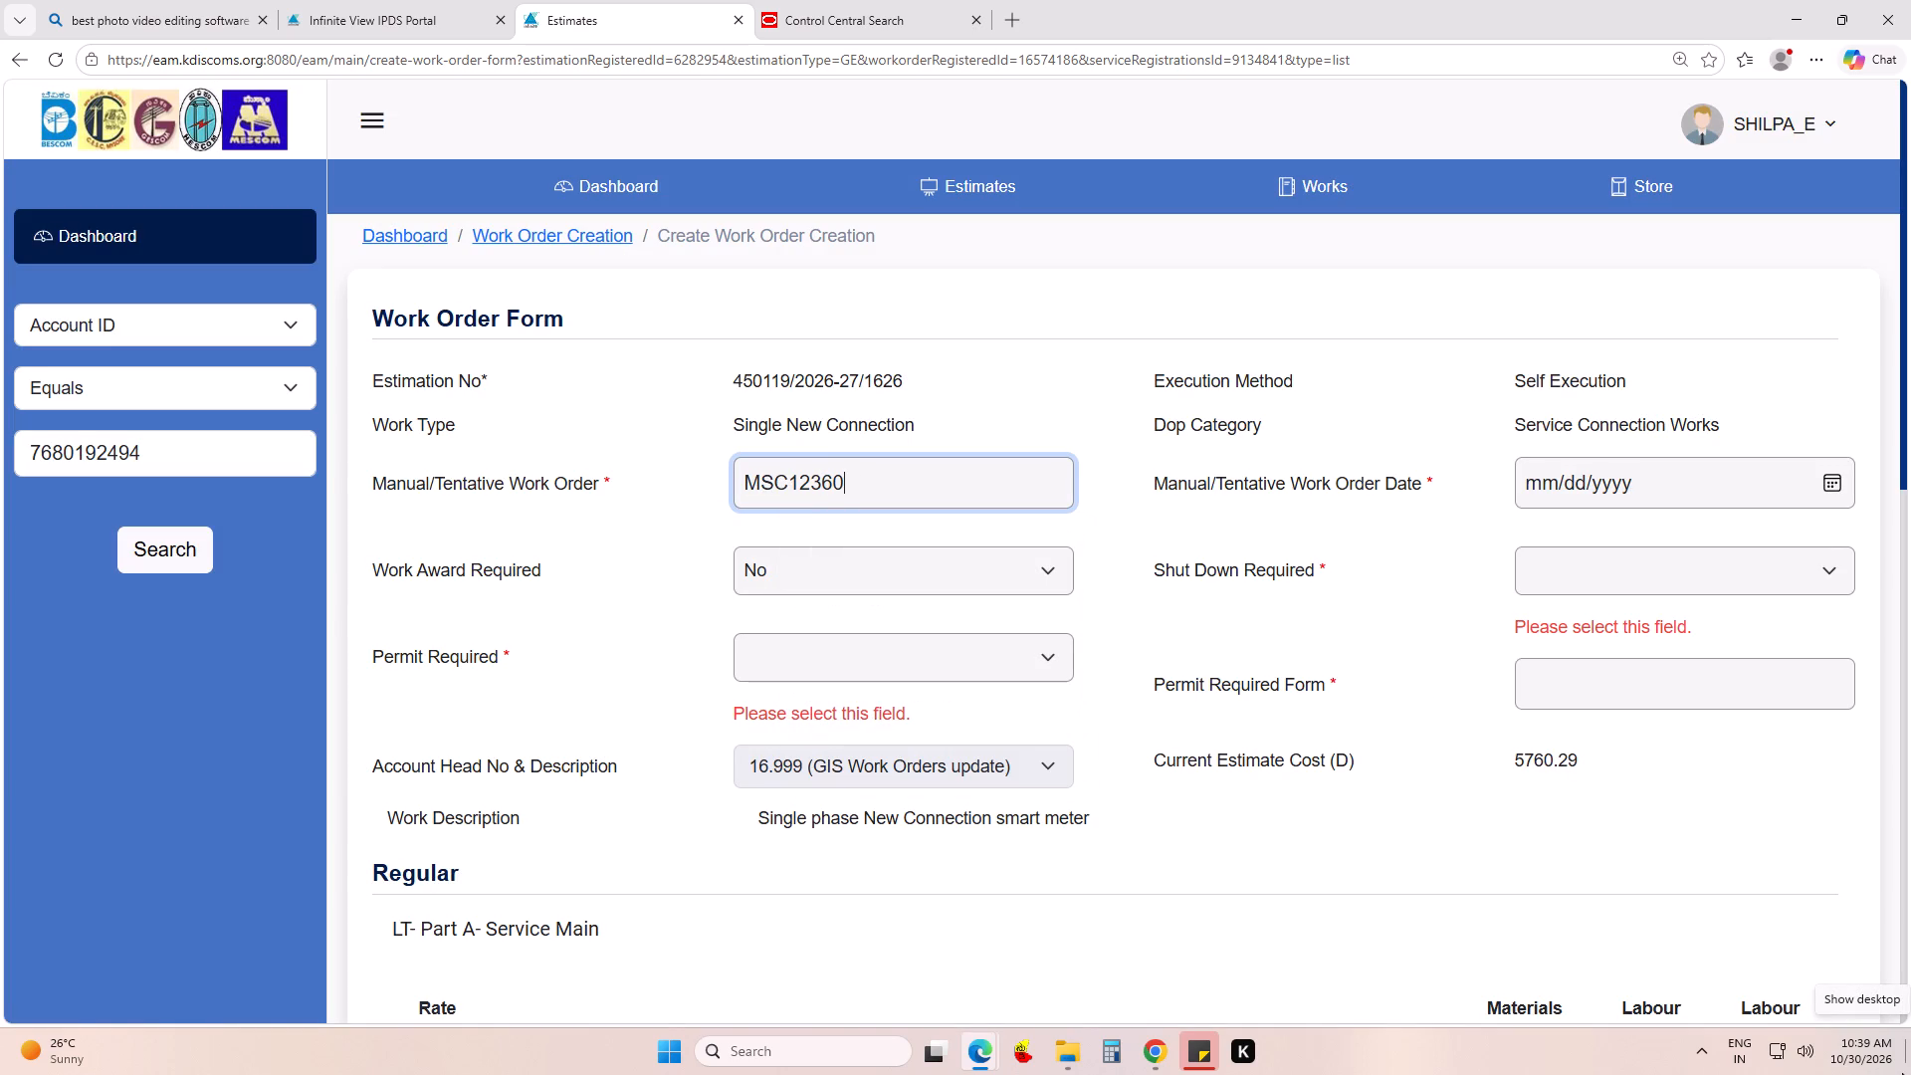
left_click(1835, 485)
left_click(1688, 753)
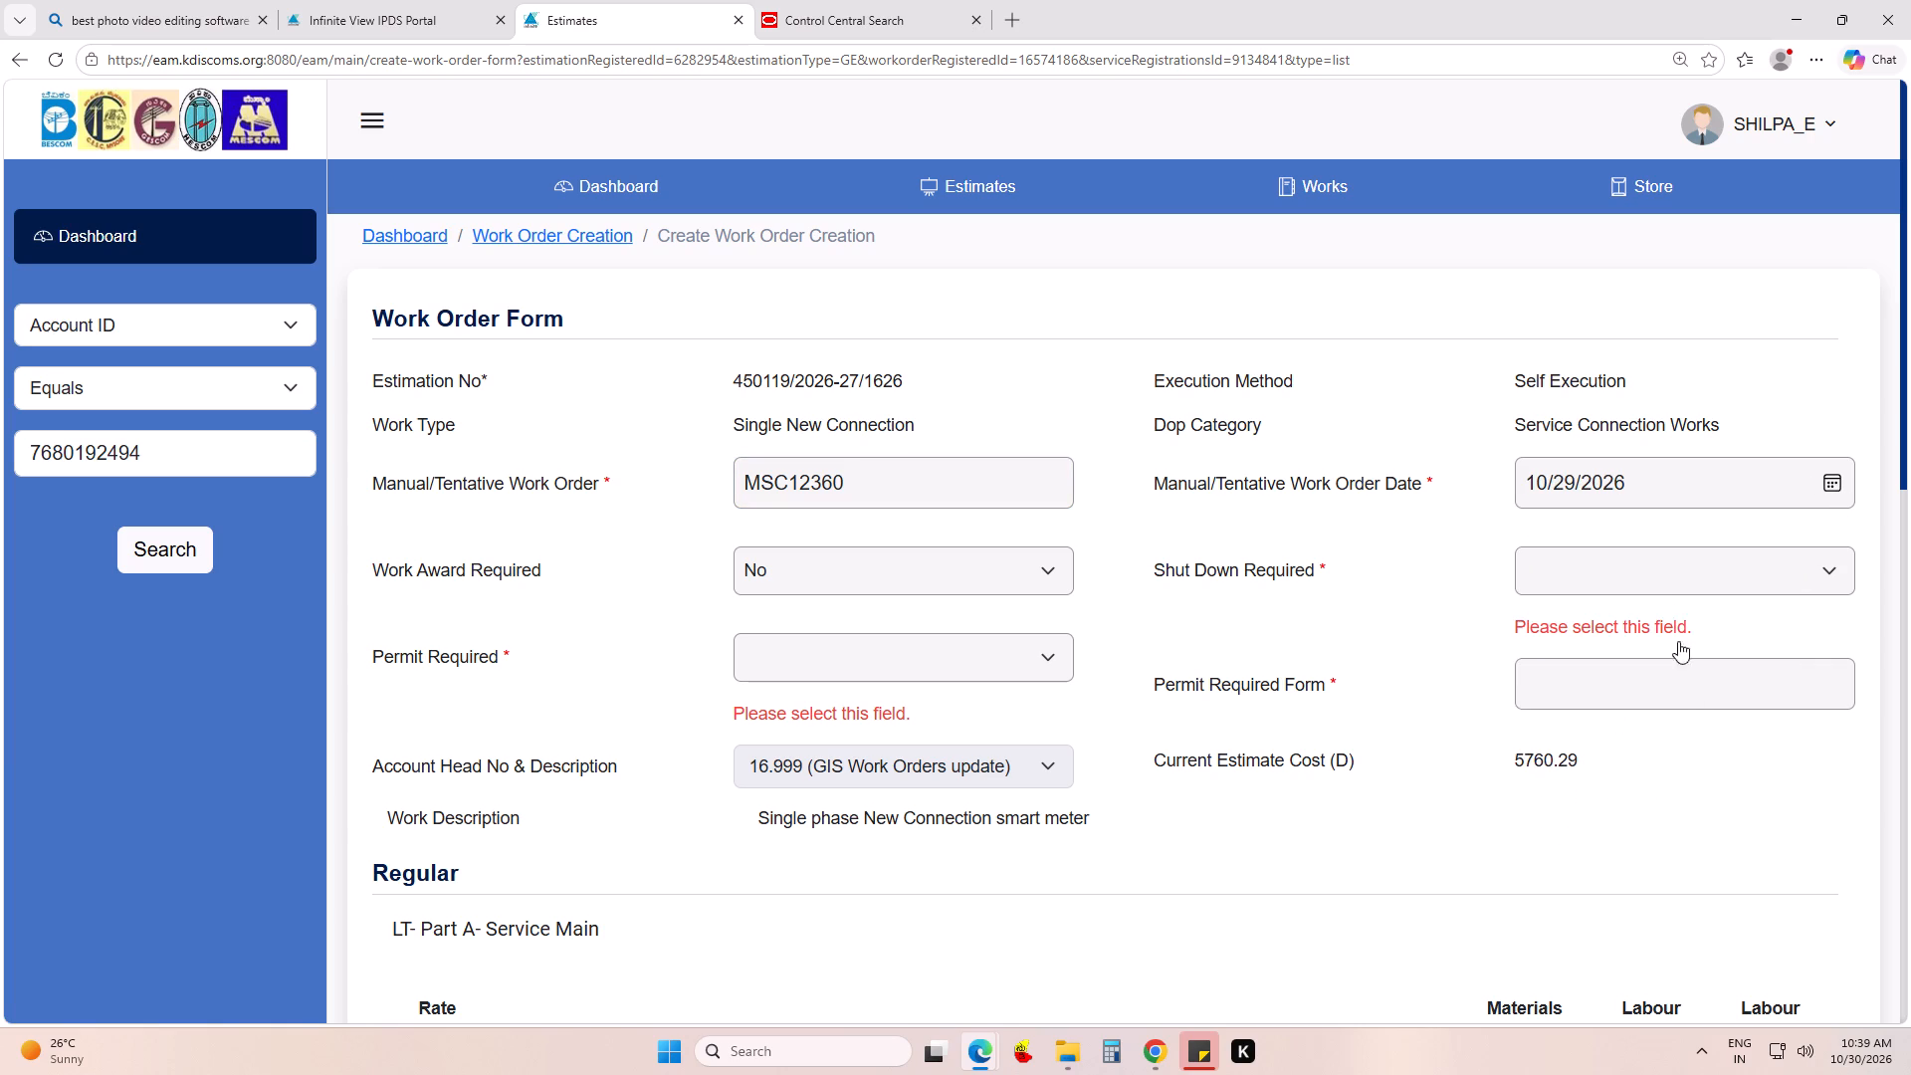
left_click(1656, 578)
left_click(1601, 668)
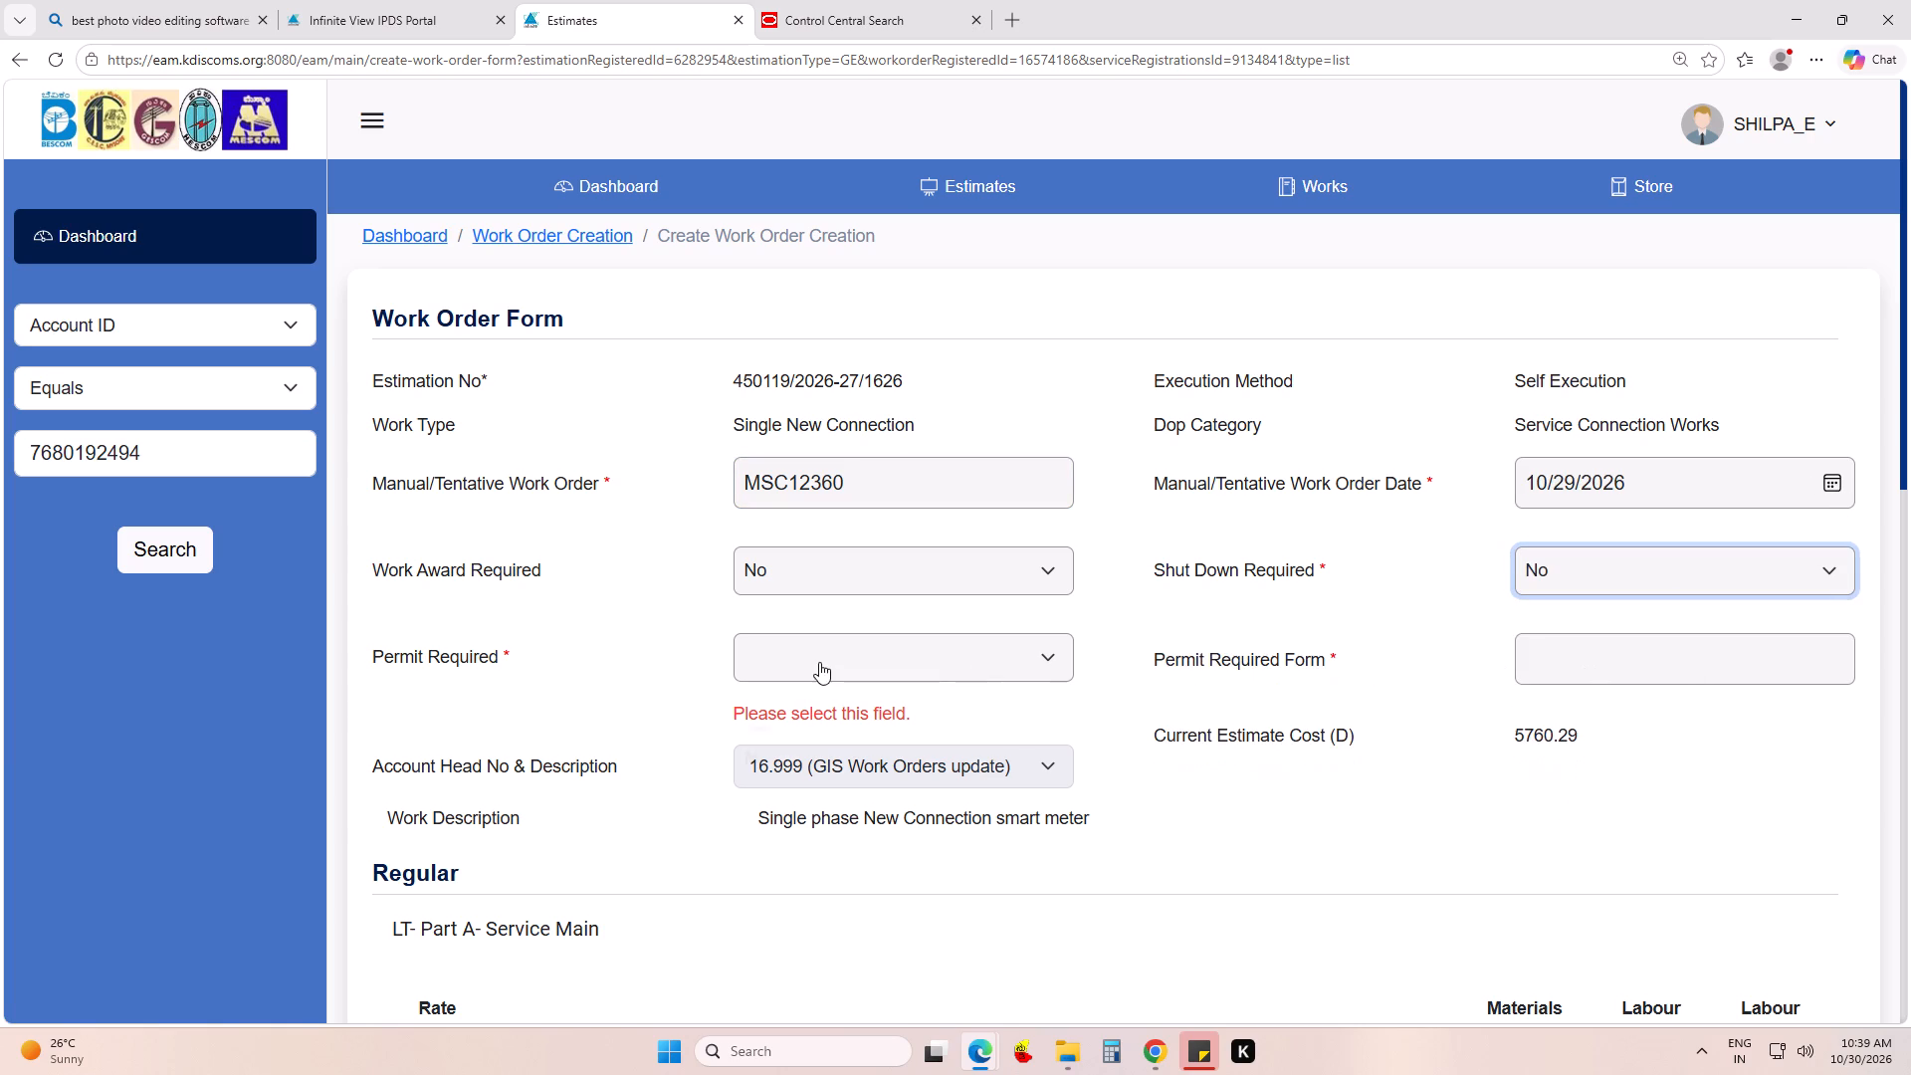
left_click(819, 662)
left_click(830, 755)
left_click(1080, 791)
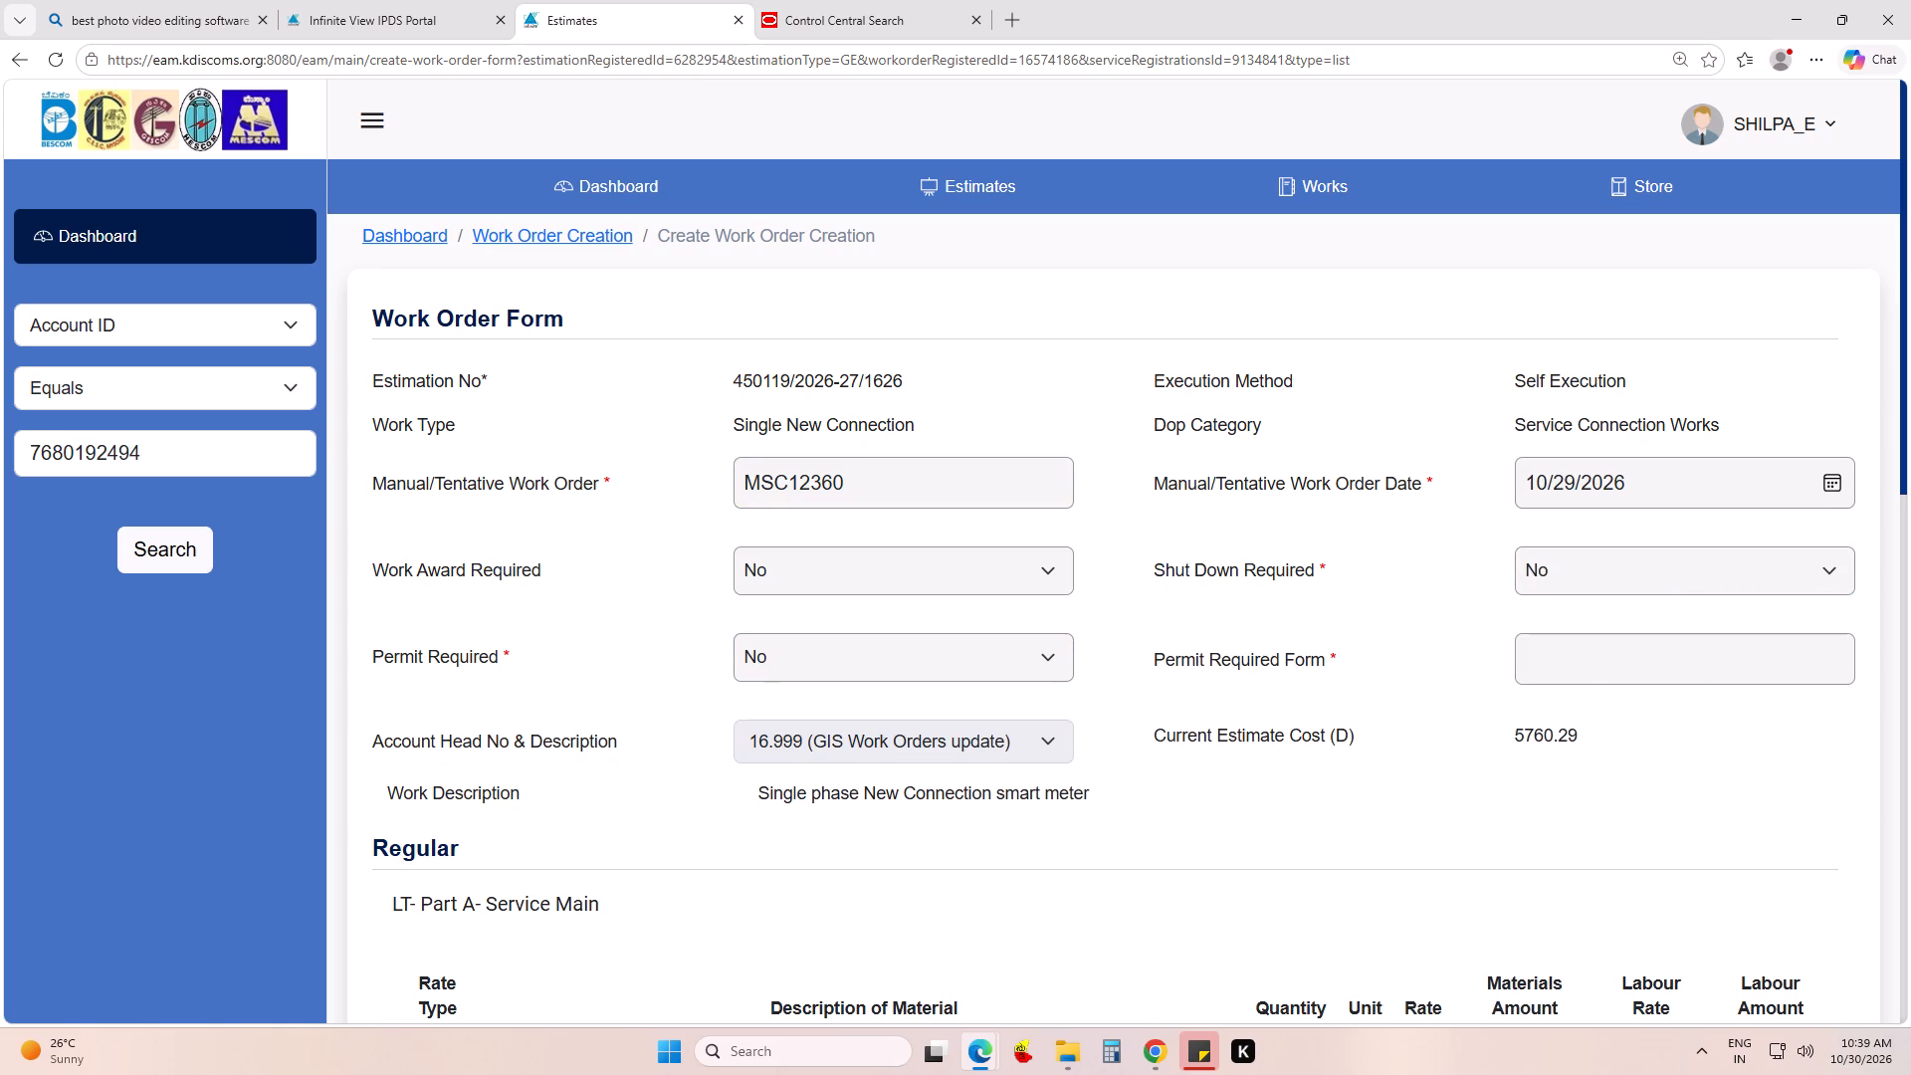
Set the work order's priority to Medium and its validity to 30 days, and create the work order.
scroll(1080, 791, "down", 13)
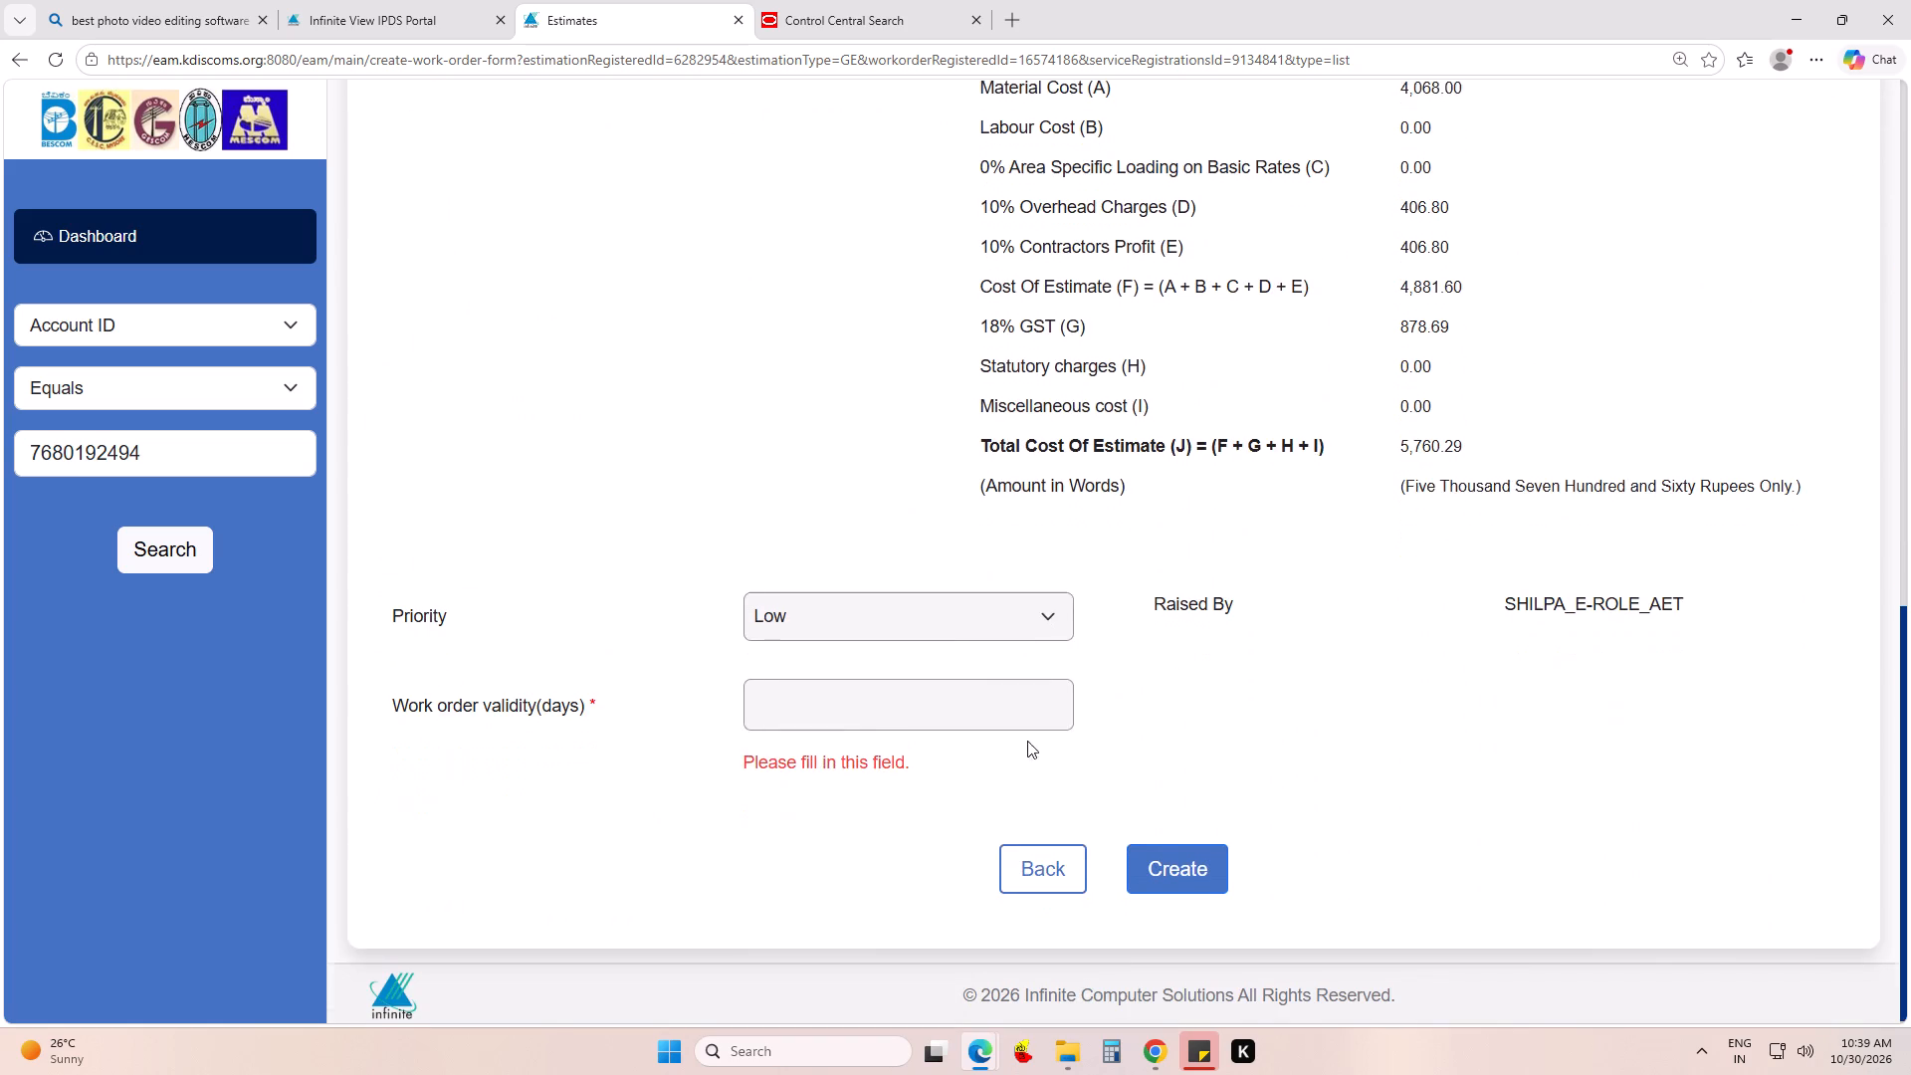
left_click(916, 616)
double_click(885, 708)
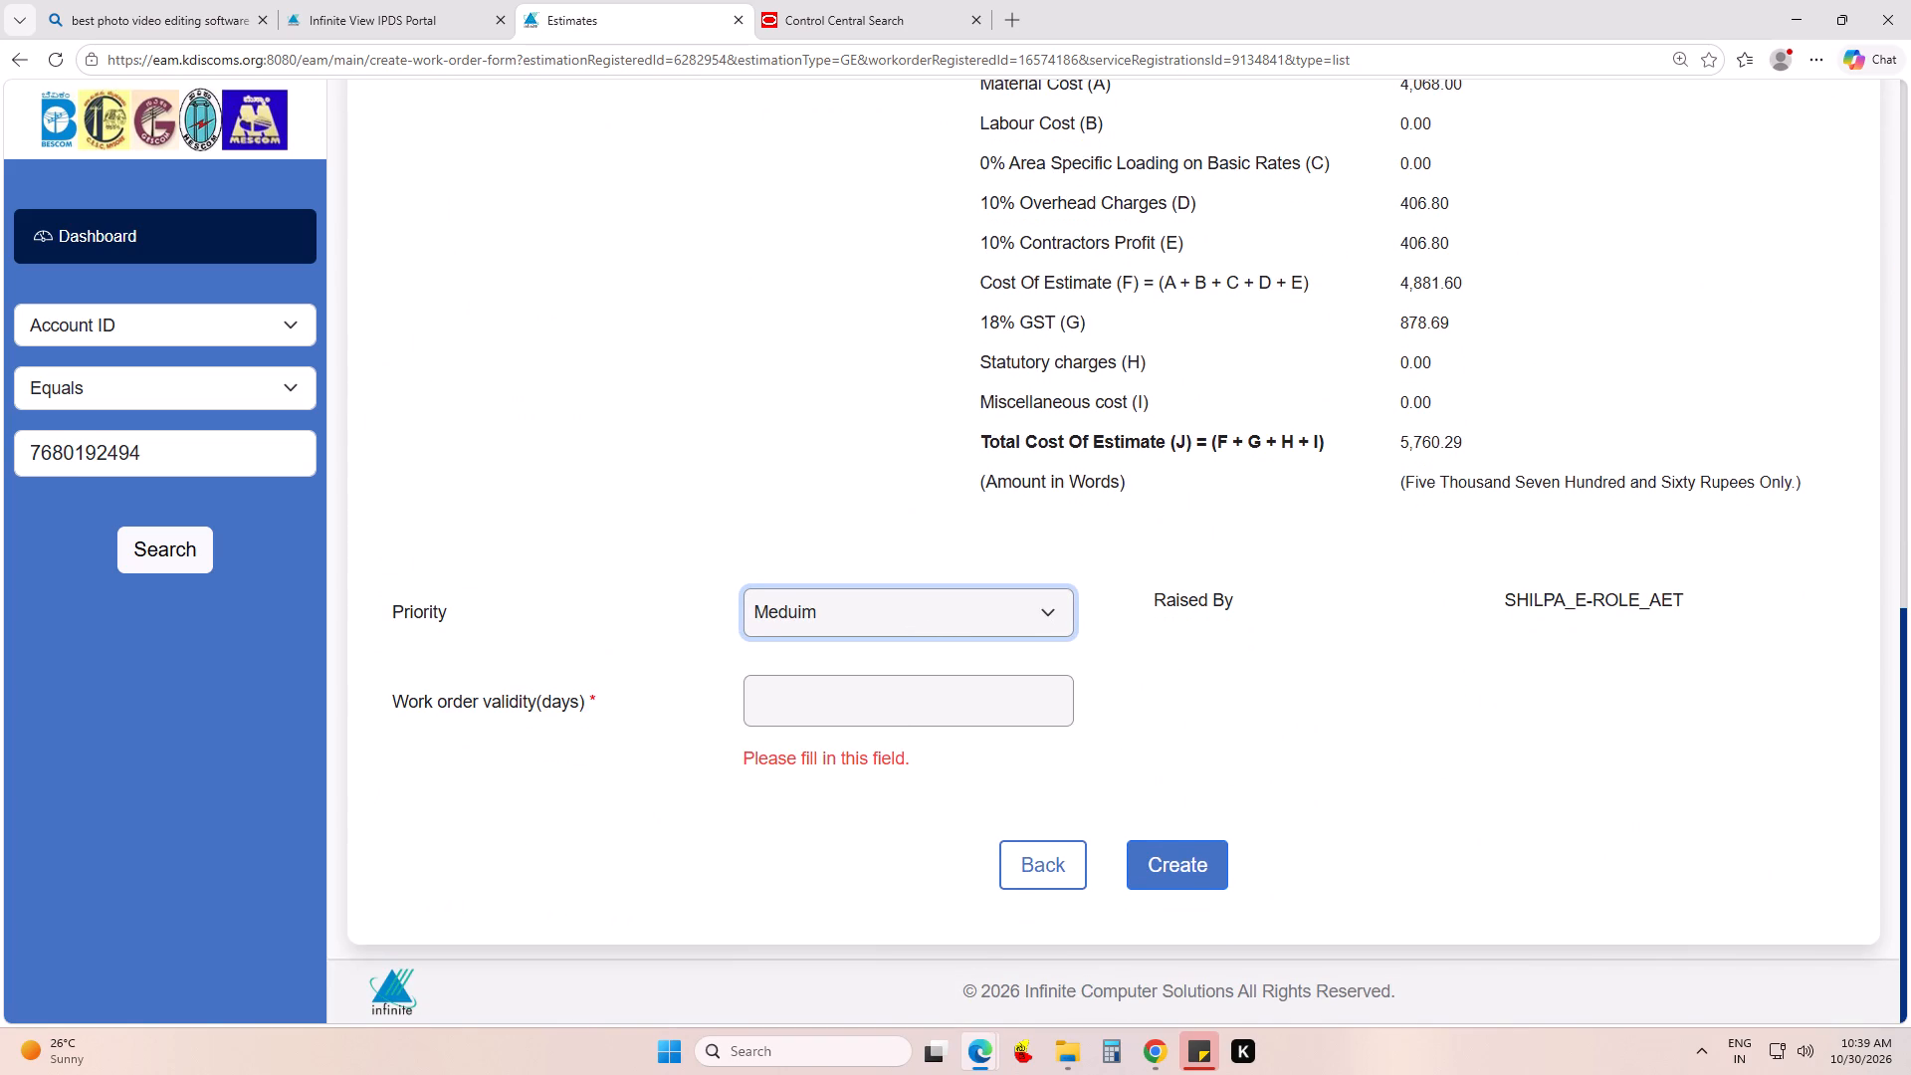
left_click(885, 709)
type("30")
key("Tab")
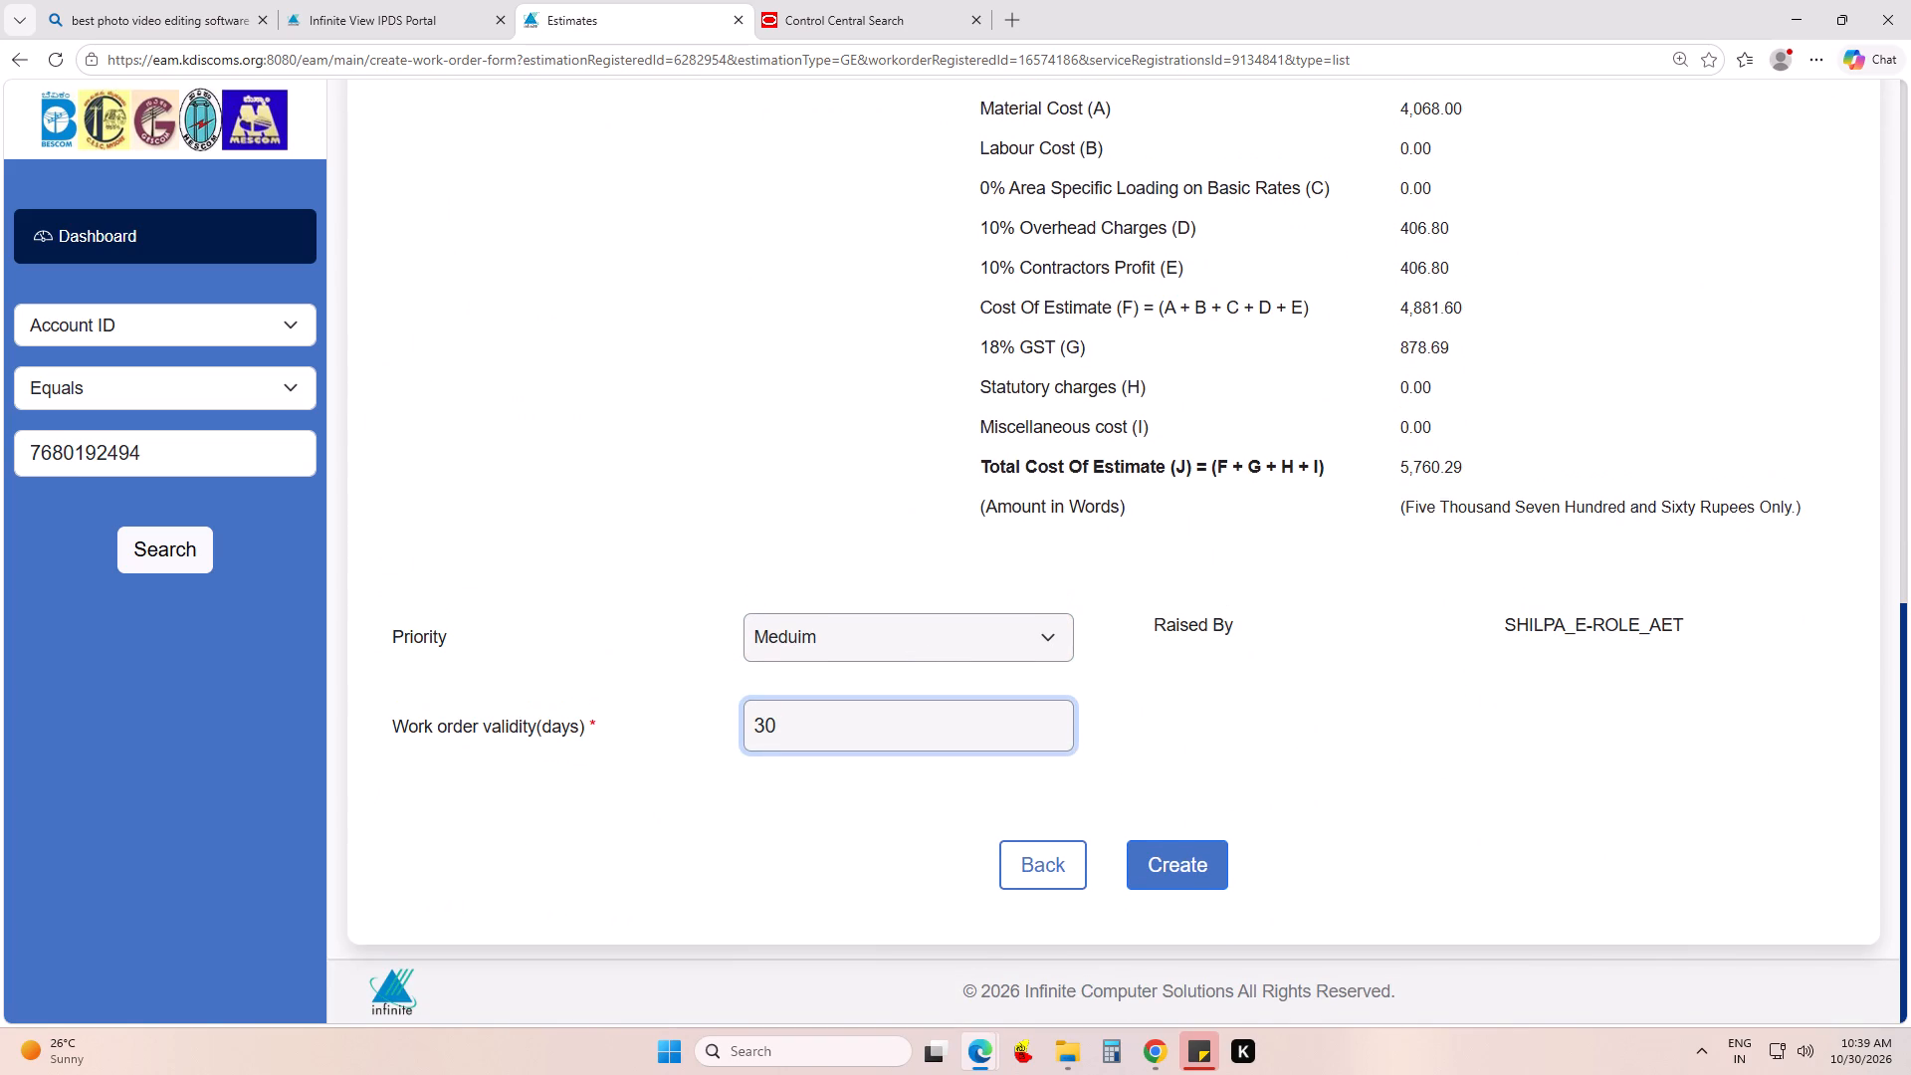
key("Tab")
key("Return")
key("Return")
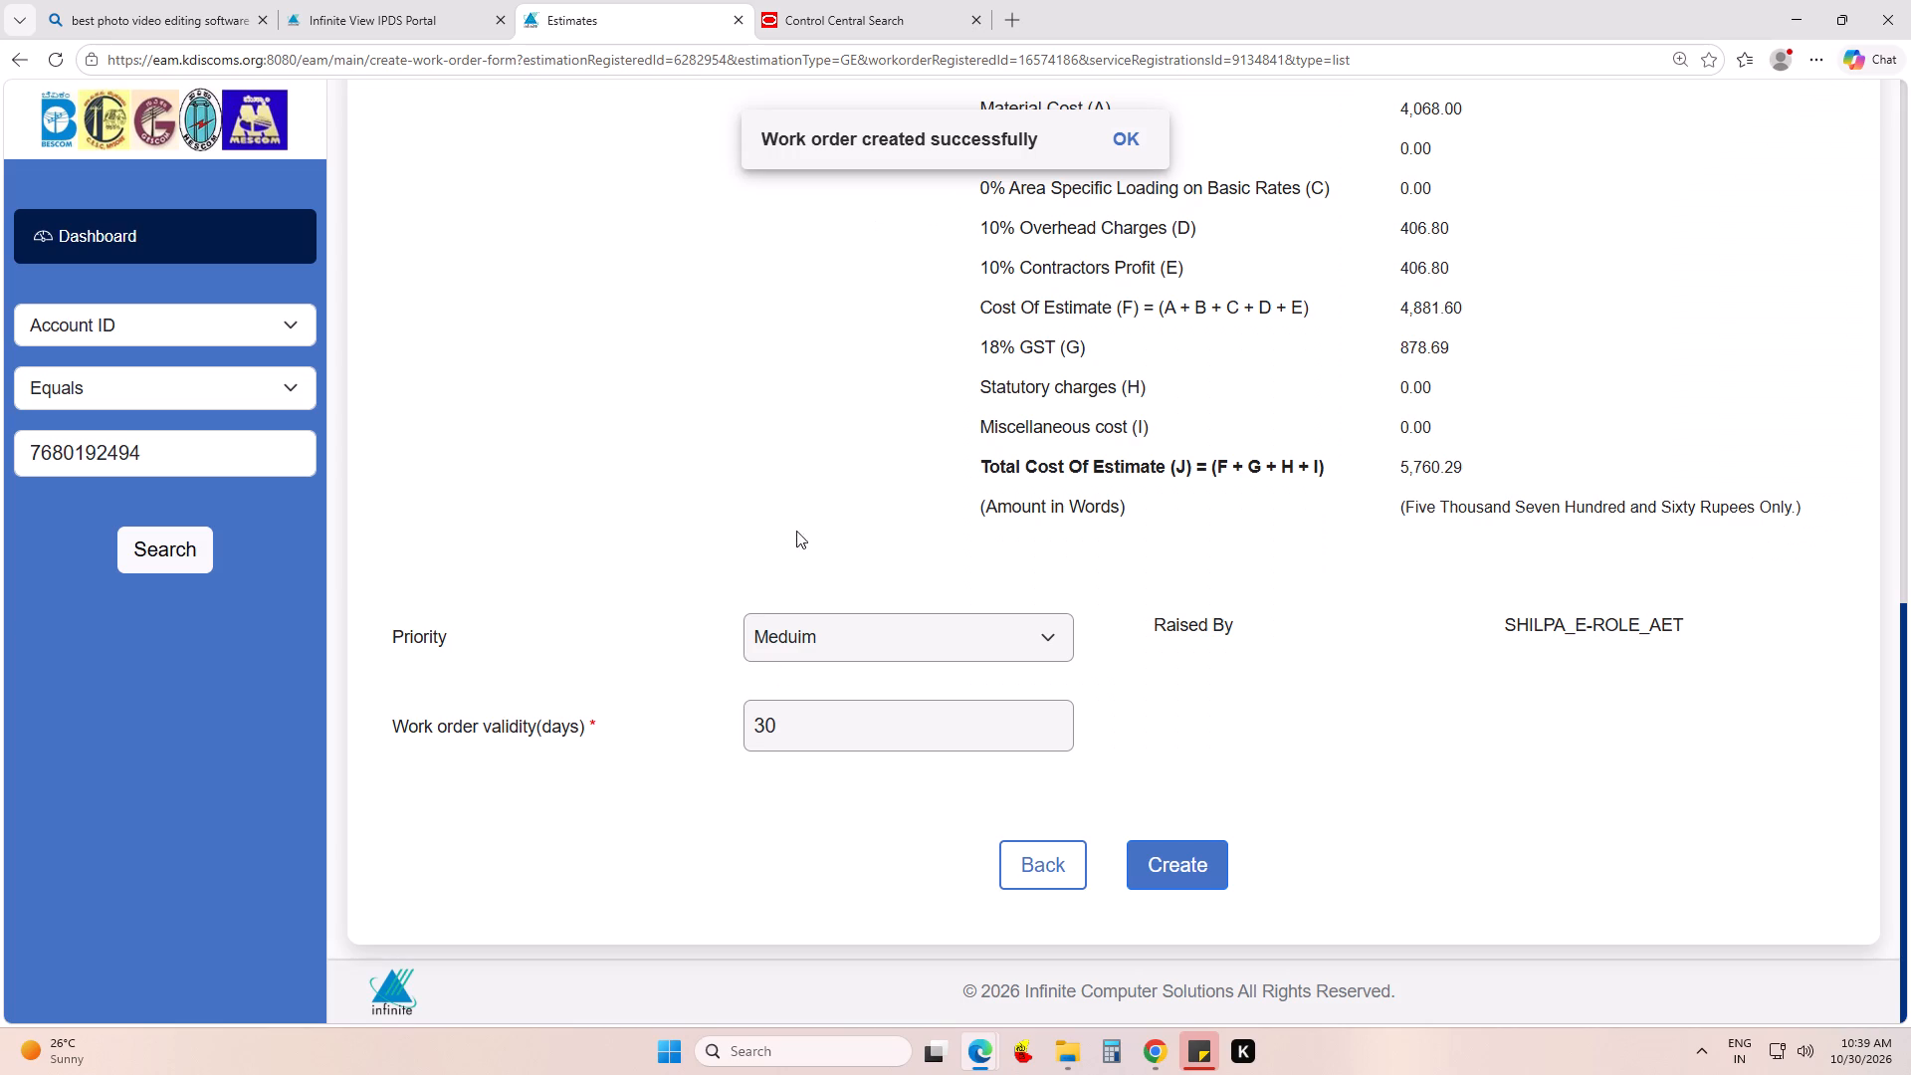
left_click(1136, 144)
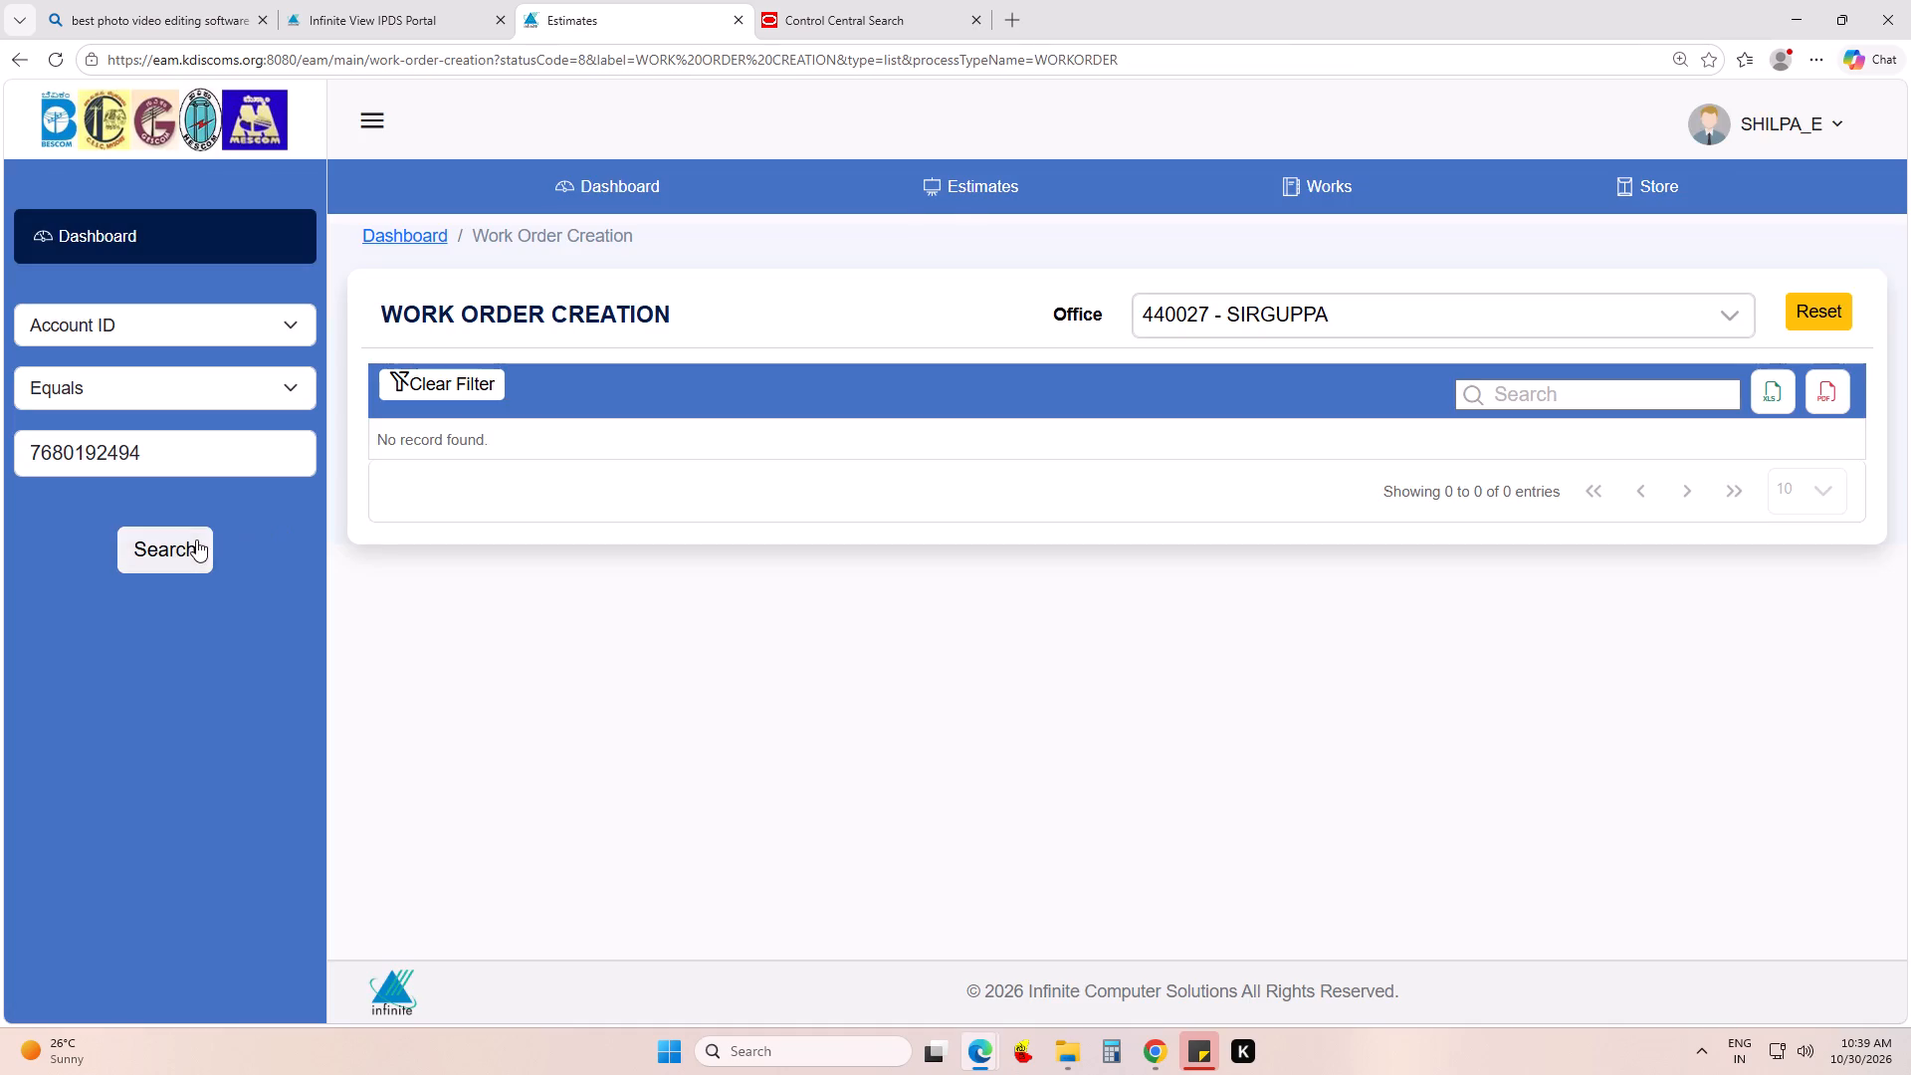
Rerun the search for the same account to check its pending activity.
left_click(196, 539)
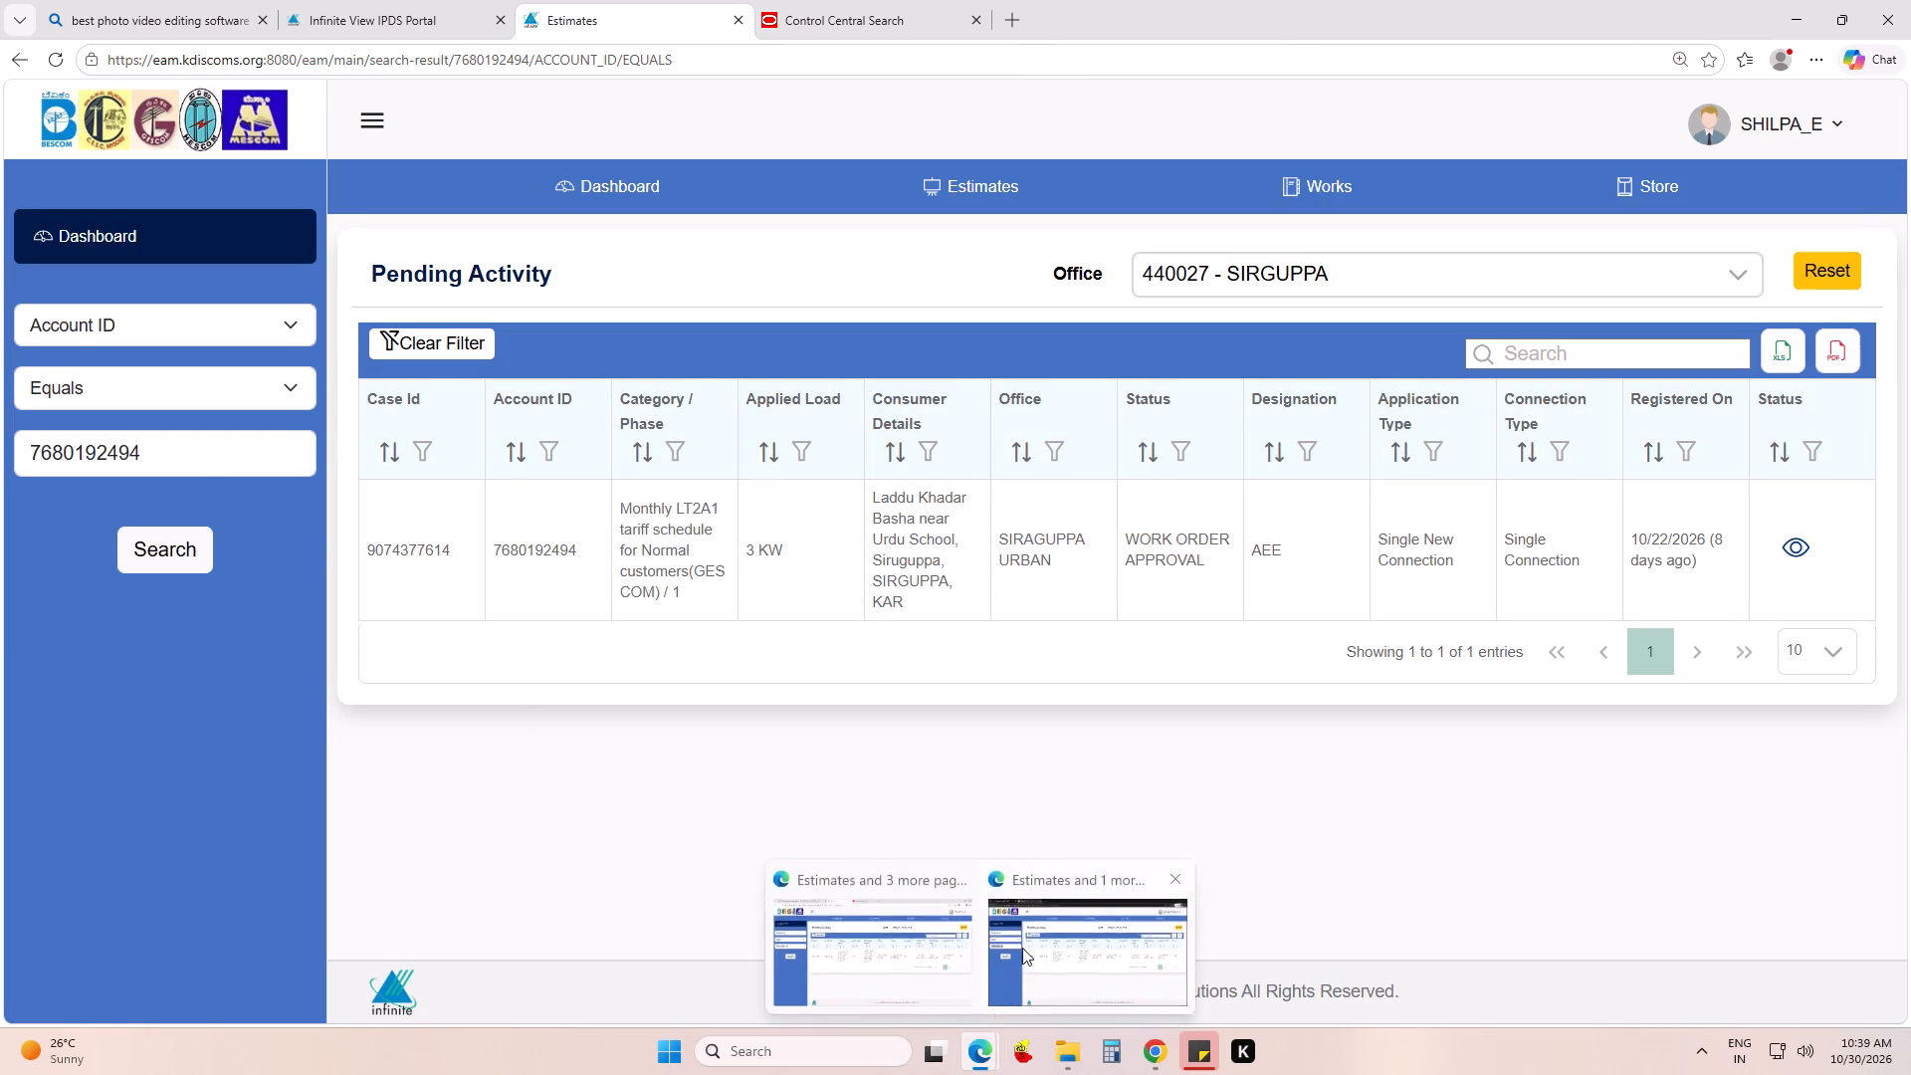
Switch to the approving AEE user's Estimates window and rerun the search for the same account.
left_click(1022, 948)
left_click(167, 540)
left_click(559, 204)
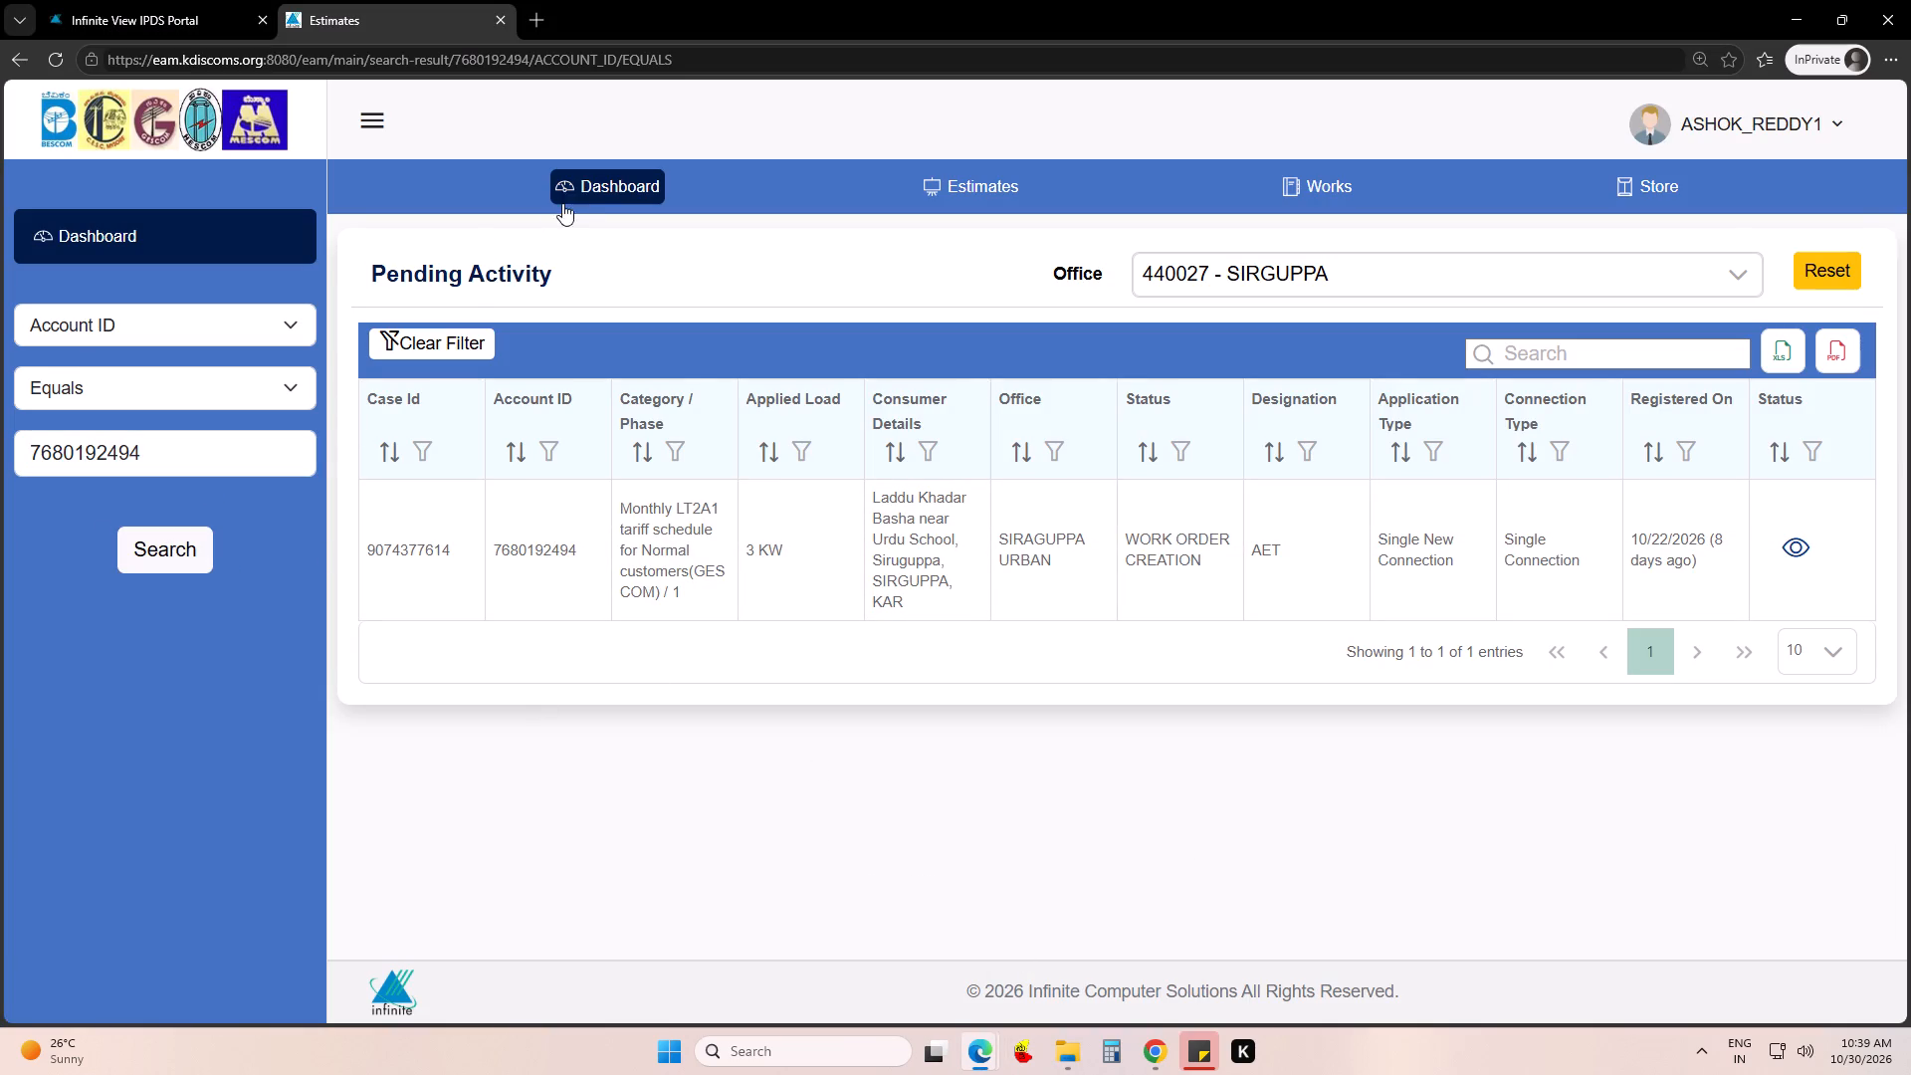
left_click(576, 182)
left_click(163, 564)
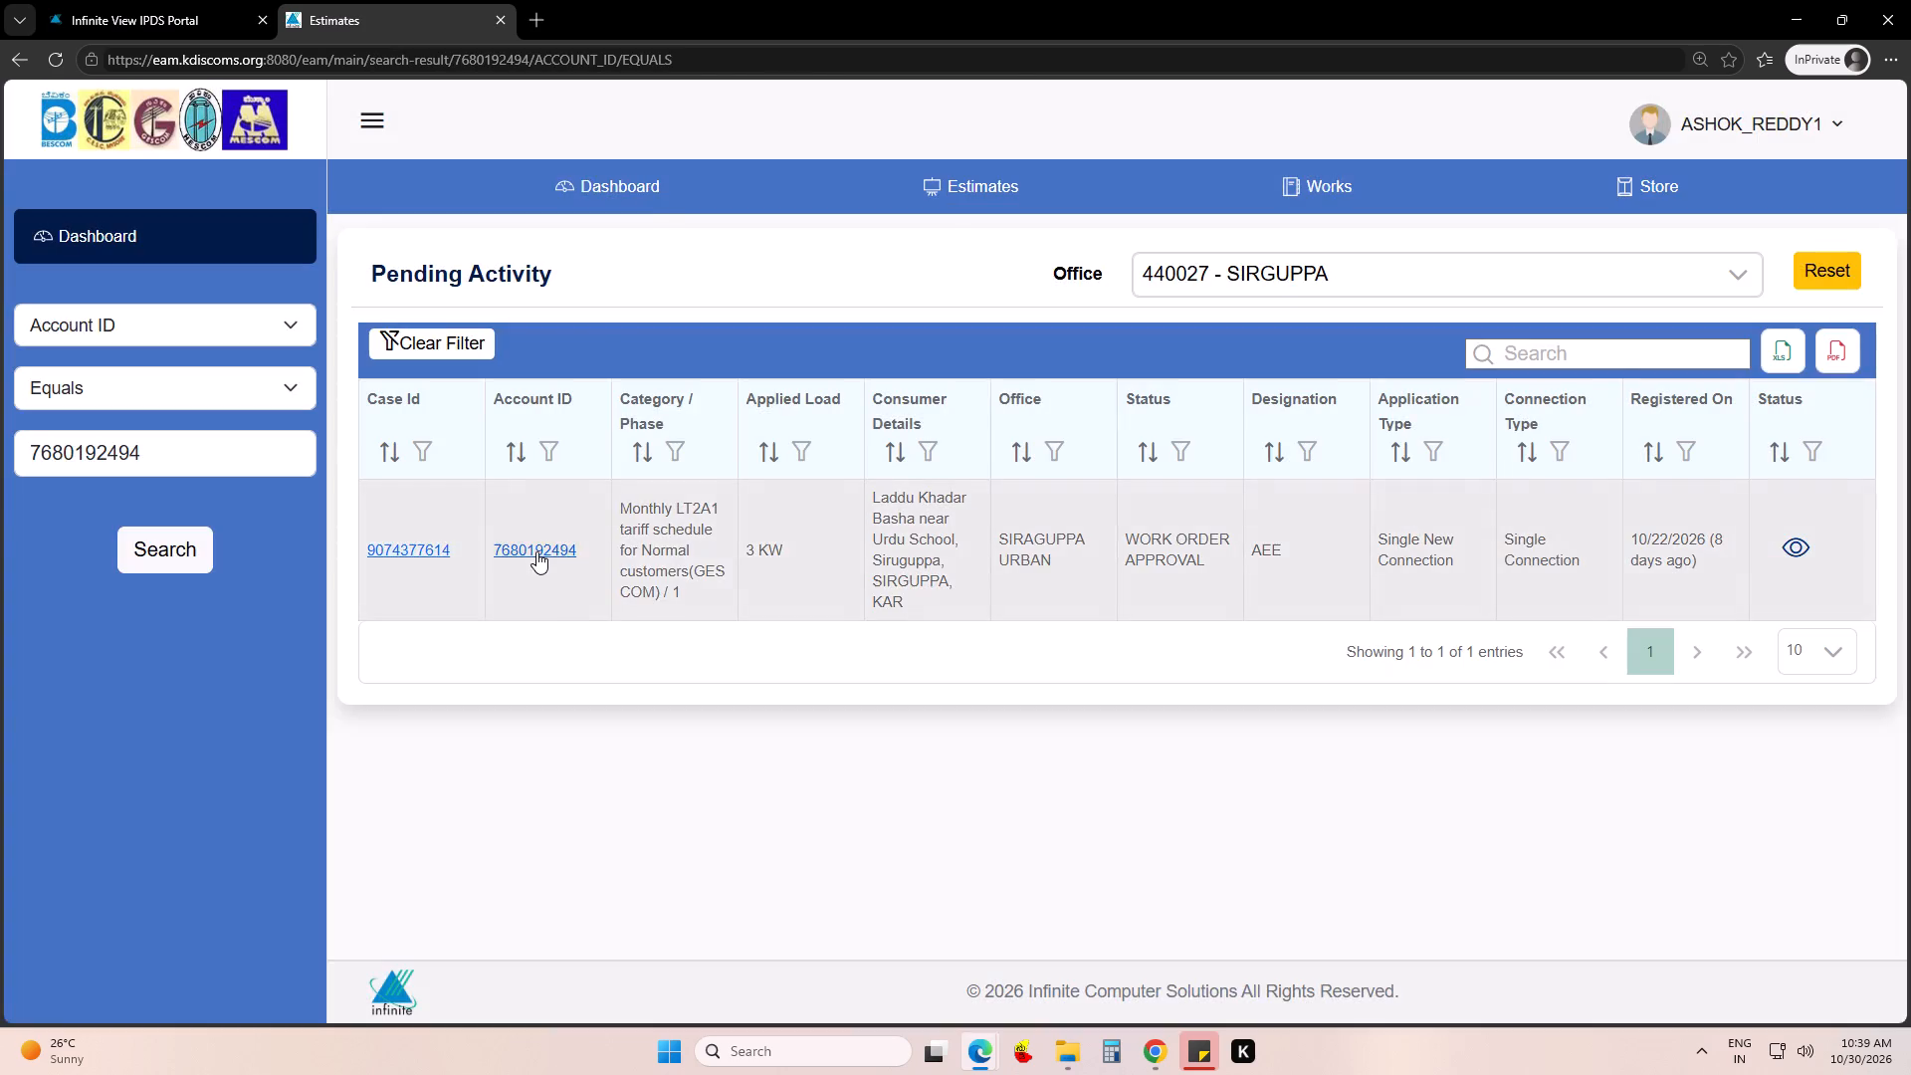
Open the found account's work order approval form and approve the work order with the remark "ok".
left_click(536, 549)
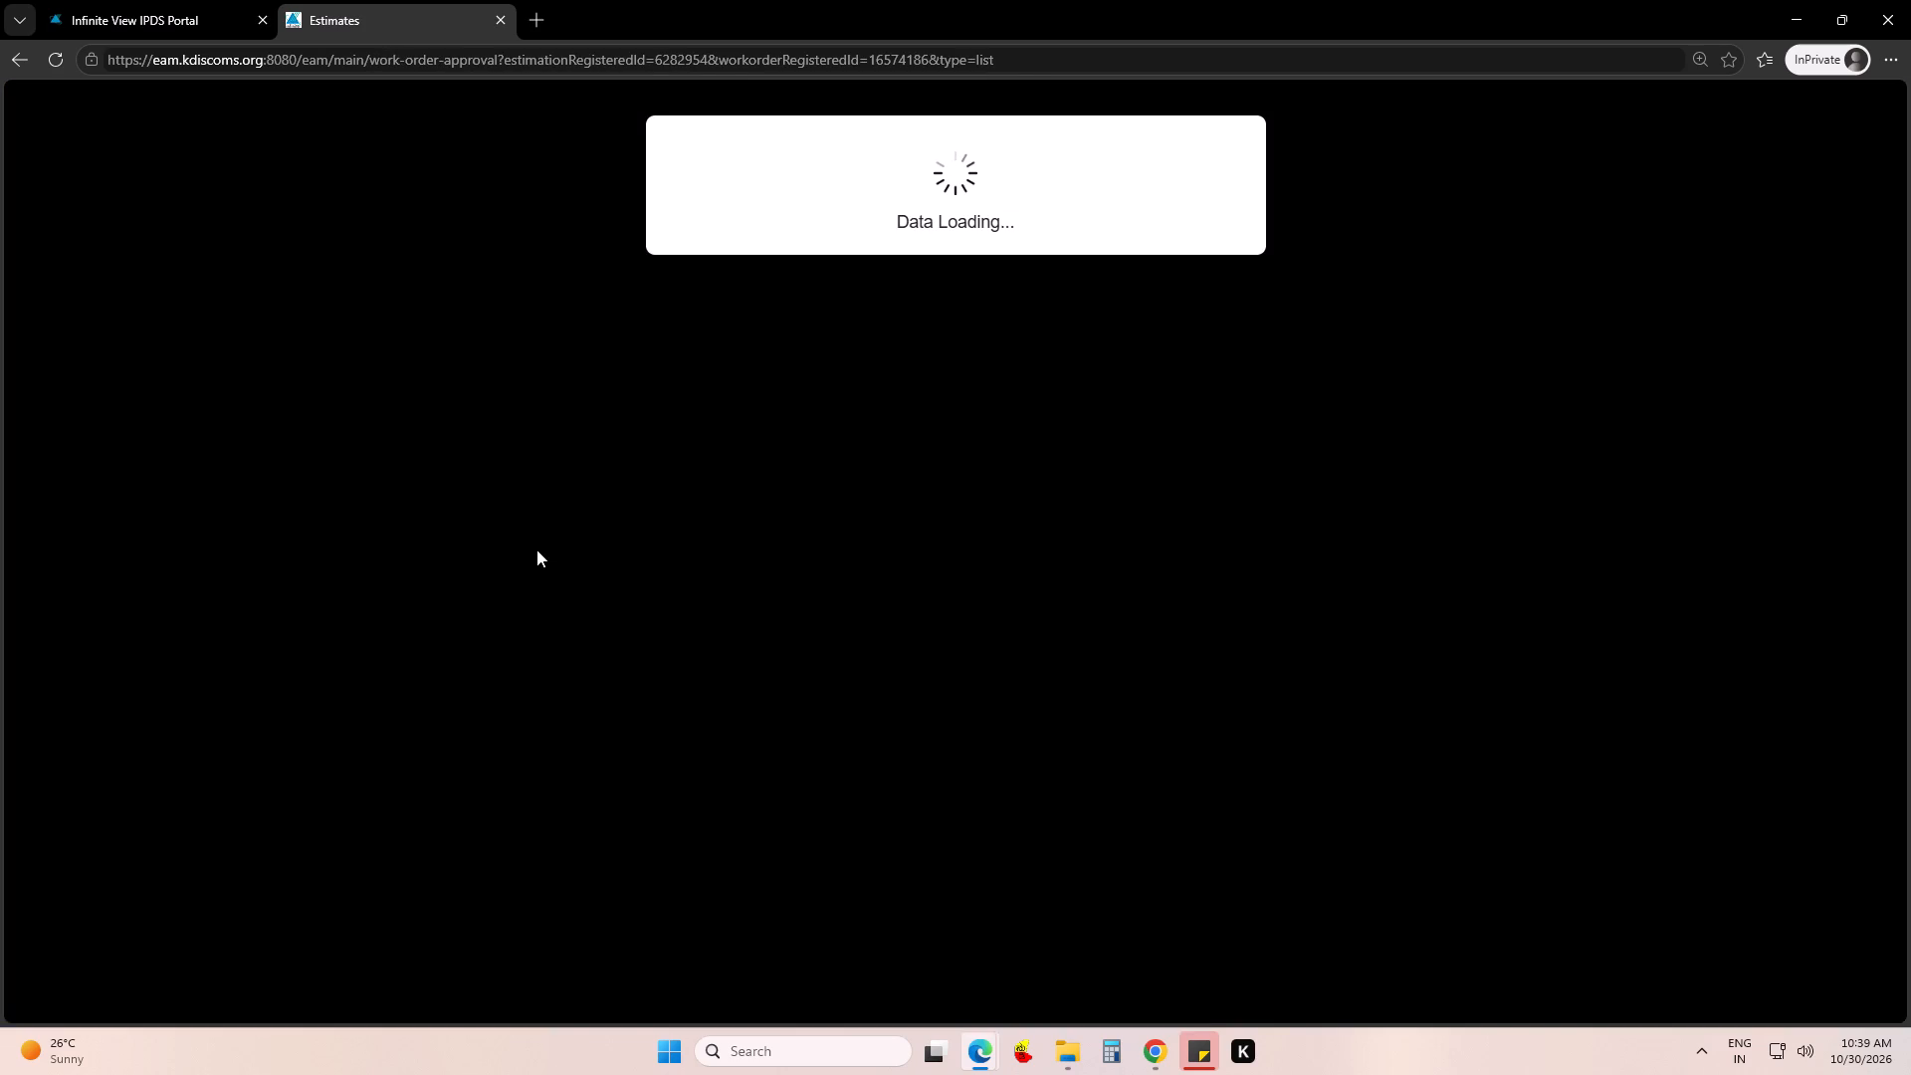
scroll(1106, 716, "down", 13)
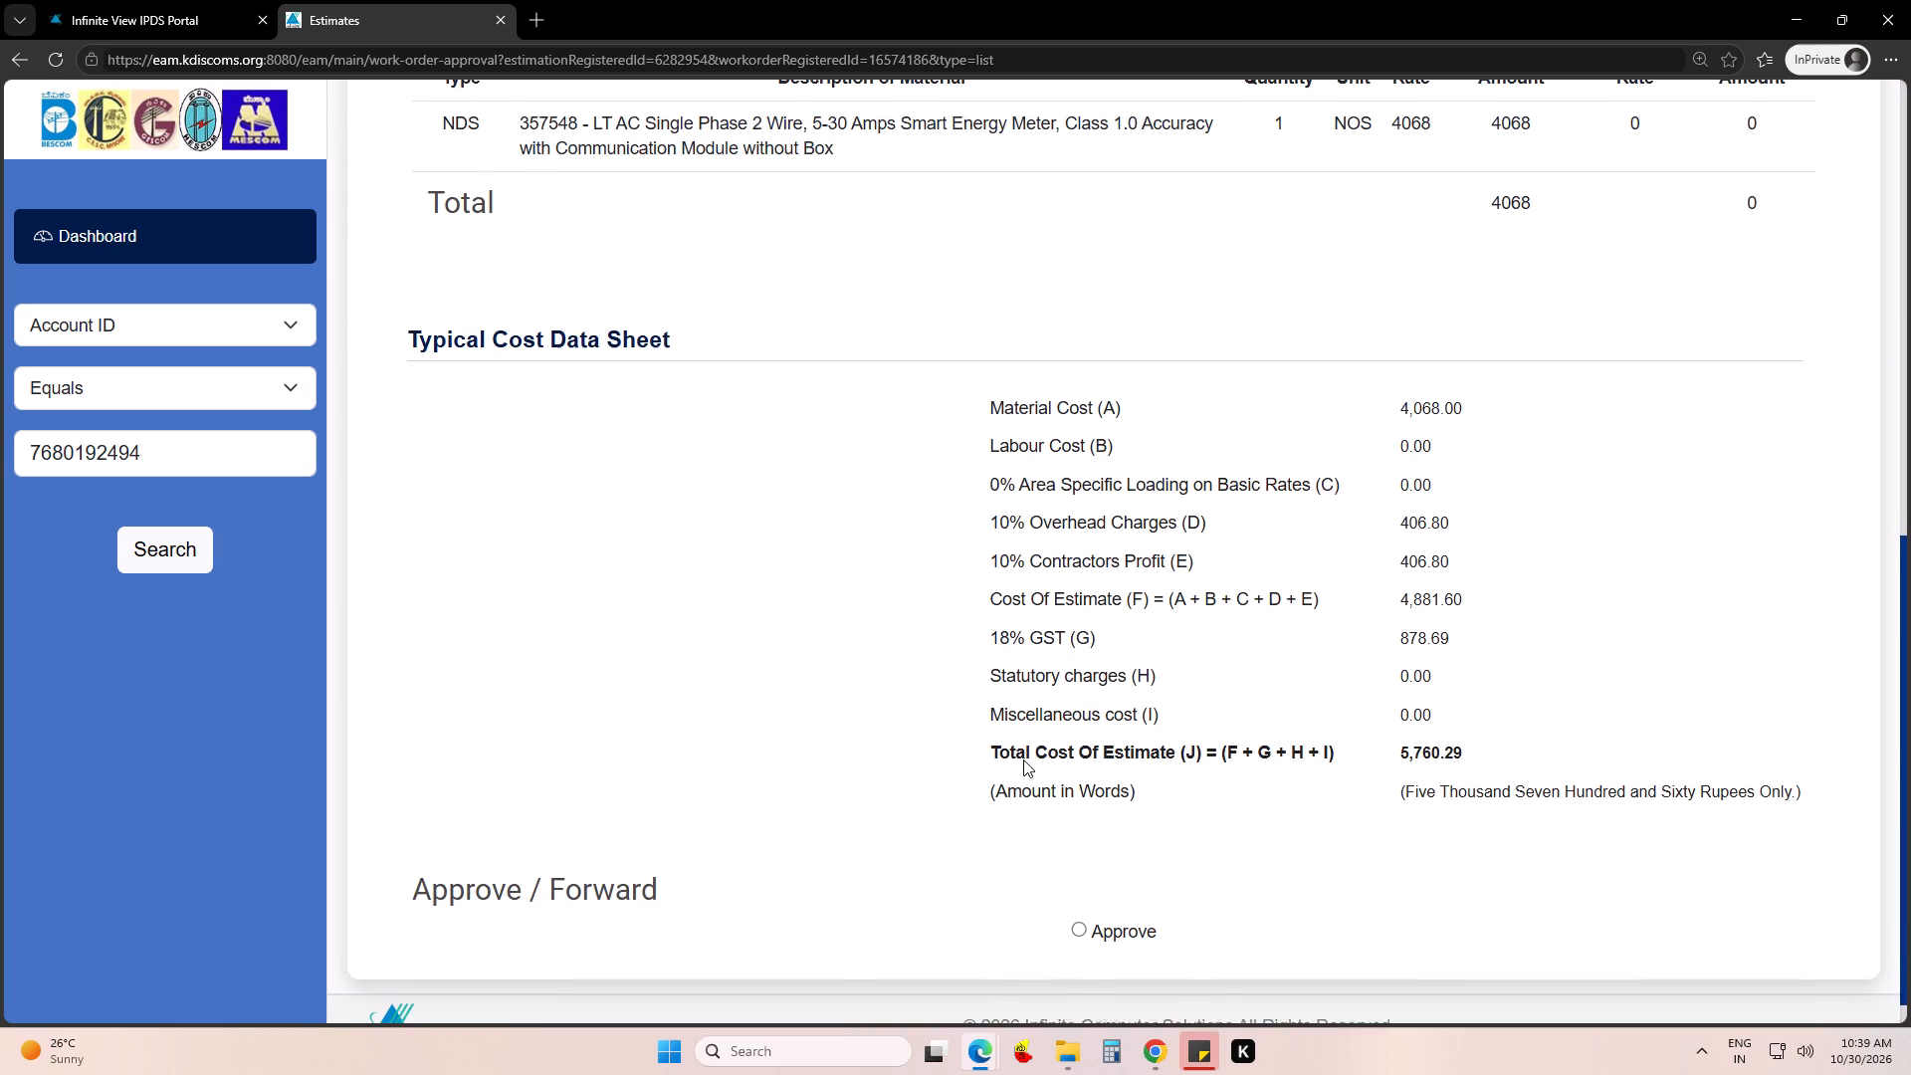
left_click(1081, 894)
scroll(1367, 812, "down", 6)
left_click(1304, 809)
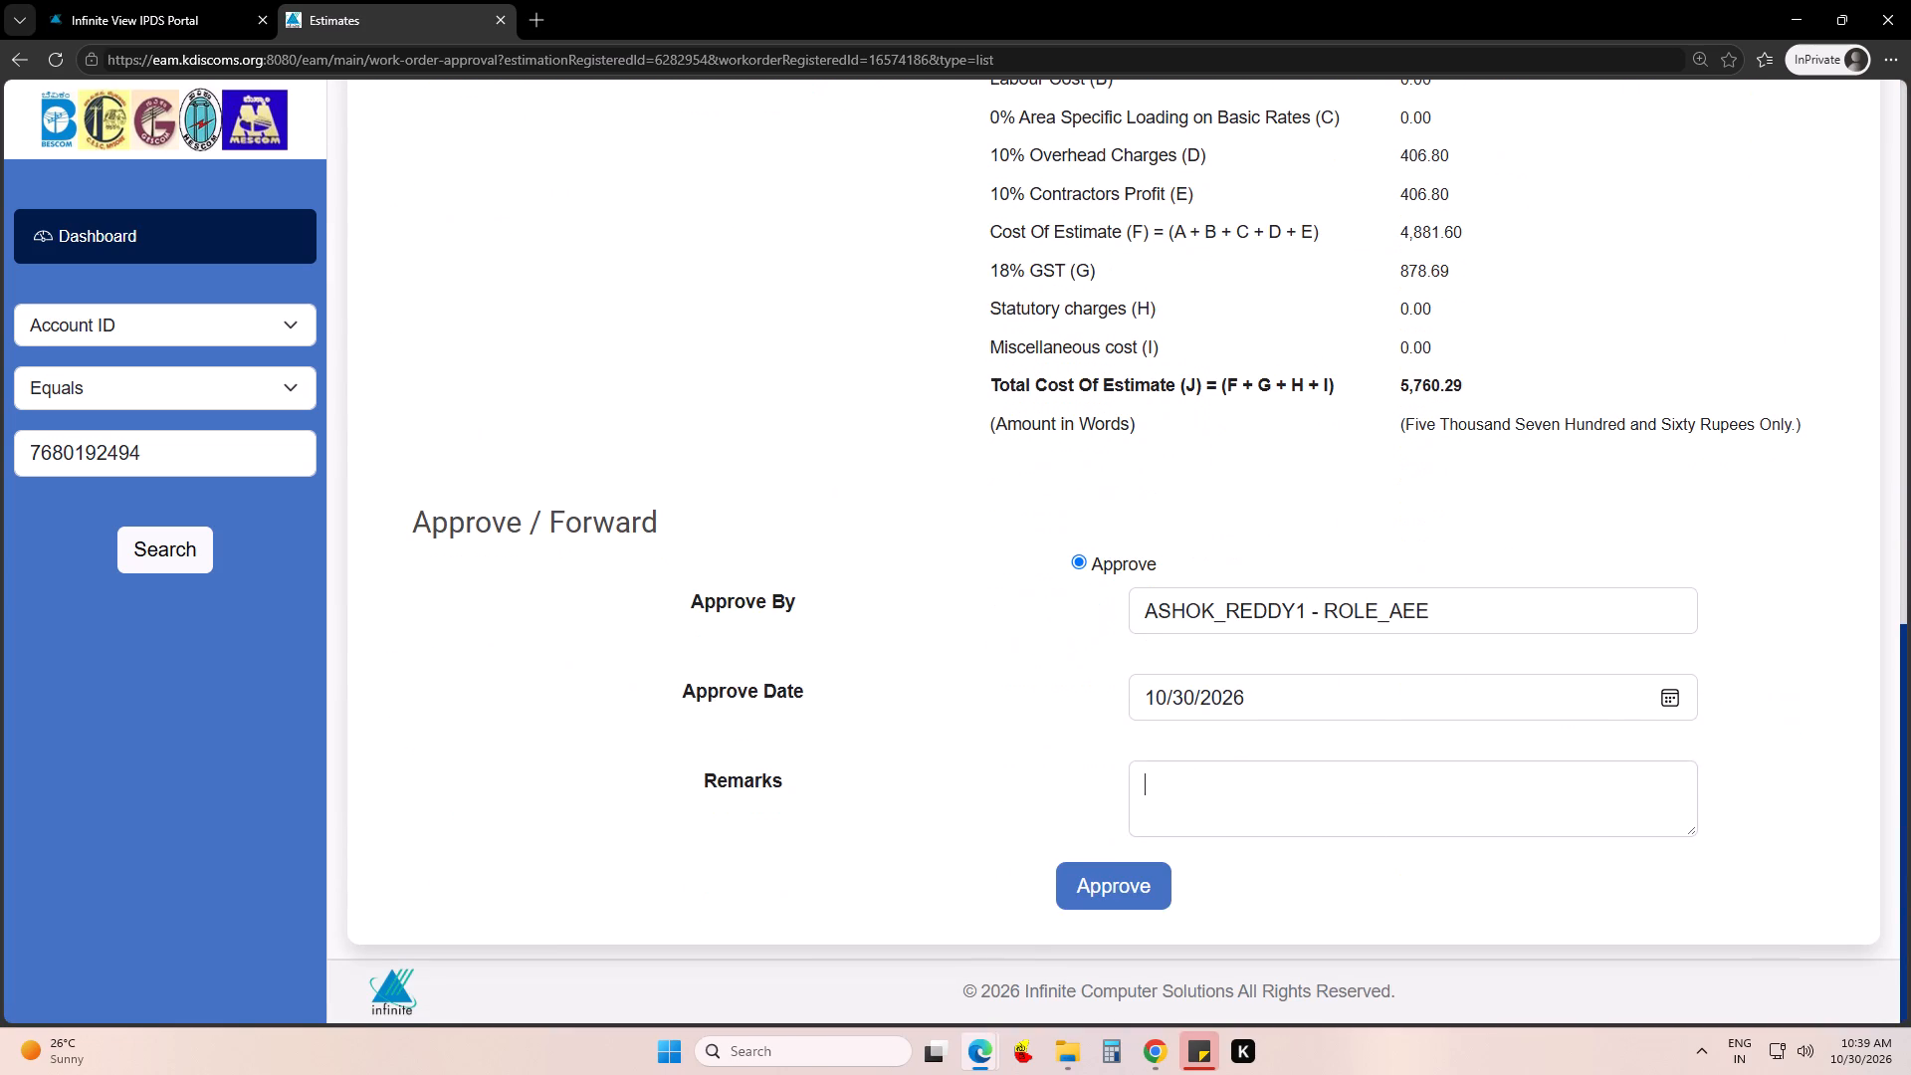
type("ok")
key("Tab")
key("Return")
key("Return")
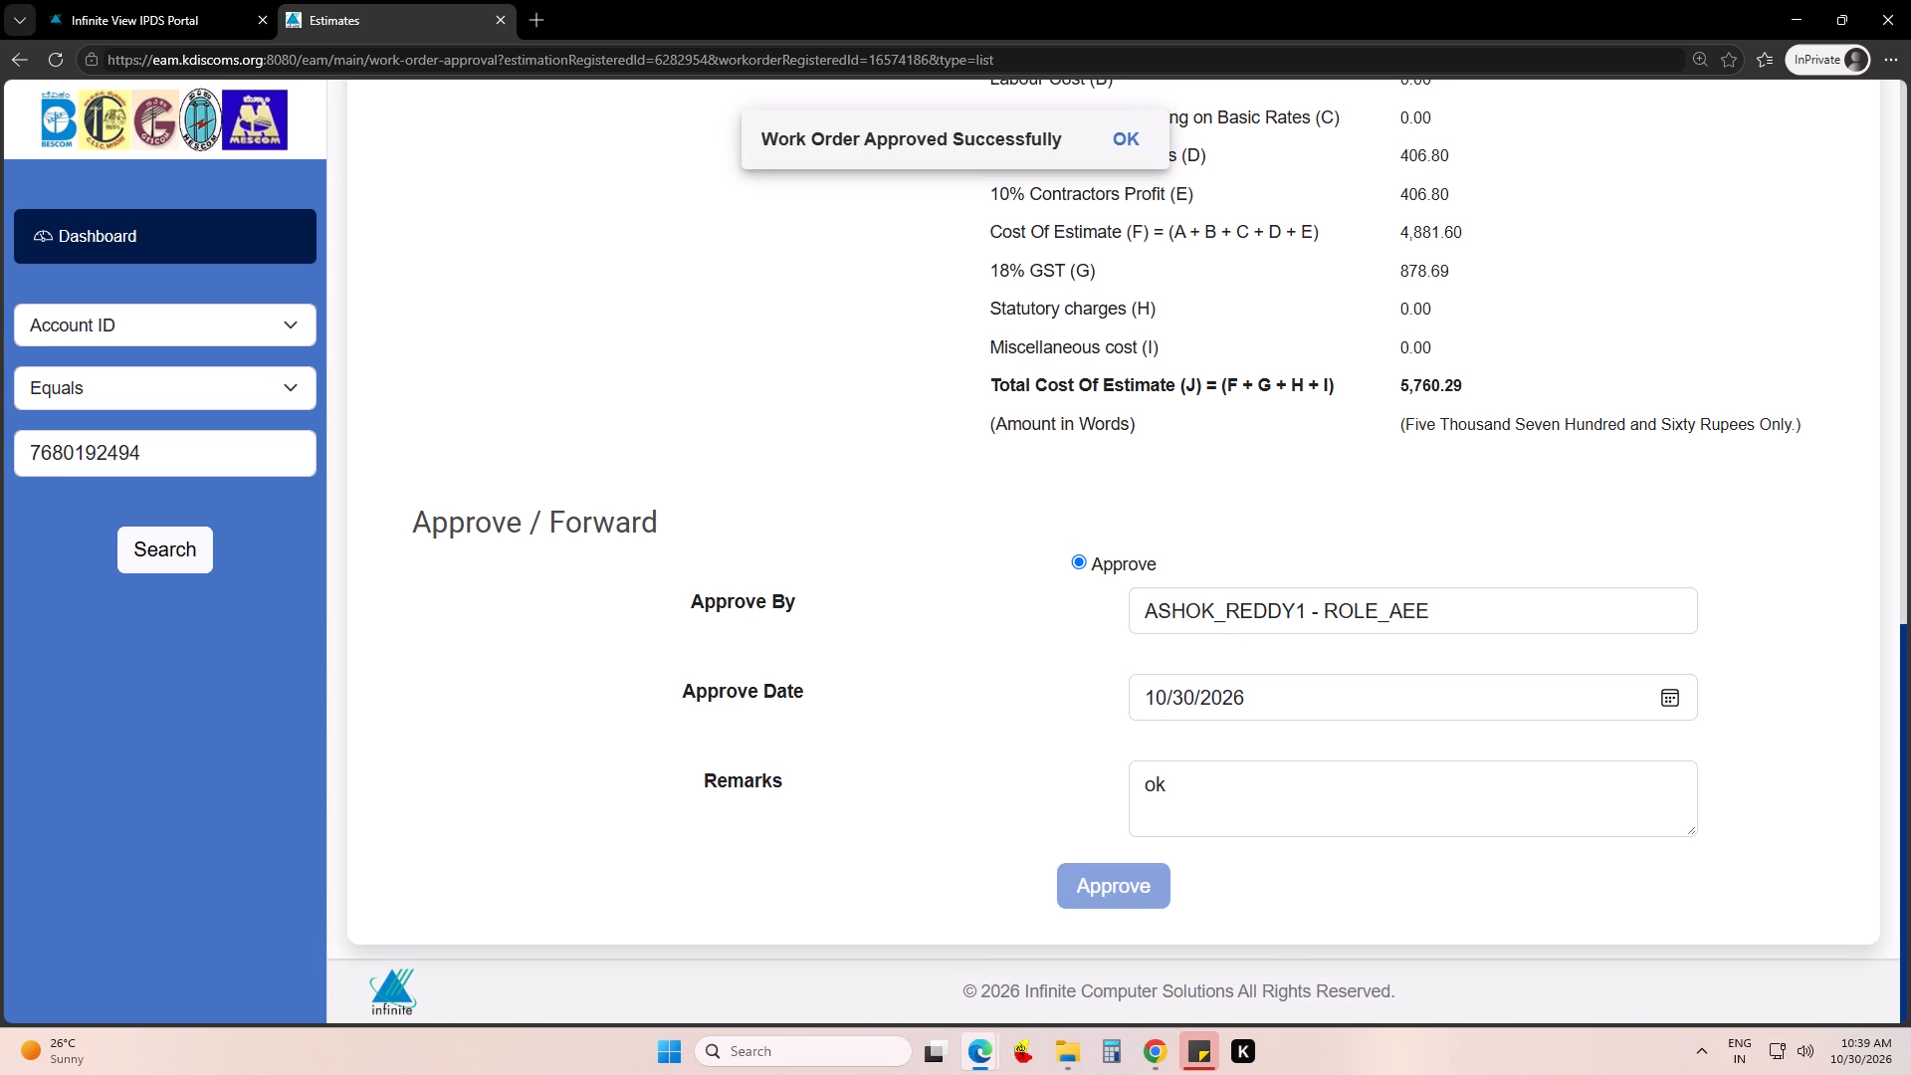
left_click(1113, 148)
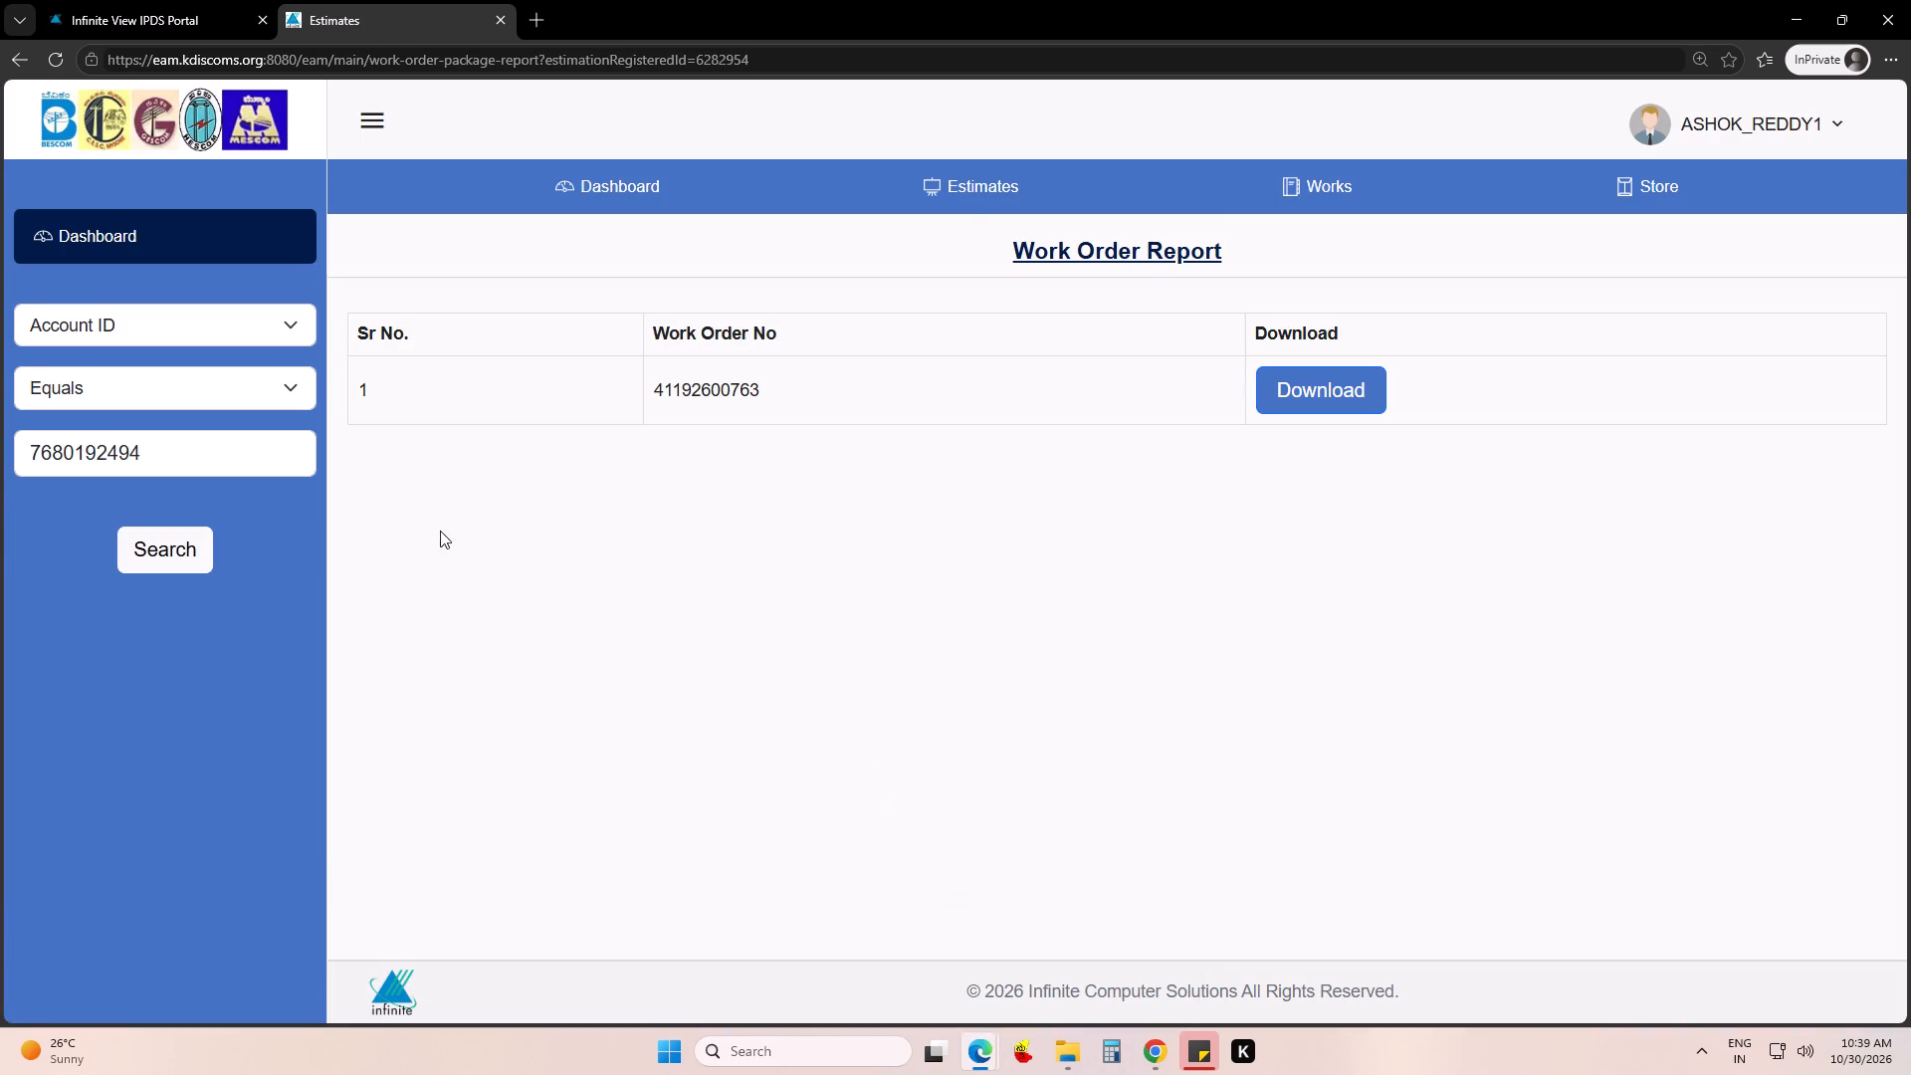
Rerun the search for the same account to check its pending activity after the work order approval.
left_click(186, 550)
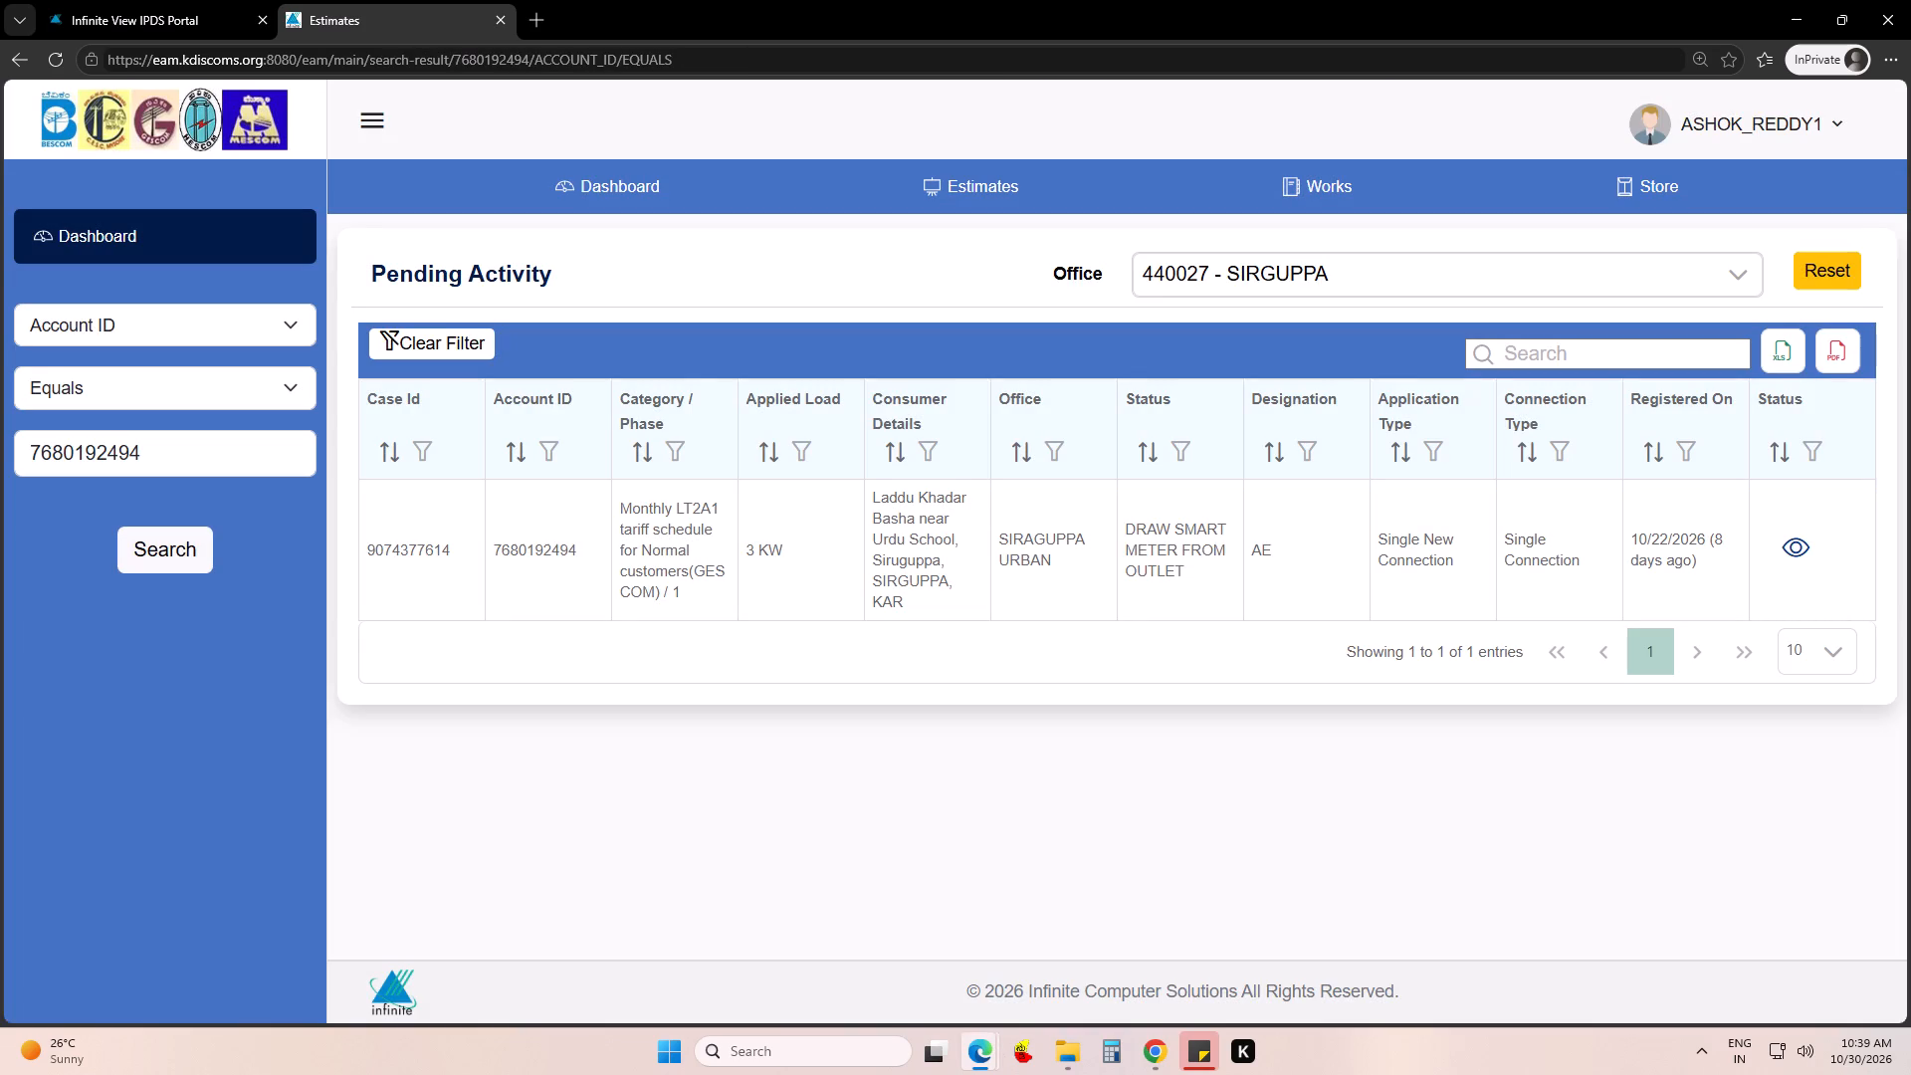
Search by Account ID, with the Equals condition, for the next consumer's account number.
double_click(110, 445)
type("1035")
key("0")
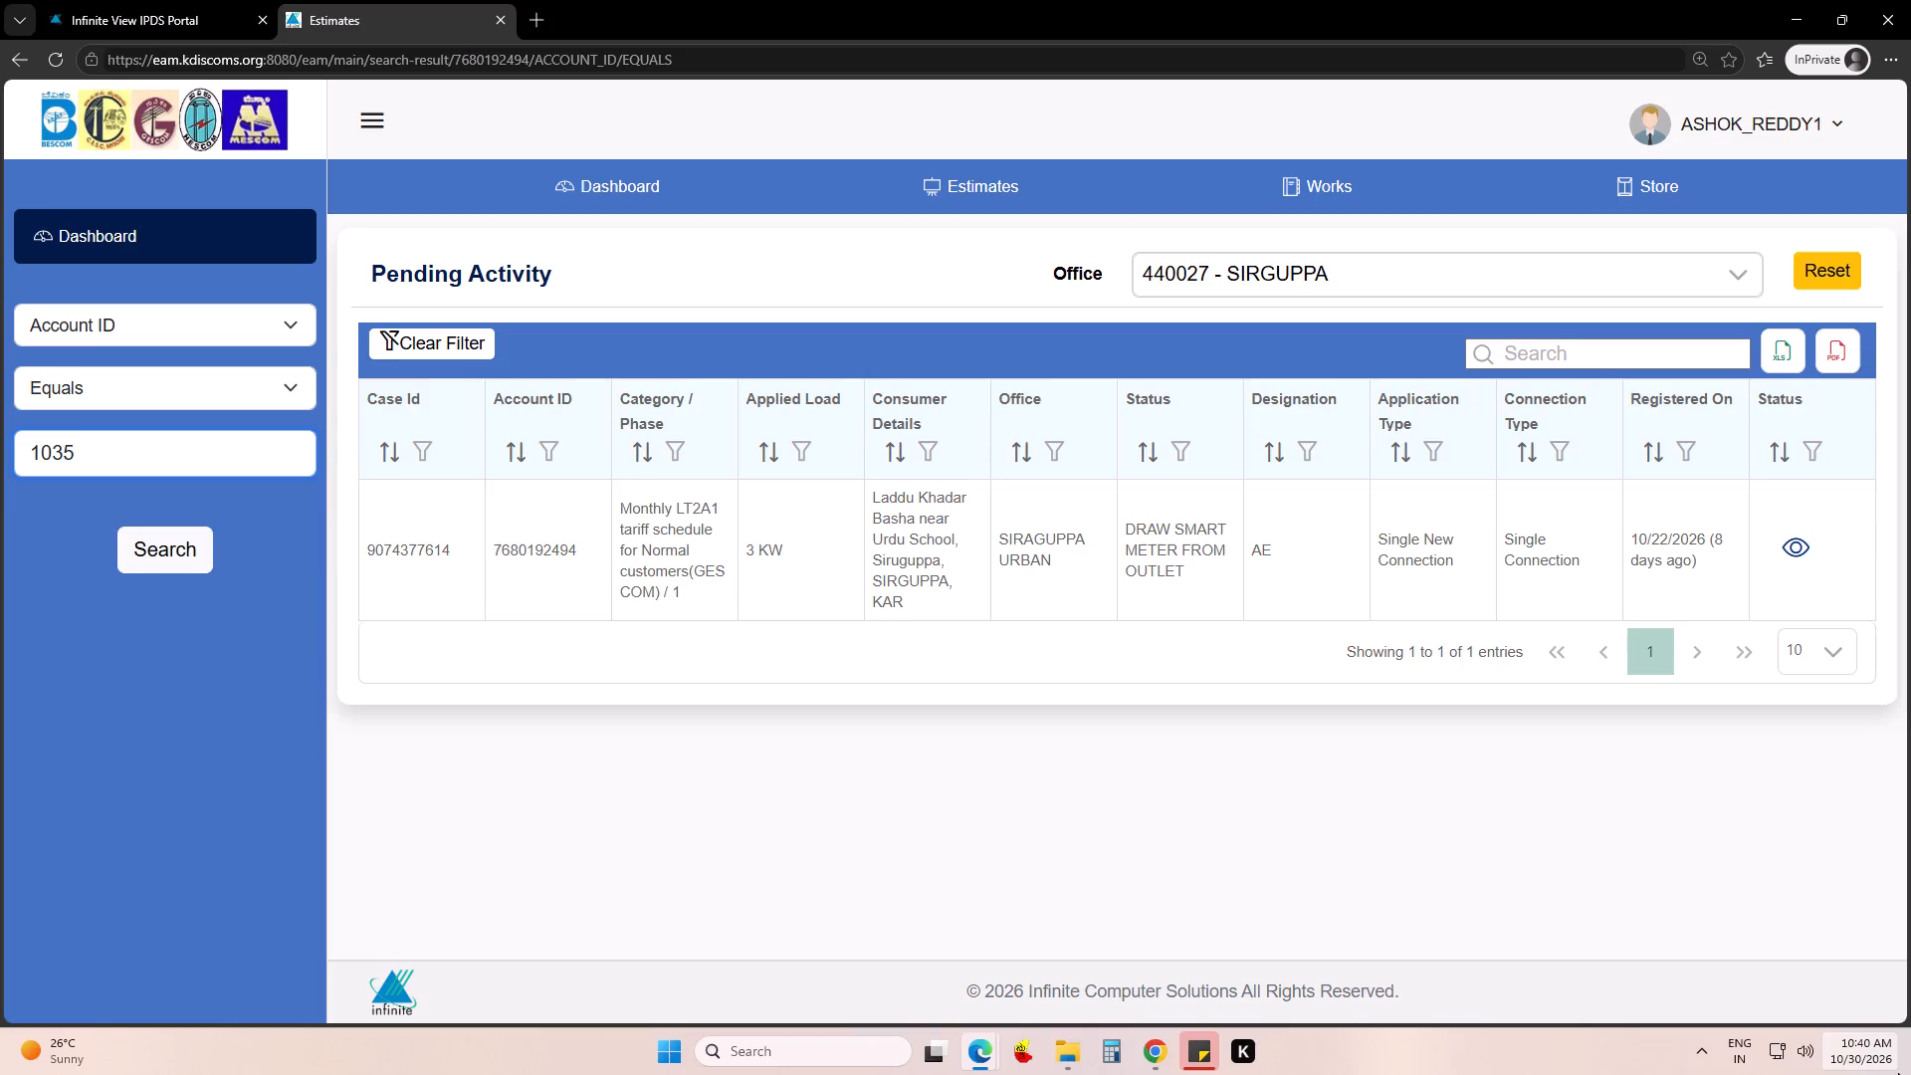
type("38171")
left_click(167, 536)
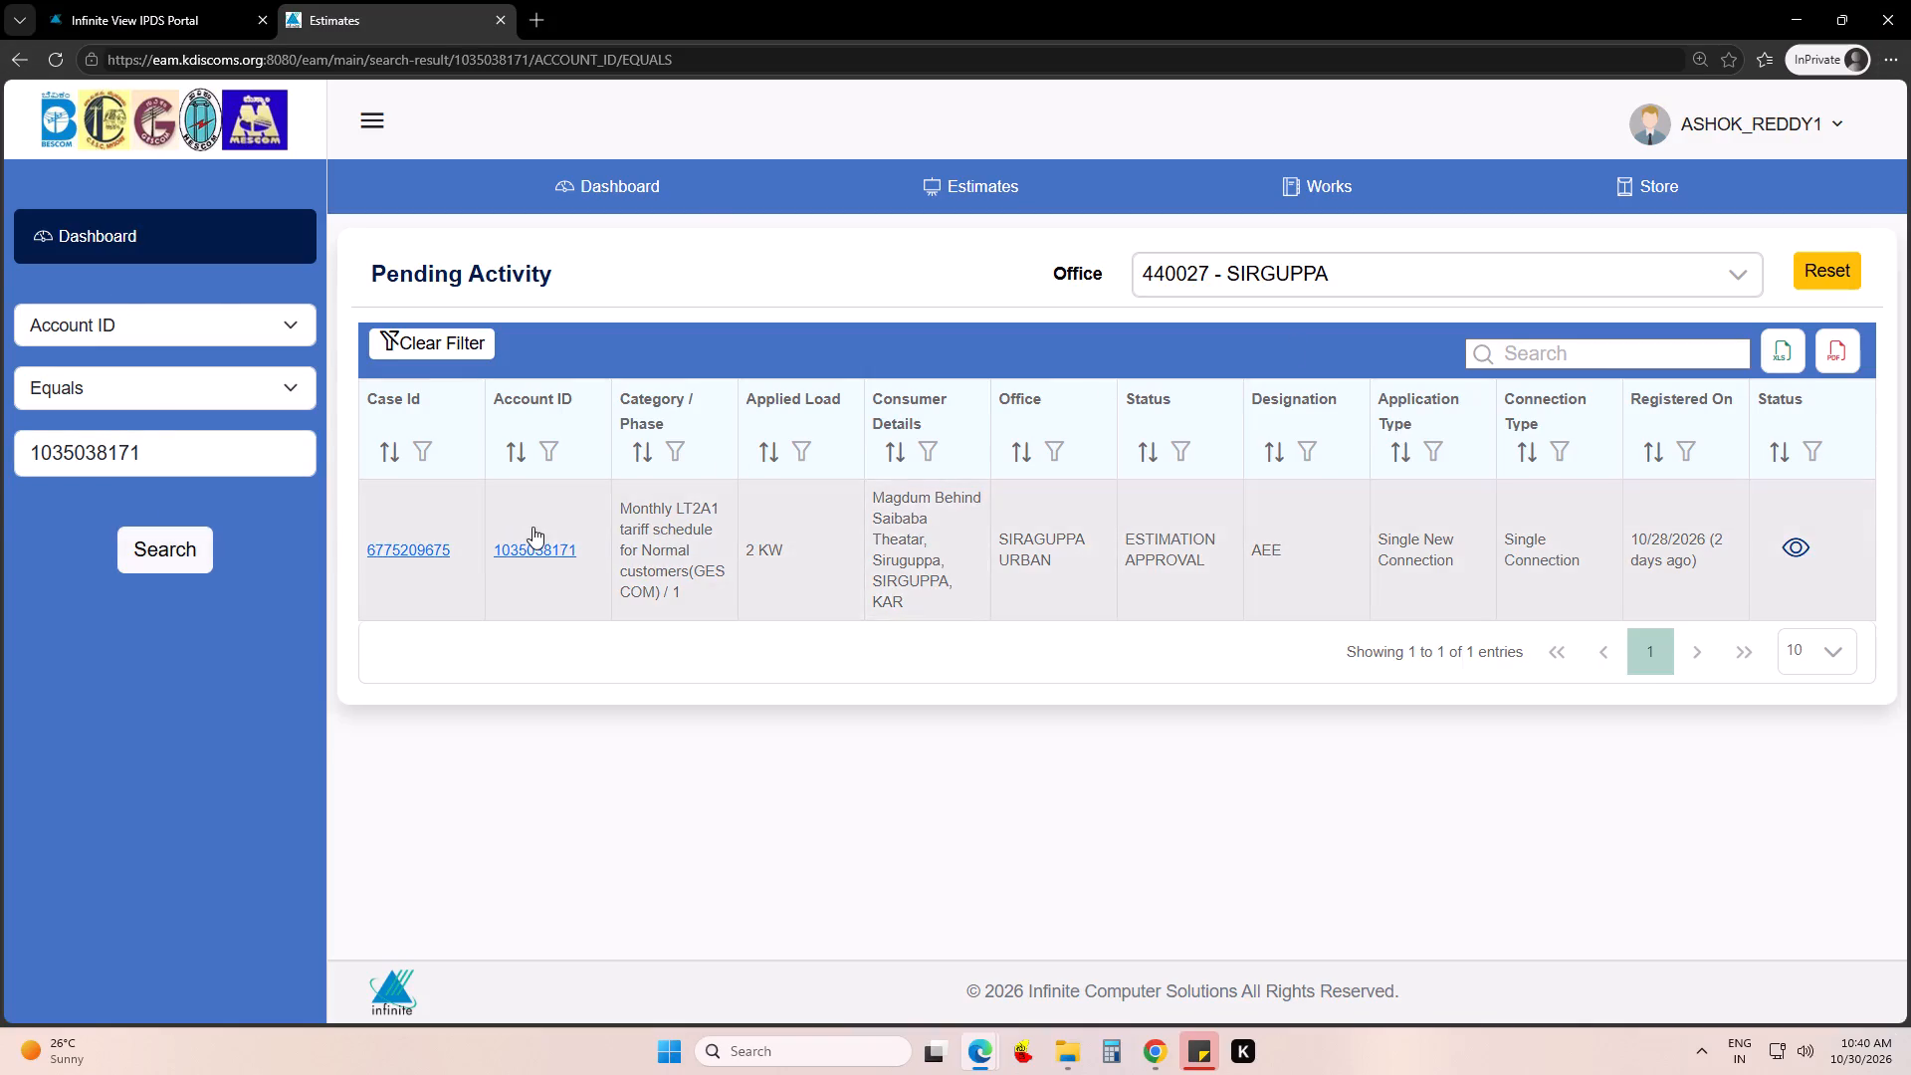
Open the found account's estimation sanction form and approve the estimate with the remark "ok".
left_click(531, 539)
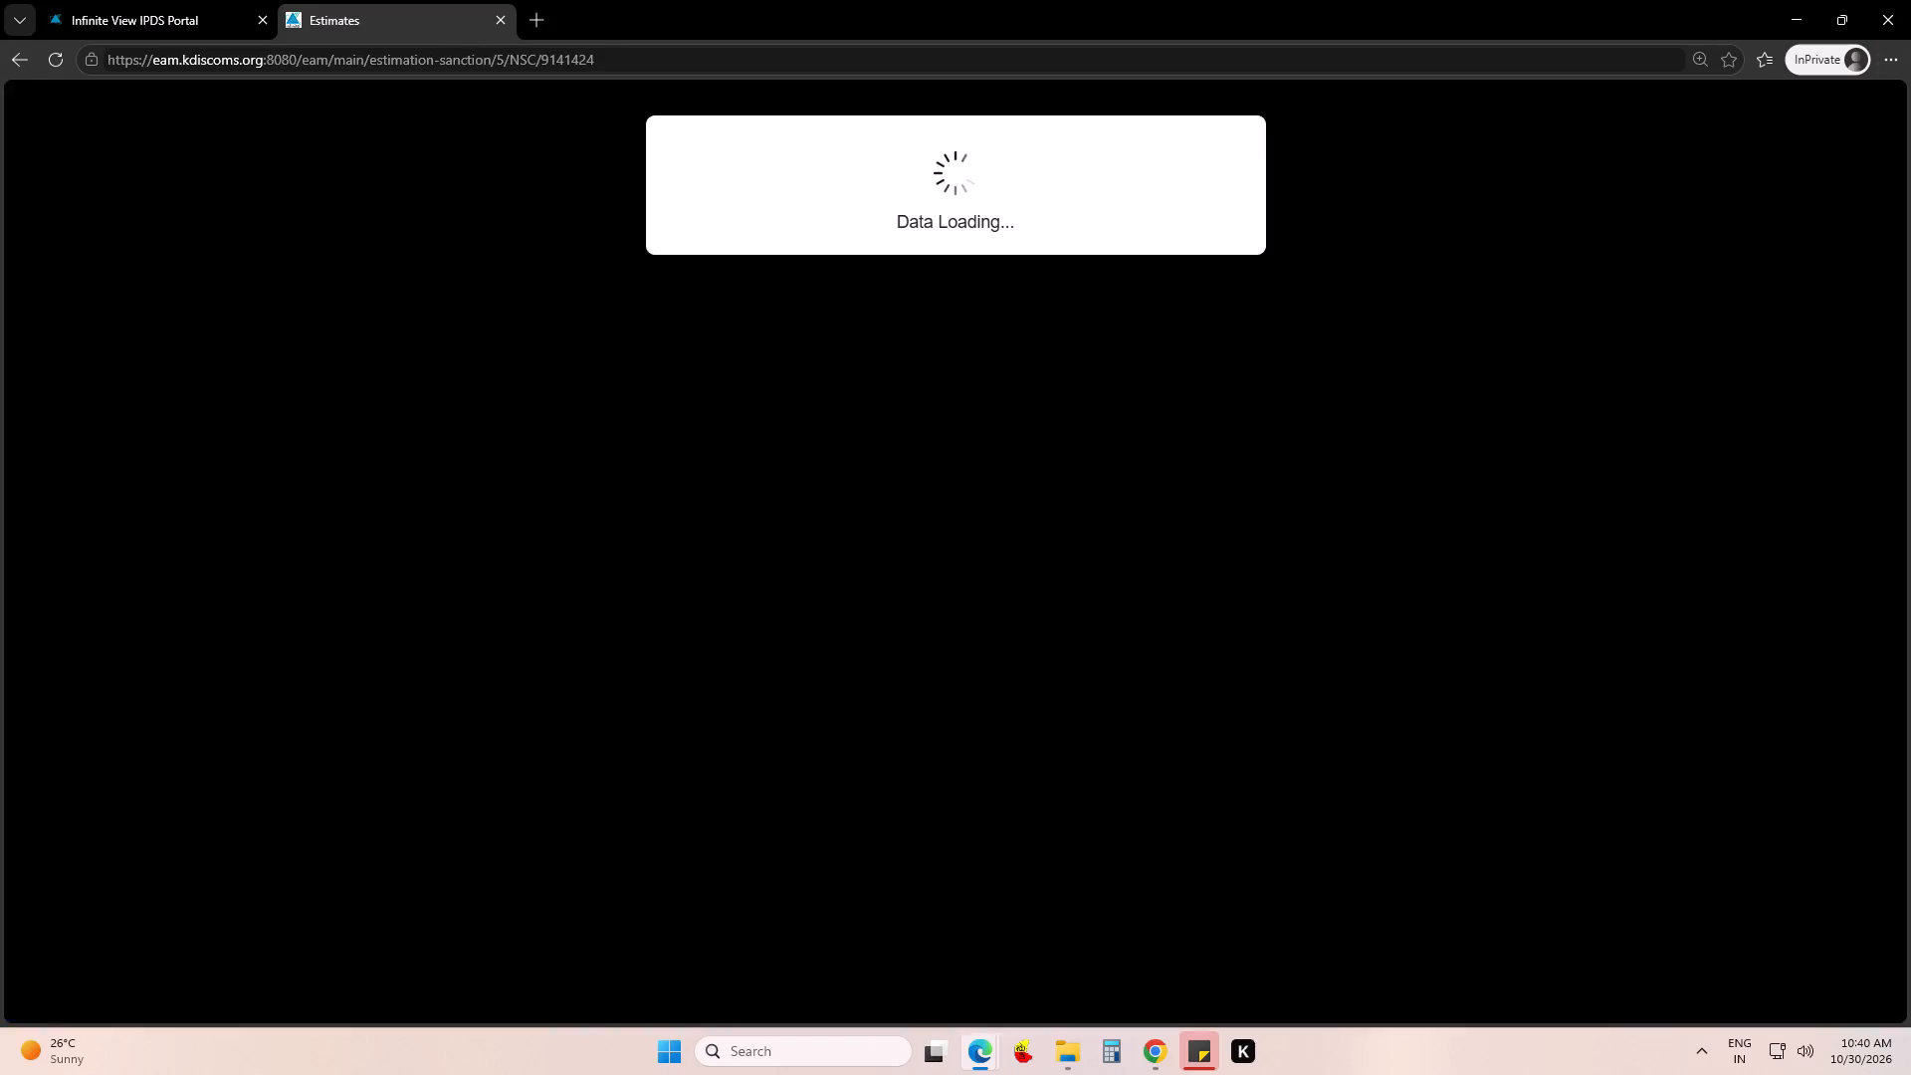
scroll(1121, 566, "down", 6)
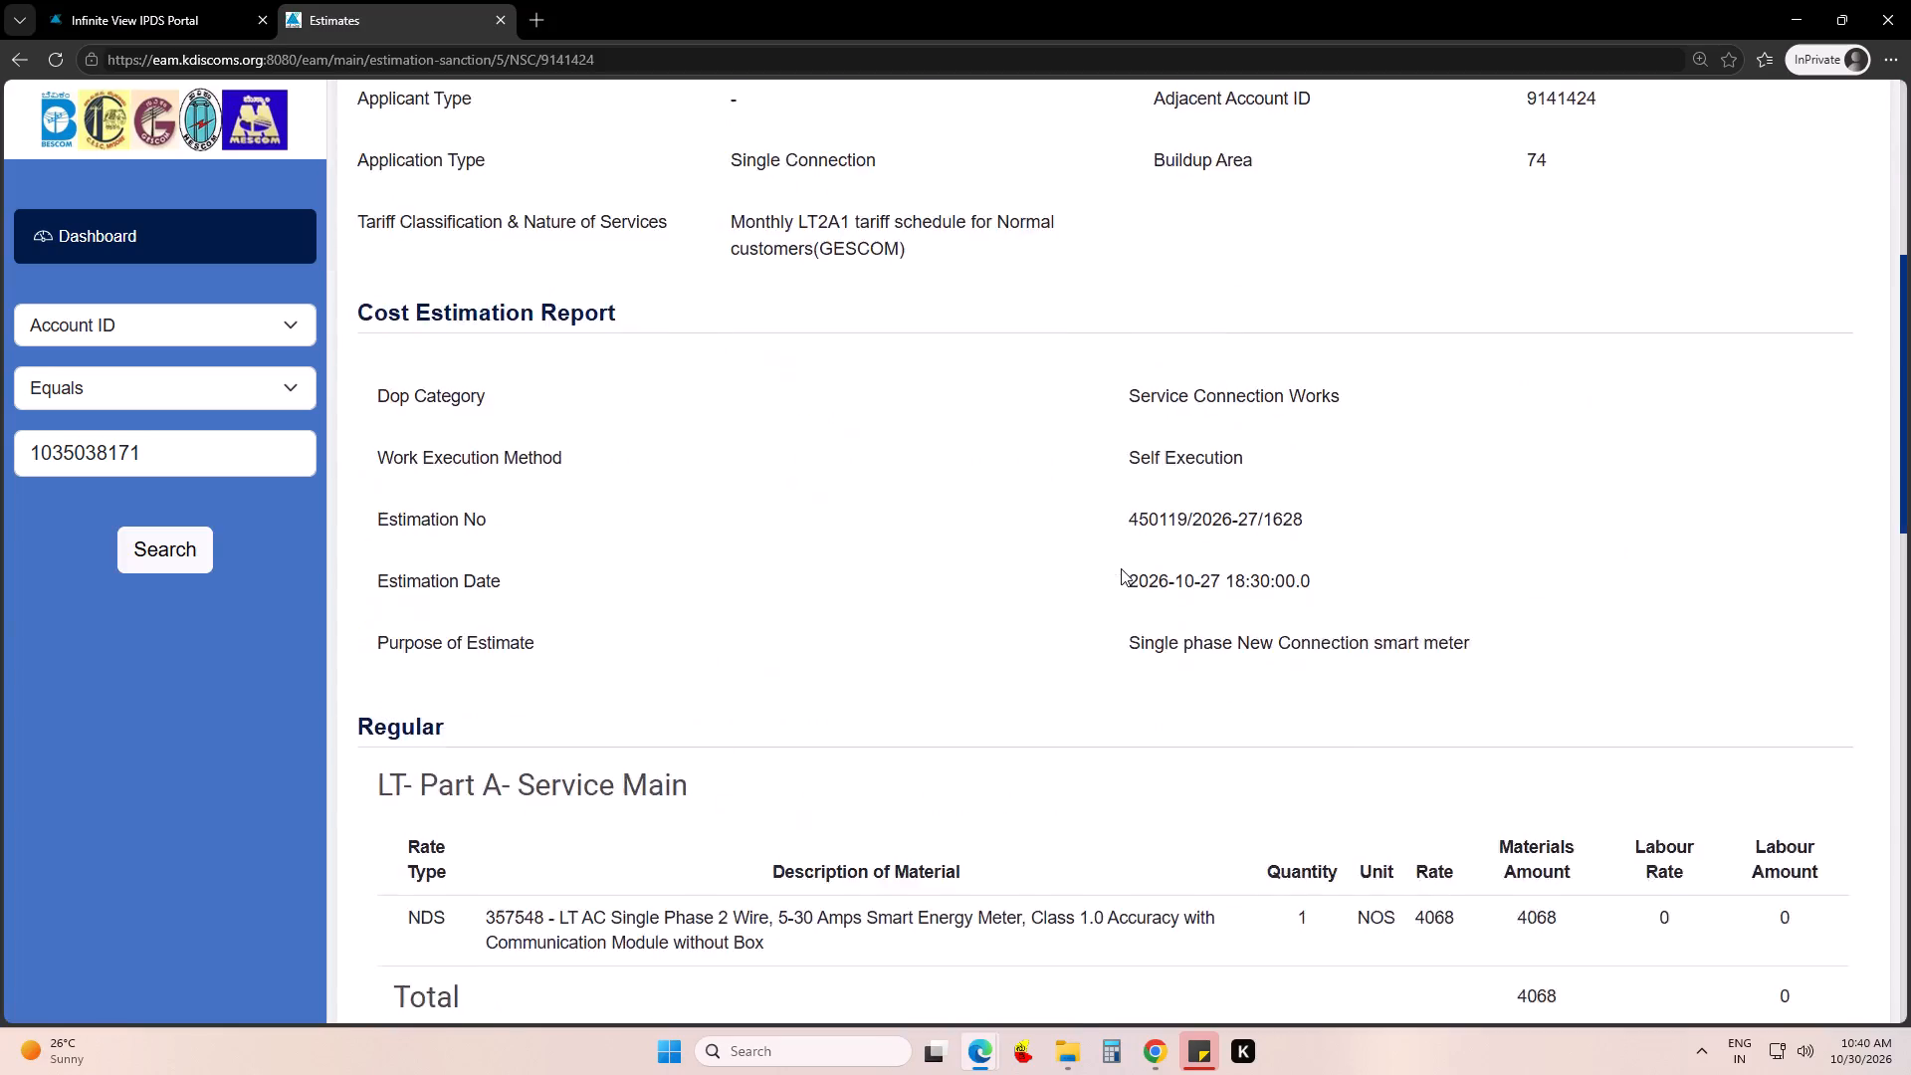
scroll(1121, 568, "down", 9)
scroll(844, 663, "down", 5)
scroll(1174, 951, "down", 6)
left_click(1214, 733)
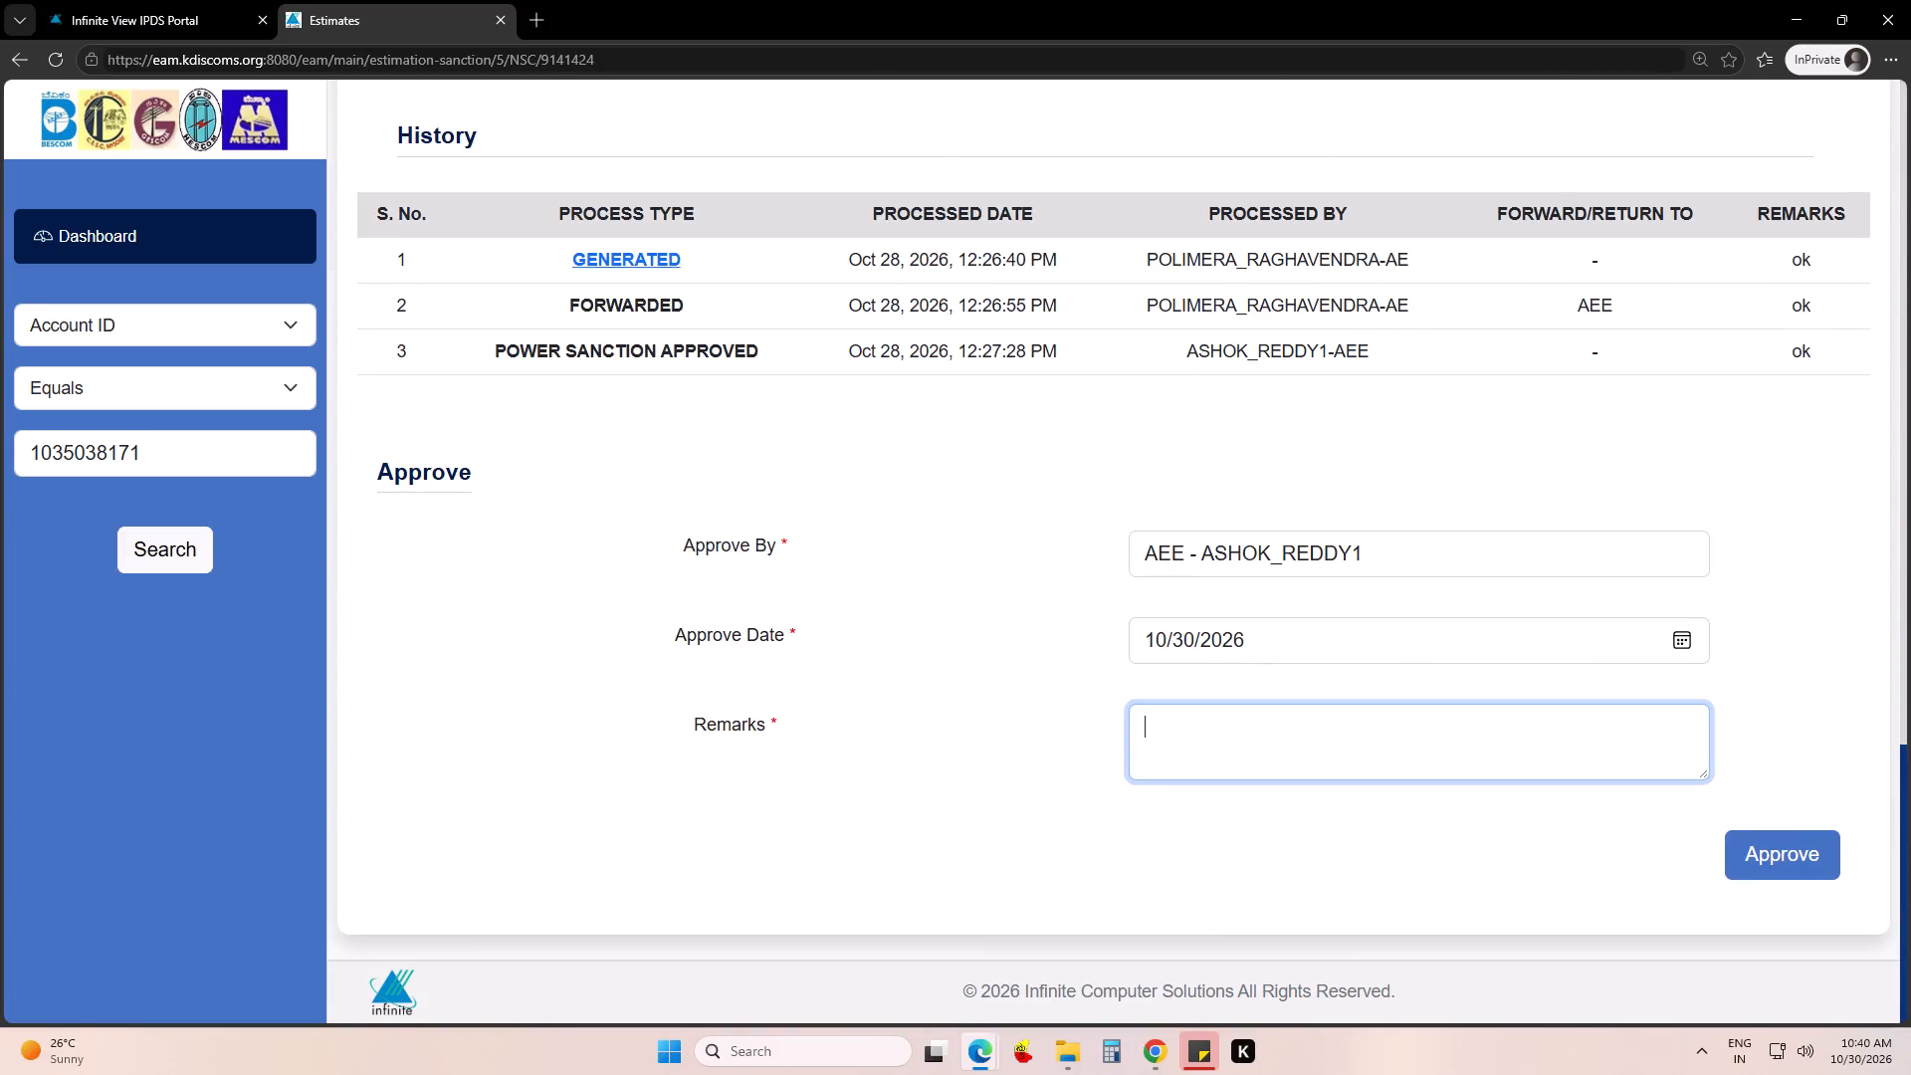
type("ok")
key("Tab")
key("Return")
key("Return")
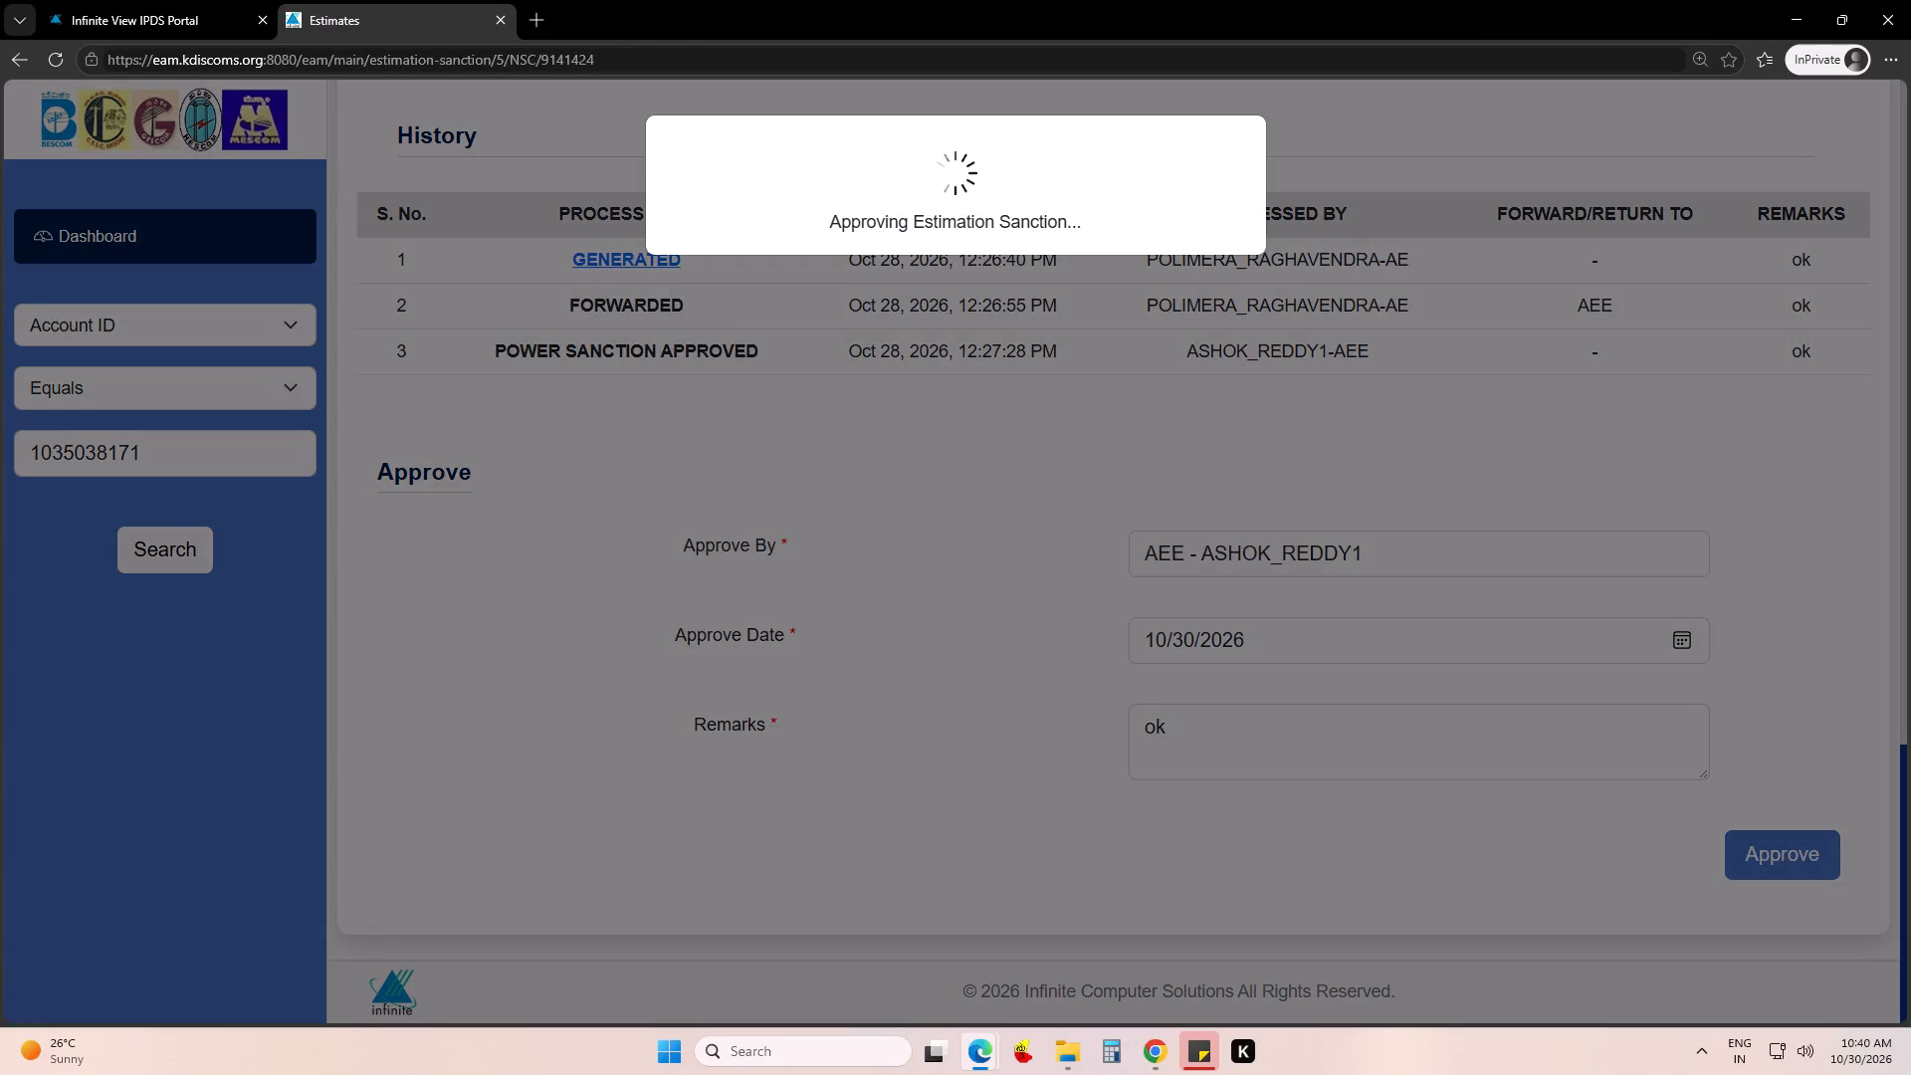
left_click(1140, 129)
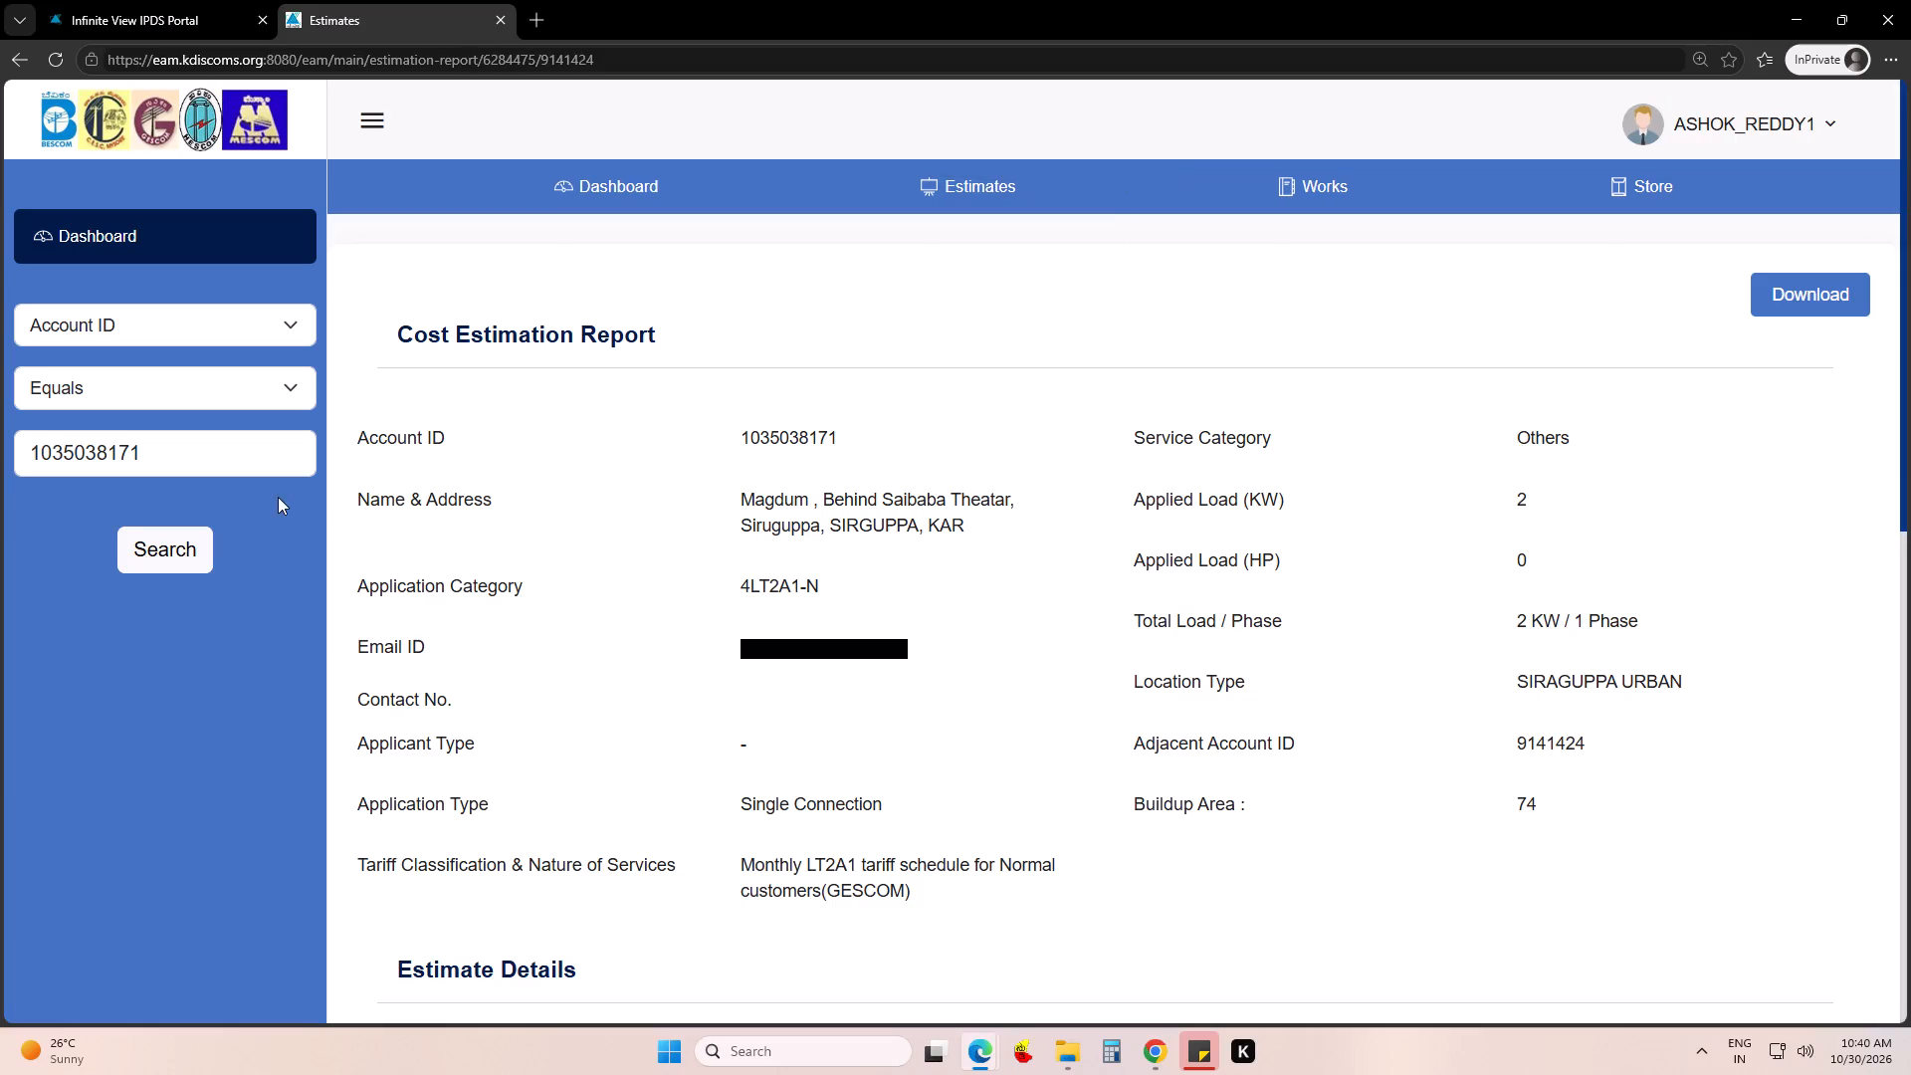
Copy the new account ID and search for it in the work order creator's Estimates window.
double_click(240, 447)
key("ctrl+c")
left_click(814, 913)
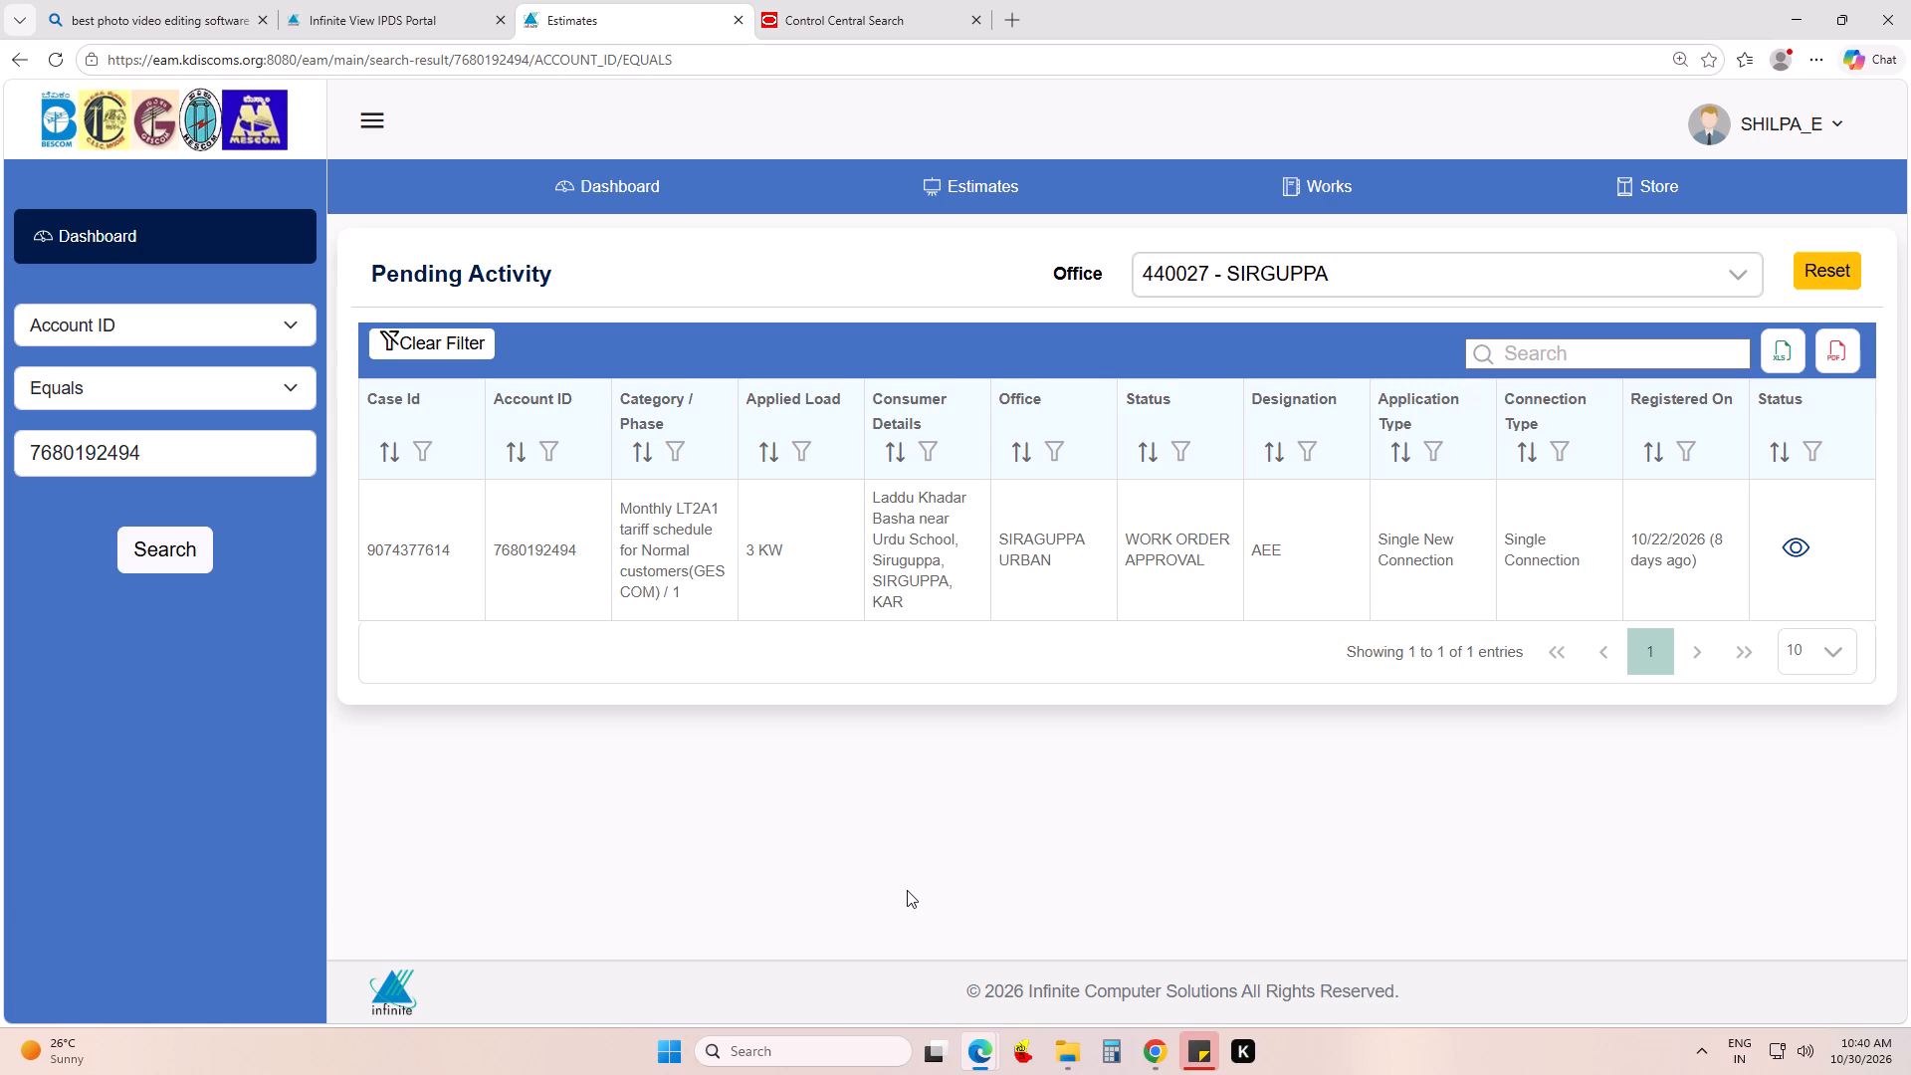
double_click(198, 461)
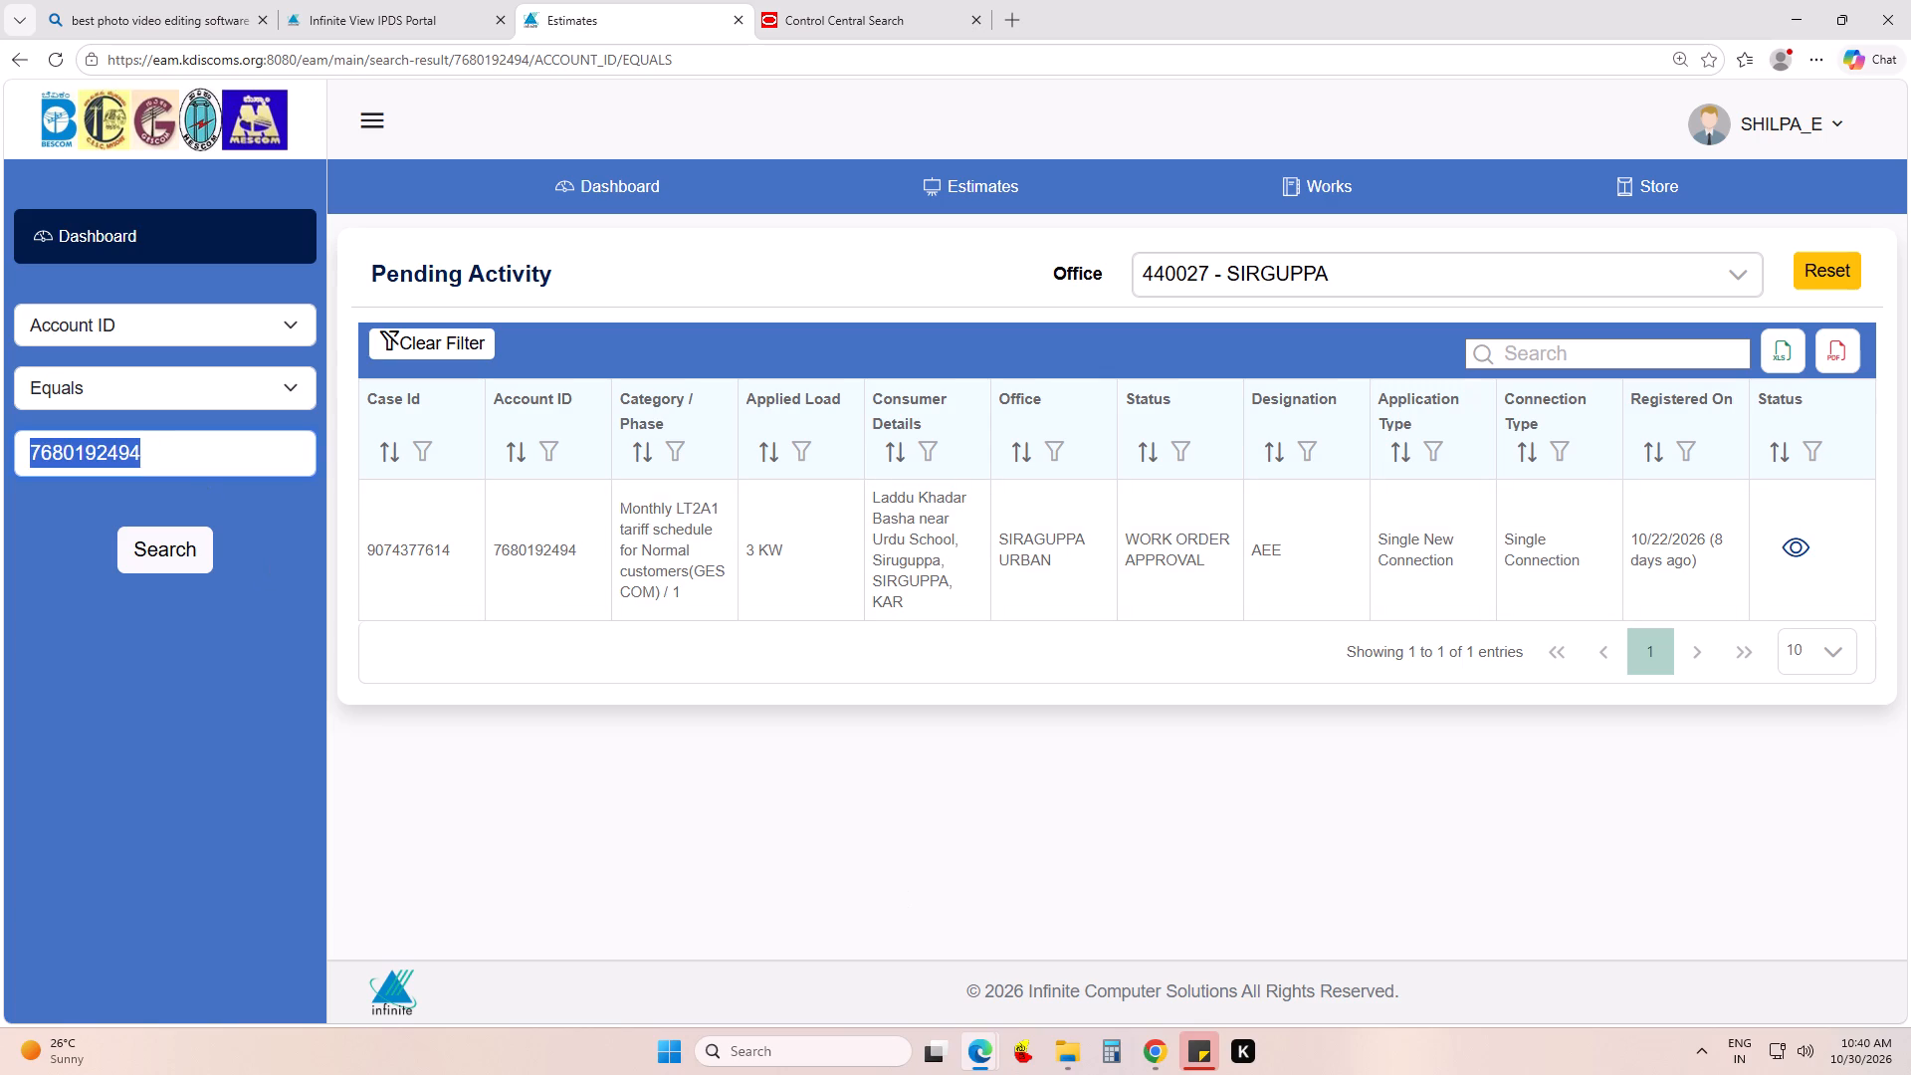
key("ctrl+v")
left_click(154, 555)
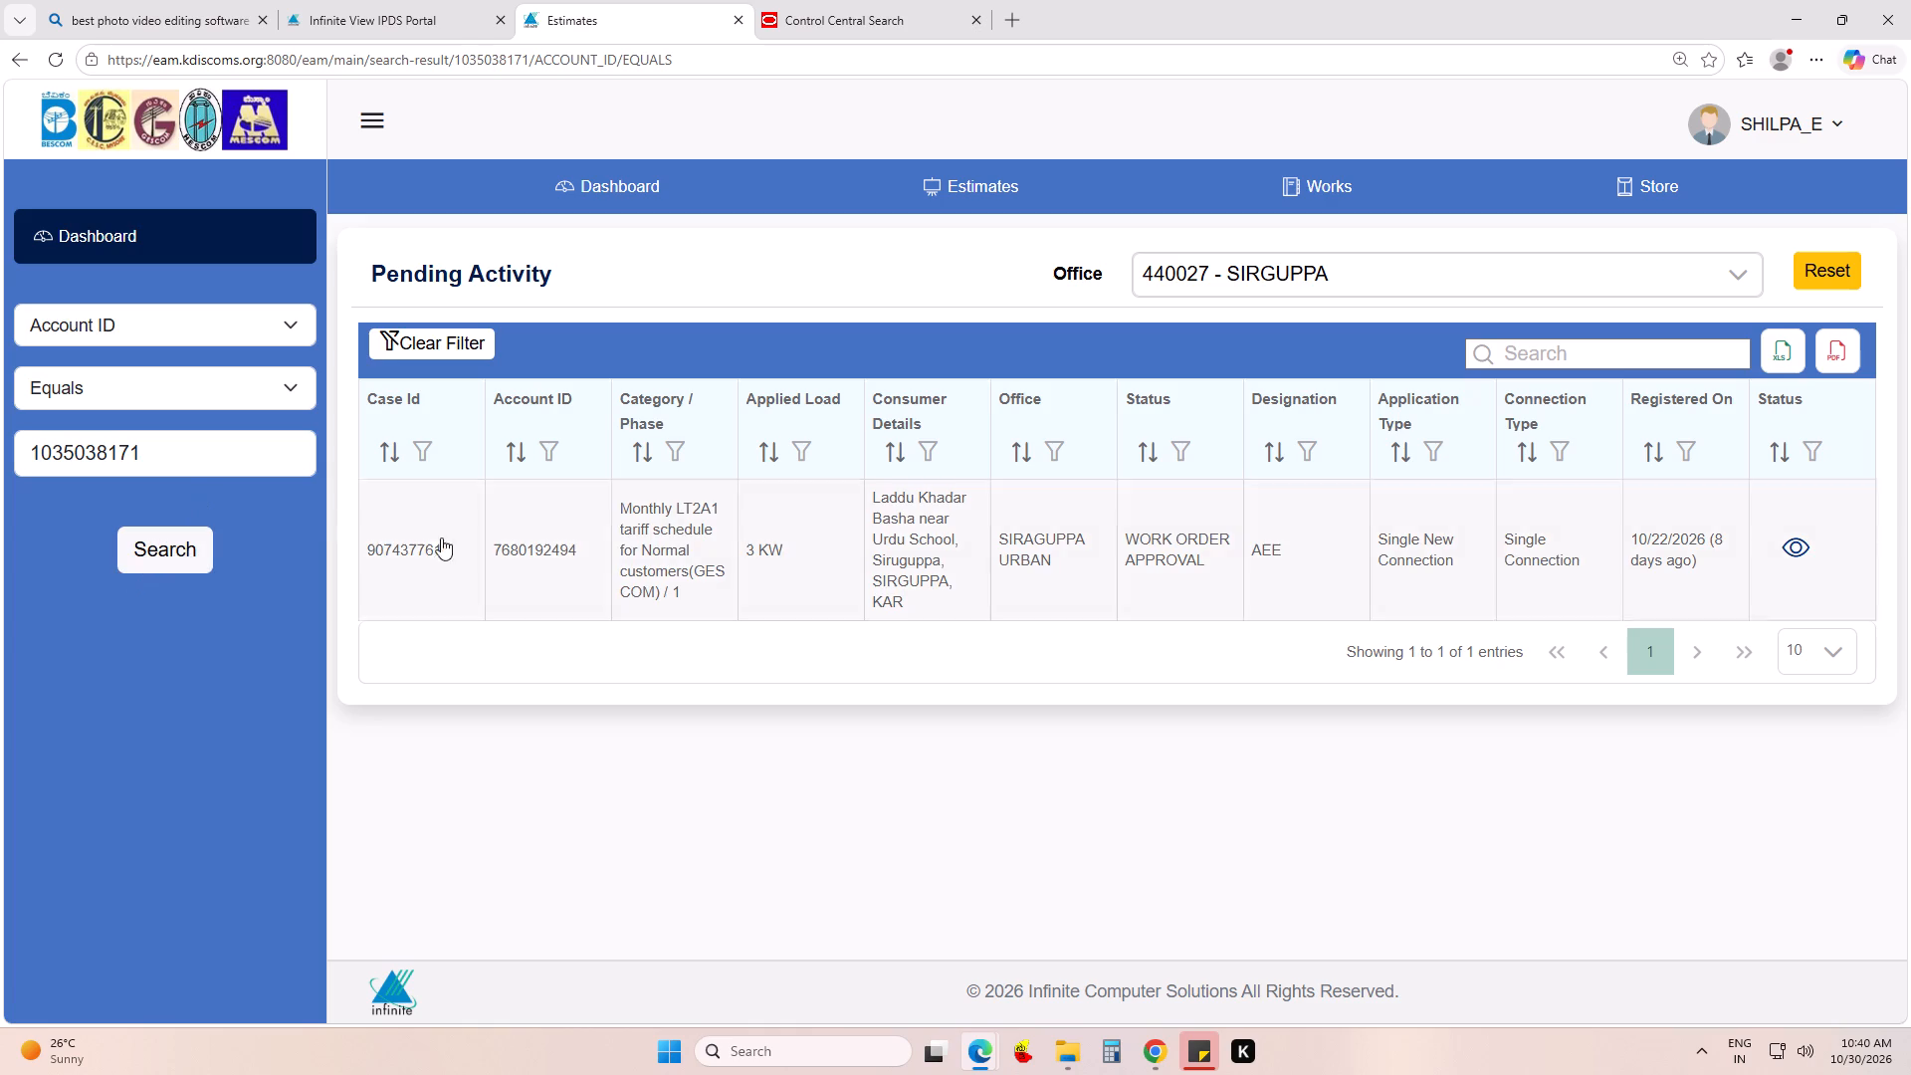
Open the account's work order form and enter work order MSC12359, date 10/29/2026, with Shut Down Required and Permit Required set to No.
left_click(533, 547)
left_click(948, 500)
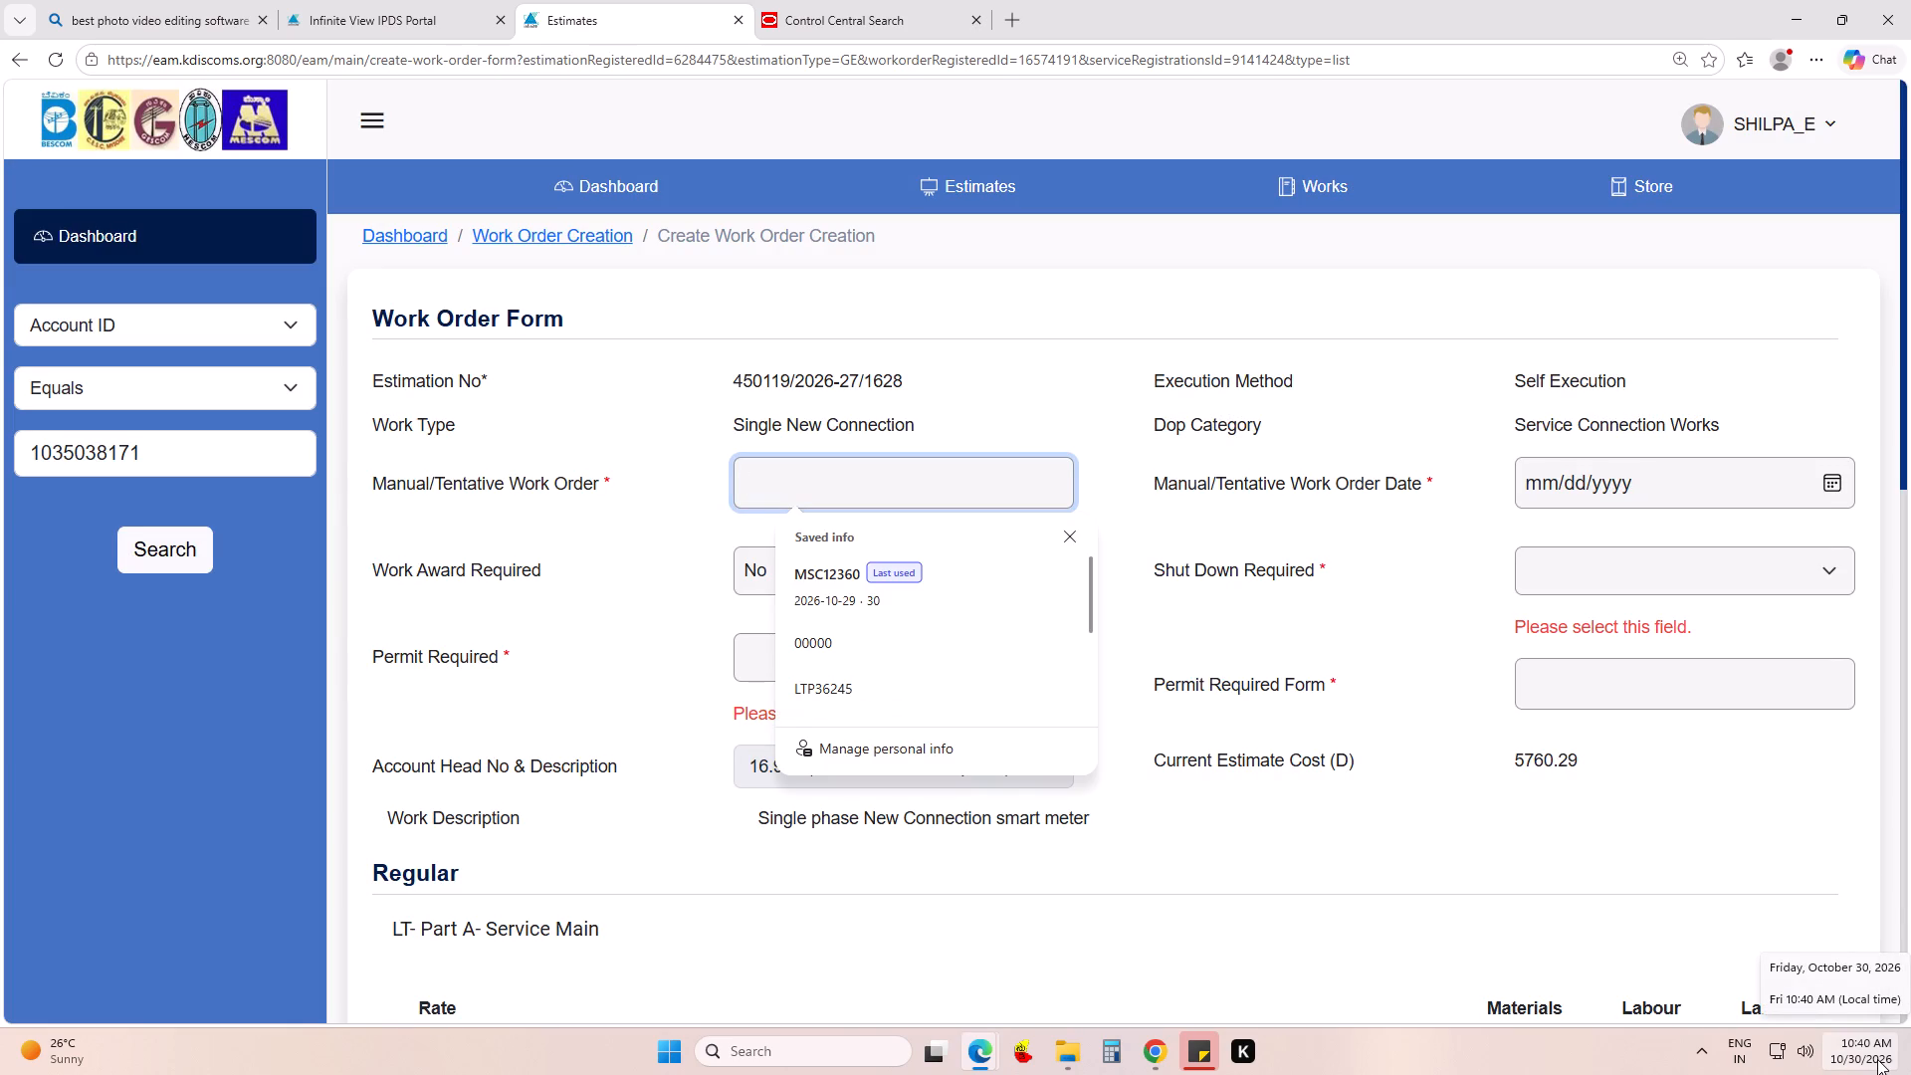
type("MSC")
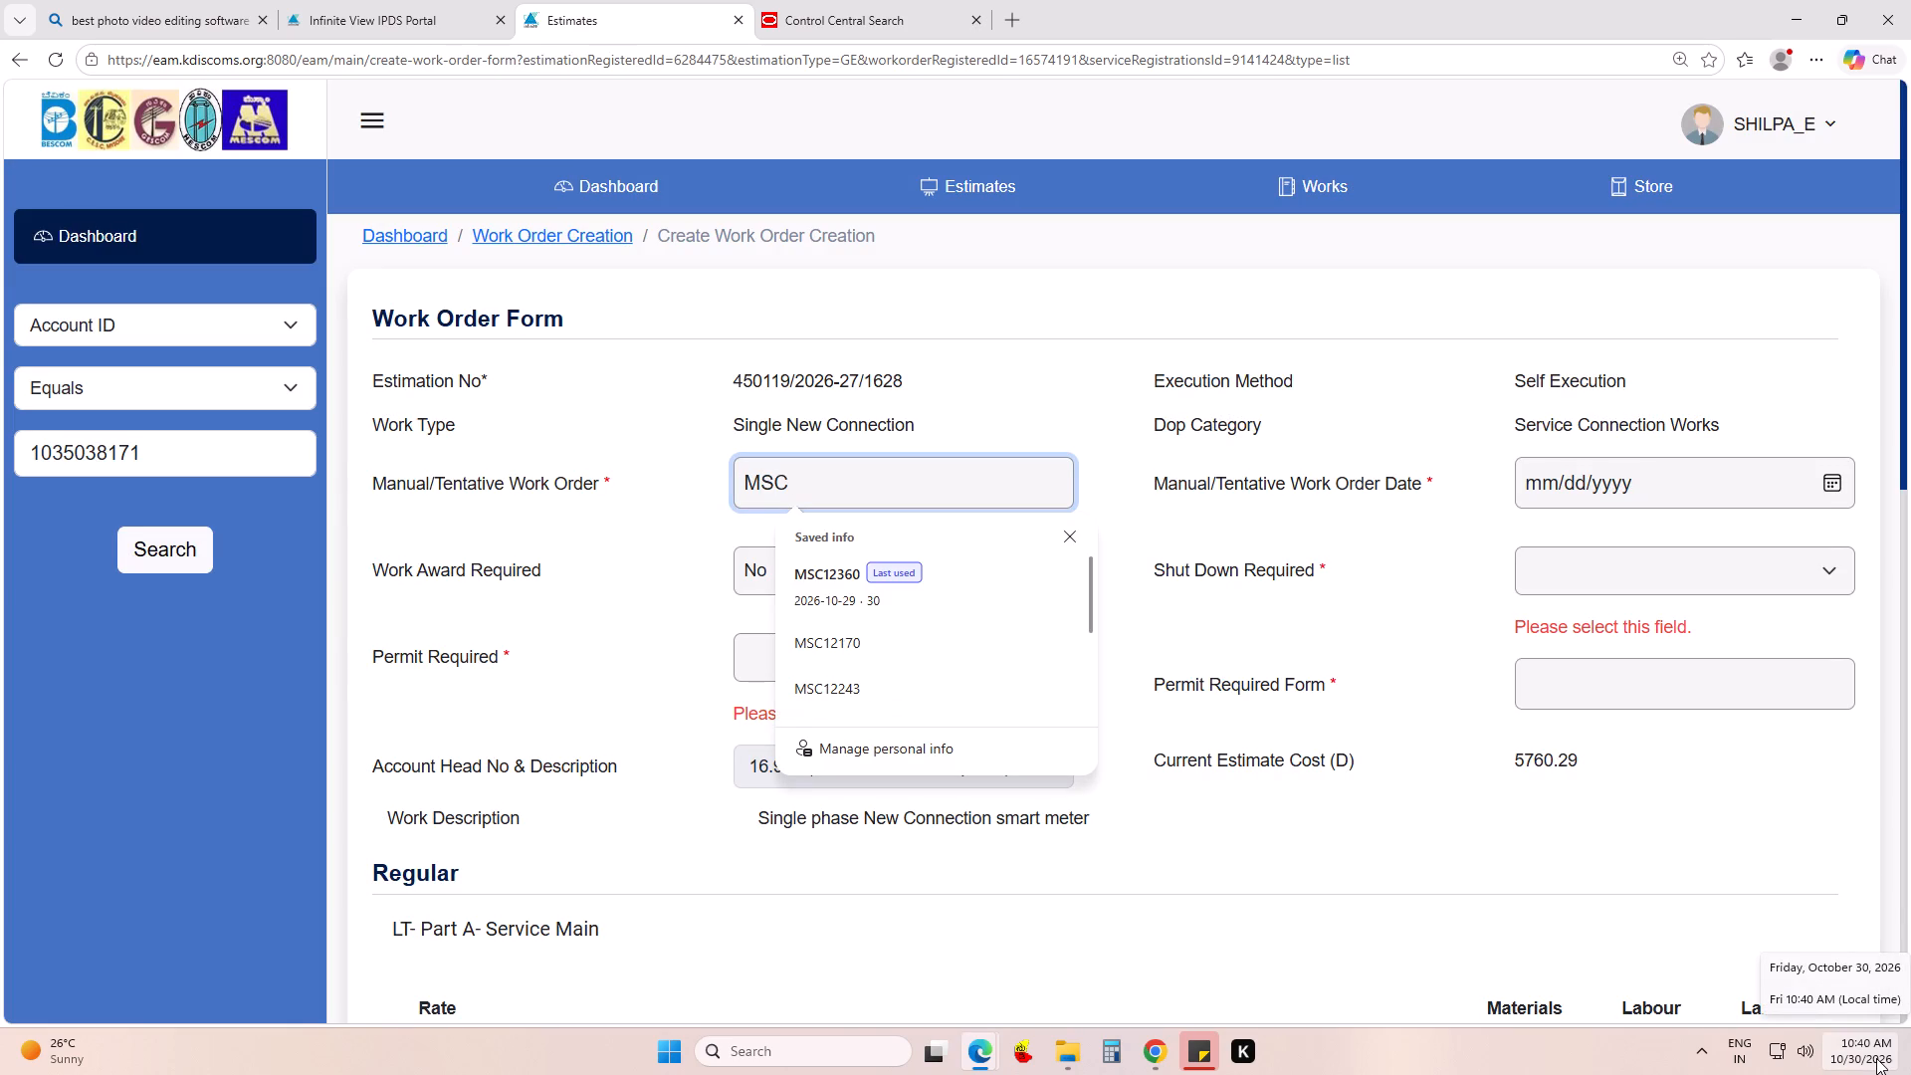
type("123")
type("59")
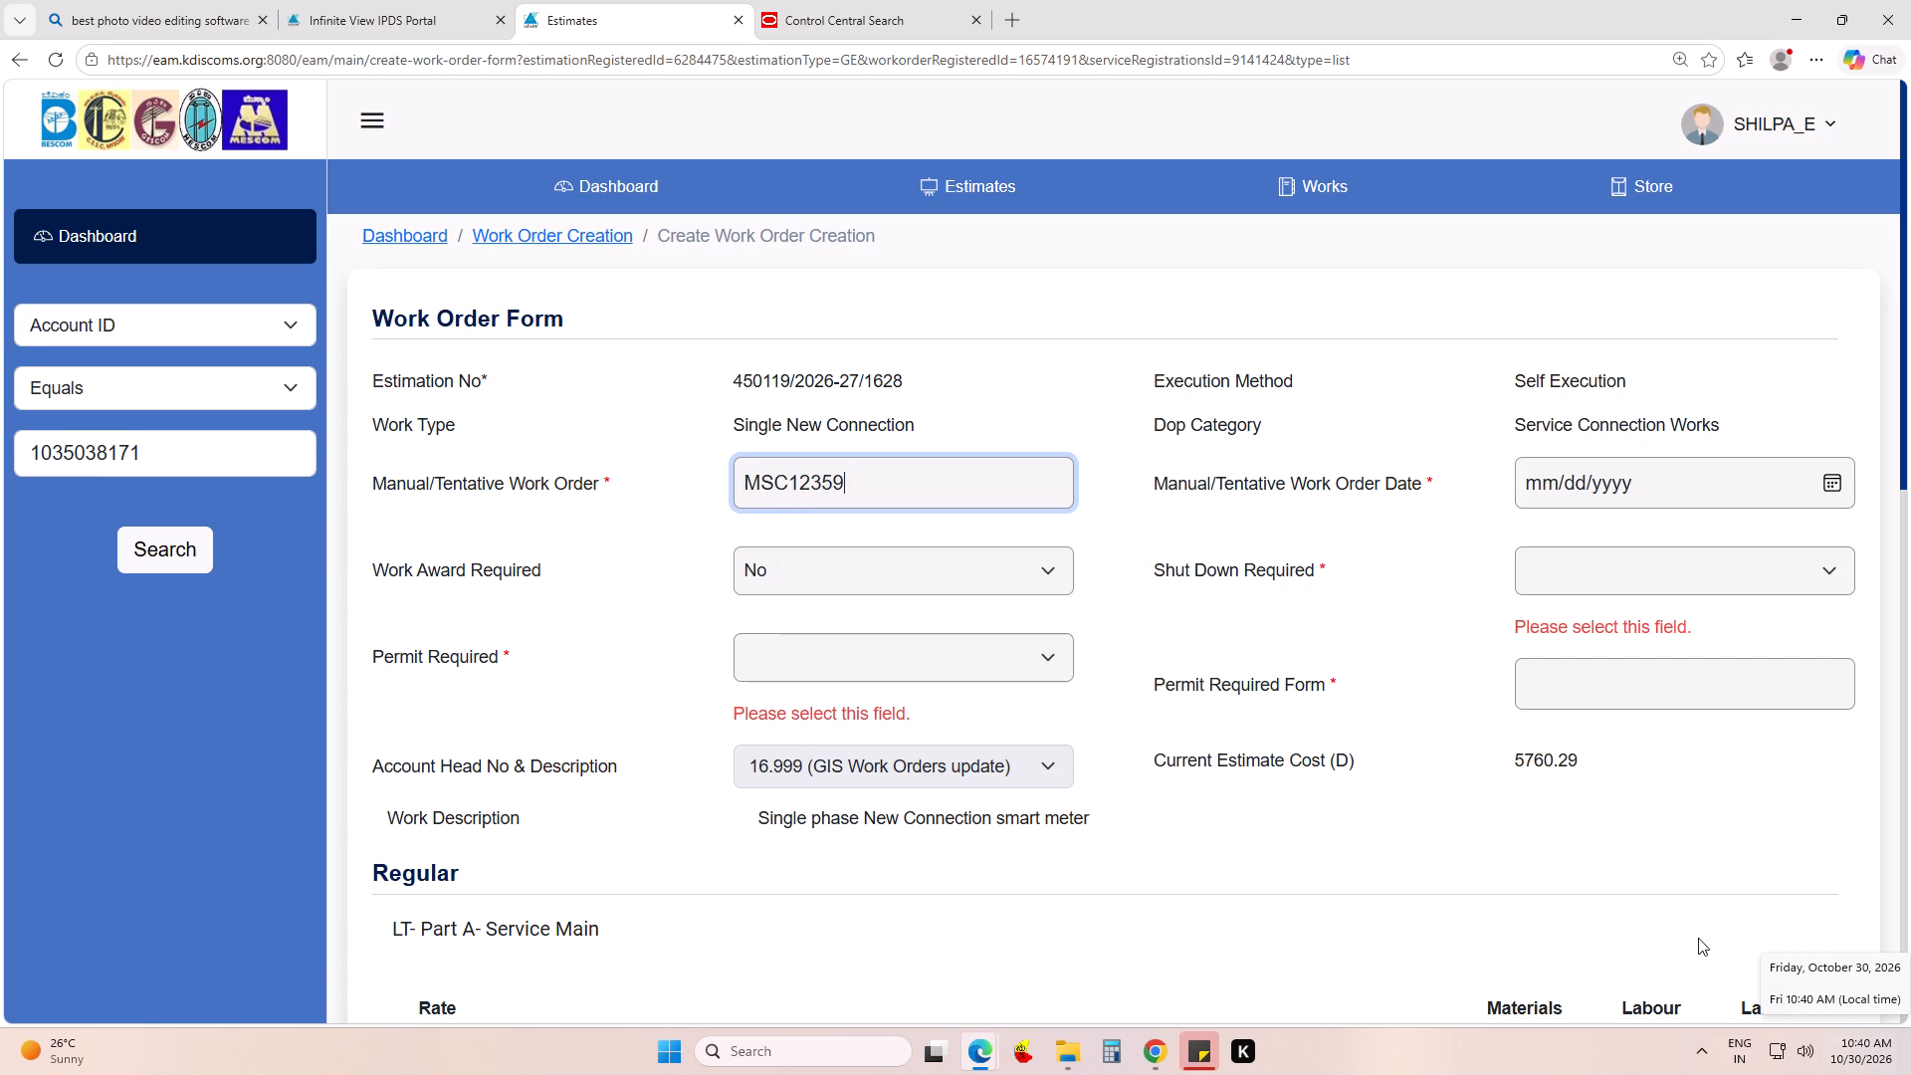
left_click(1832, 488)
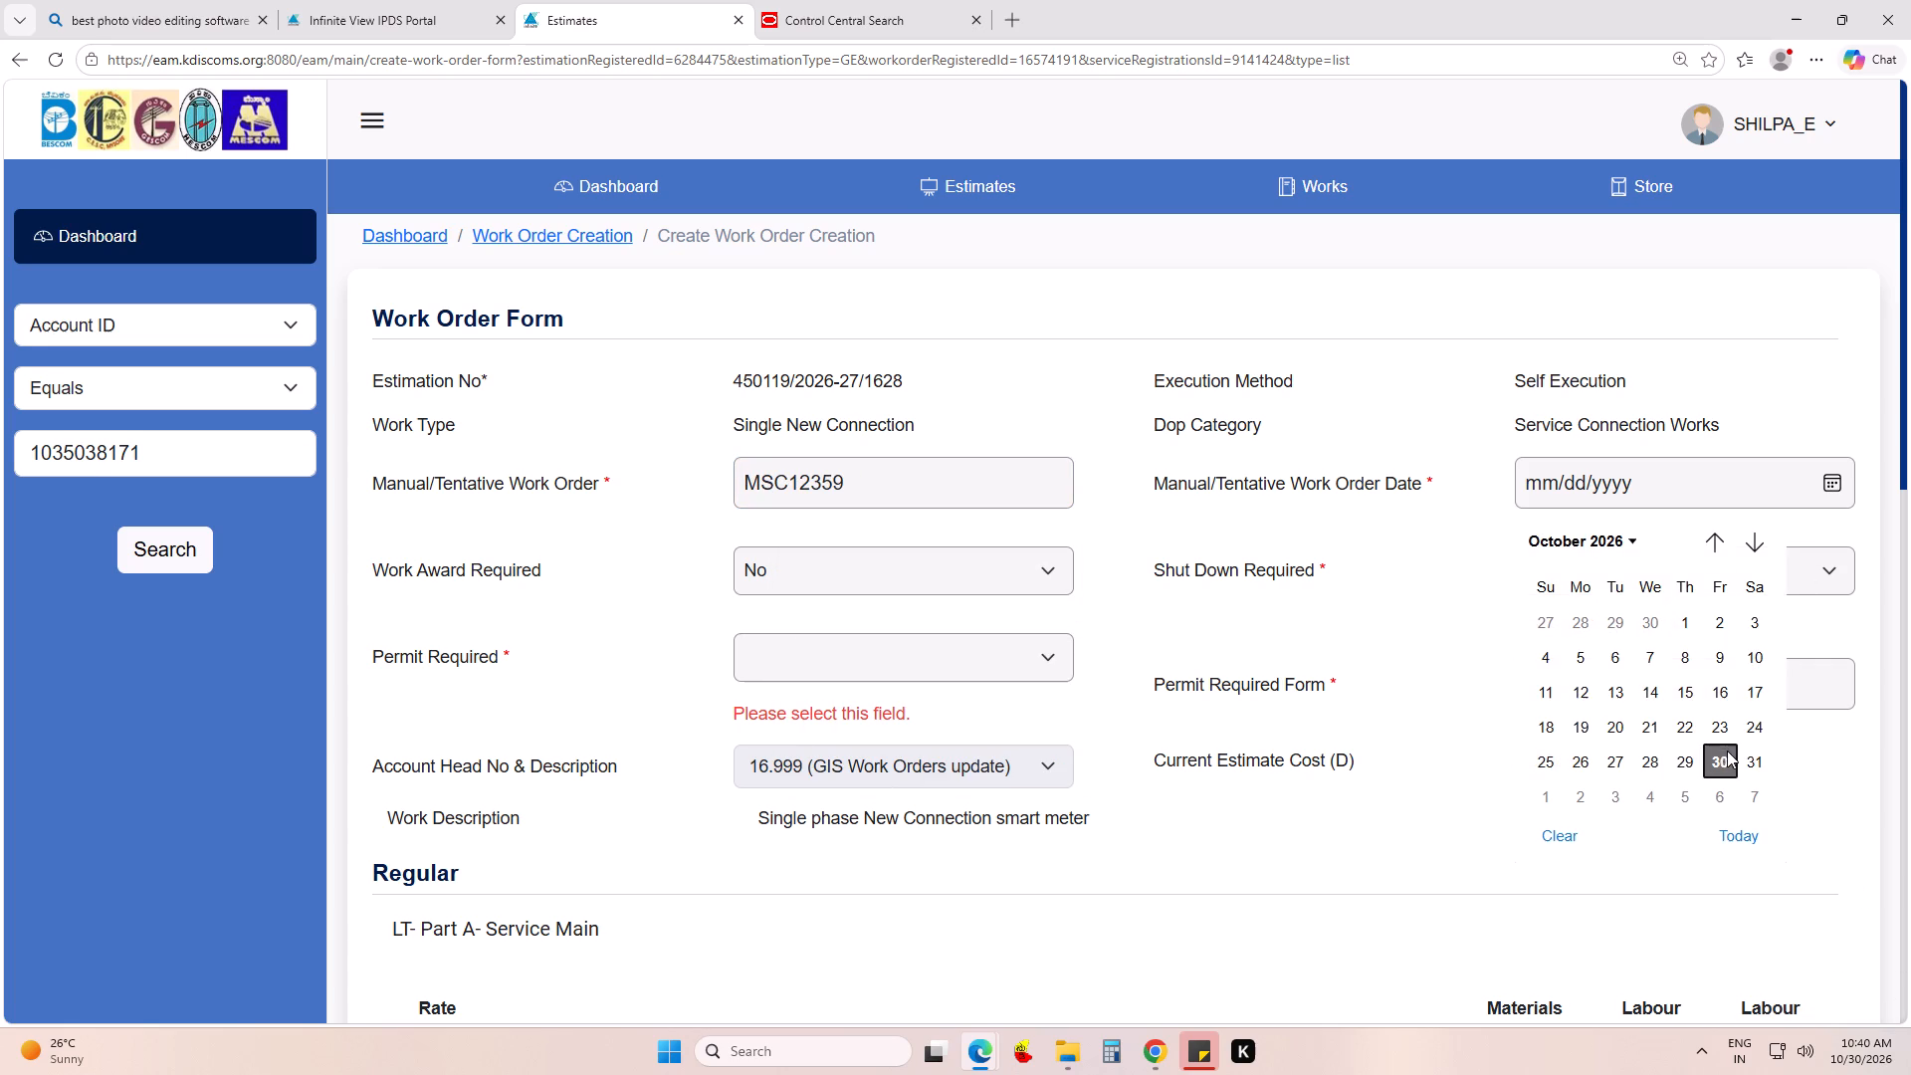
left_click(1683, 762)
left_click(1608, 574)
left_click(1574, 668)
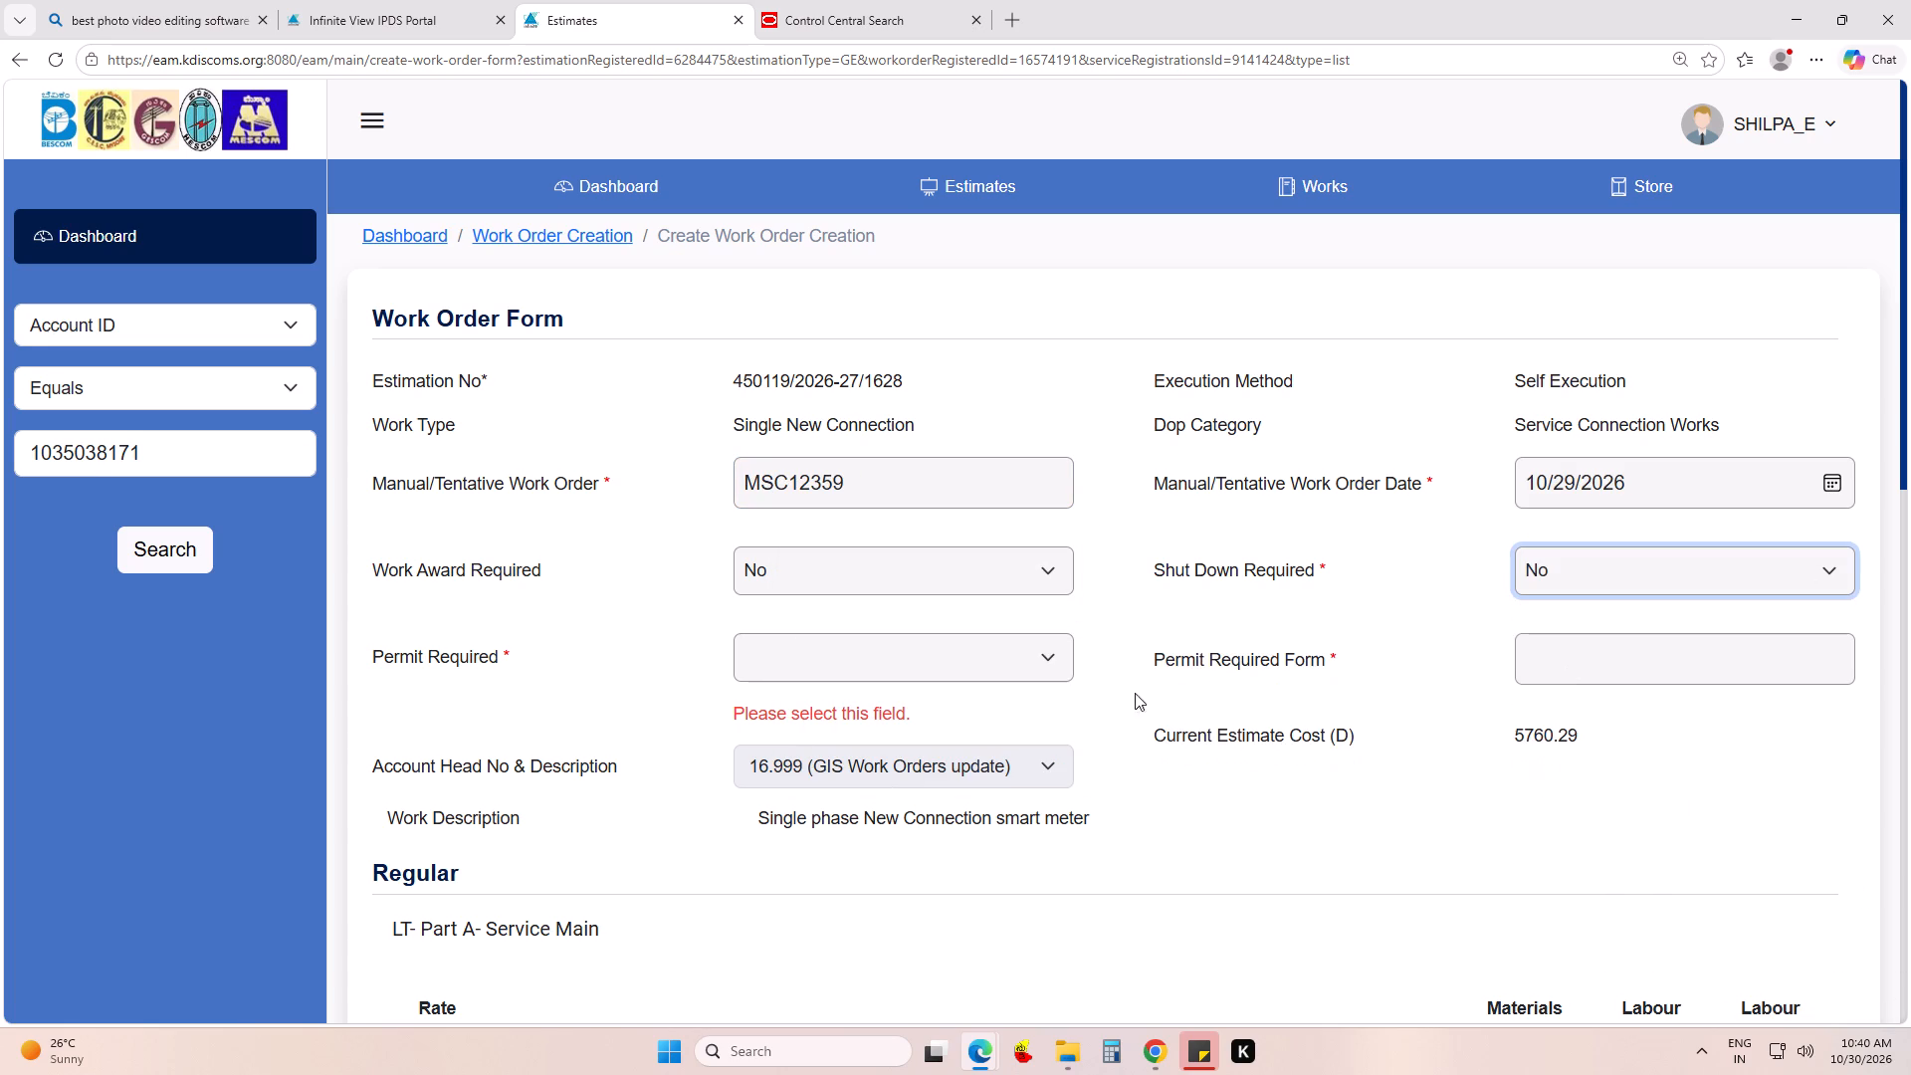
left_click(989, 675)
left_click(947, 761)
left_click(1141, 766)
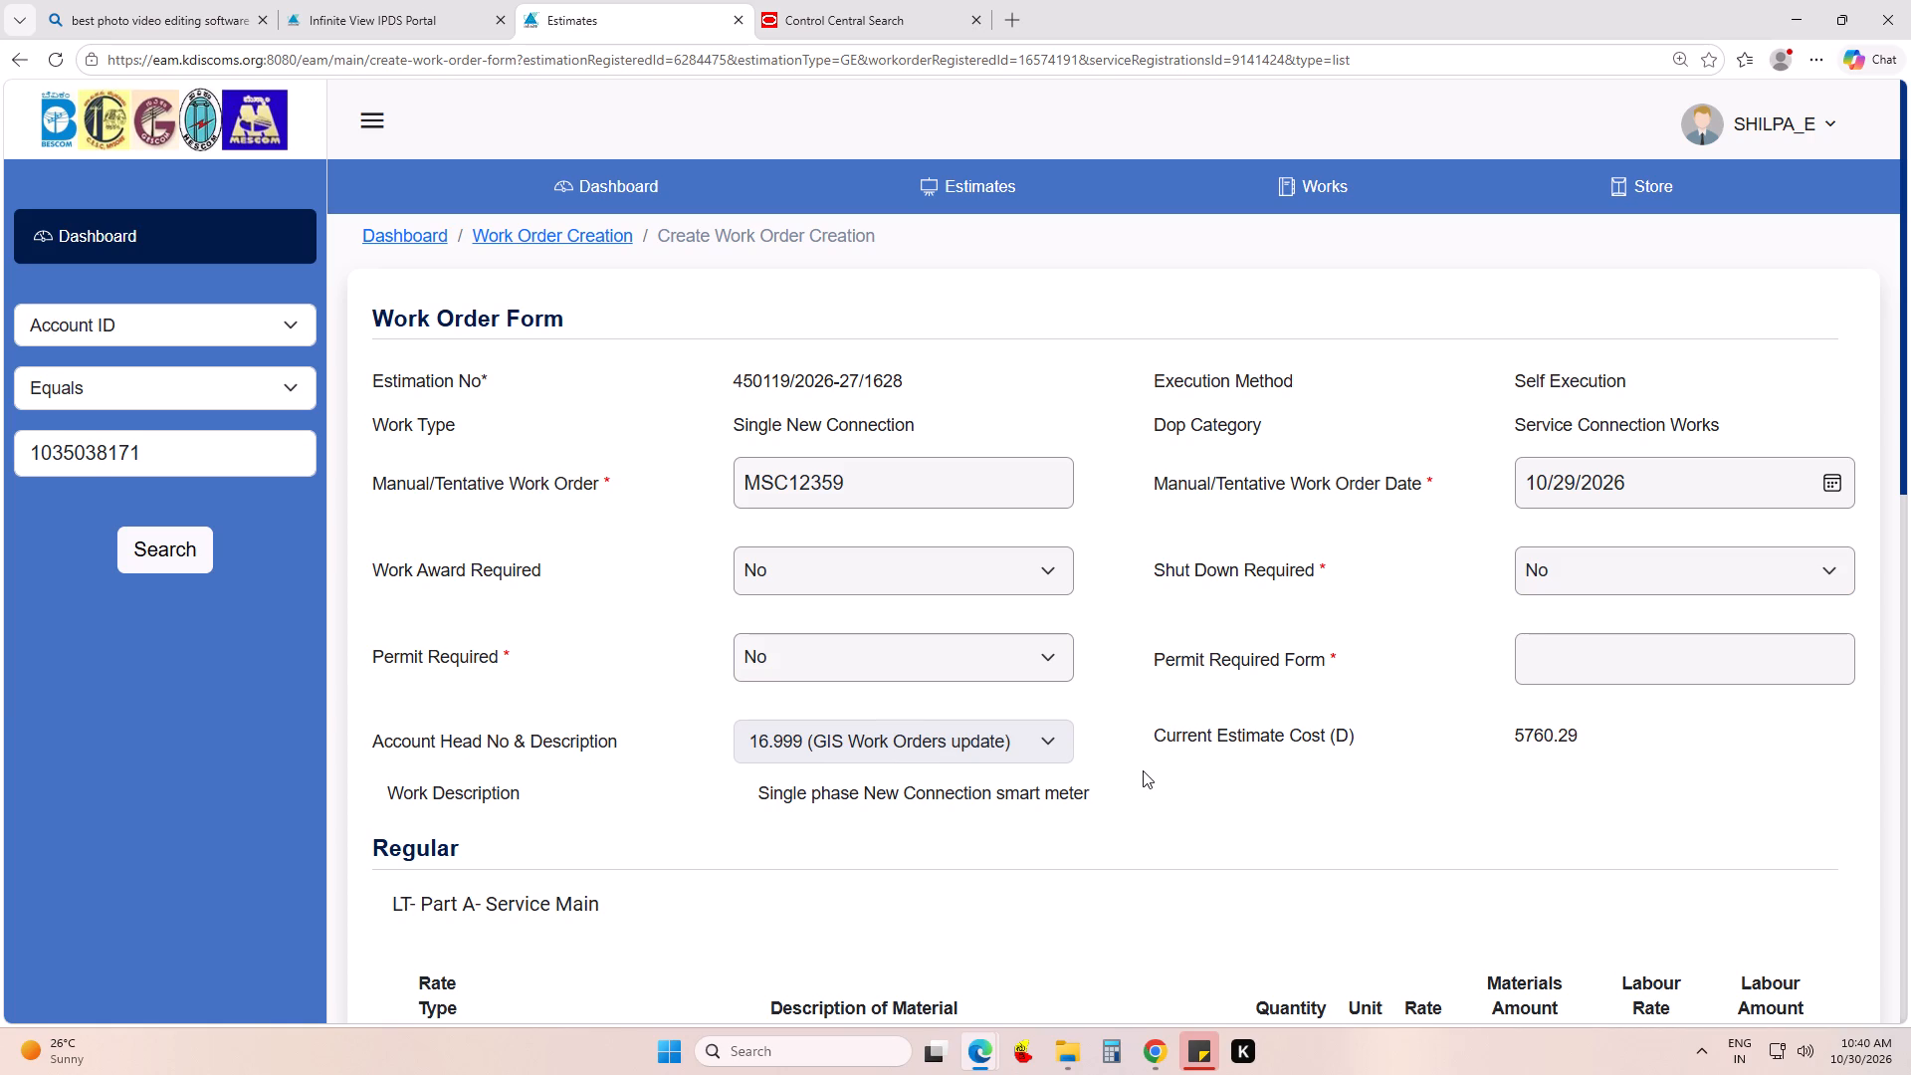
left_click(1326, 759)
Set the priority to Meduim and the work order validity to 30 days, and create the work order.
scroll(1277, 724, "down", 16)
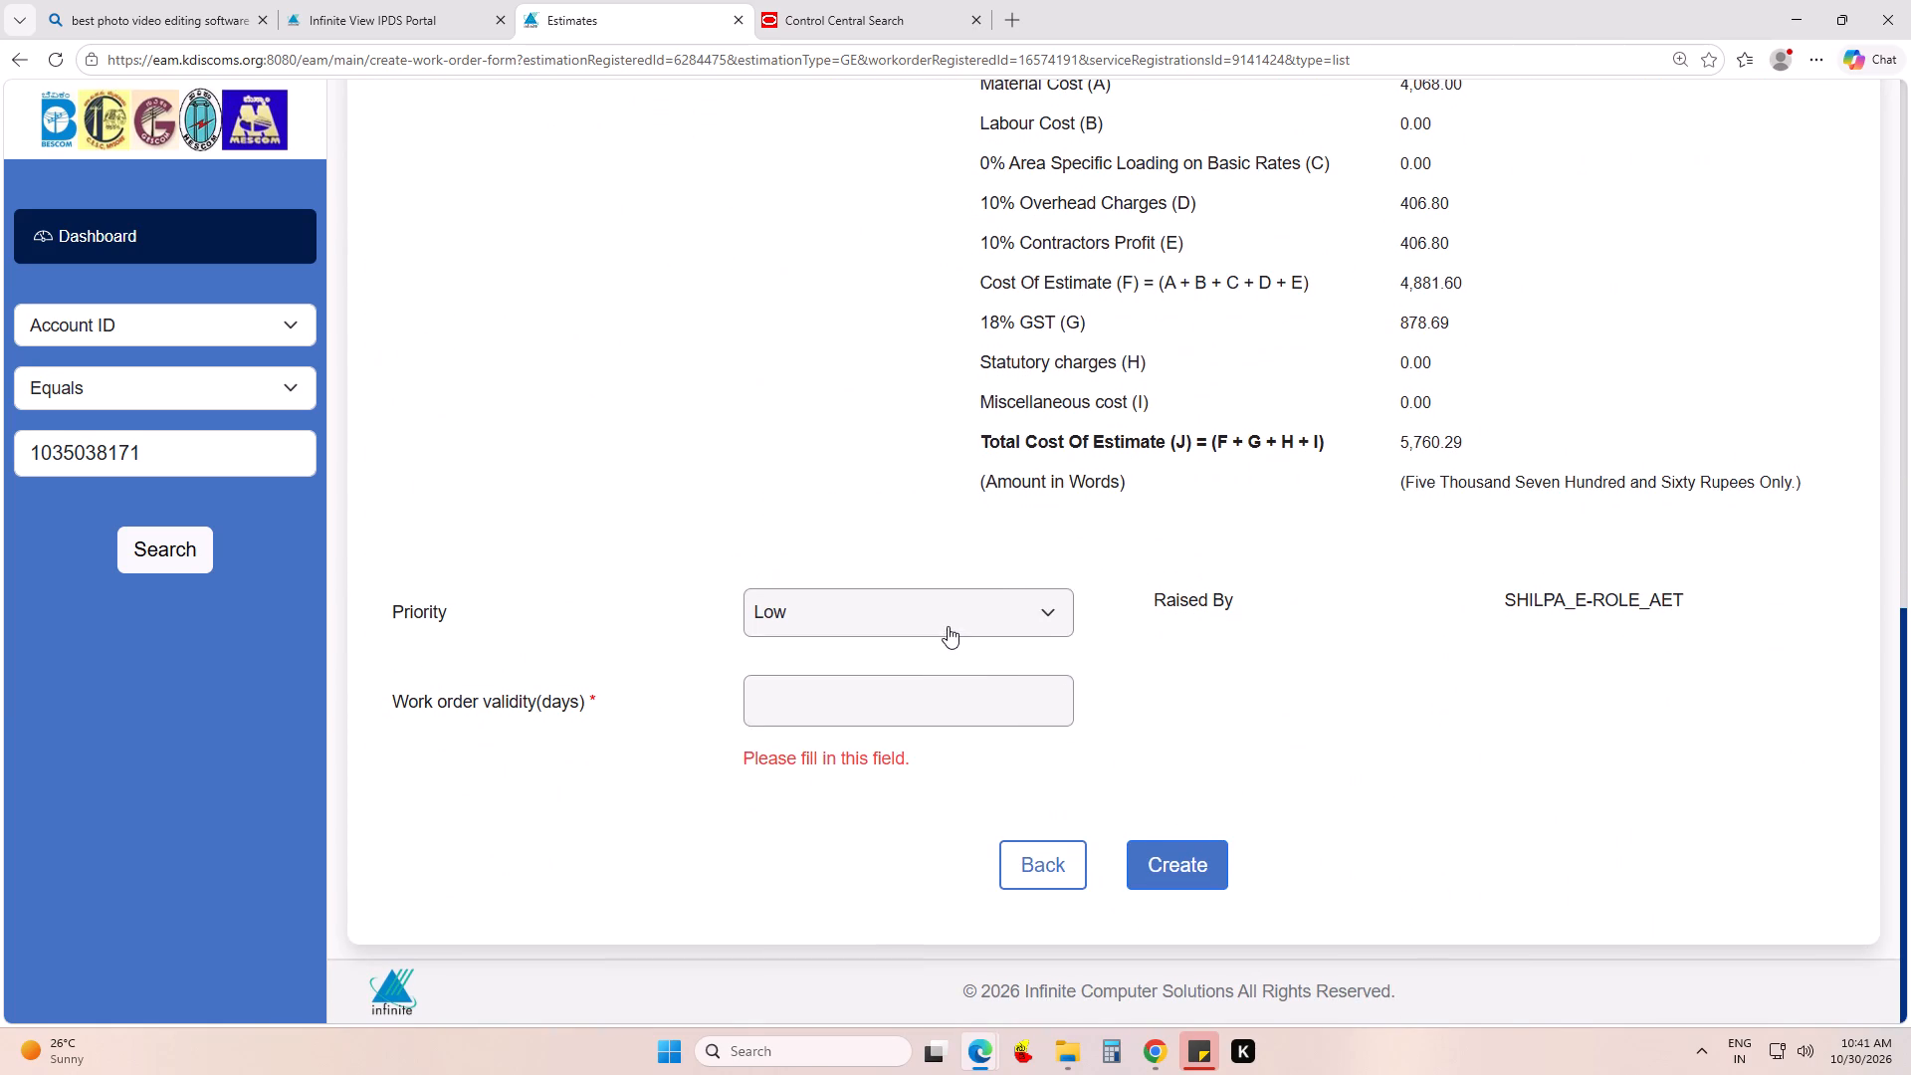
left_click(948, 626)
left_click(892, 710)
left_click(886, 709)
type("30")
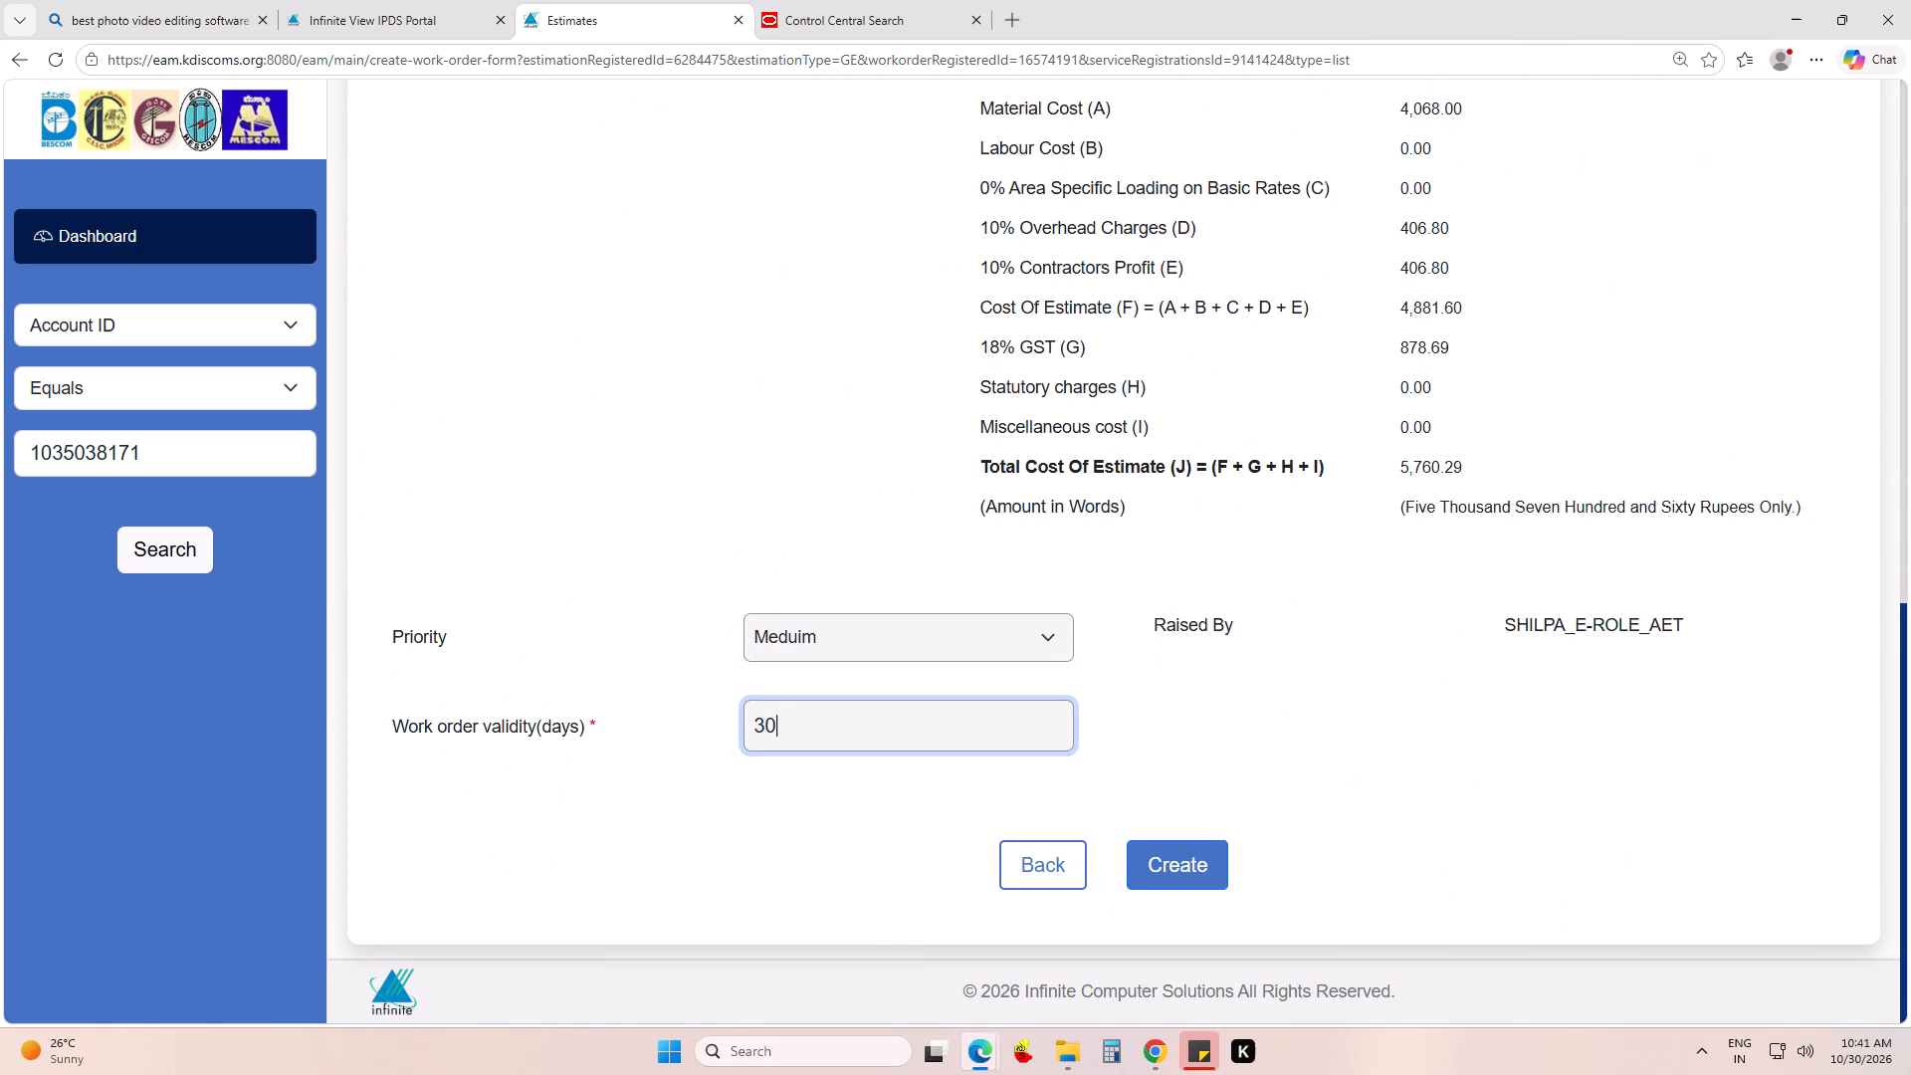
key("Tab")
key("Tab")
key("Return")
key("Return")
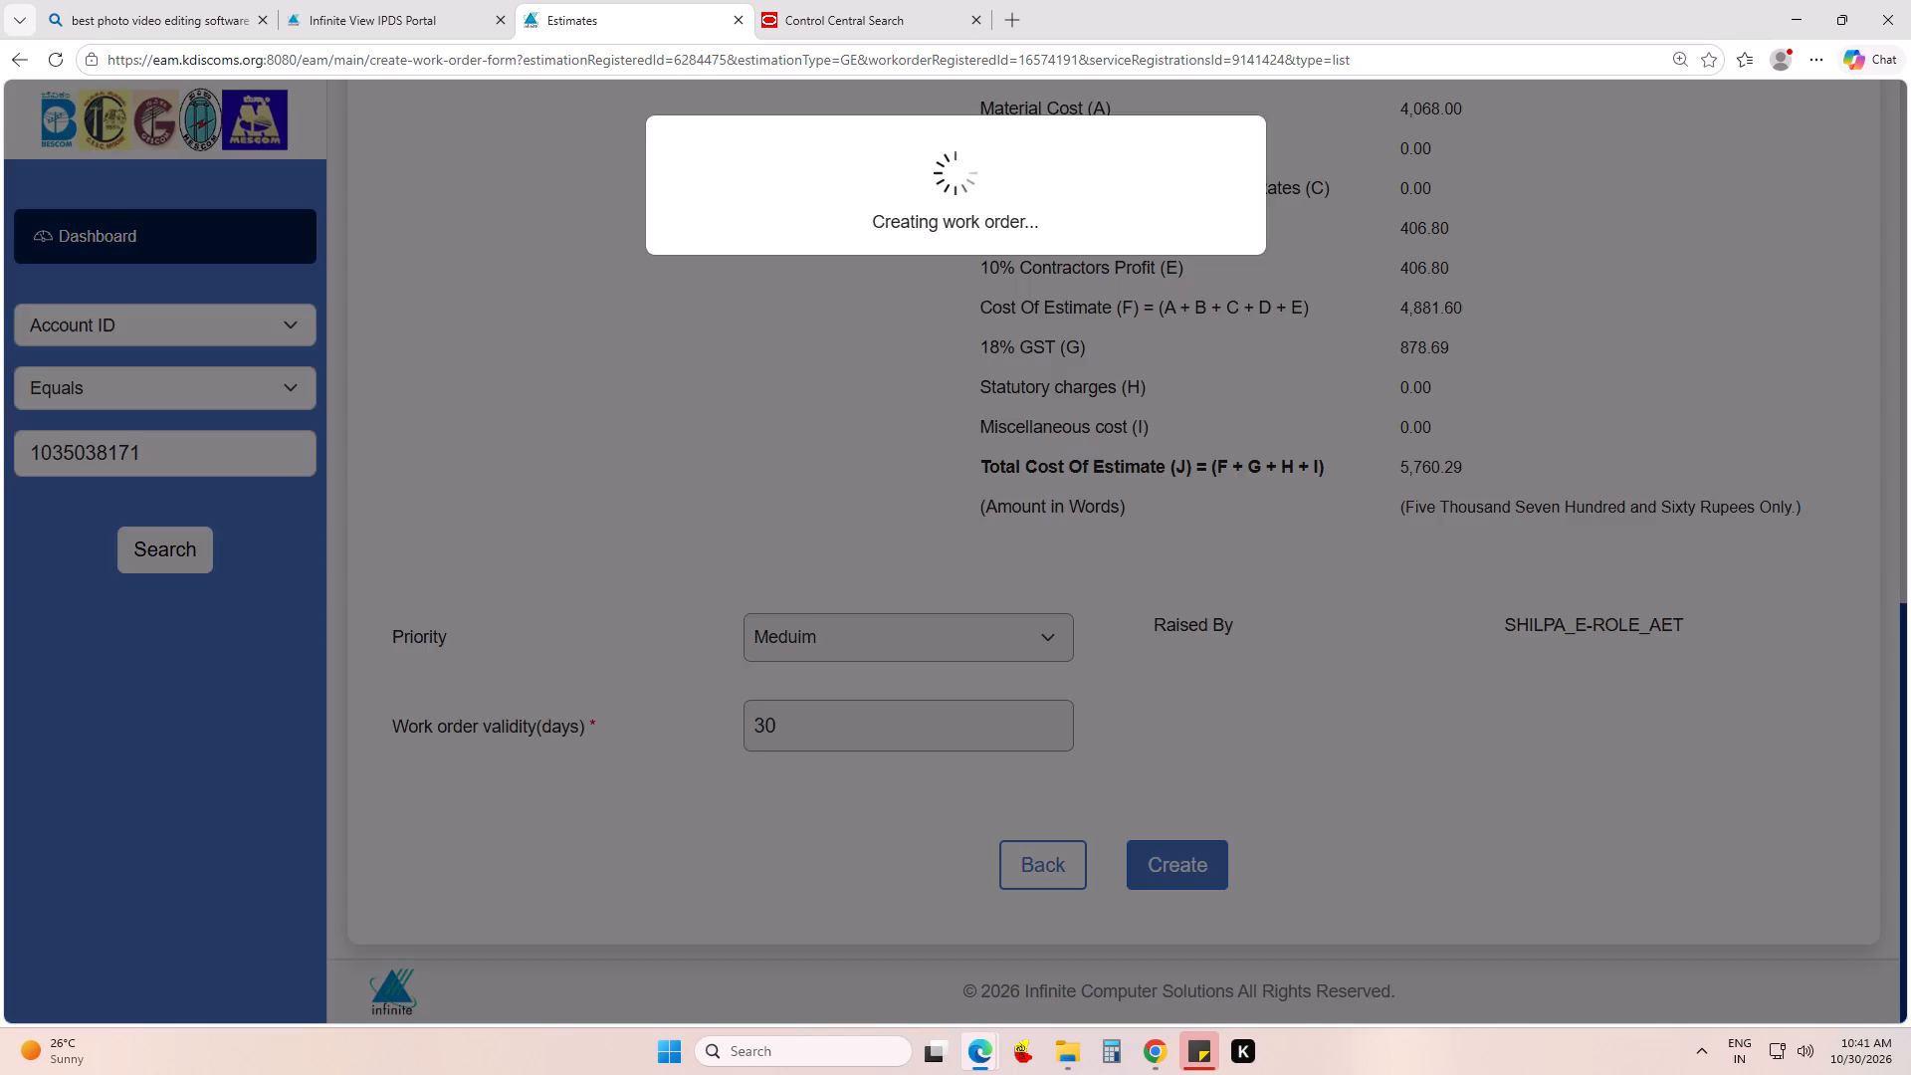
left_click(1109, 135)
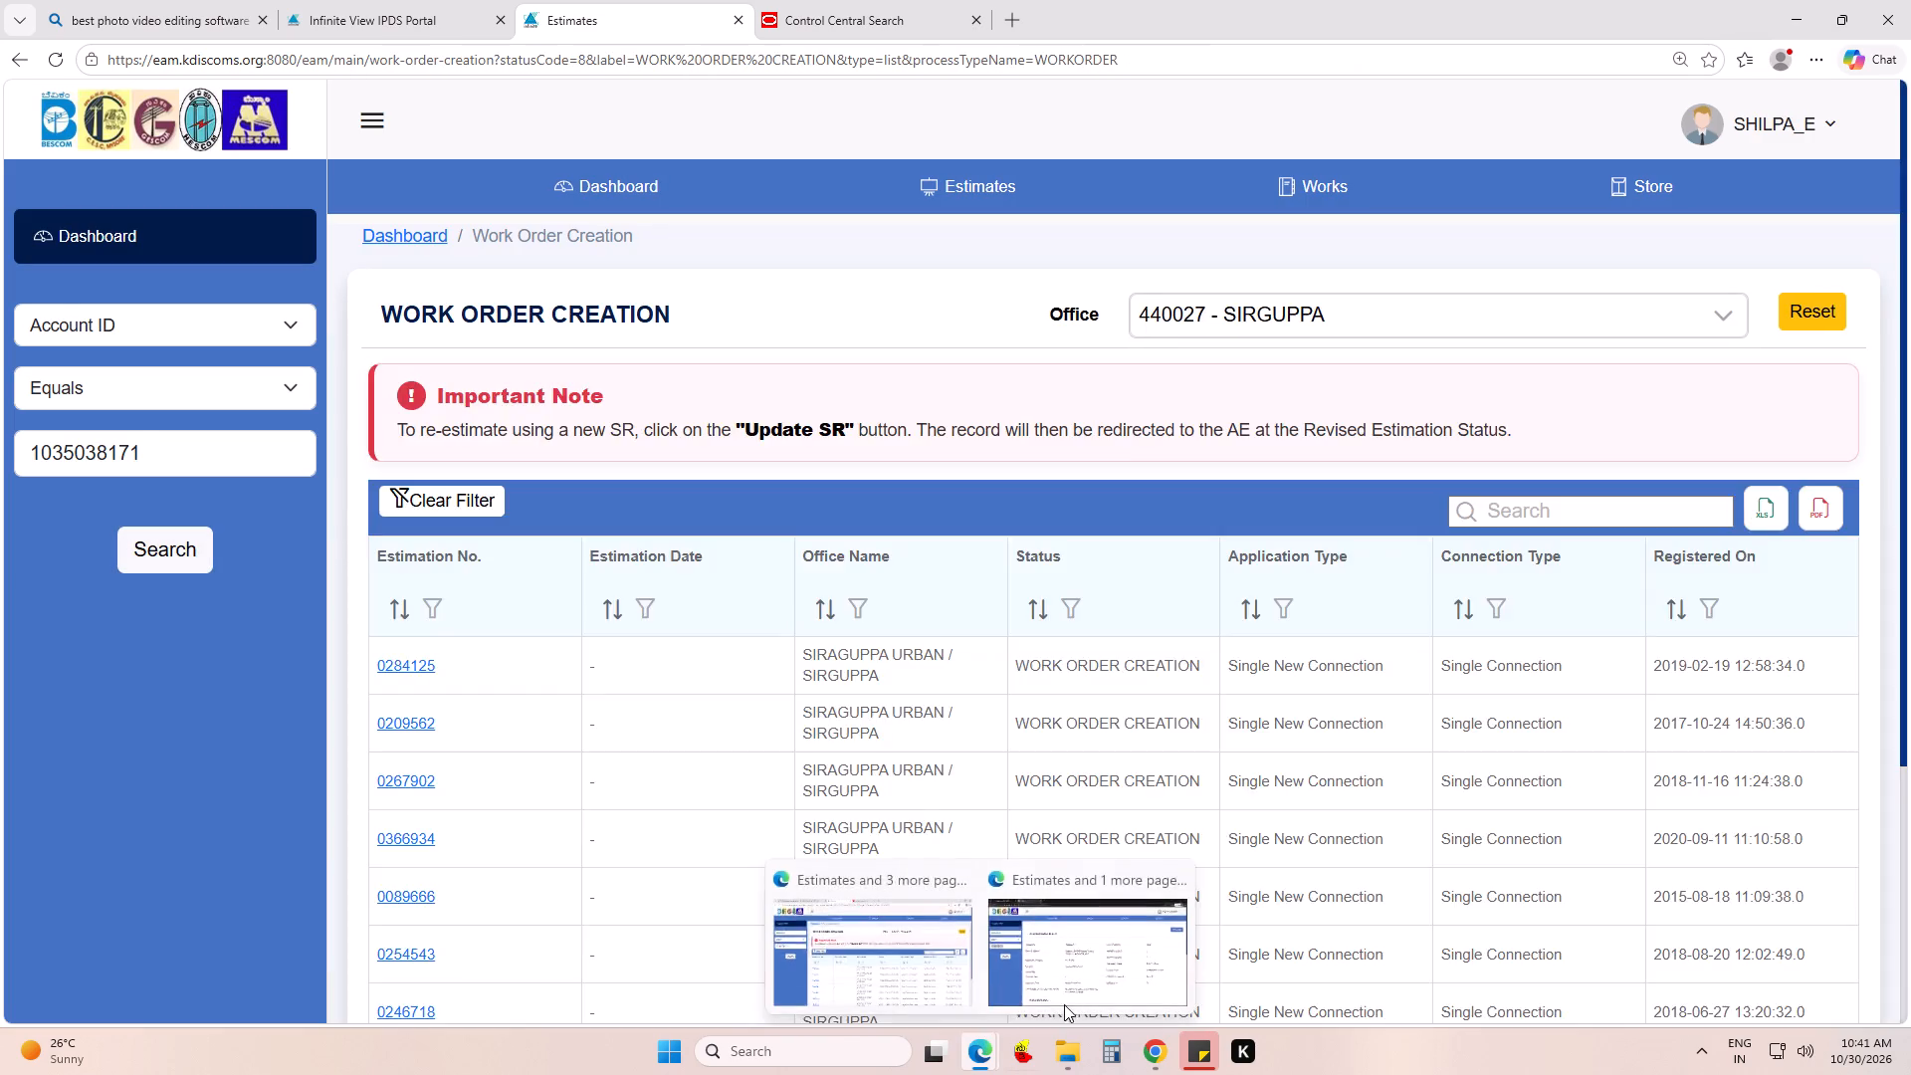
In the approver's Estimates window, search the same account again and approve its work order with the remark "ok".
left_click(1066, 1000)
left_click(219, 544)
left_click(195, 549)
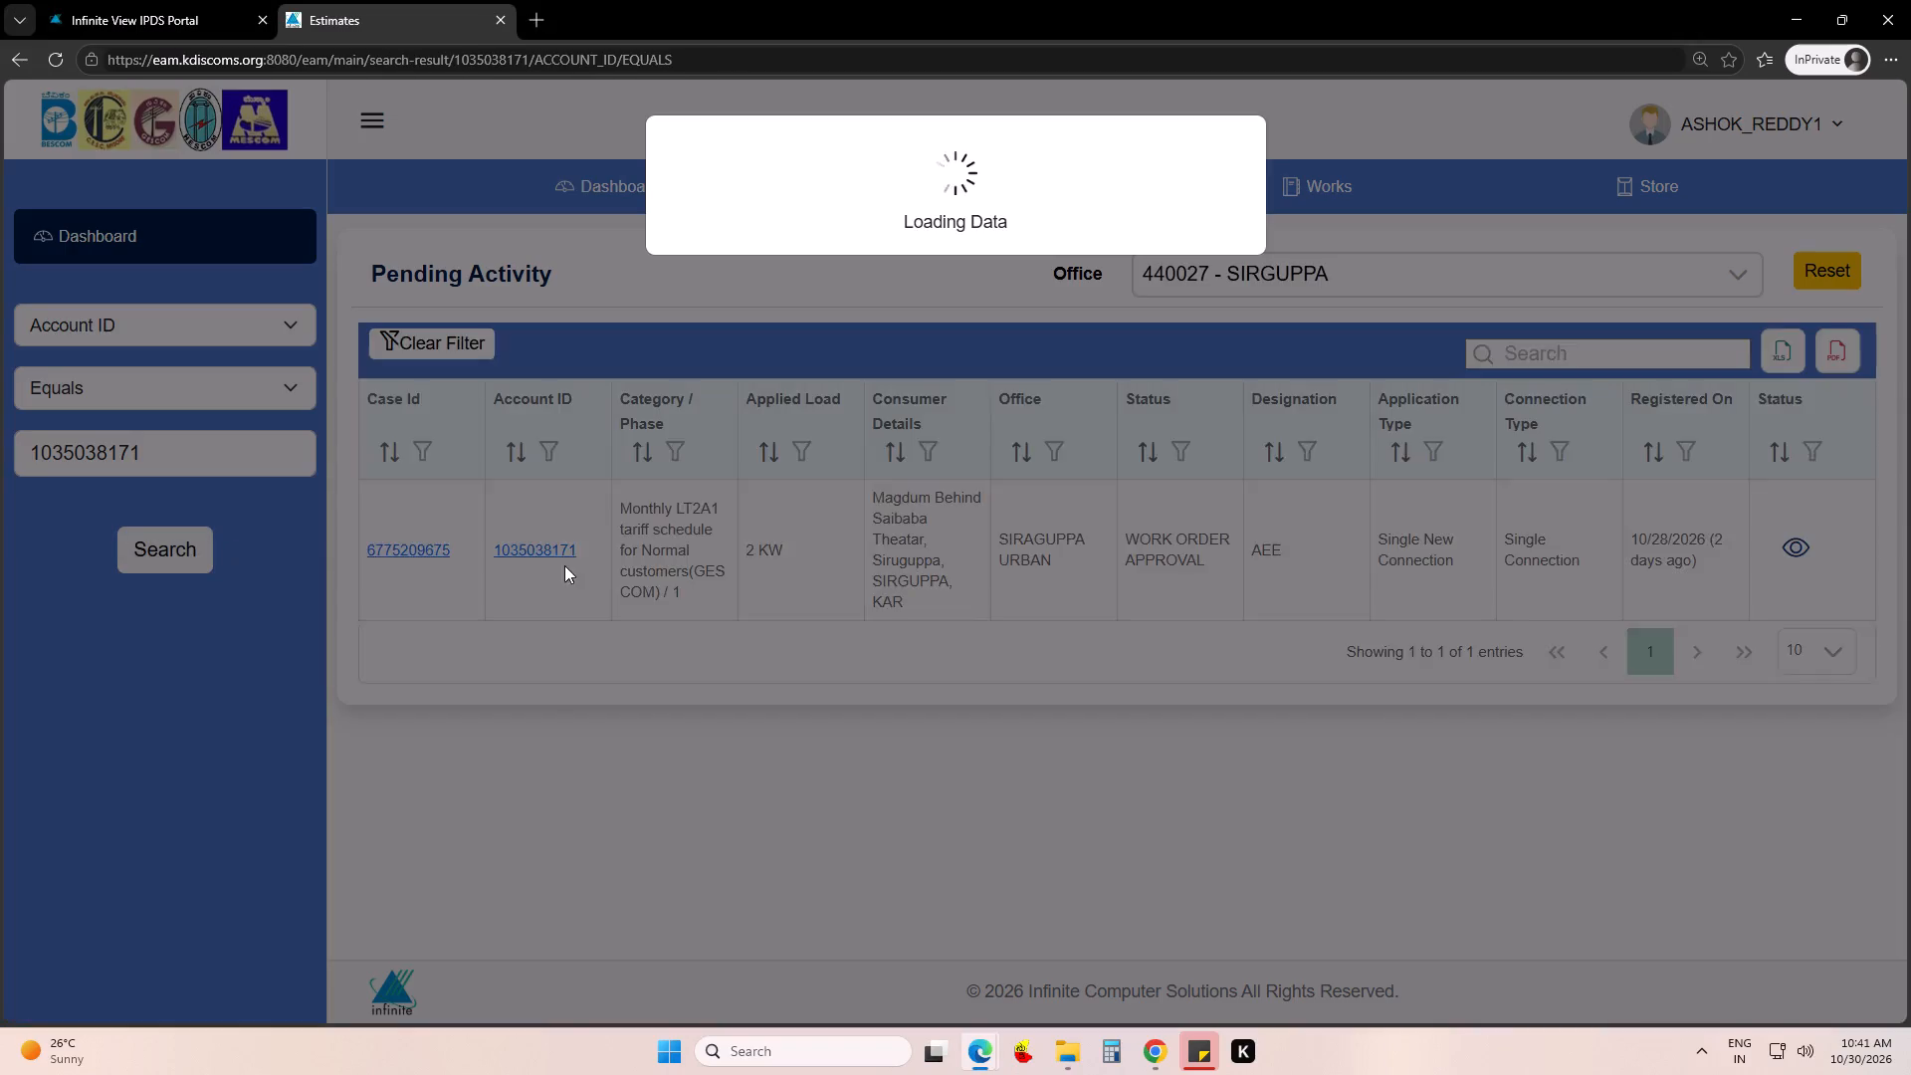
left_click(571, 541)
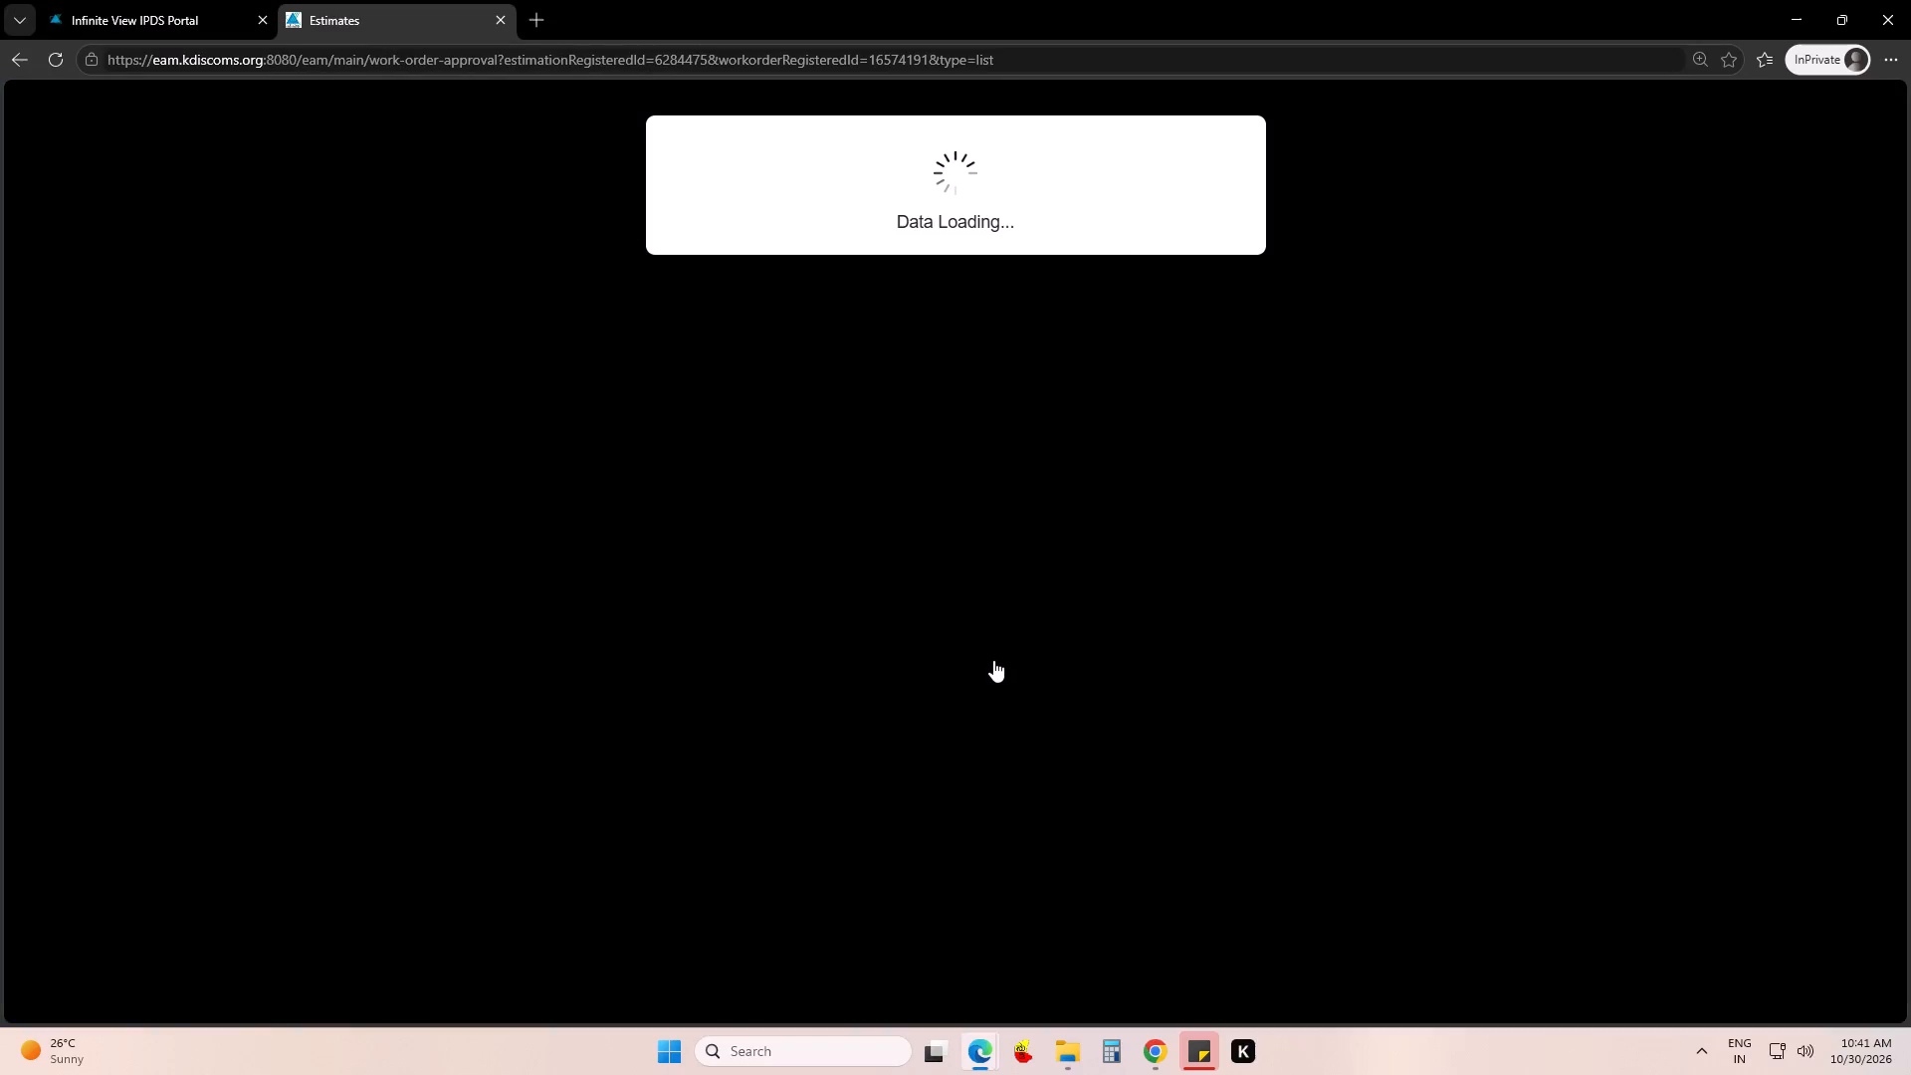
scroll(978, 686, "down", 14)
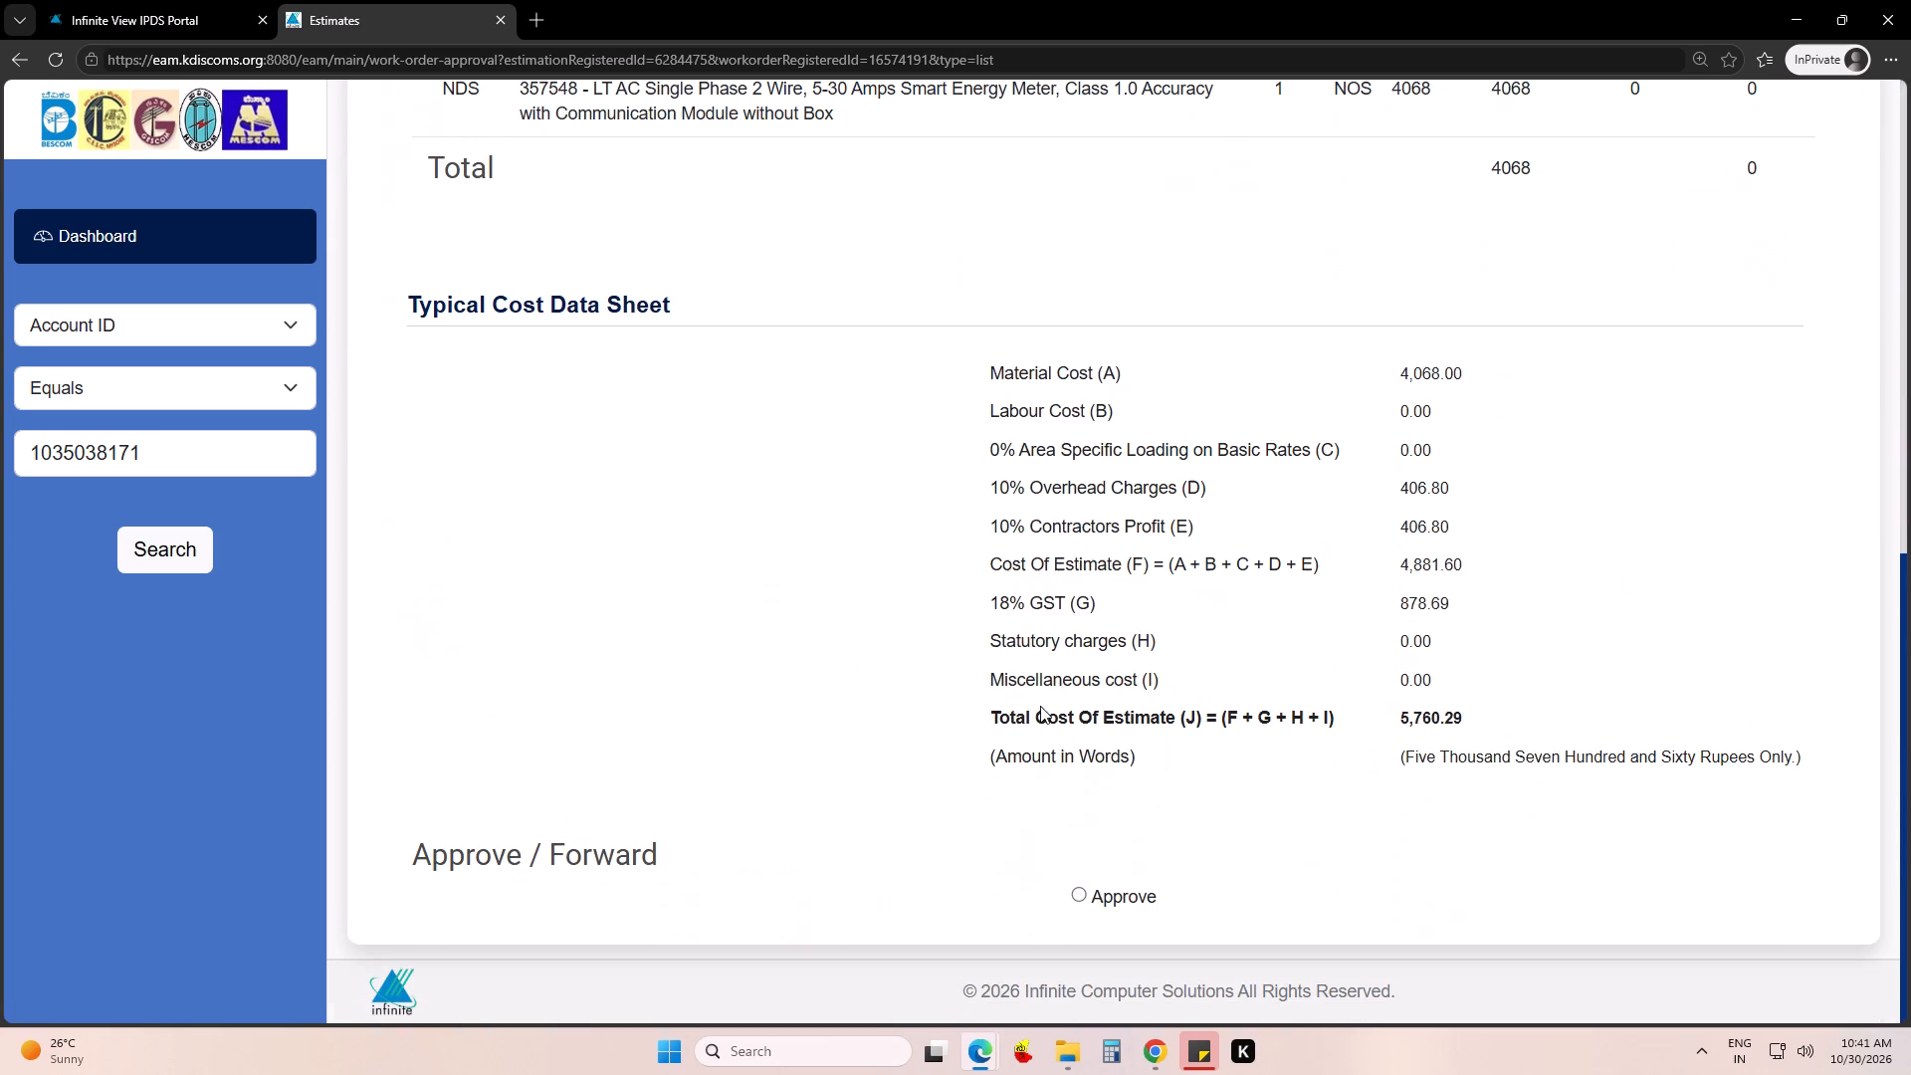
left_click(1118, 906)
scroll(1247, 771, "down", 5)
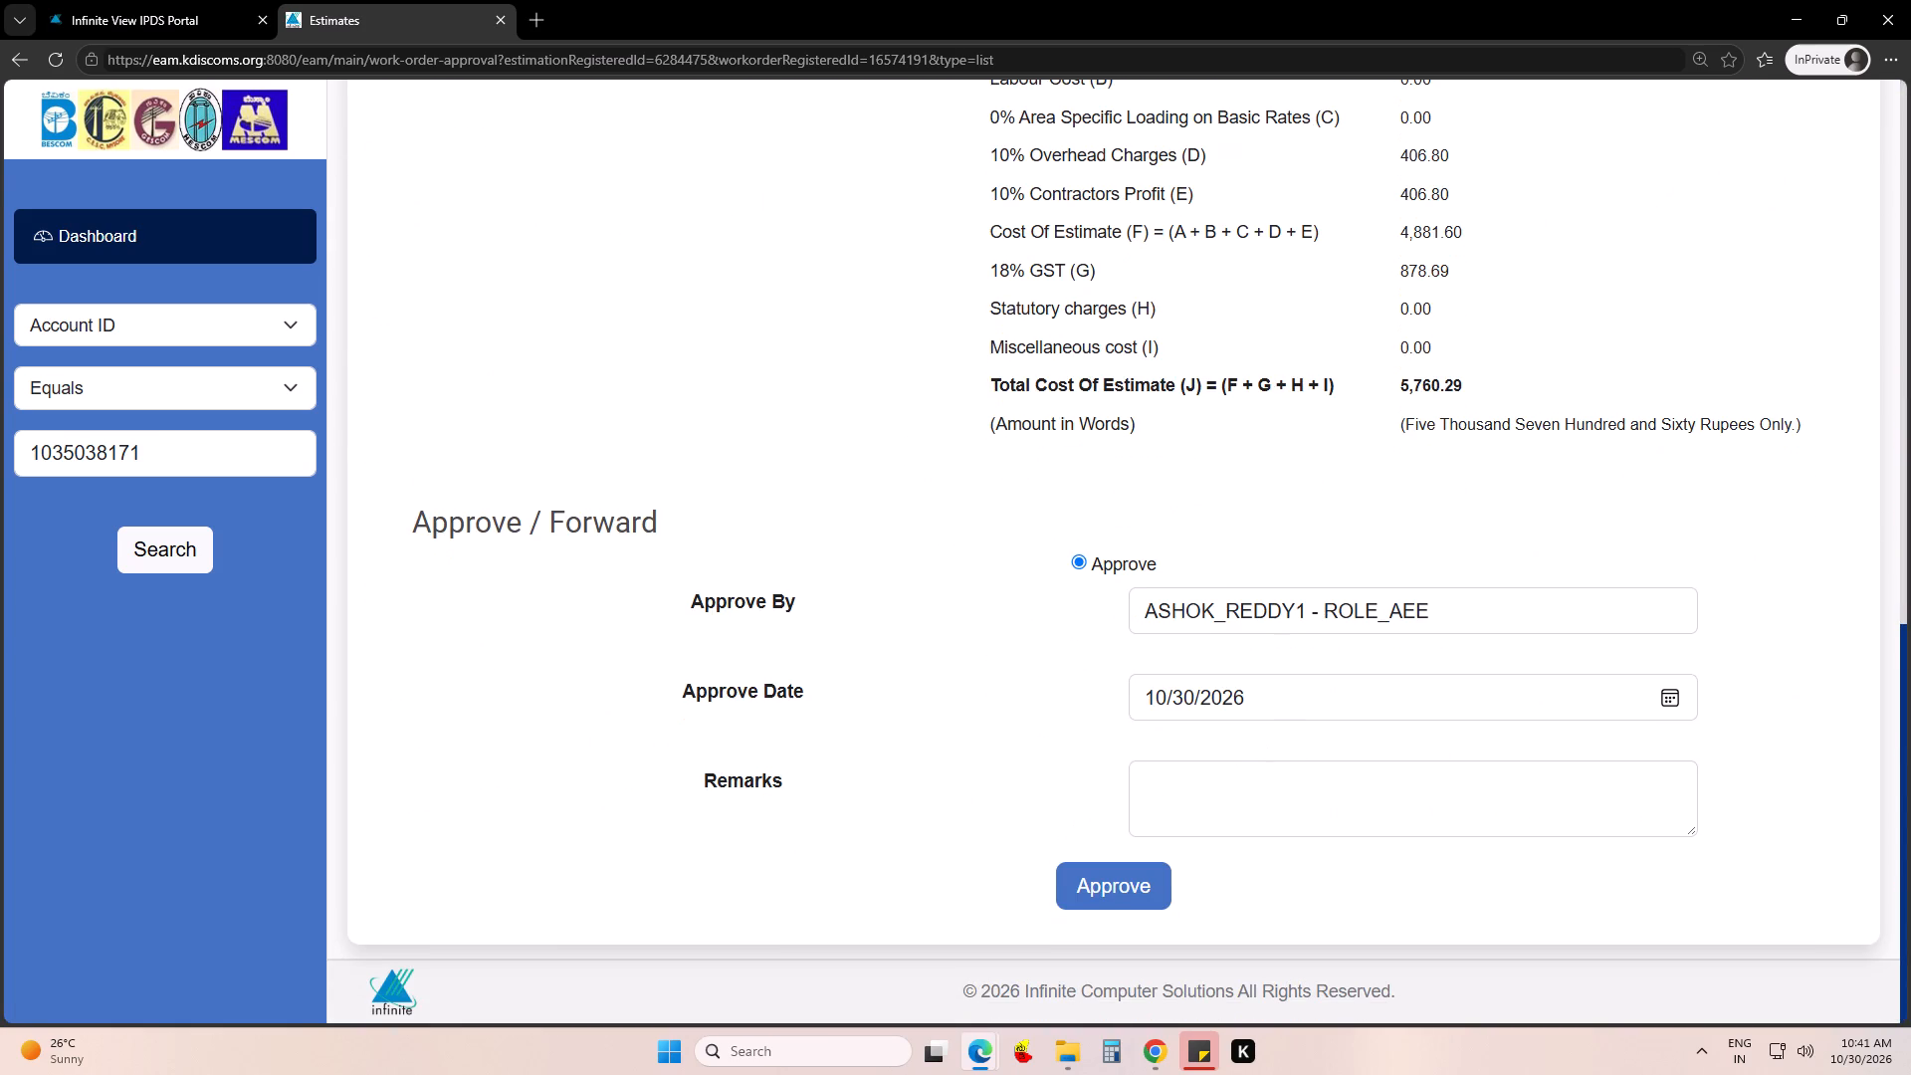
left_click(1206, 804)
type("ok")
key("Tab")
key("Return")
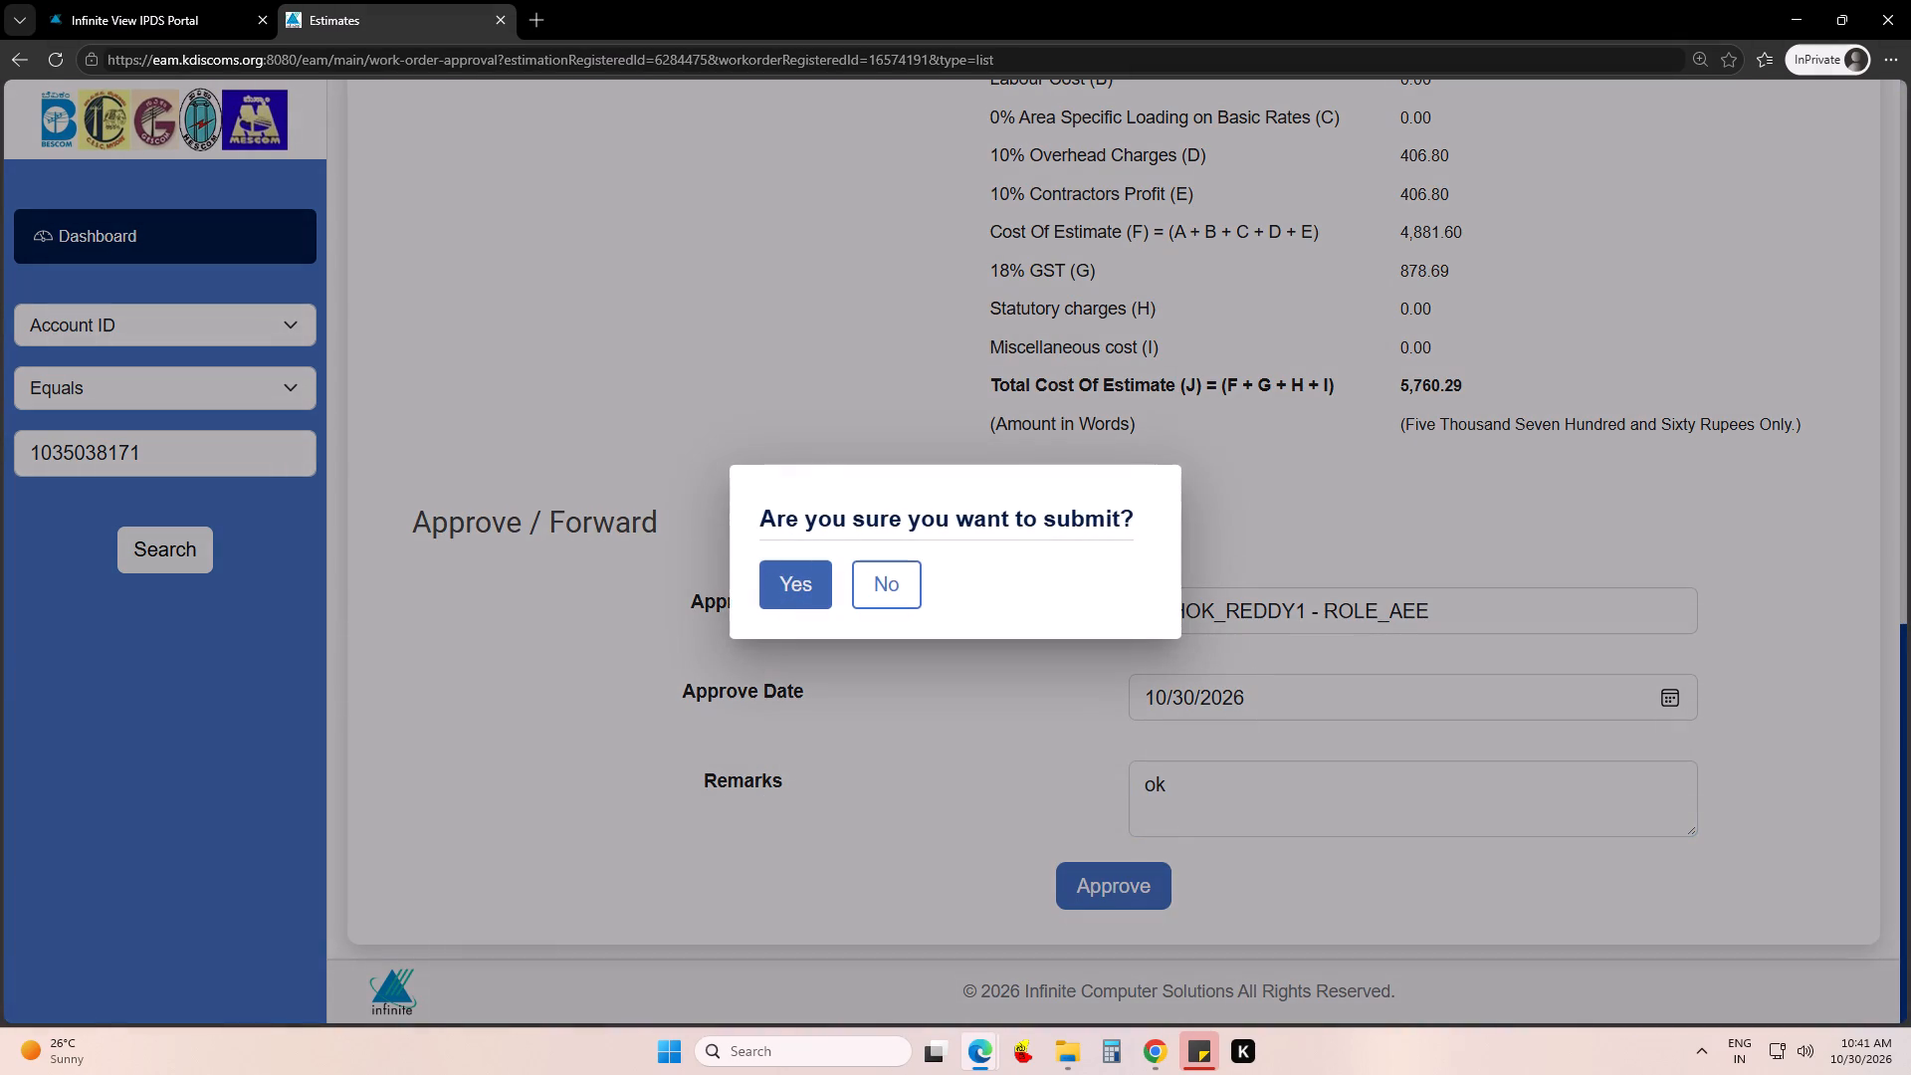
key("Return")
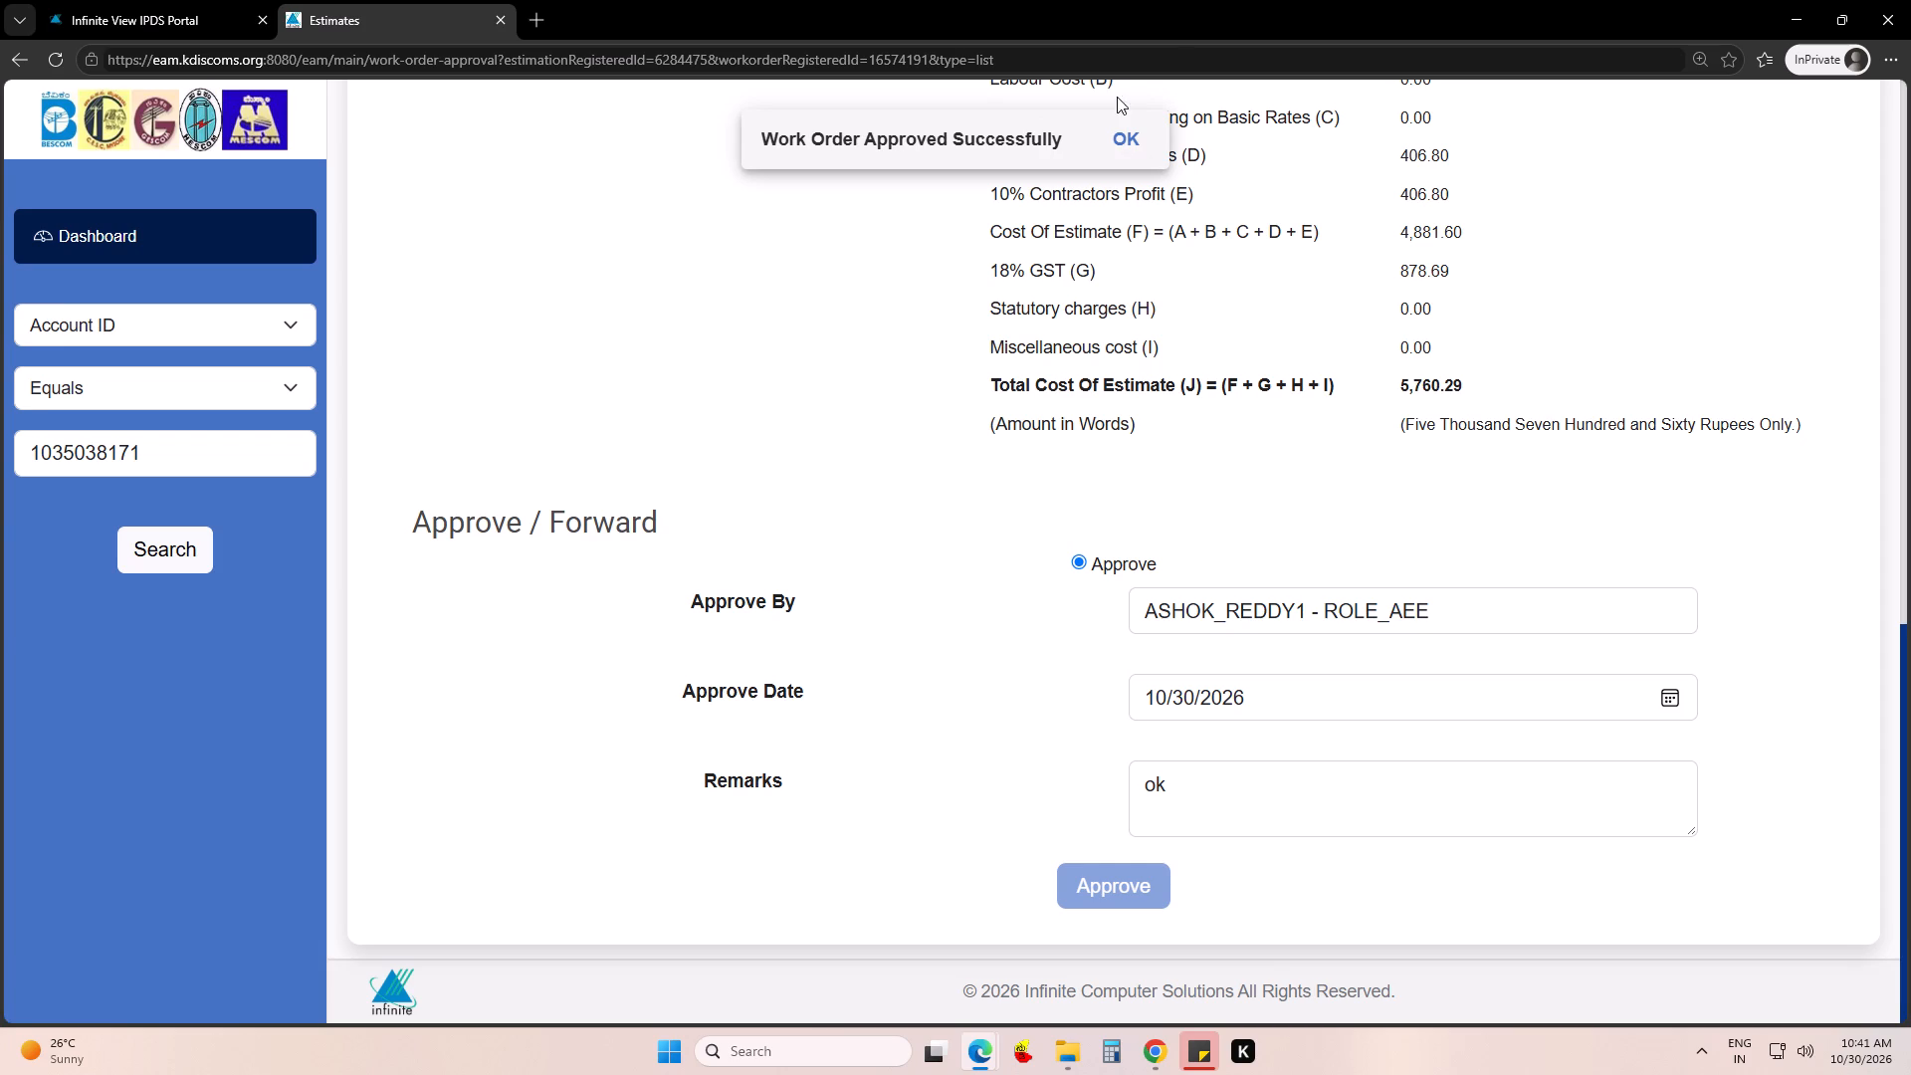
left_click(1124, 134)
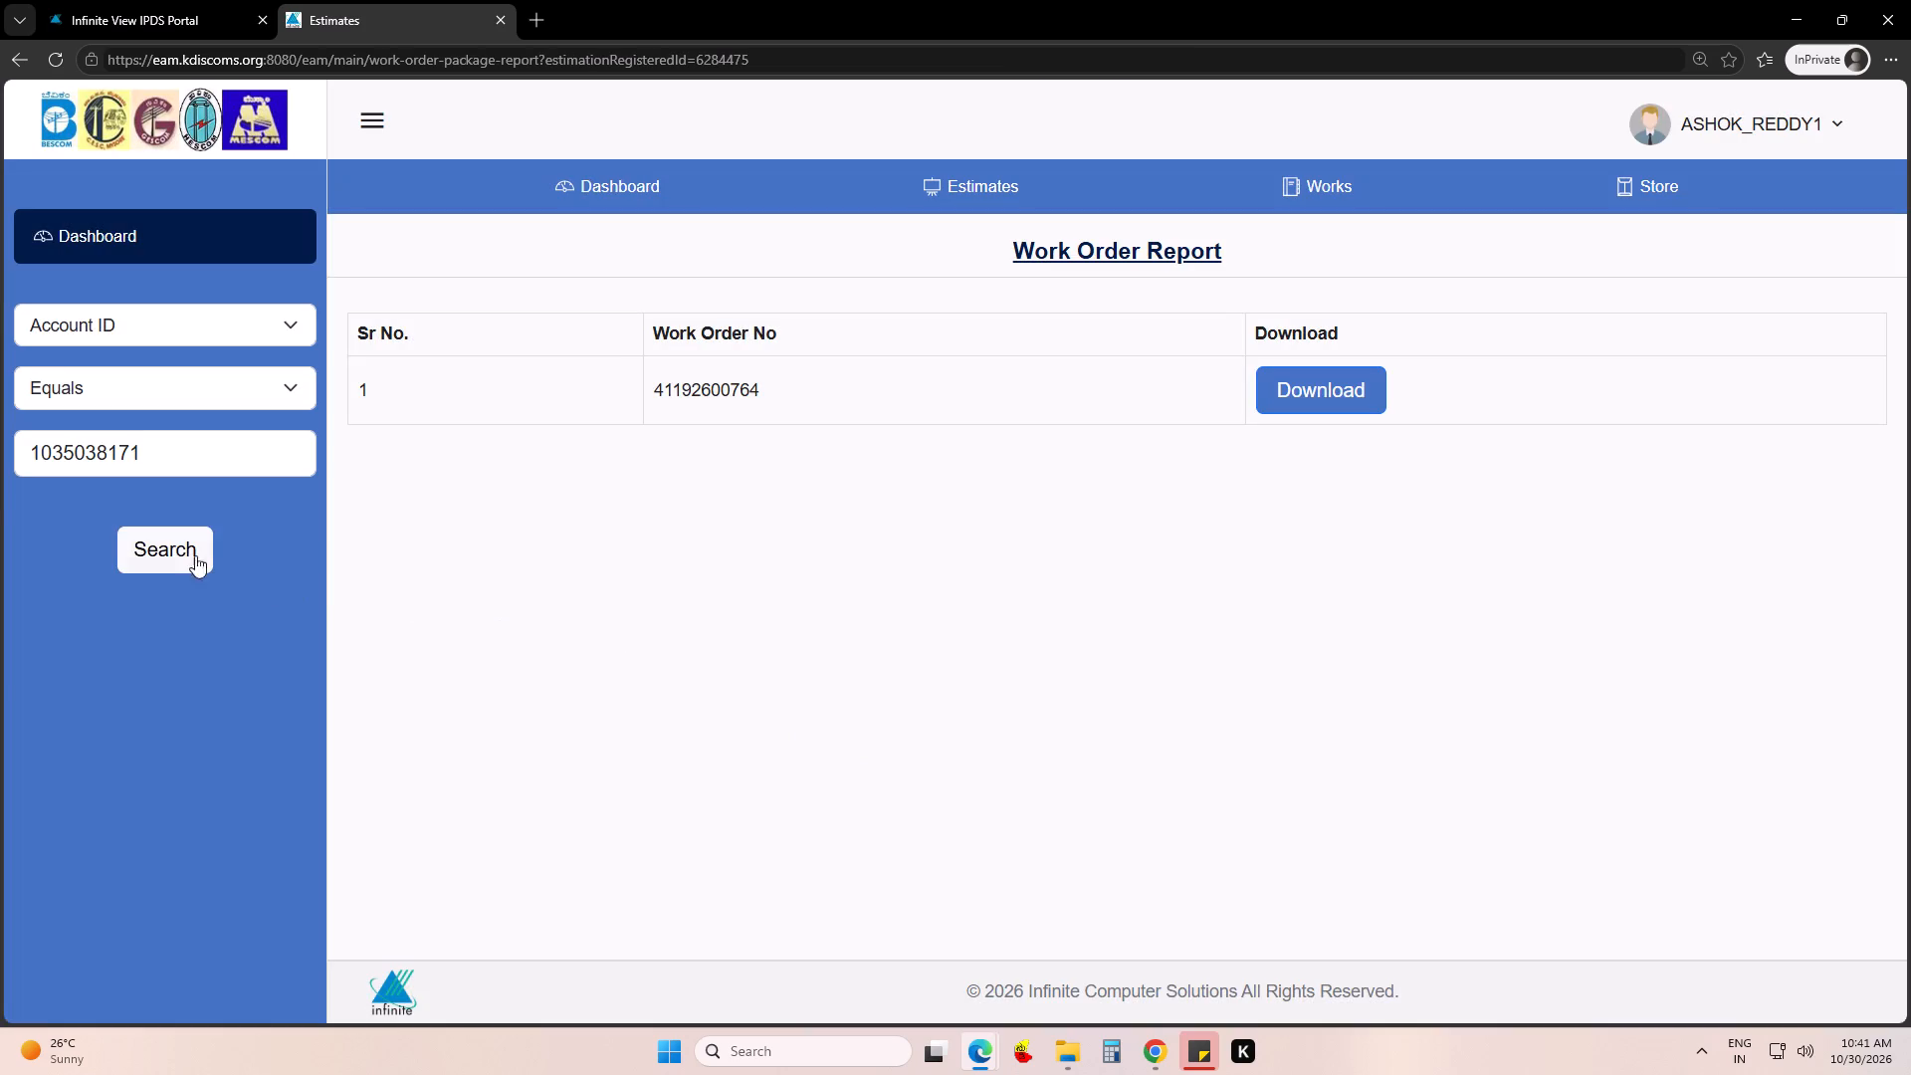
Rerun the search for the same account to check its pending activity.
left_click(177, 550)
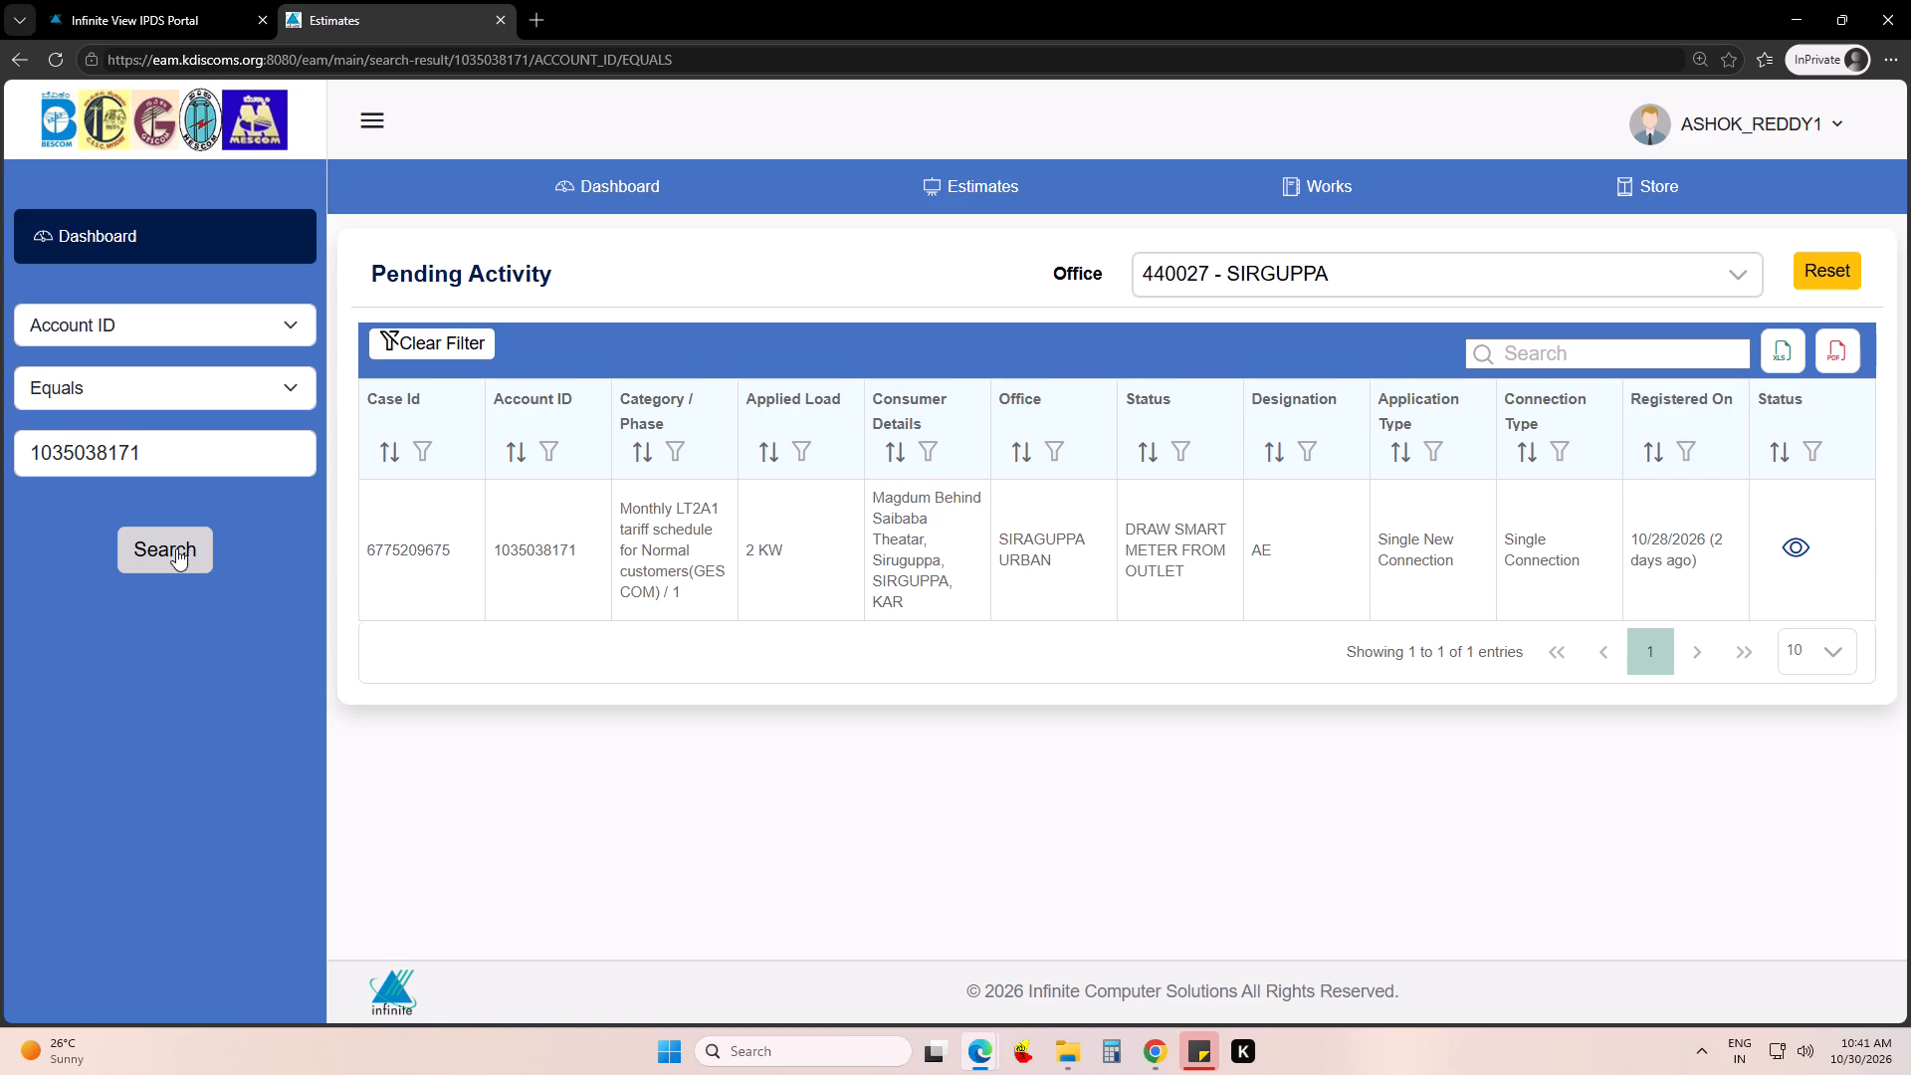
Search by Account ID, with the Equals condition, for the next consumer's account number.
double_click(236, 433)
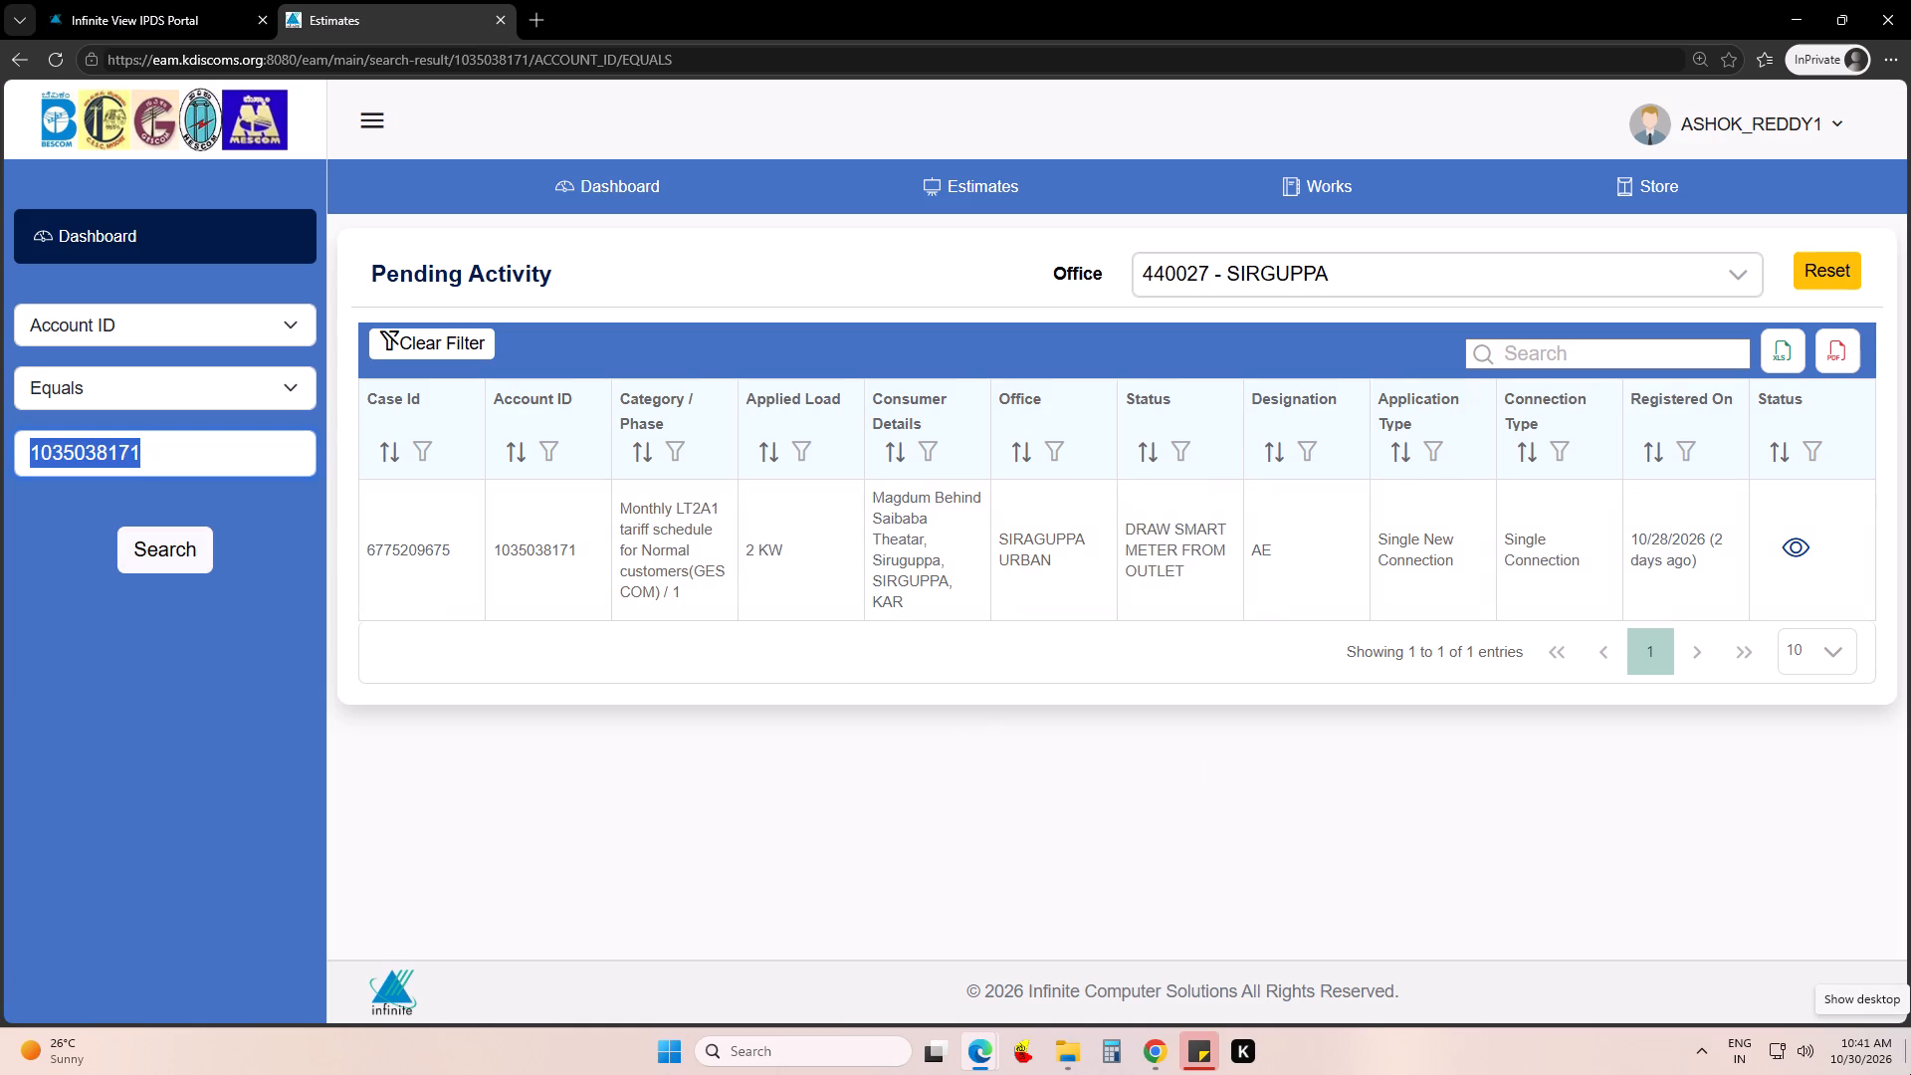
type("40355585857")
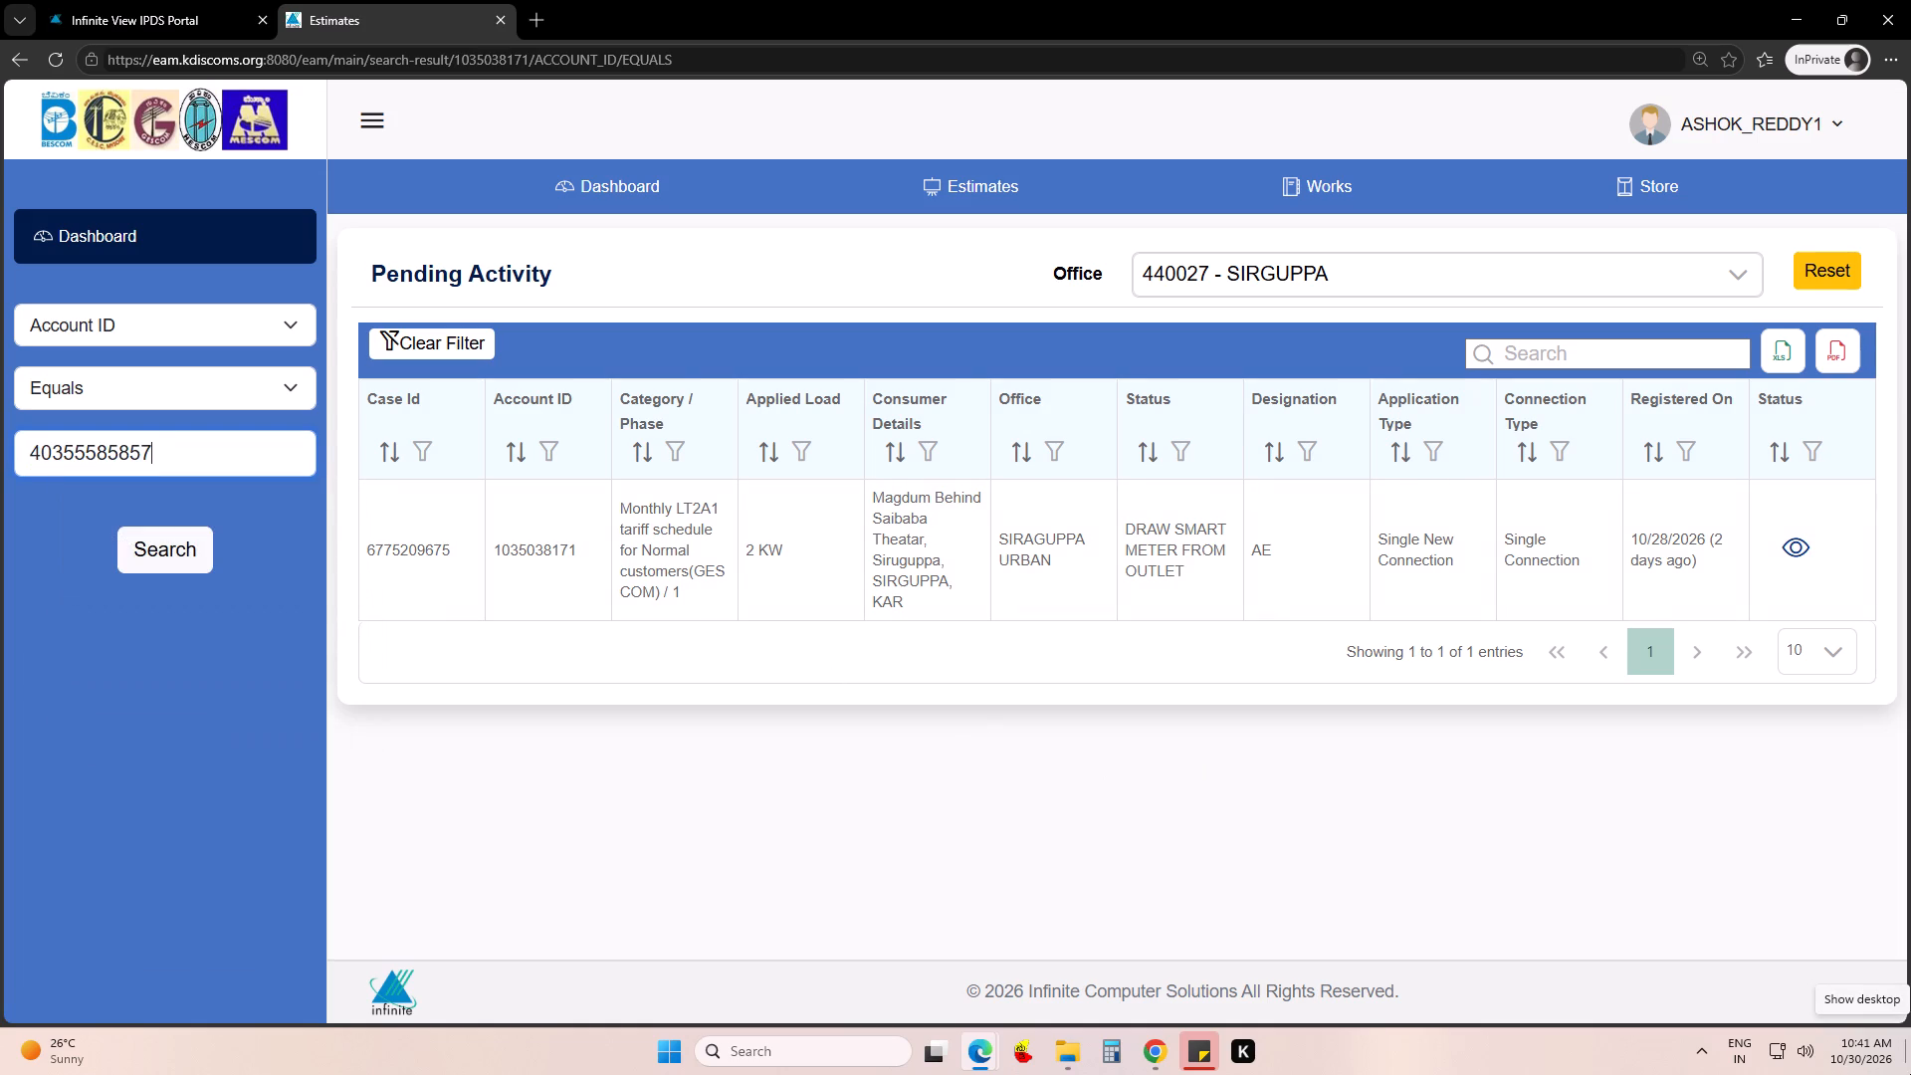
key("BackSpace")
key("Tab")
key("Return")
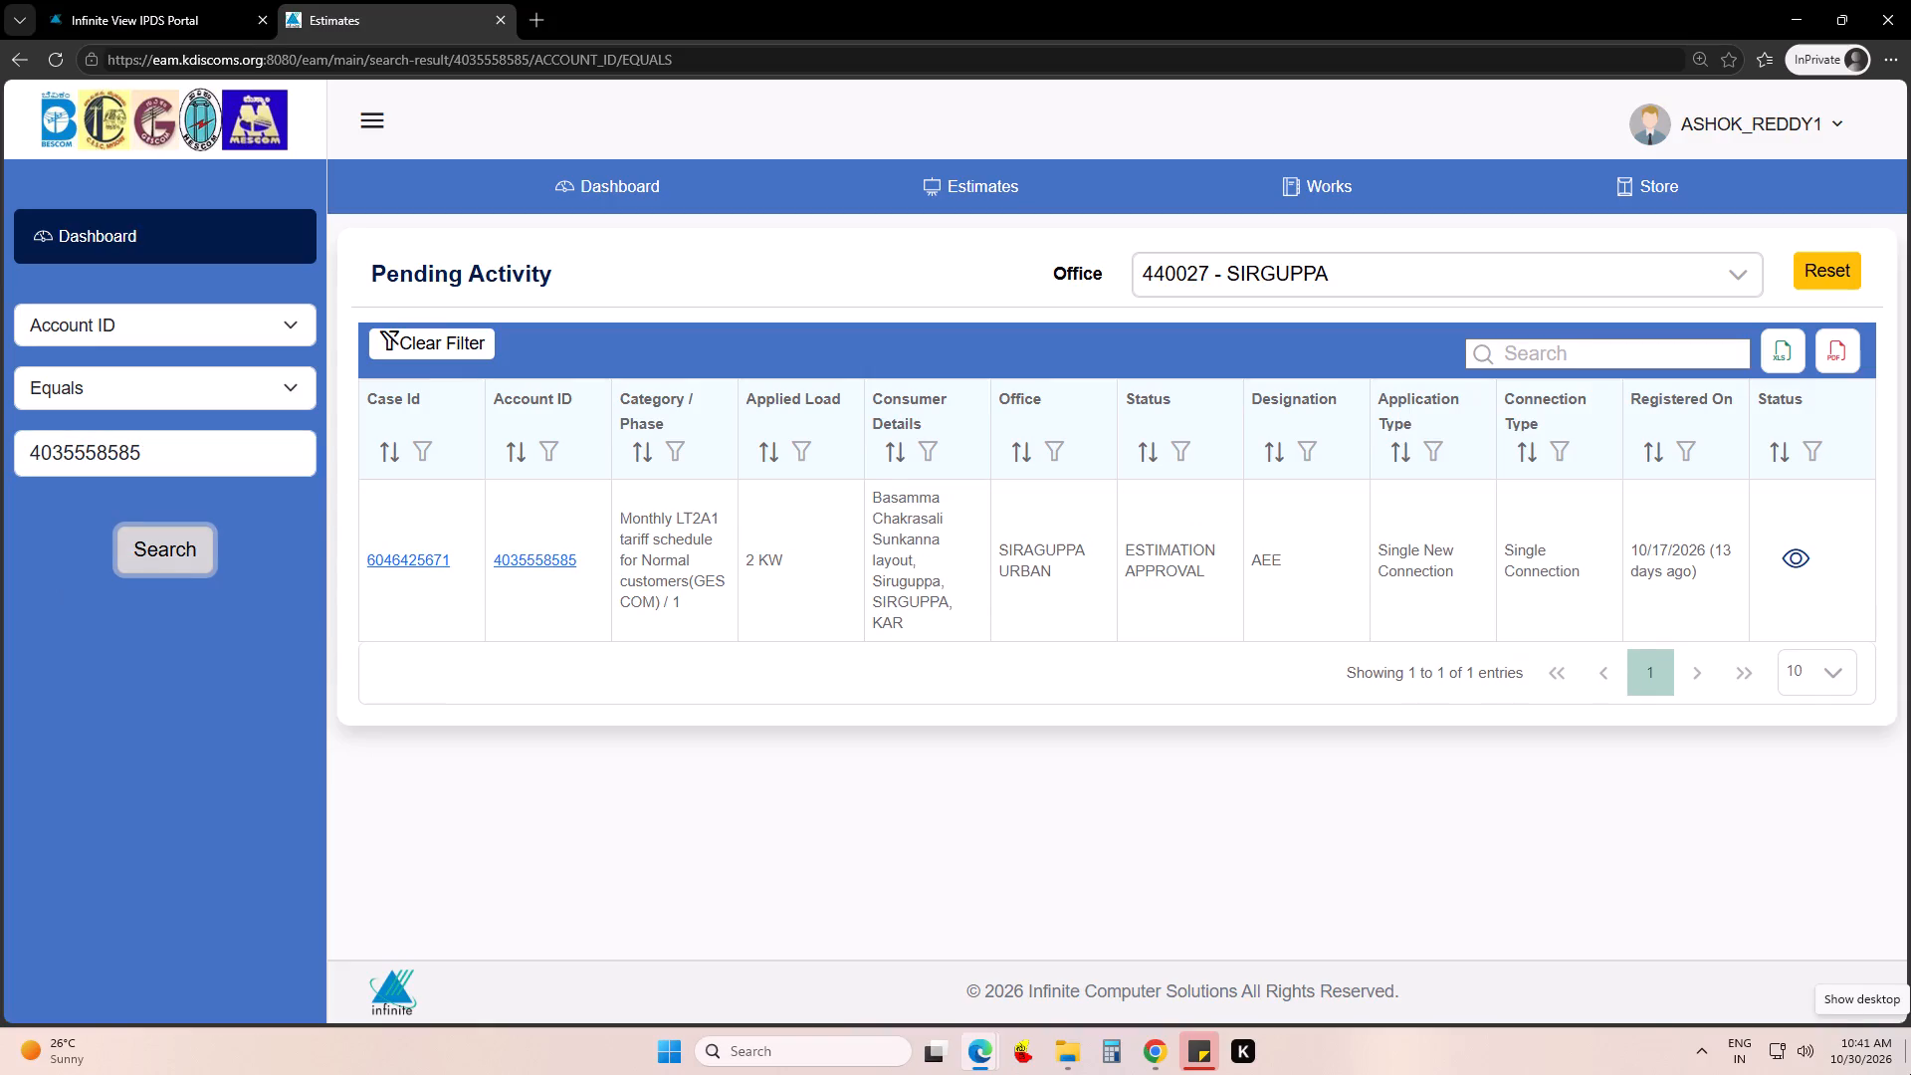
Open the found account's estimation sanction form and approve the estimate with the remark "ok".
left_click(576, 563)
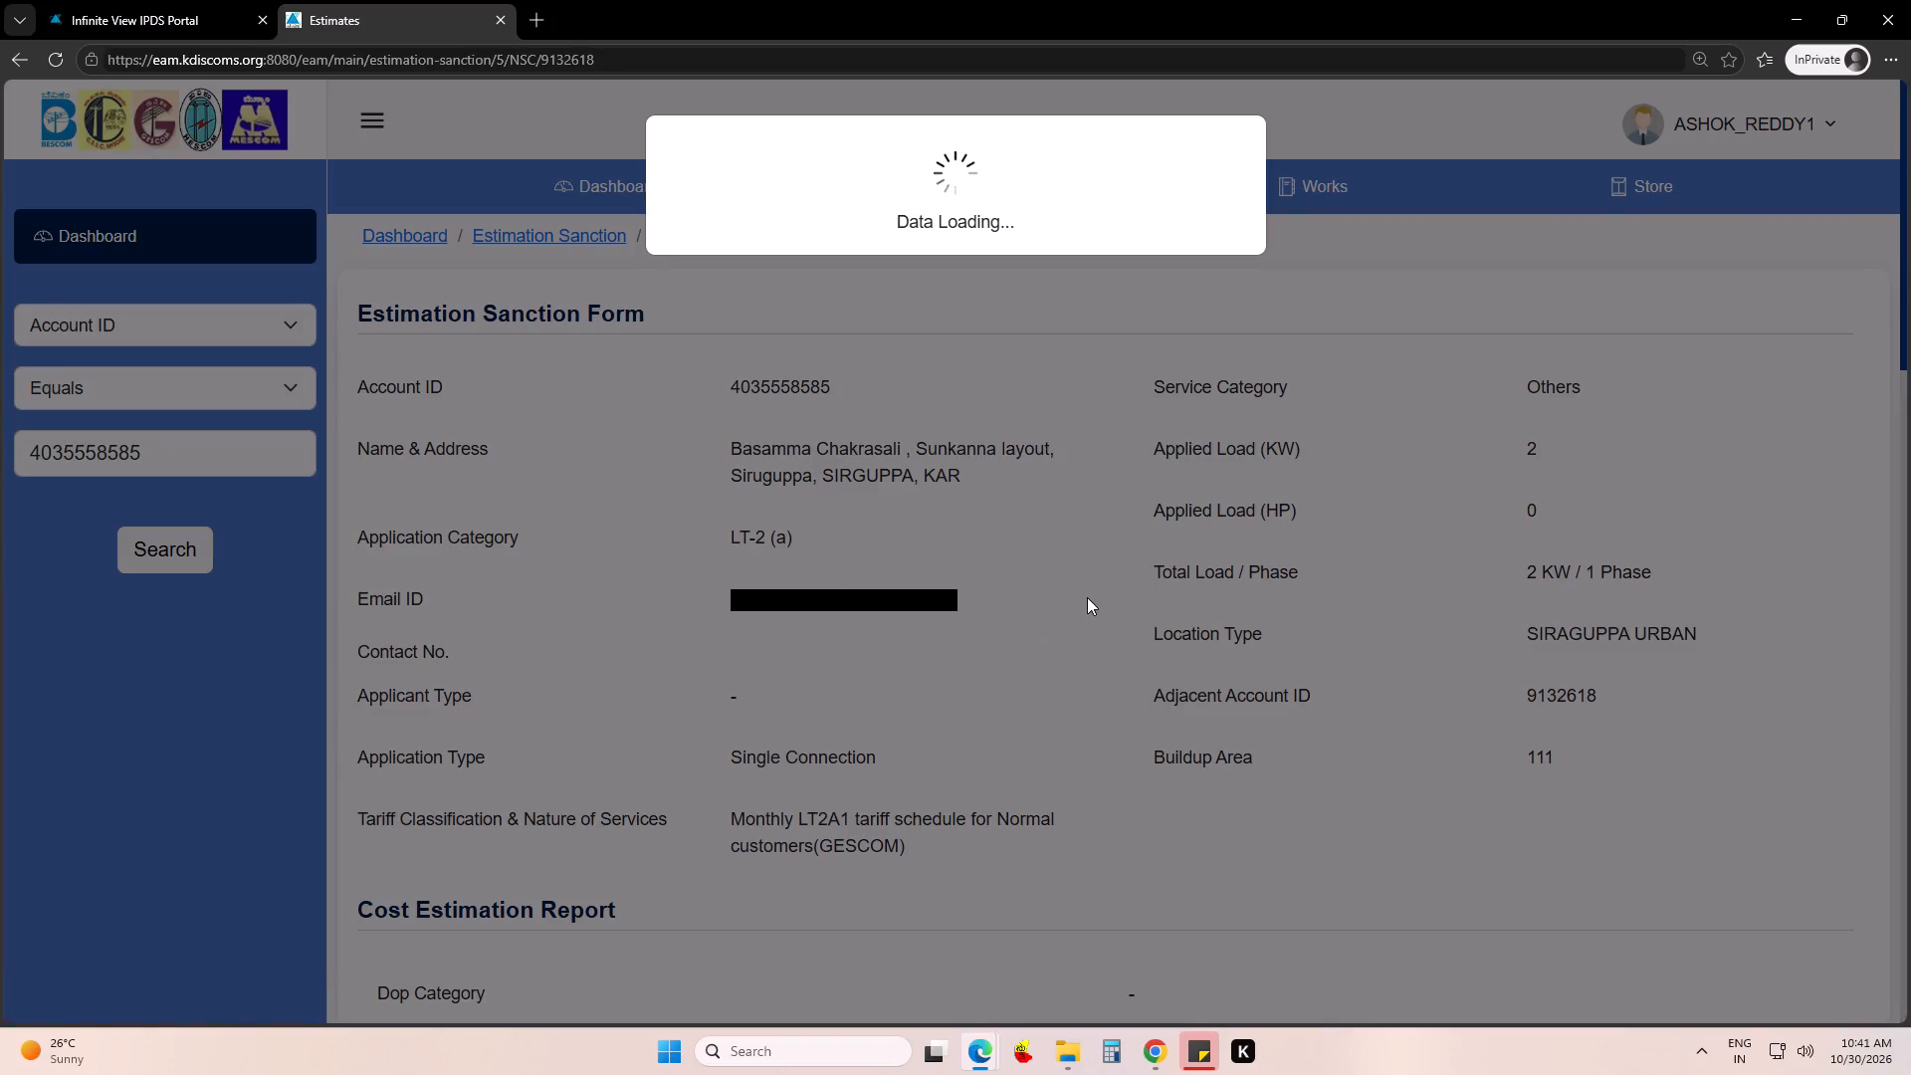
scroll(1217, 694, "down", 5)
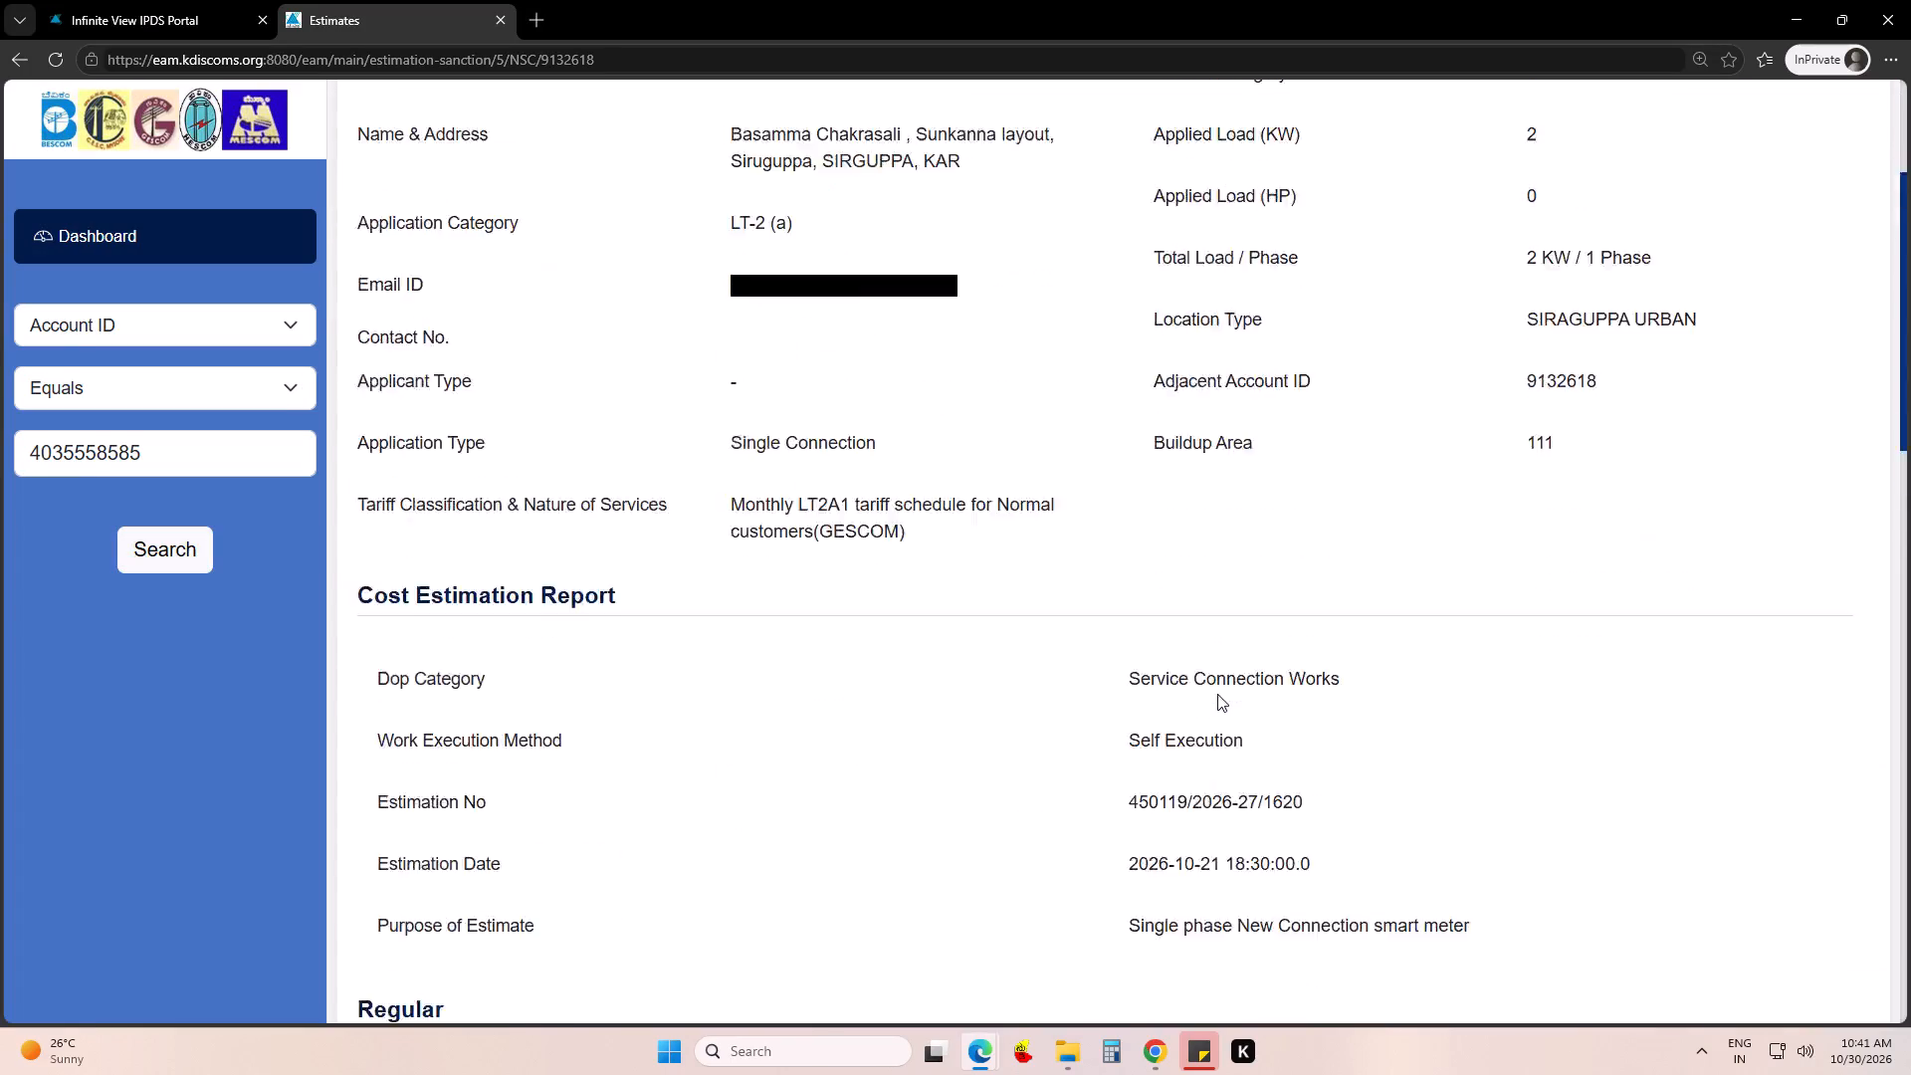
scroll(1213, 695, "down", 15)
scroll(1146, 800, "down", 5)
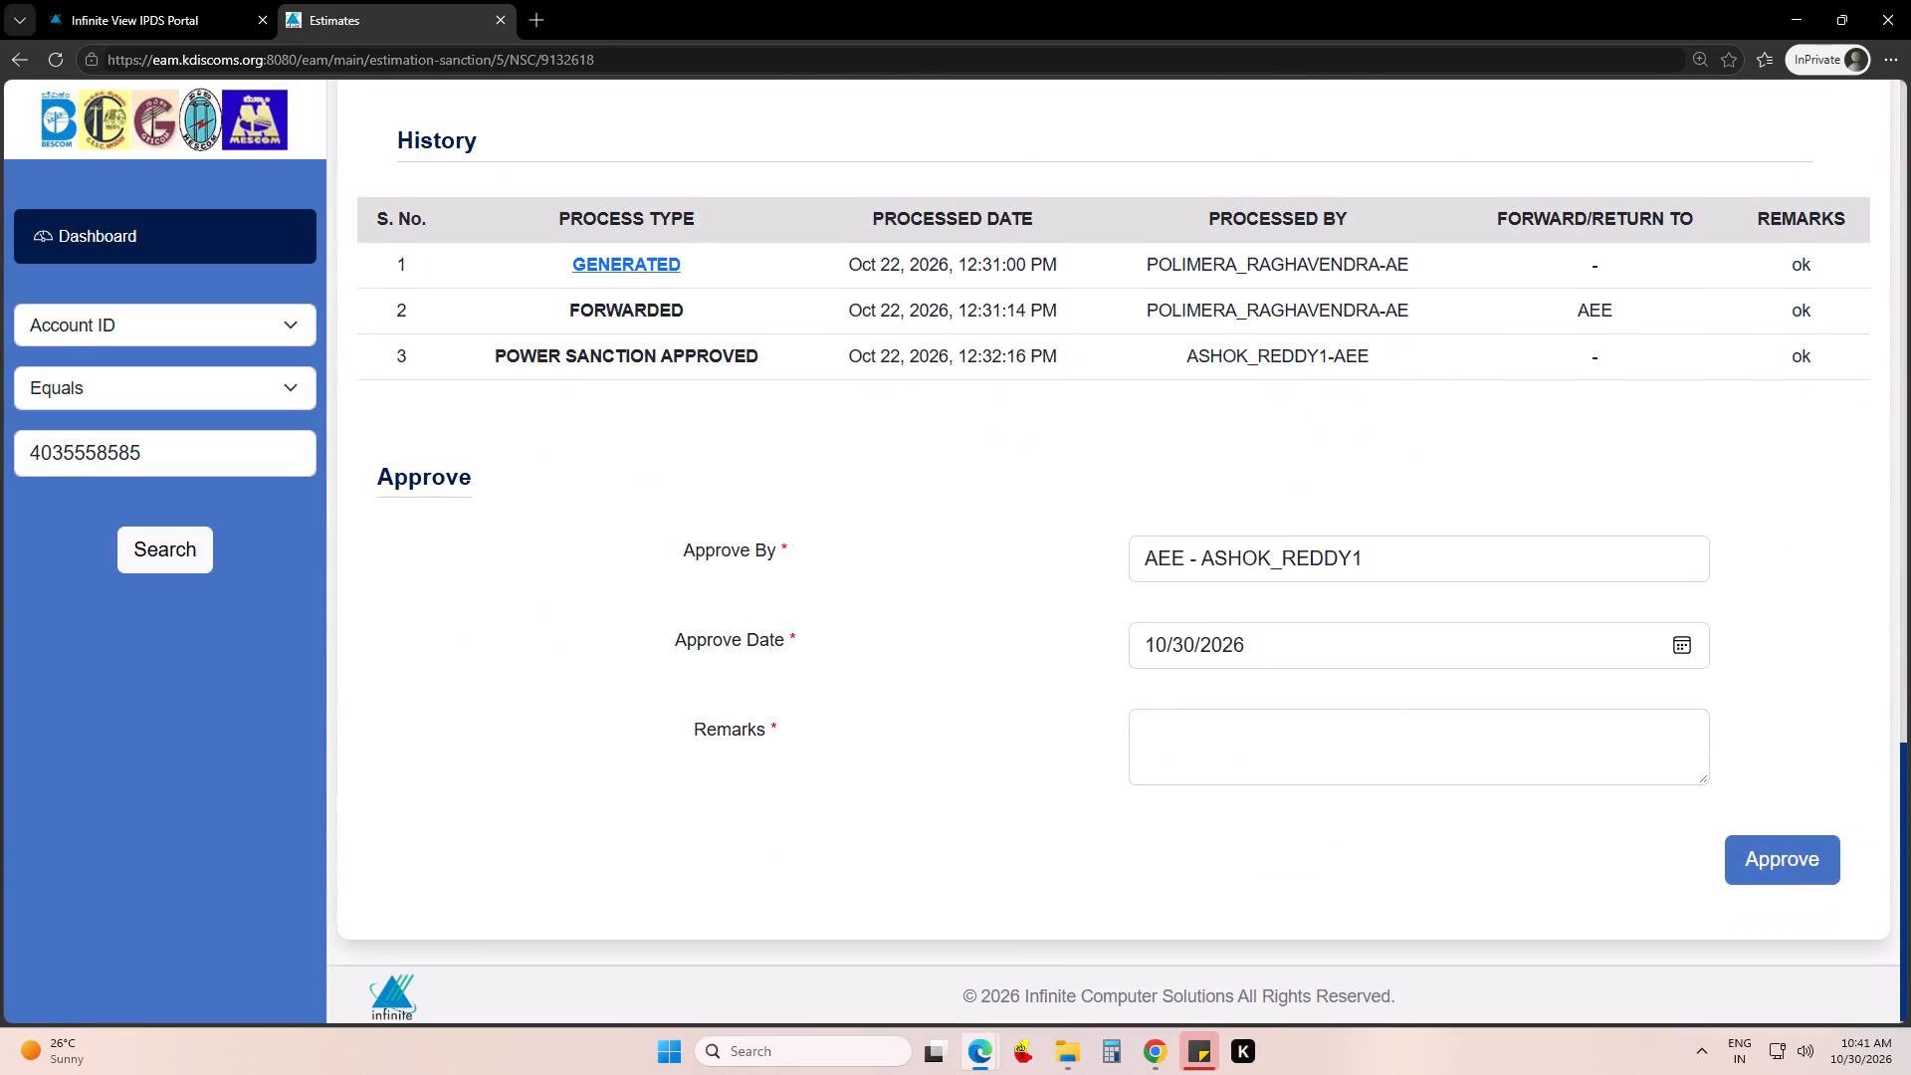
left_click(1192, 774)
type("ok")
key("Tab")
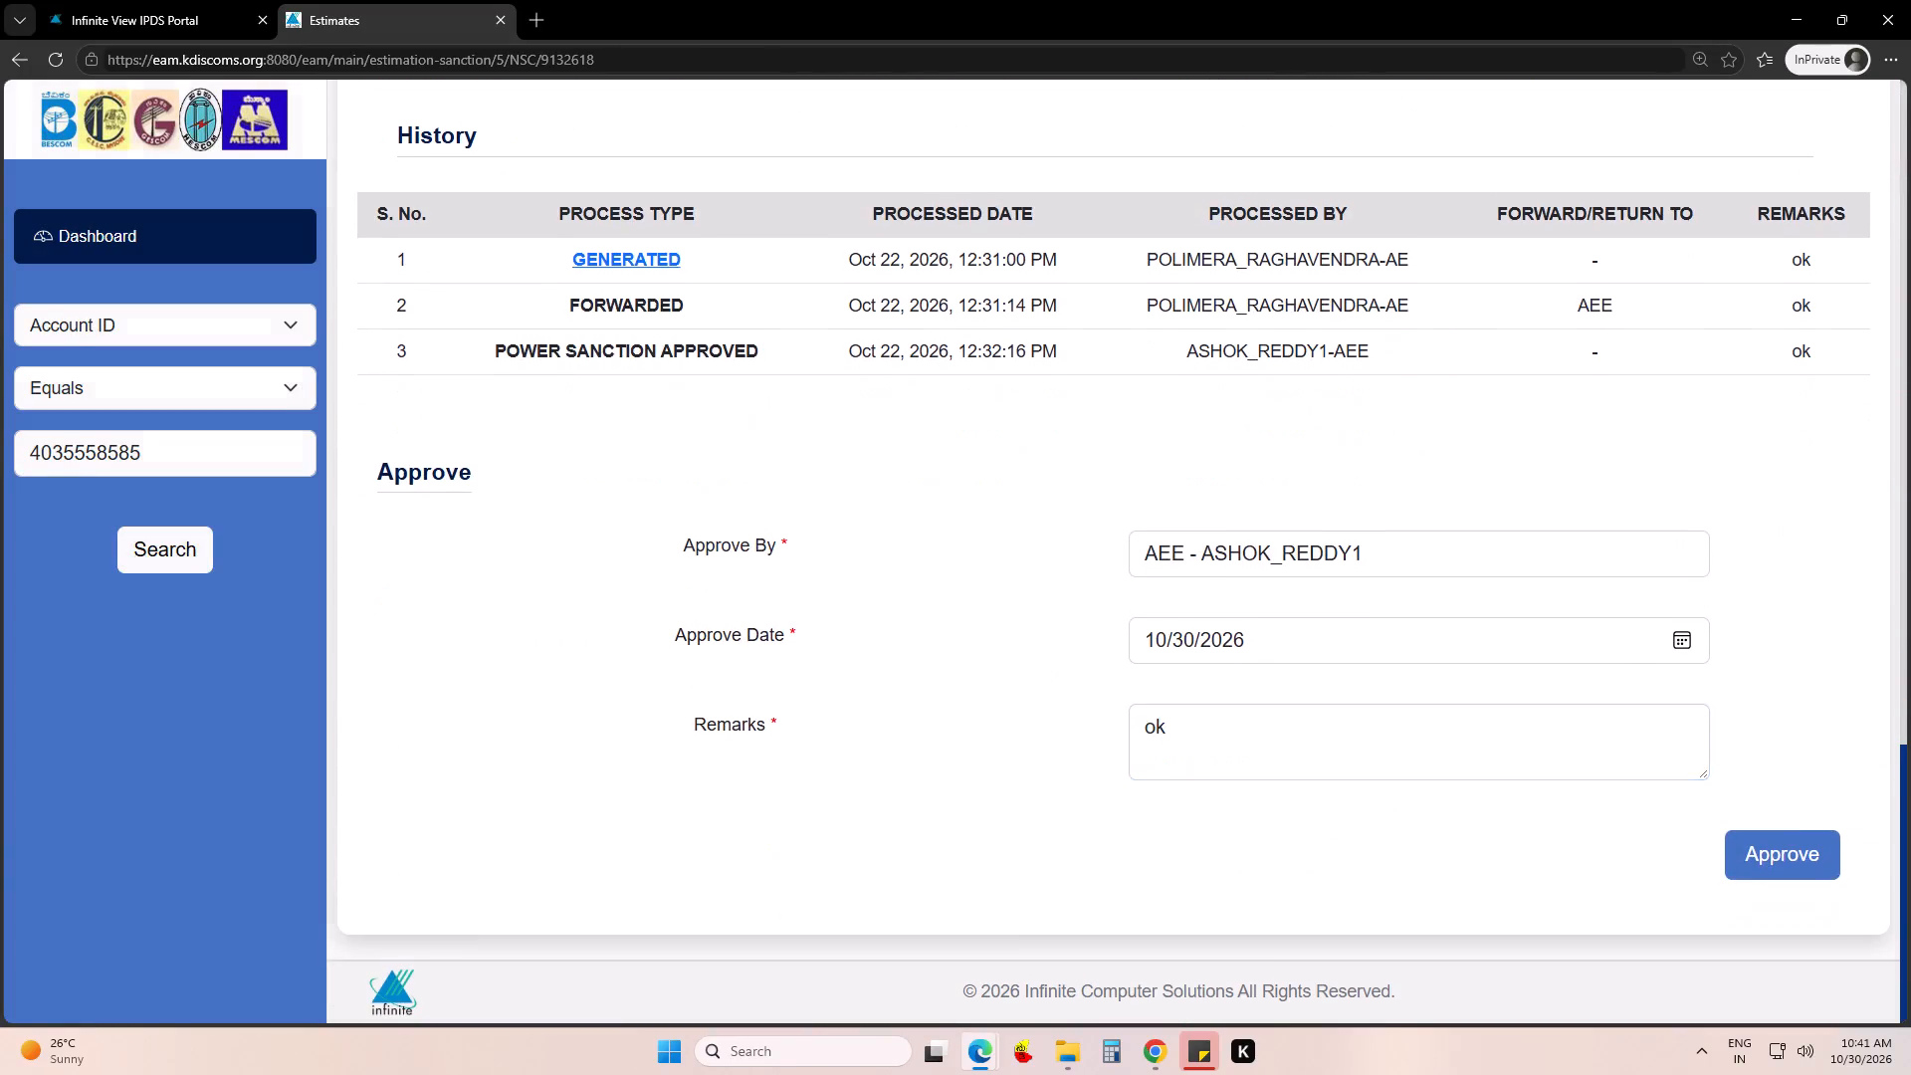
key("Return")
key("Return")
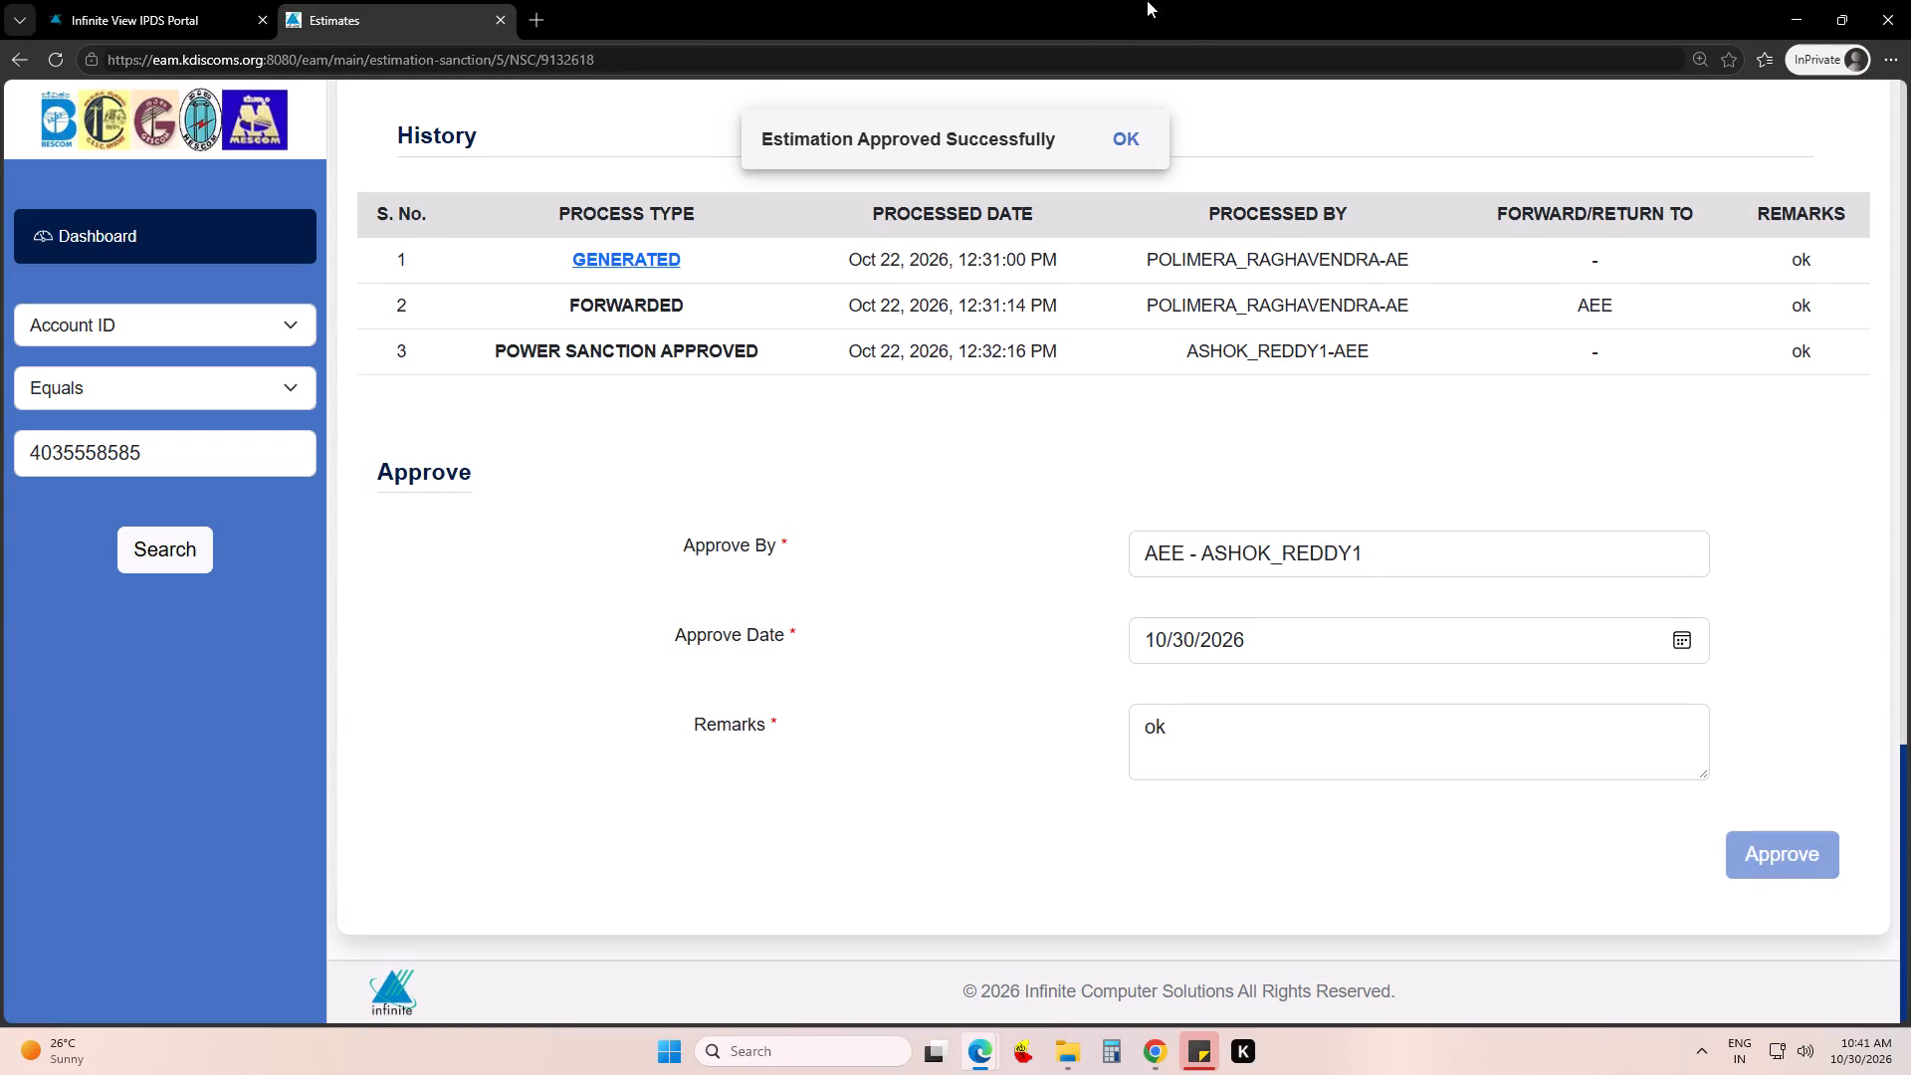
left_click(1142, 126)
Copy the new account ID and search for it in the work order creator's Estimates window.
double_click(241, 465)
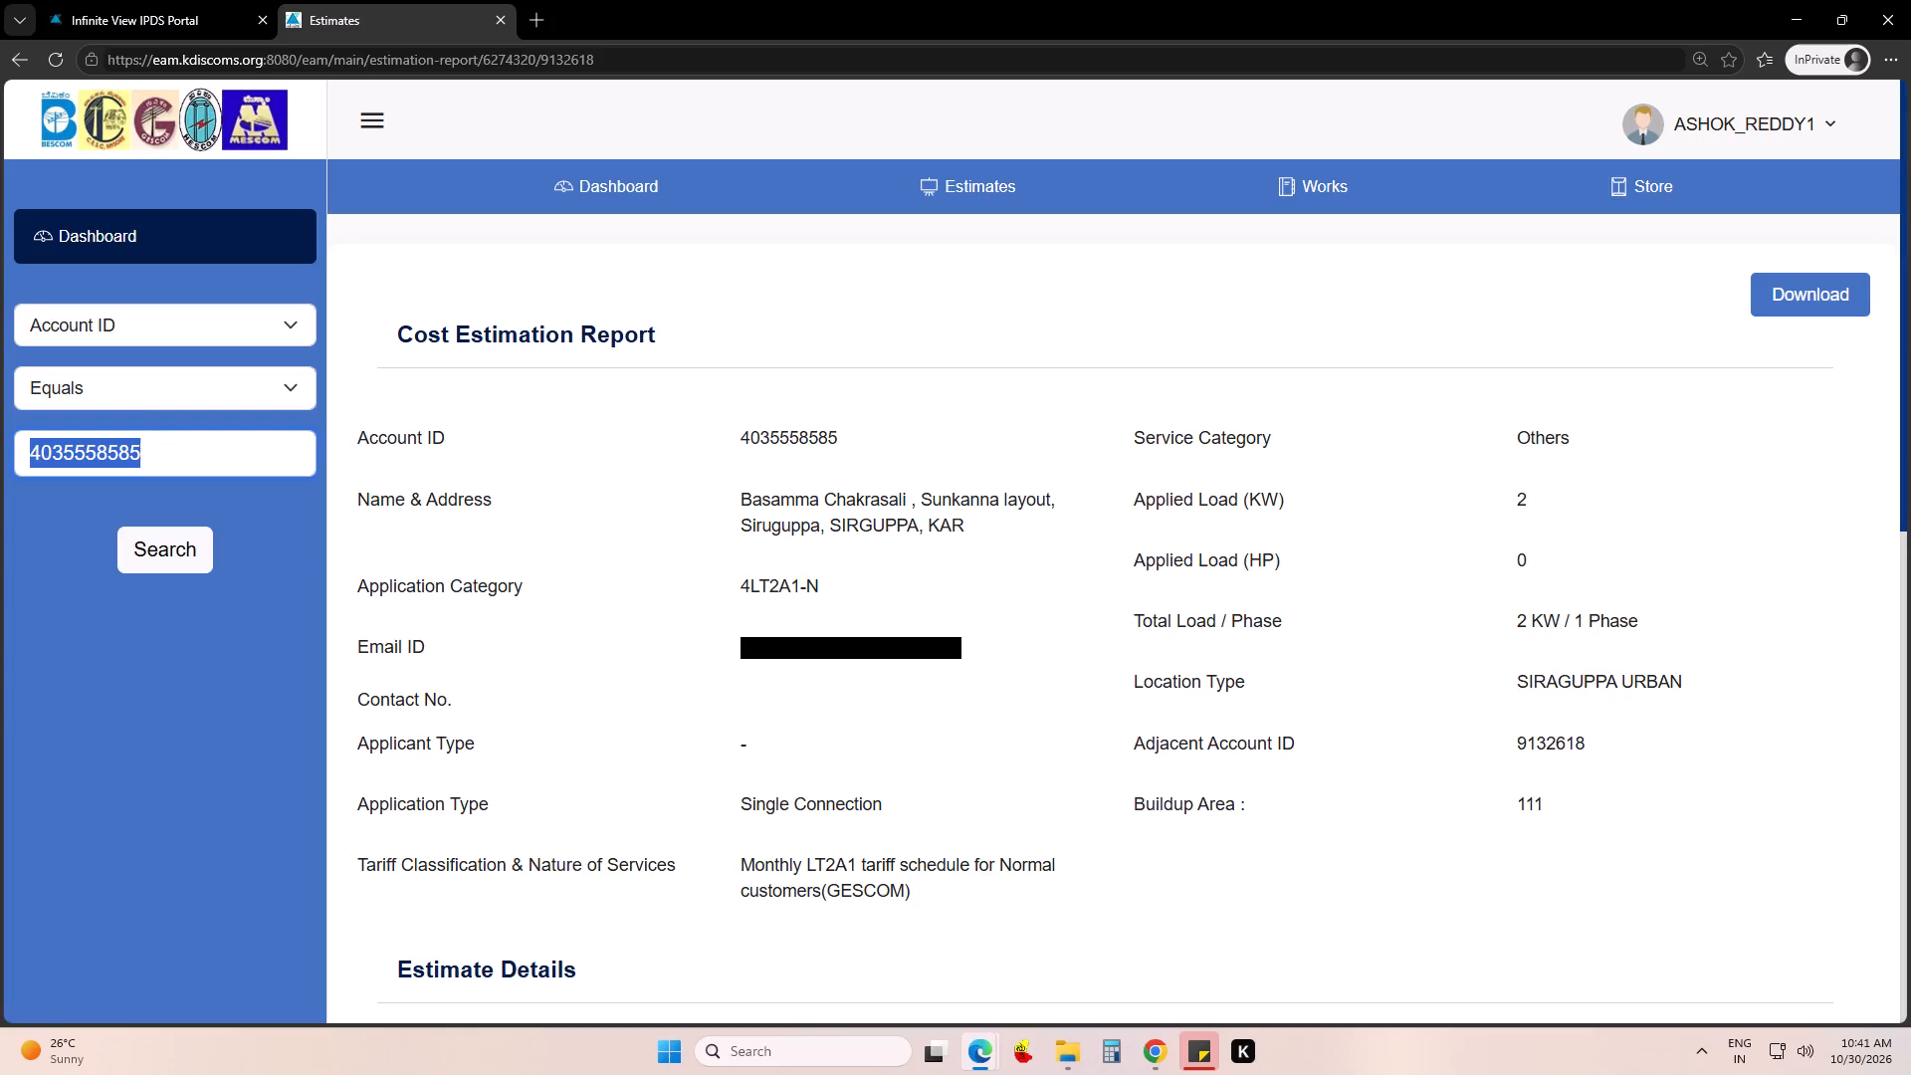
key("ctrl+c")
left_click(871, 937)
double_click(103, 445)
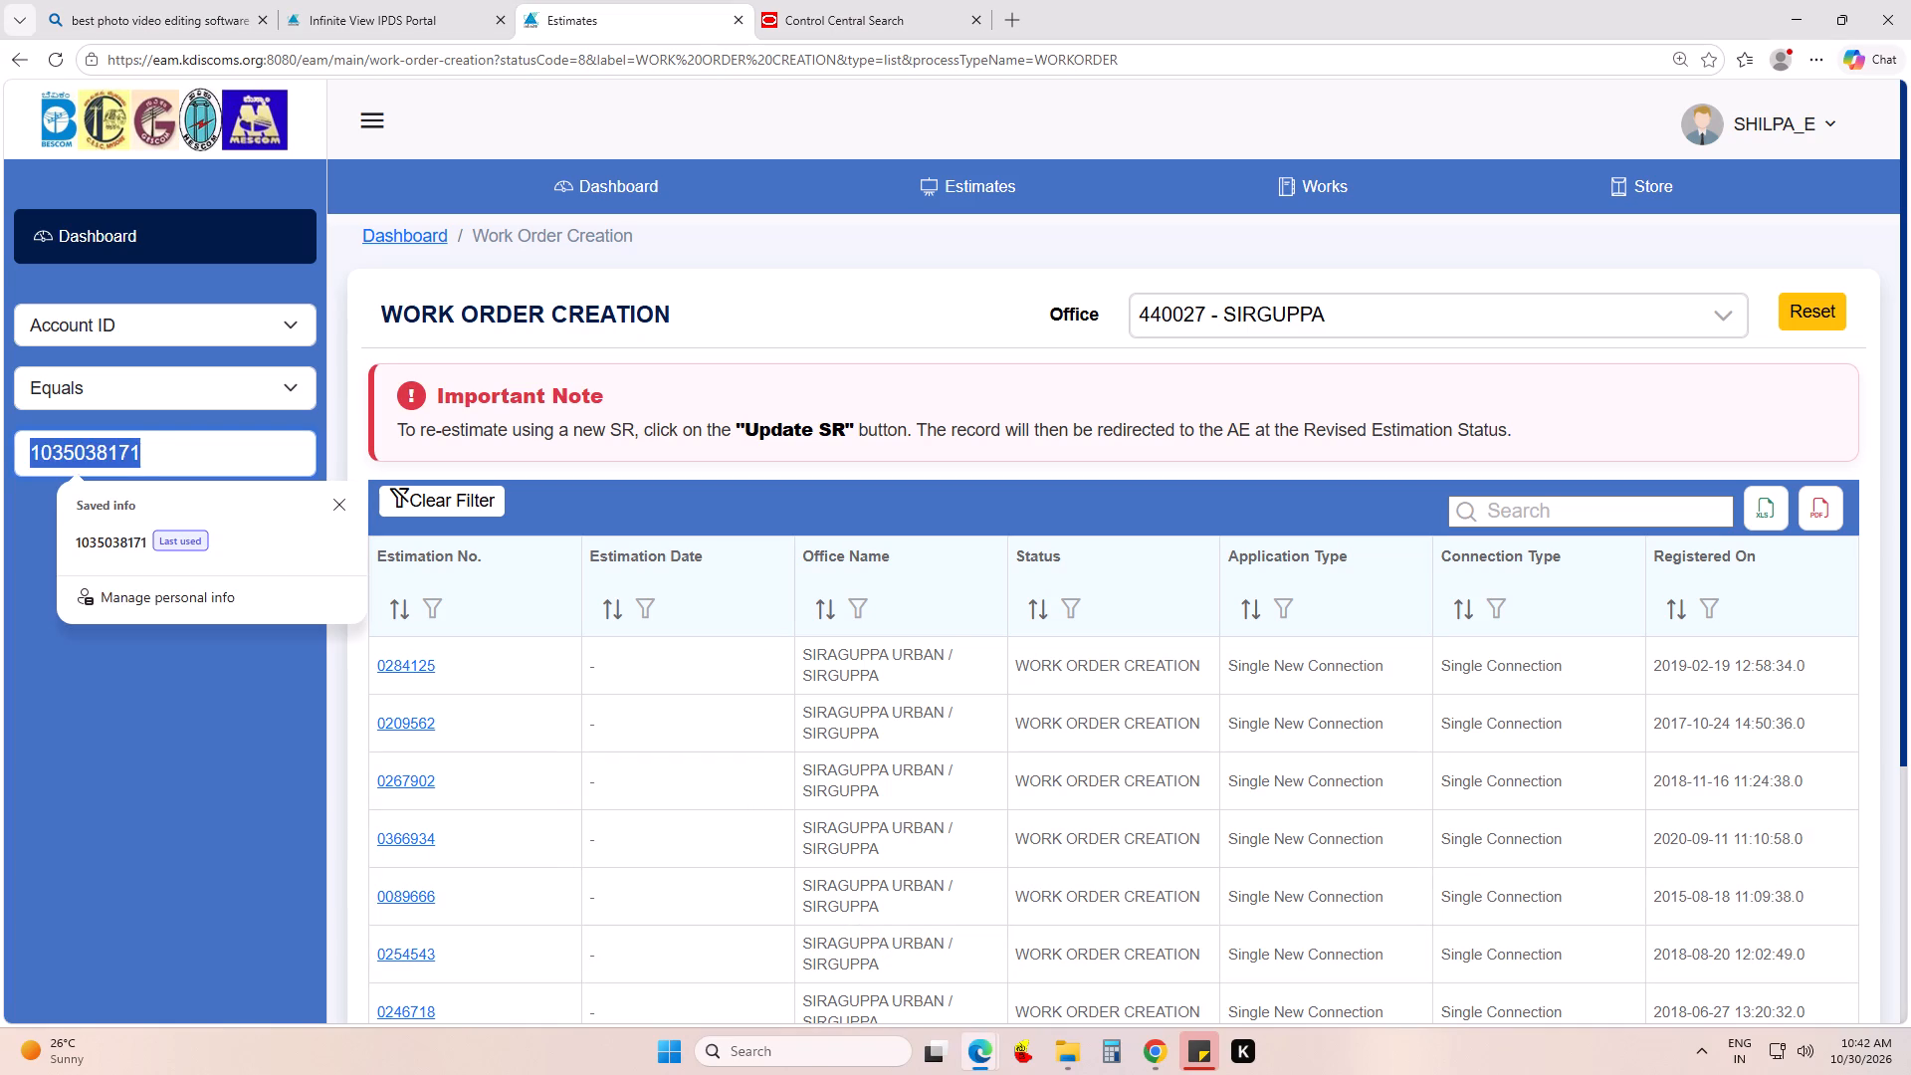
key("ctrl+v")
left_click(206, 557)
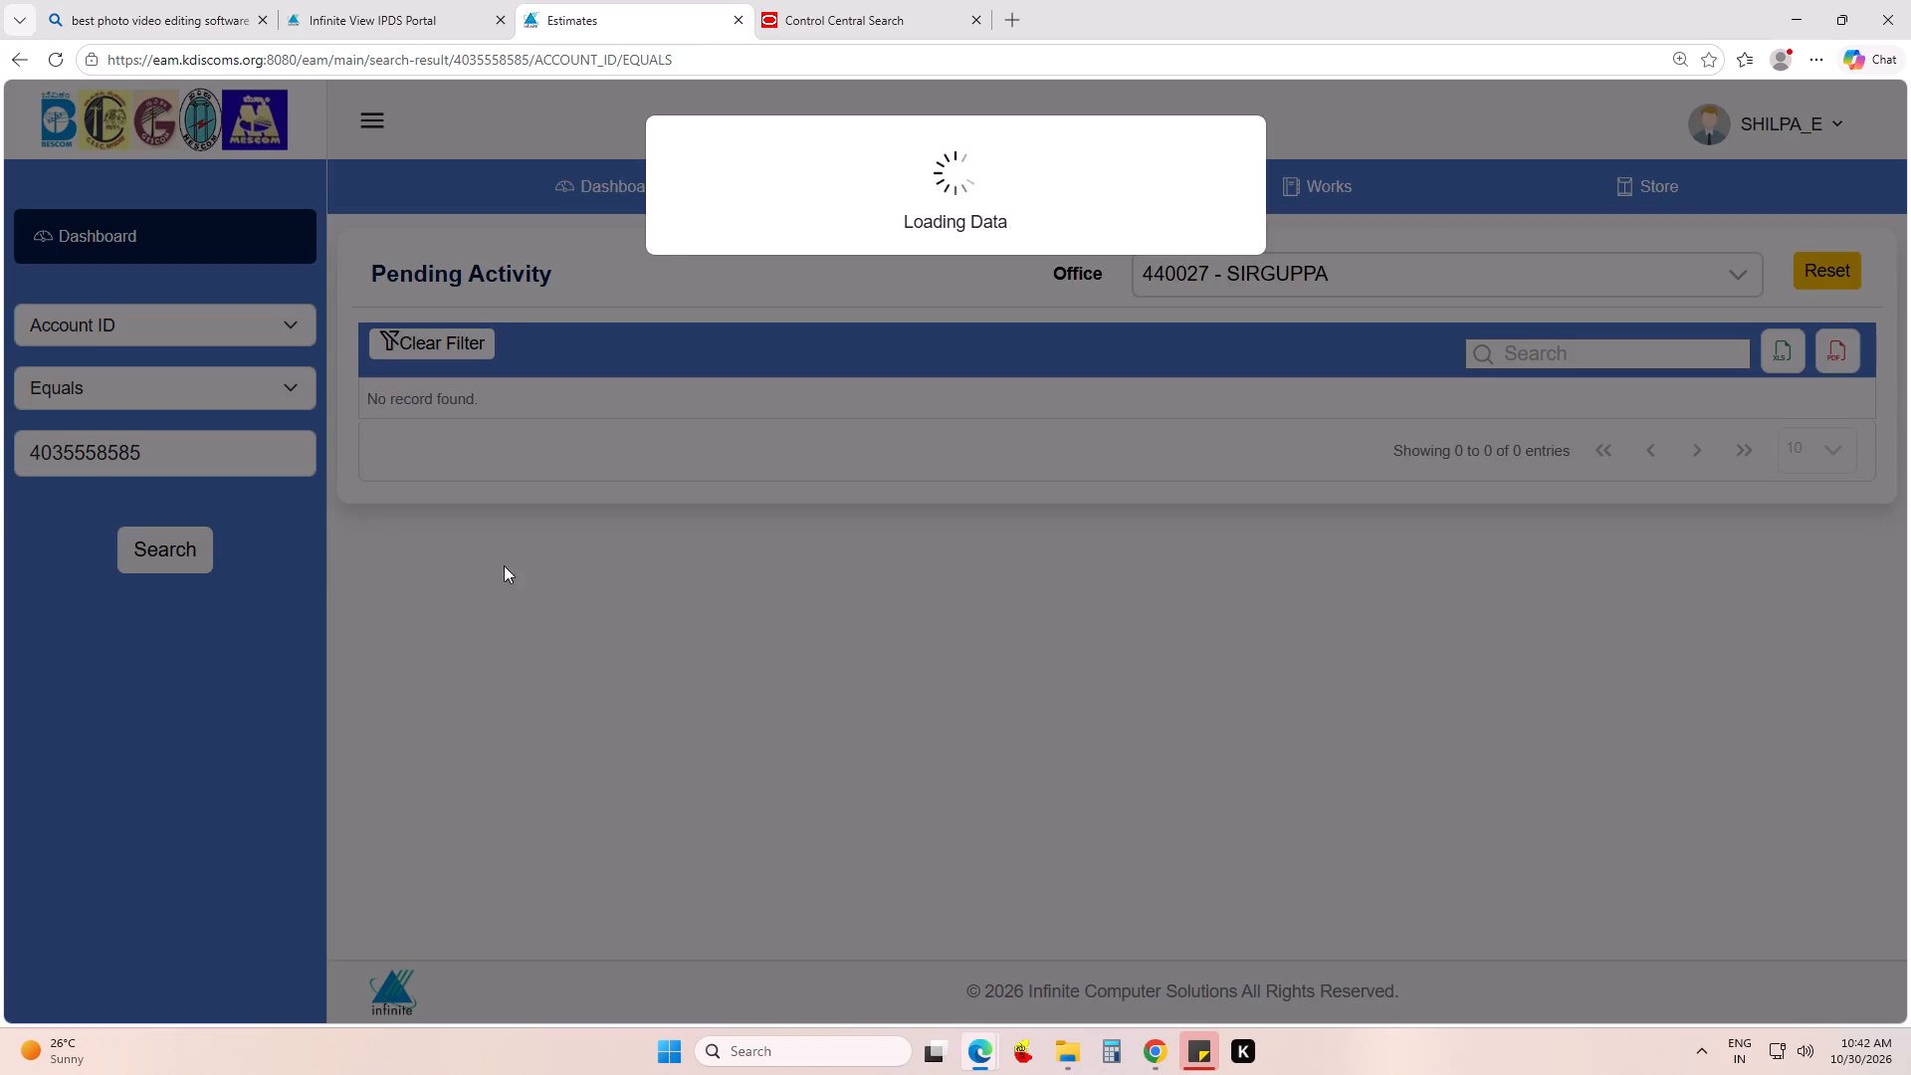
Open the found account's work order form and enter number MSC12358, date 10/29/2026, shut down required No and permit required No.
left_click(541, 566)
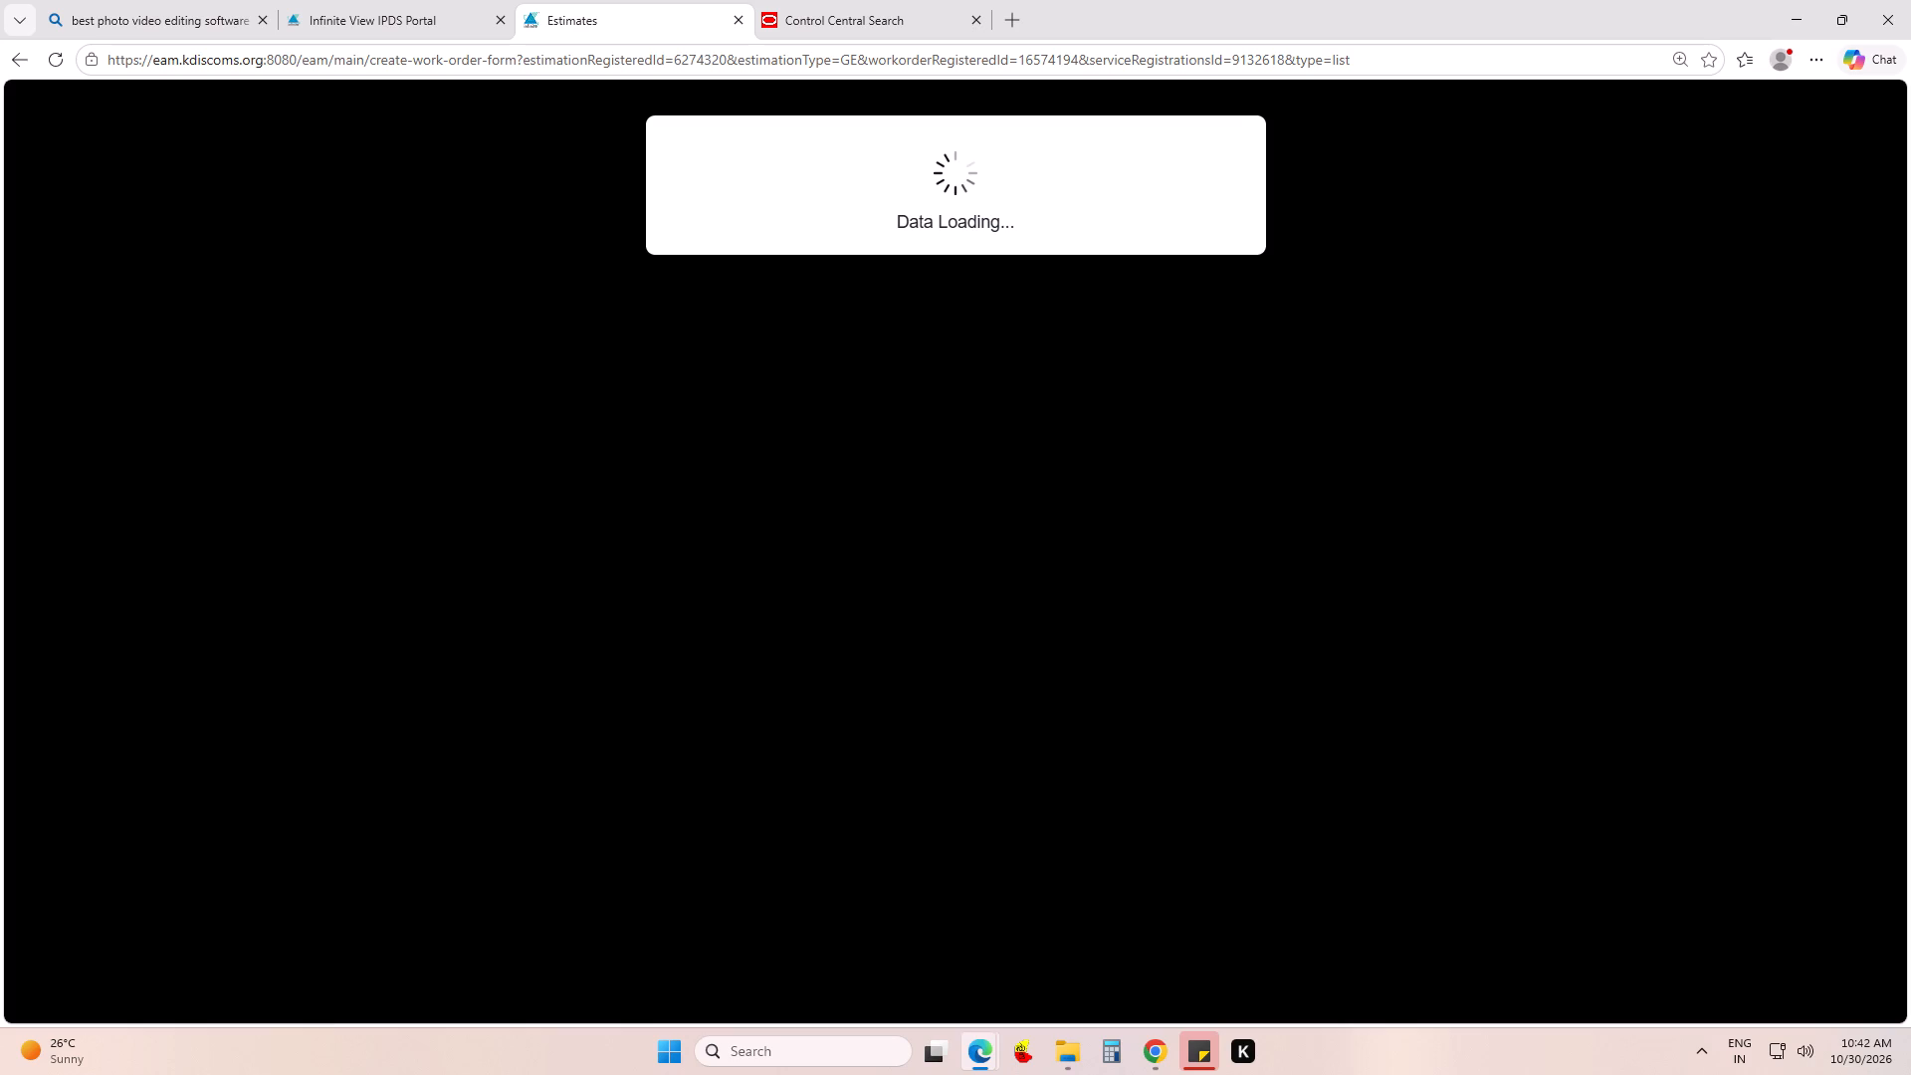
left_click(760, 497)
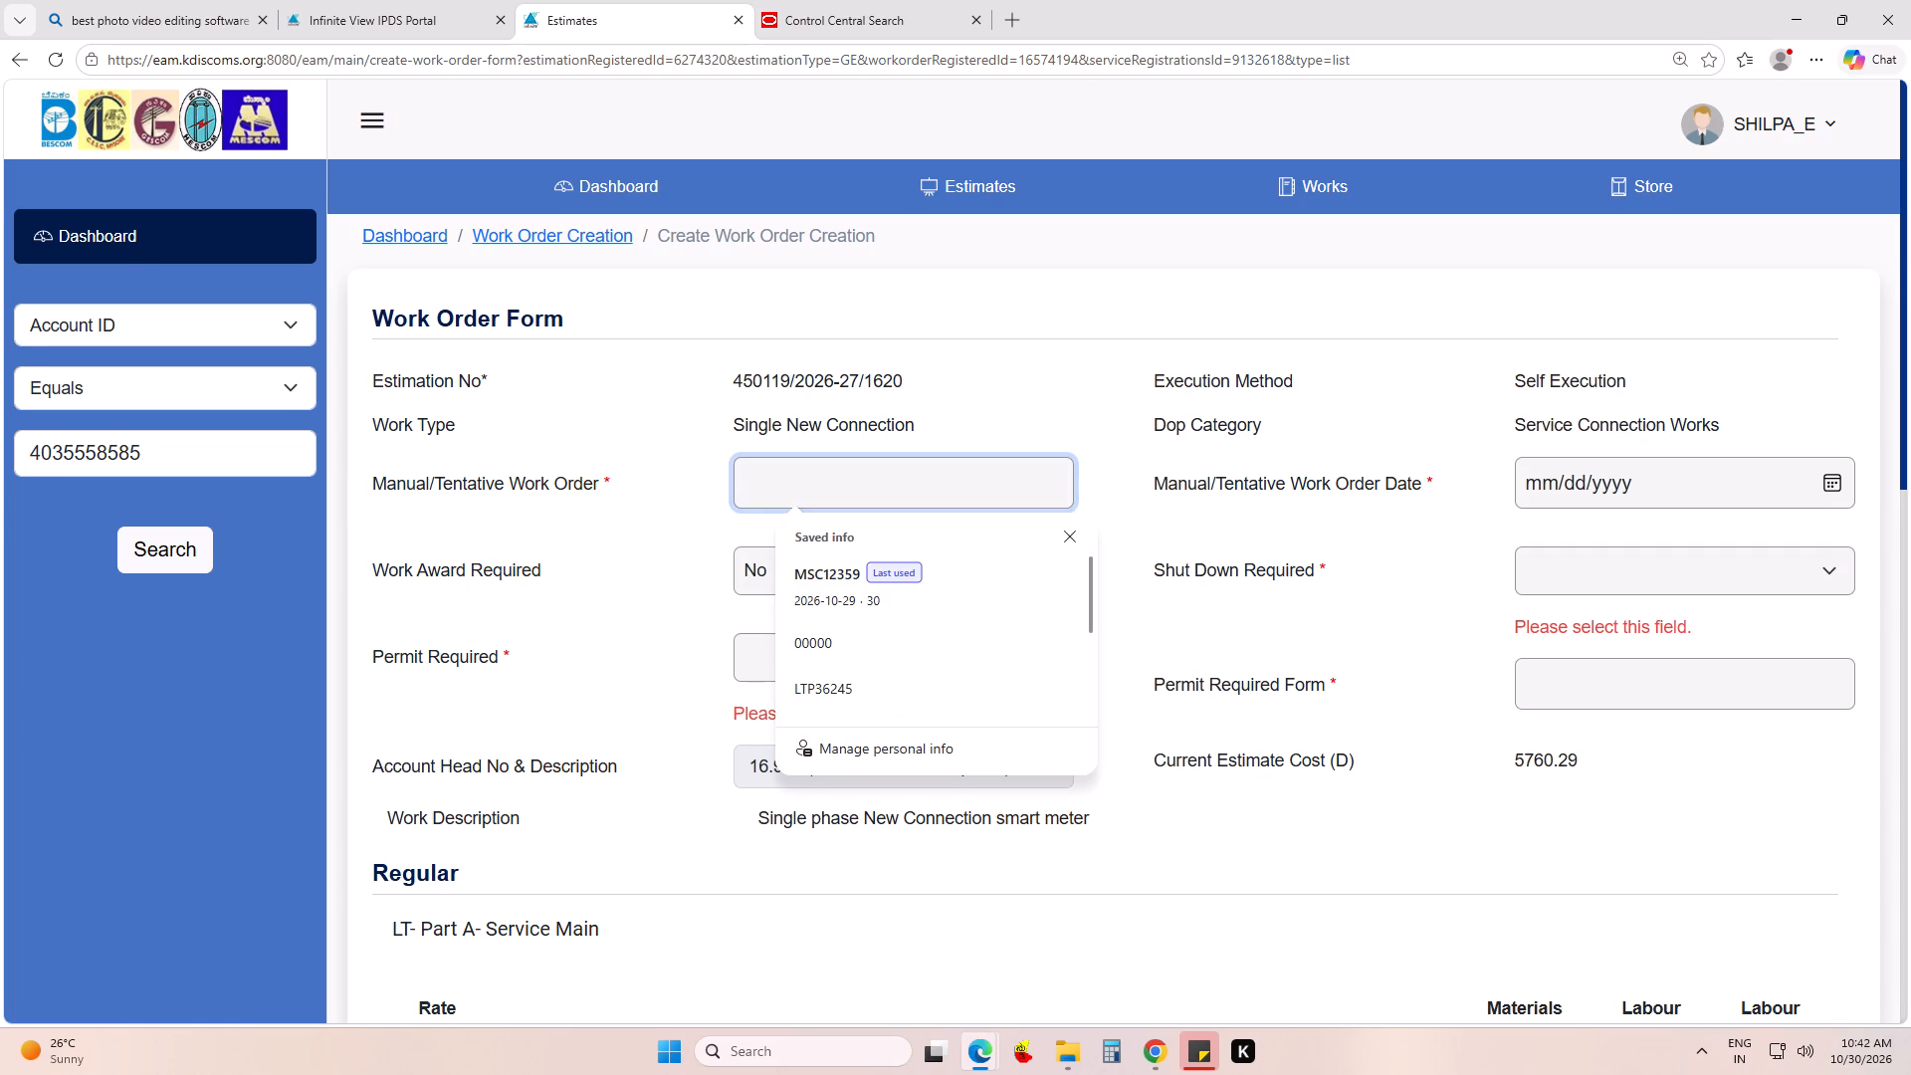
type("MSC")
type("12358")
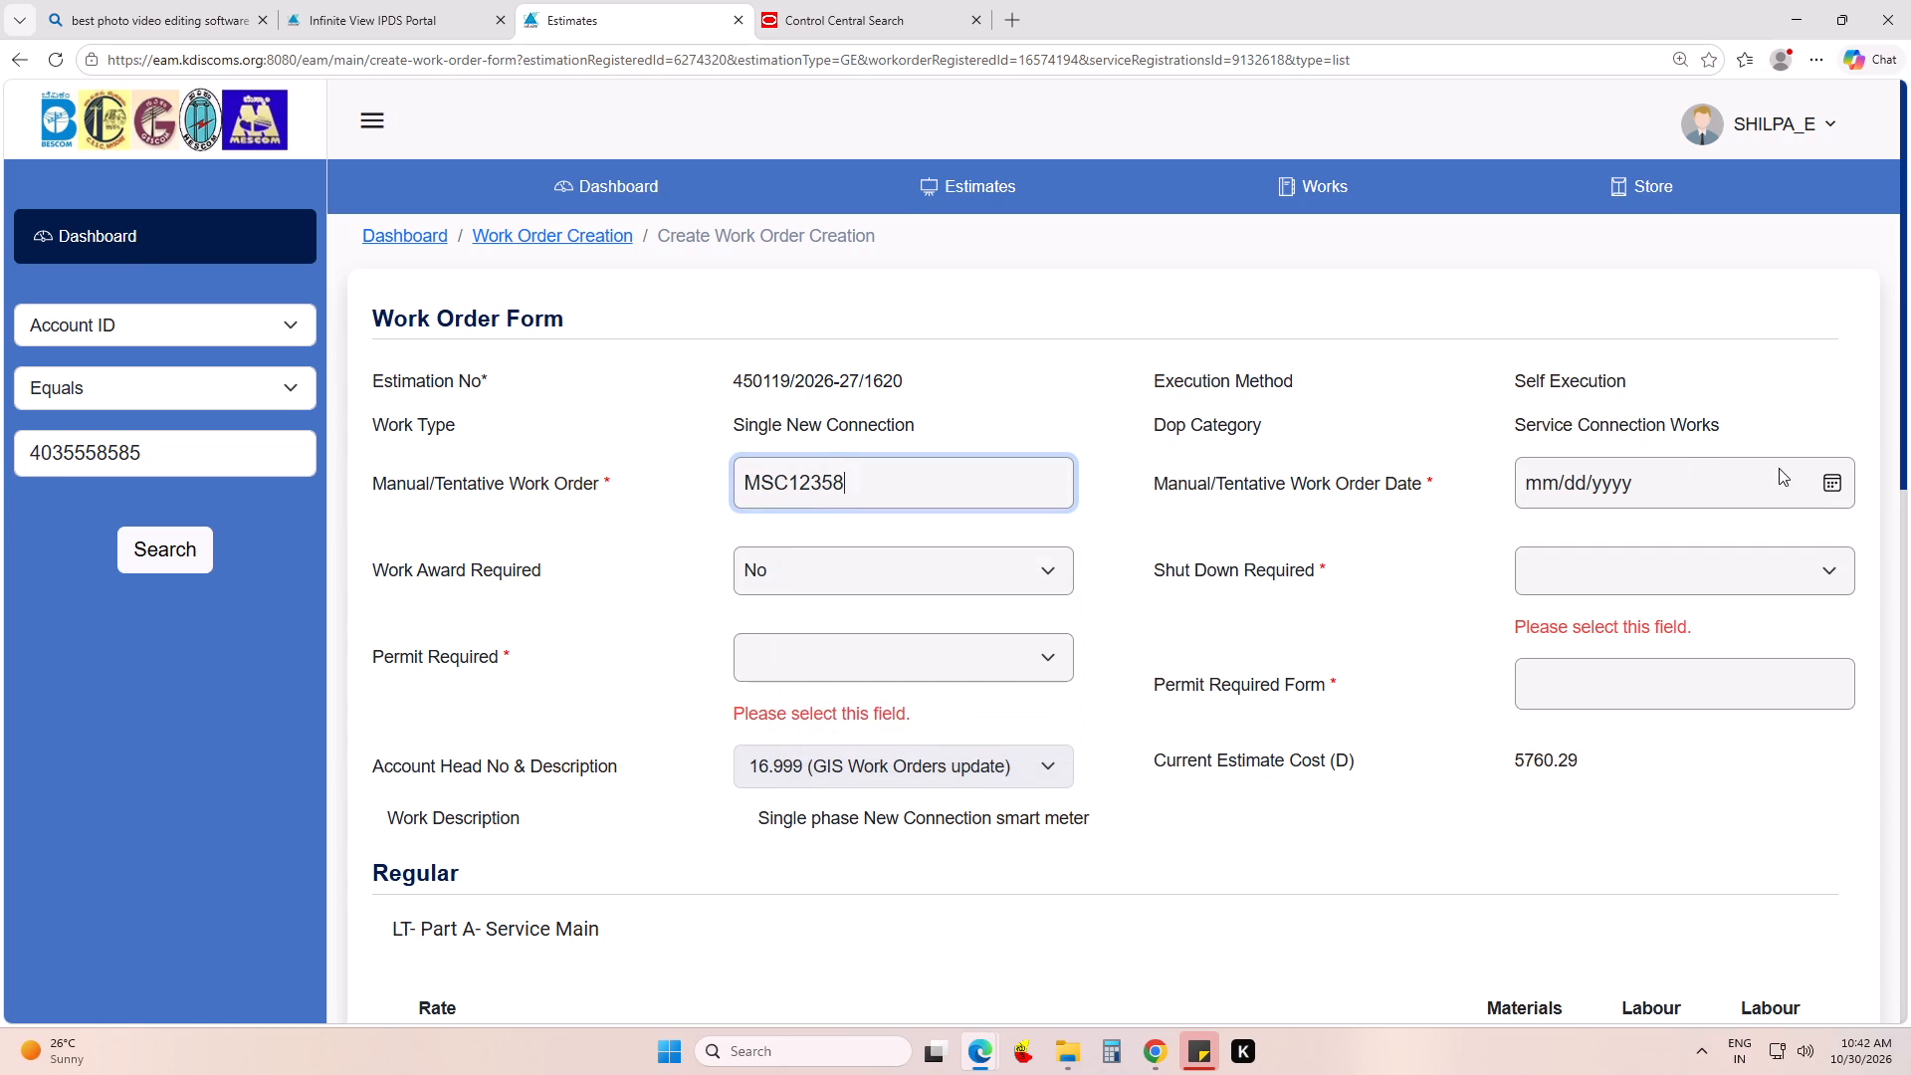
left_click(1832, 486)
left_click(1685, 753)
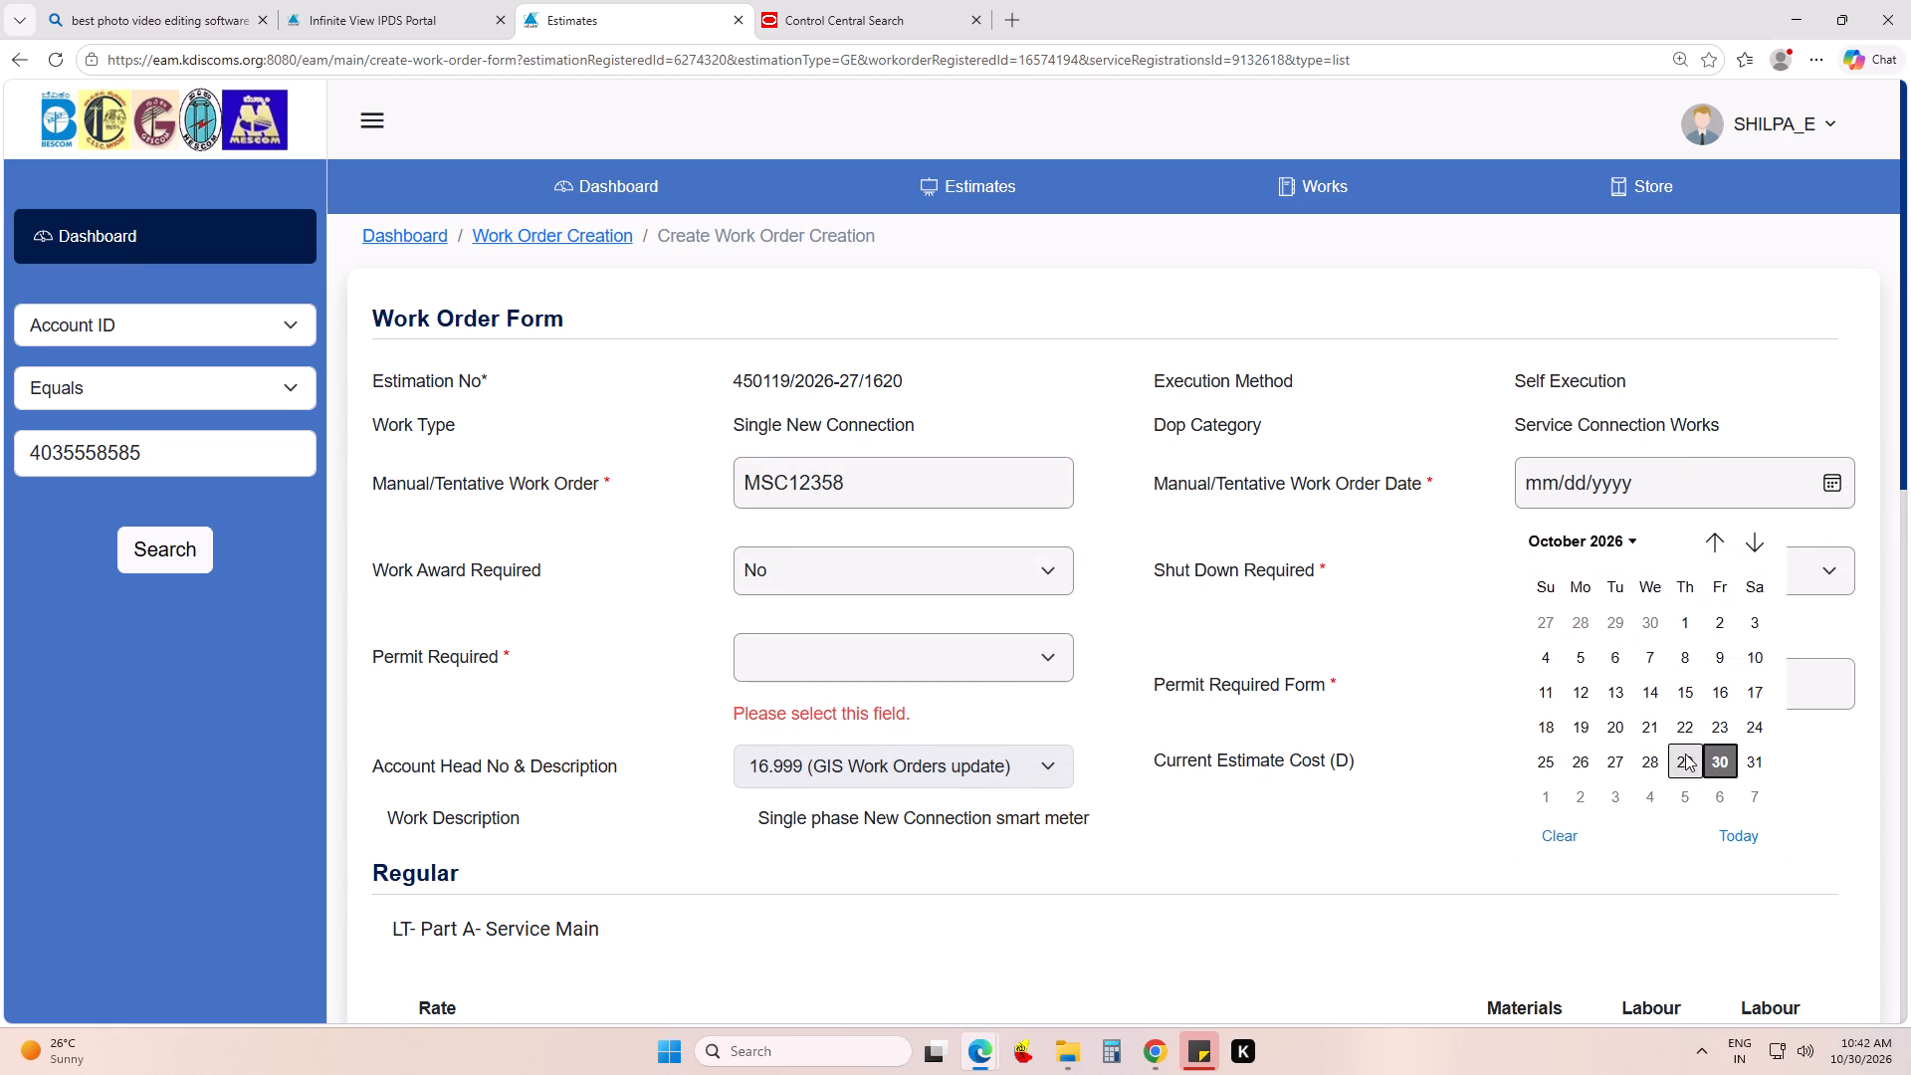
left_click(1659, 574)
left_click(1625, 666)
left_click(926, 661)
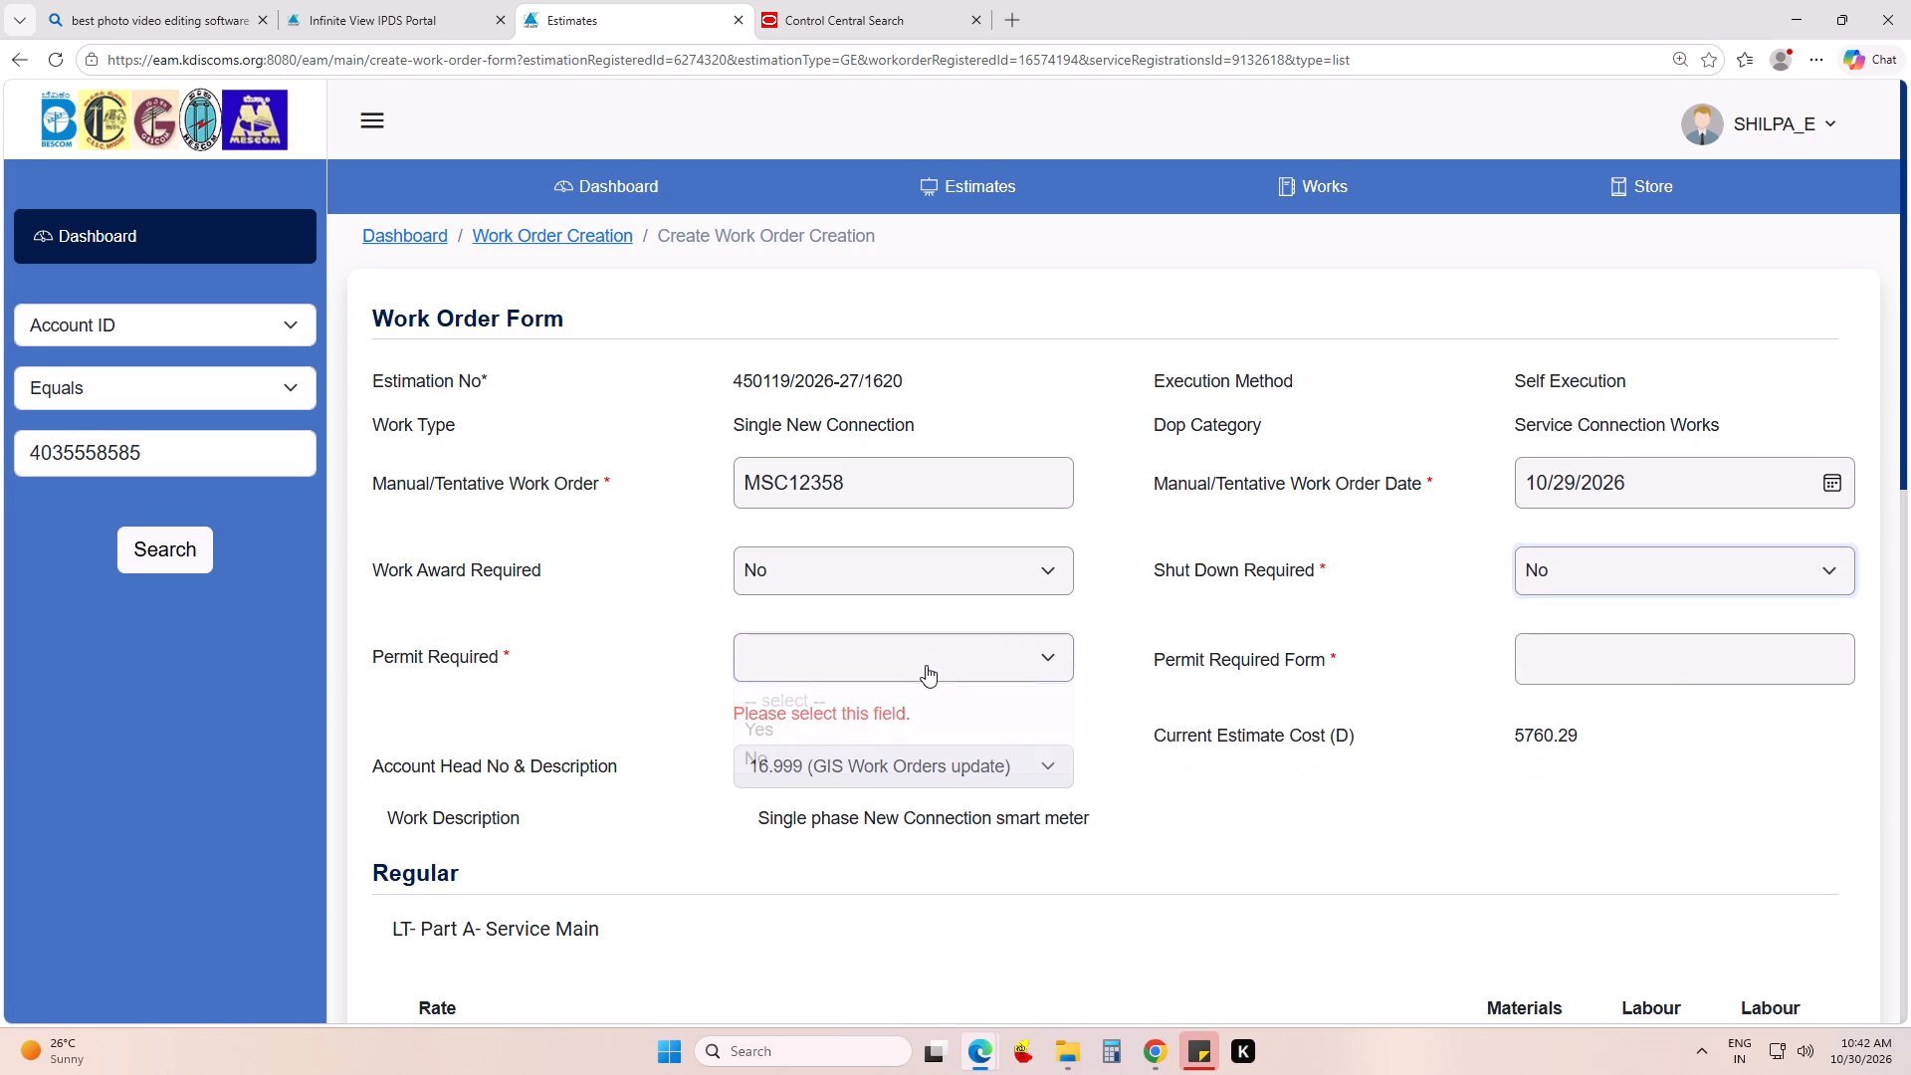
left_click(886, 749)
left_click(1166, 745)
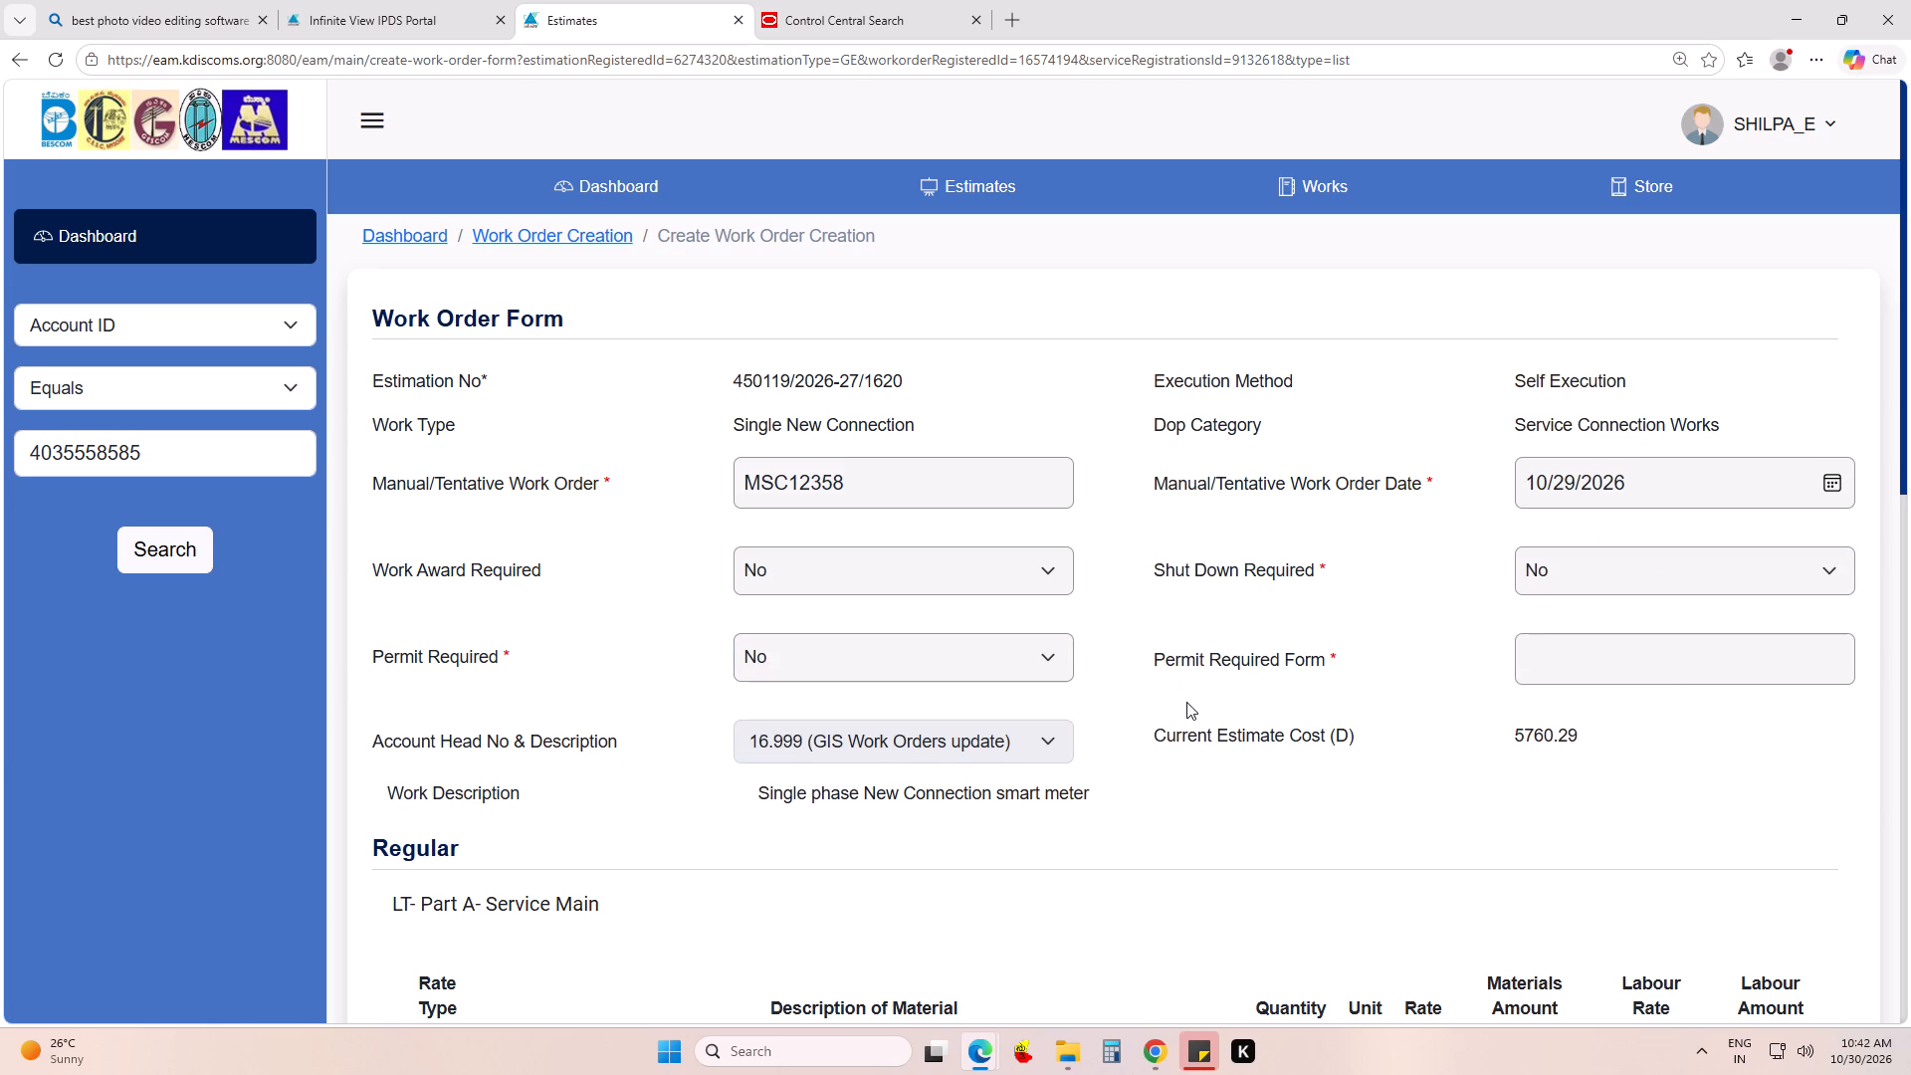
Set the priority to Meduim and the work order validity to 30 days, and create the work order.
scroll(1149, 652, "down", 11)
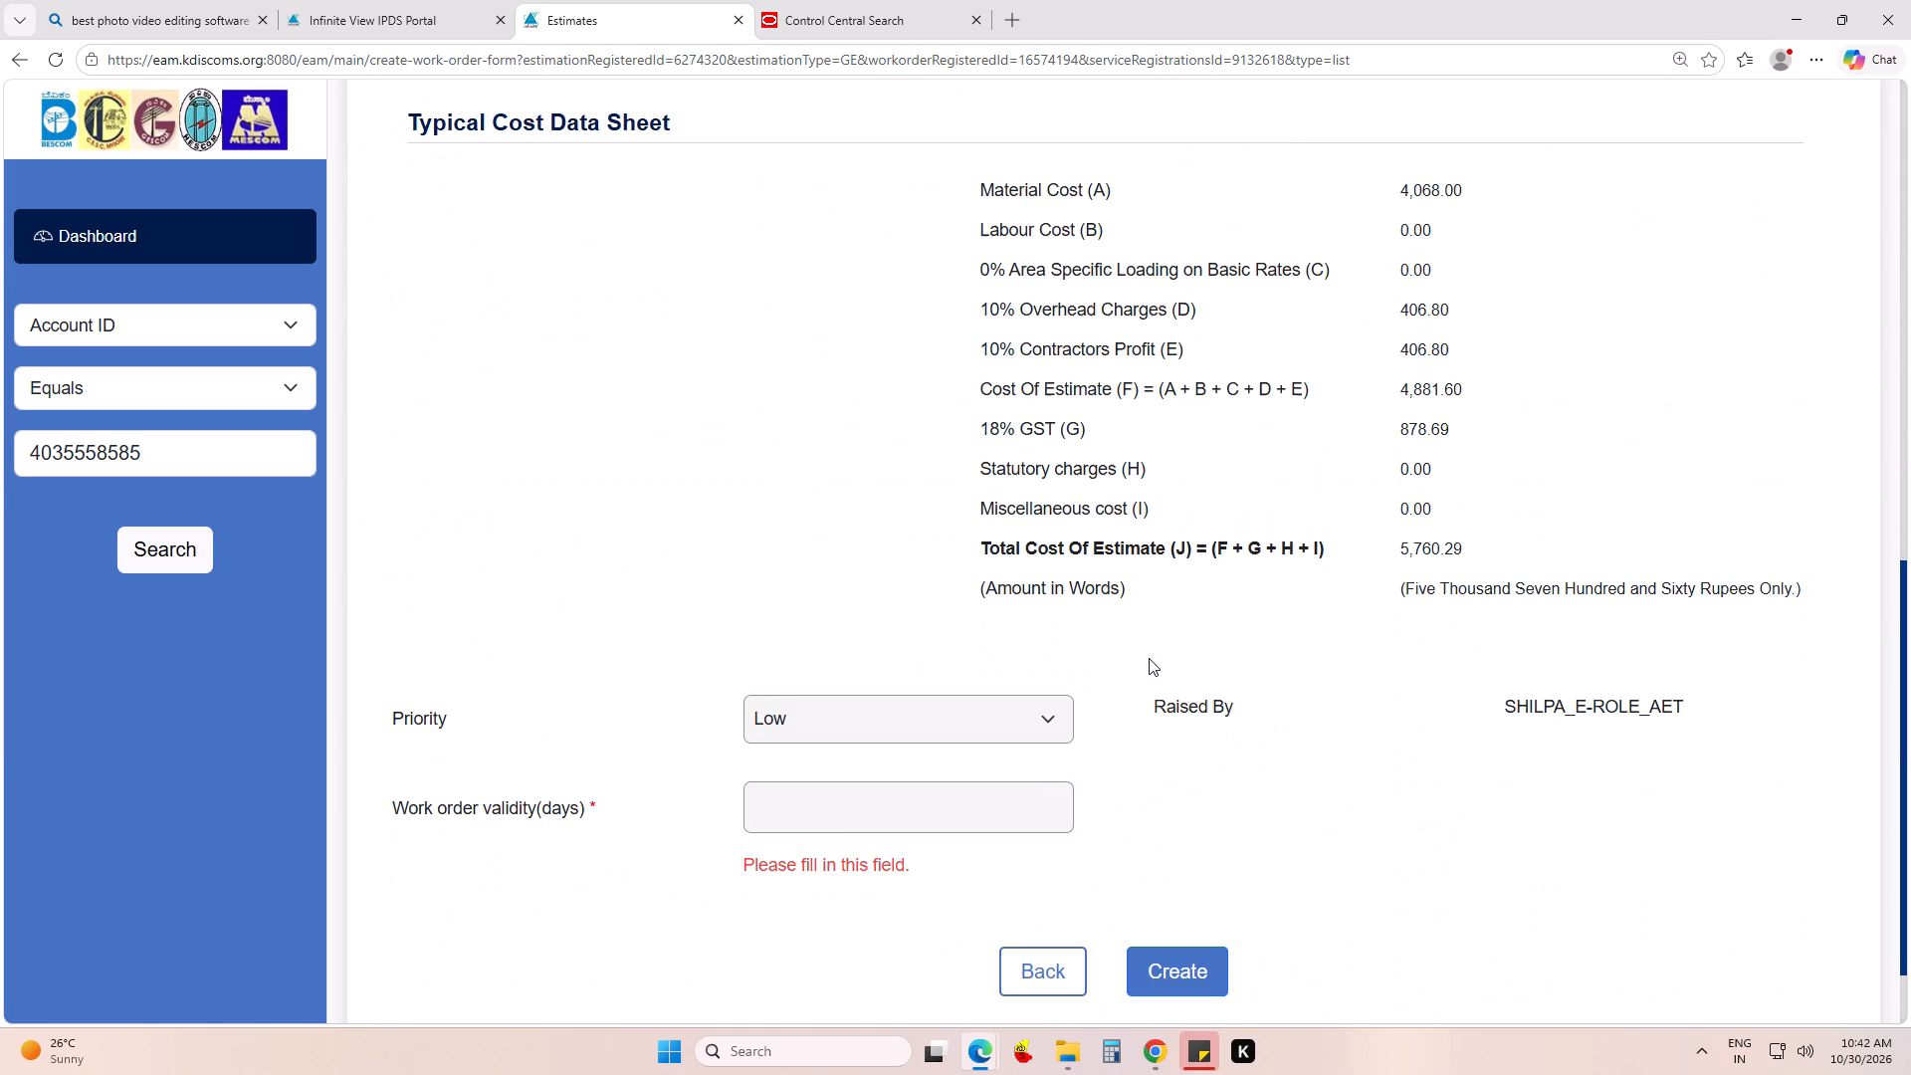
left_click(924, 713)
left_click(912, 825)
left_click(898, 821)
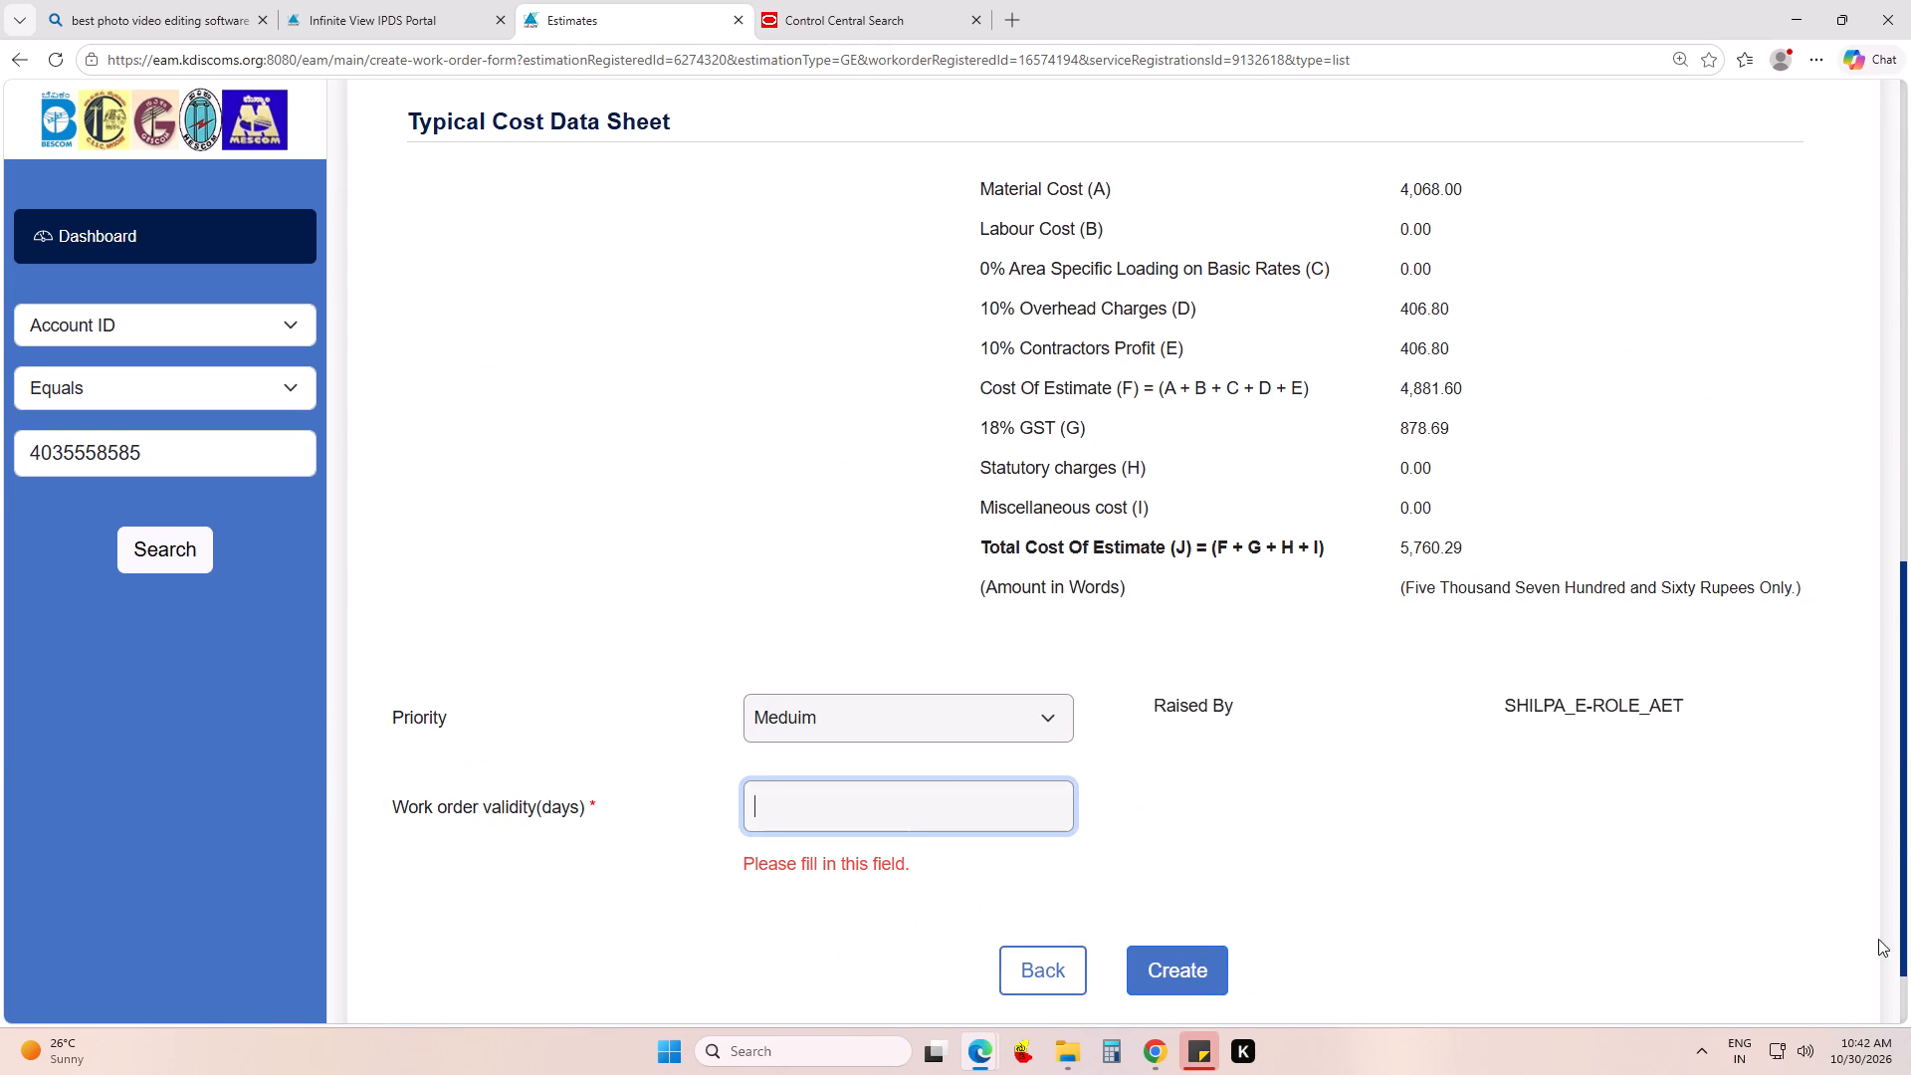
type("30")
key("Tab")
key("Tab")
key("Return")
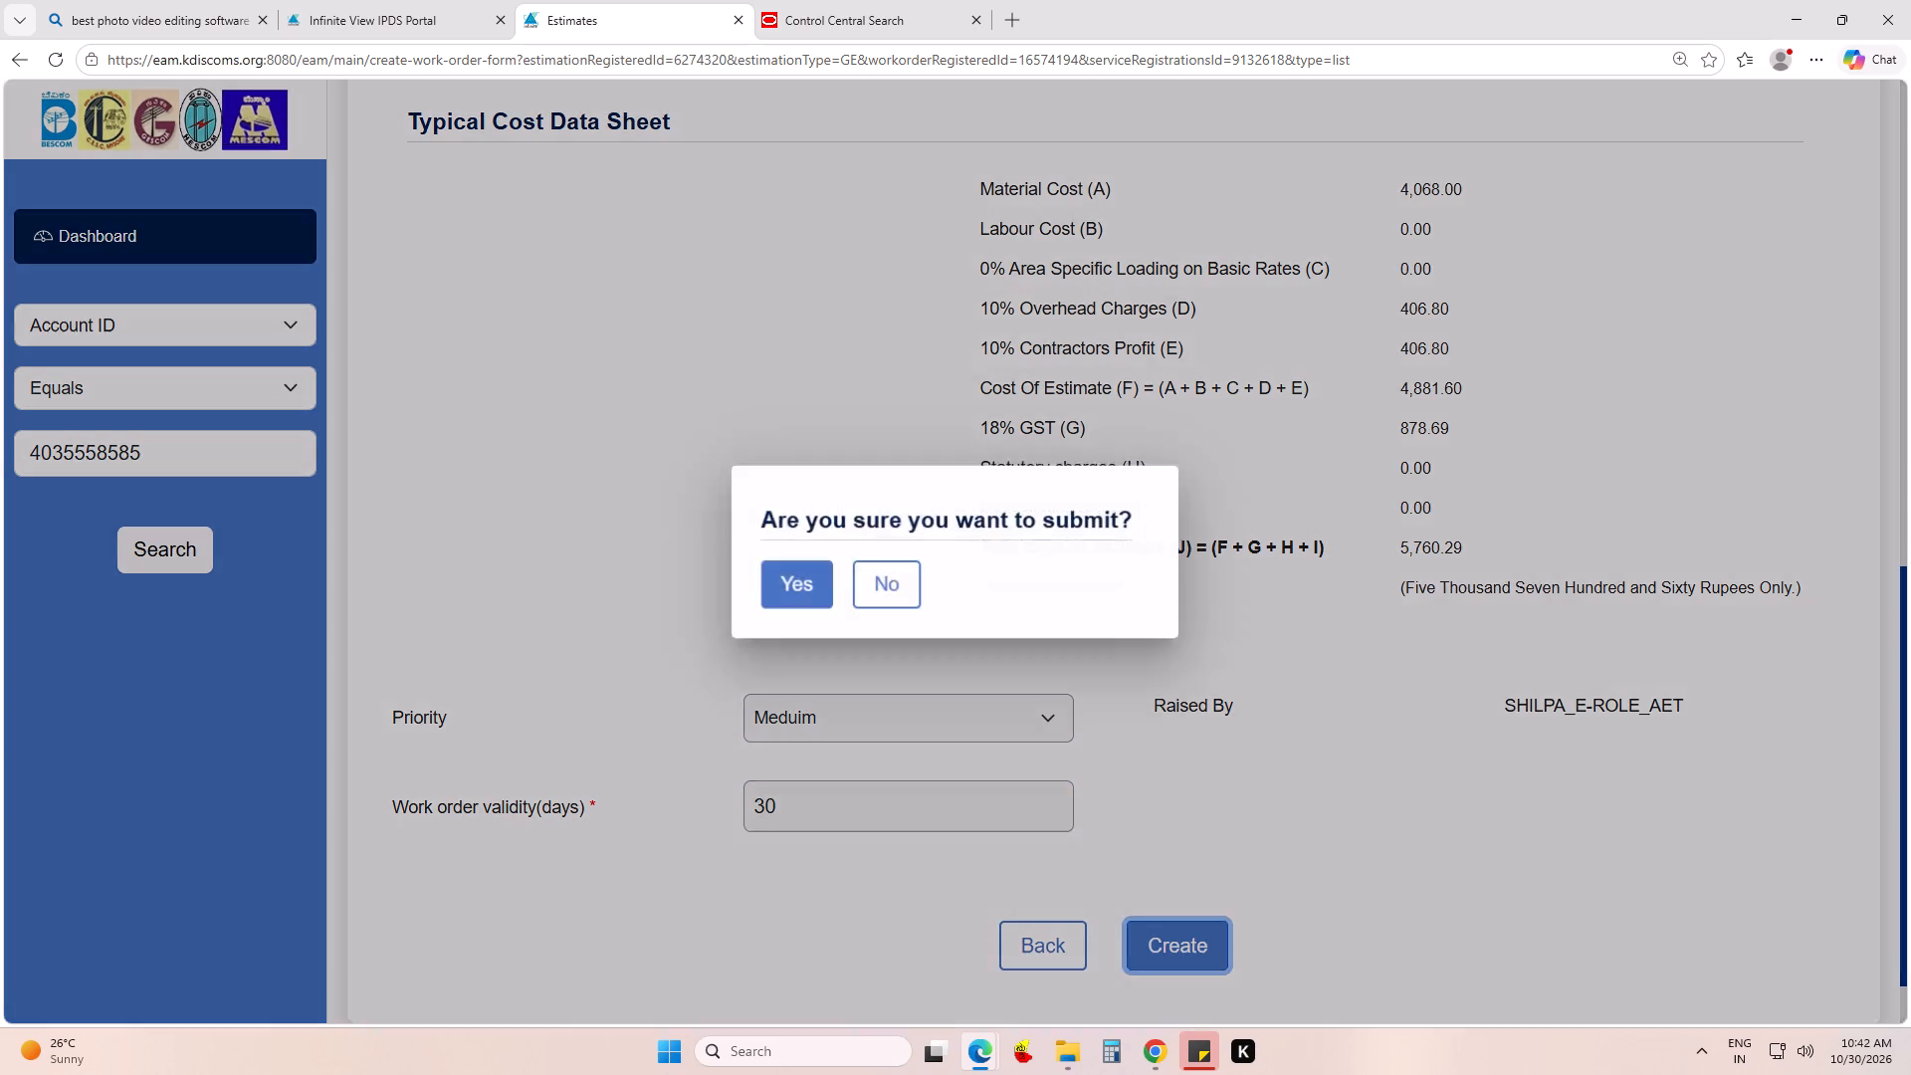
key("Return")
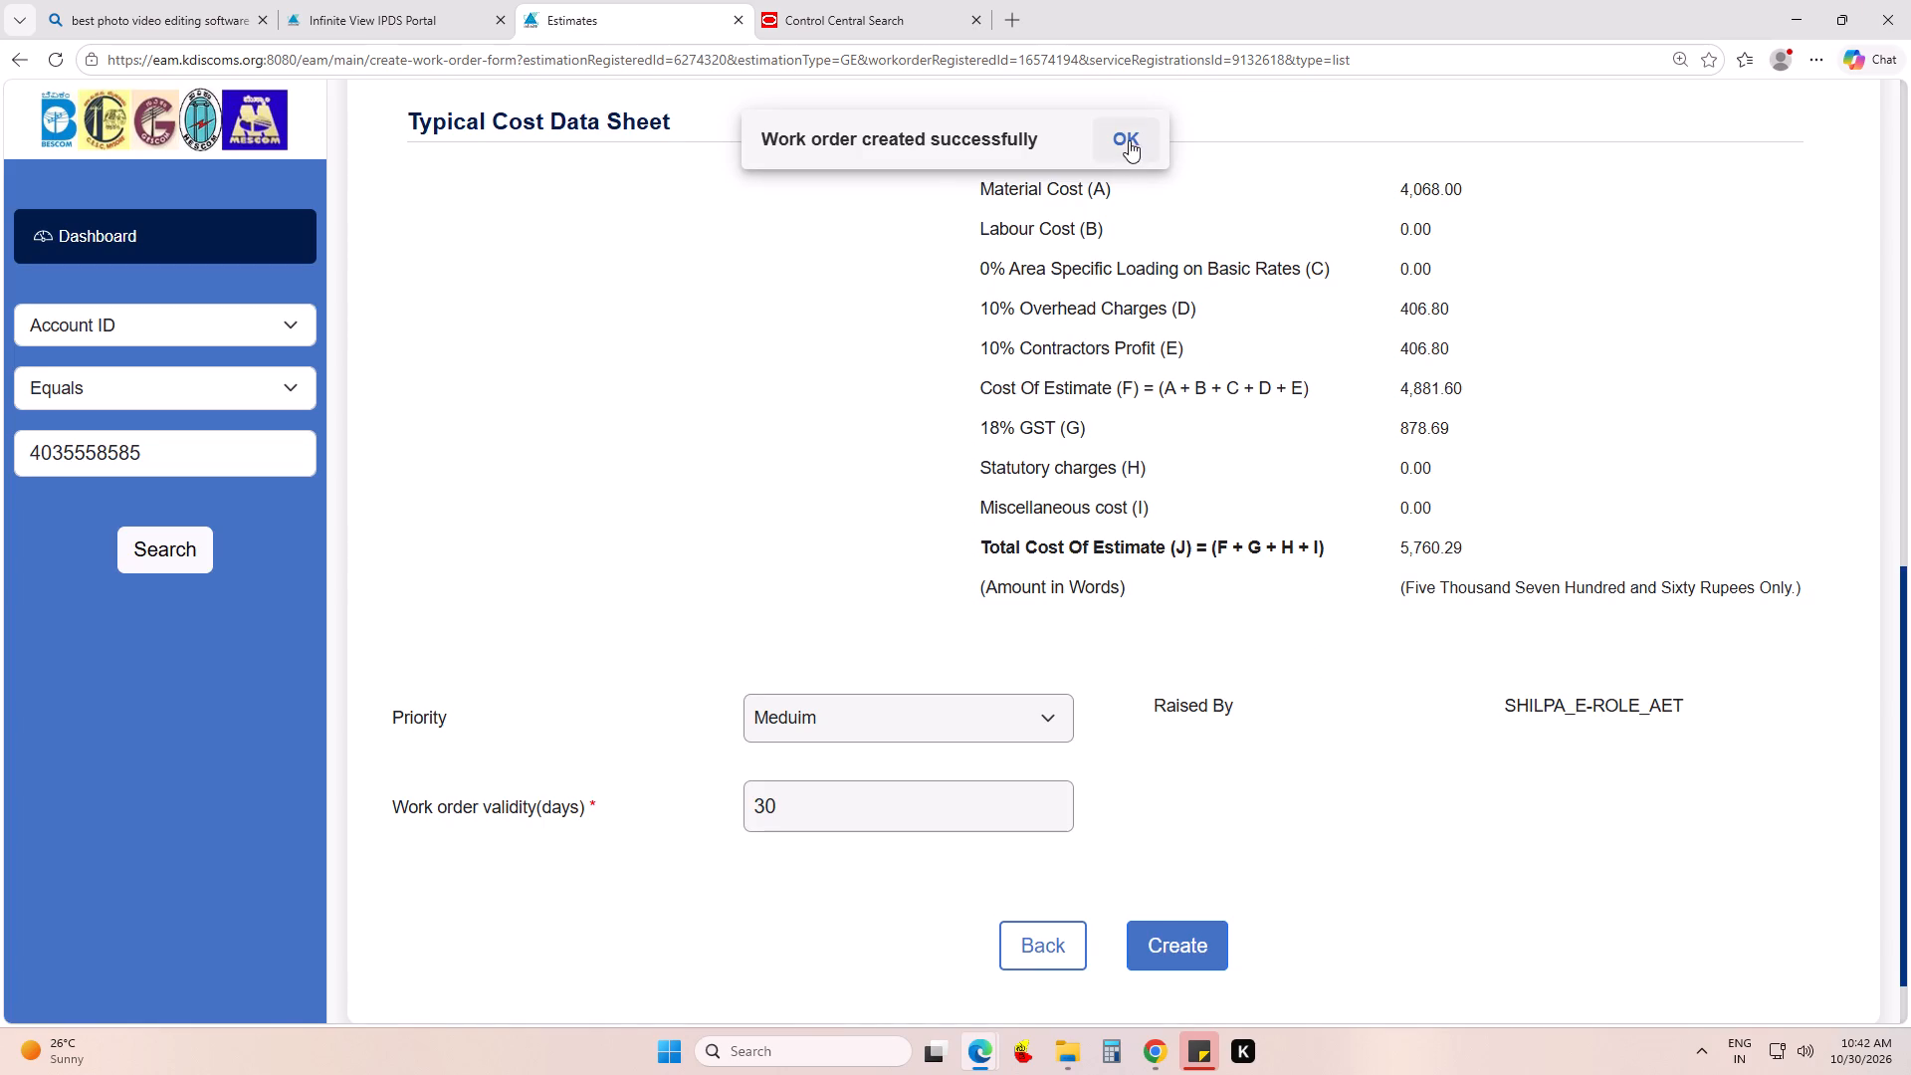
left_click(1129, 140)
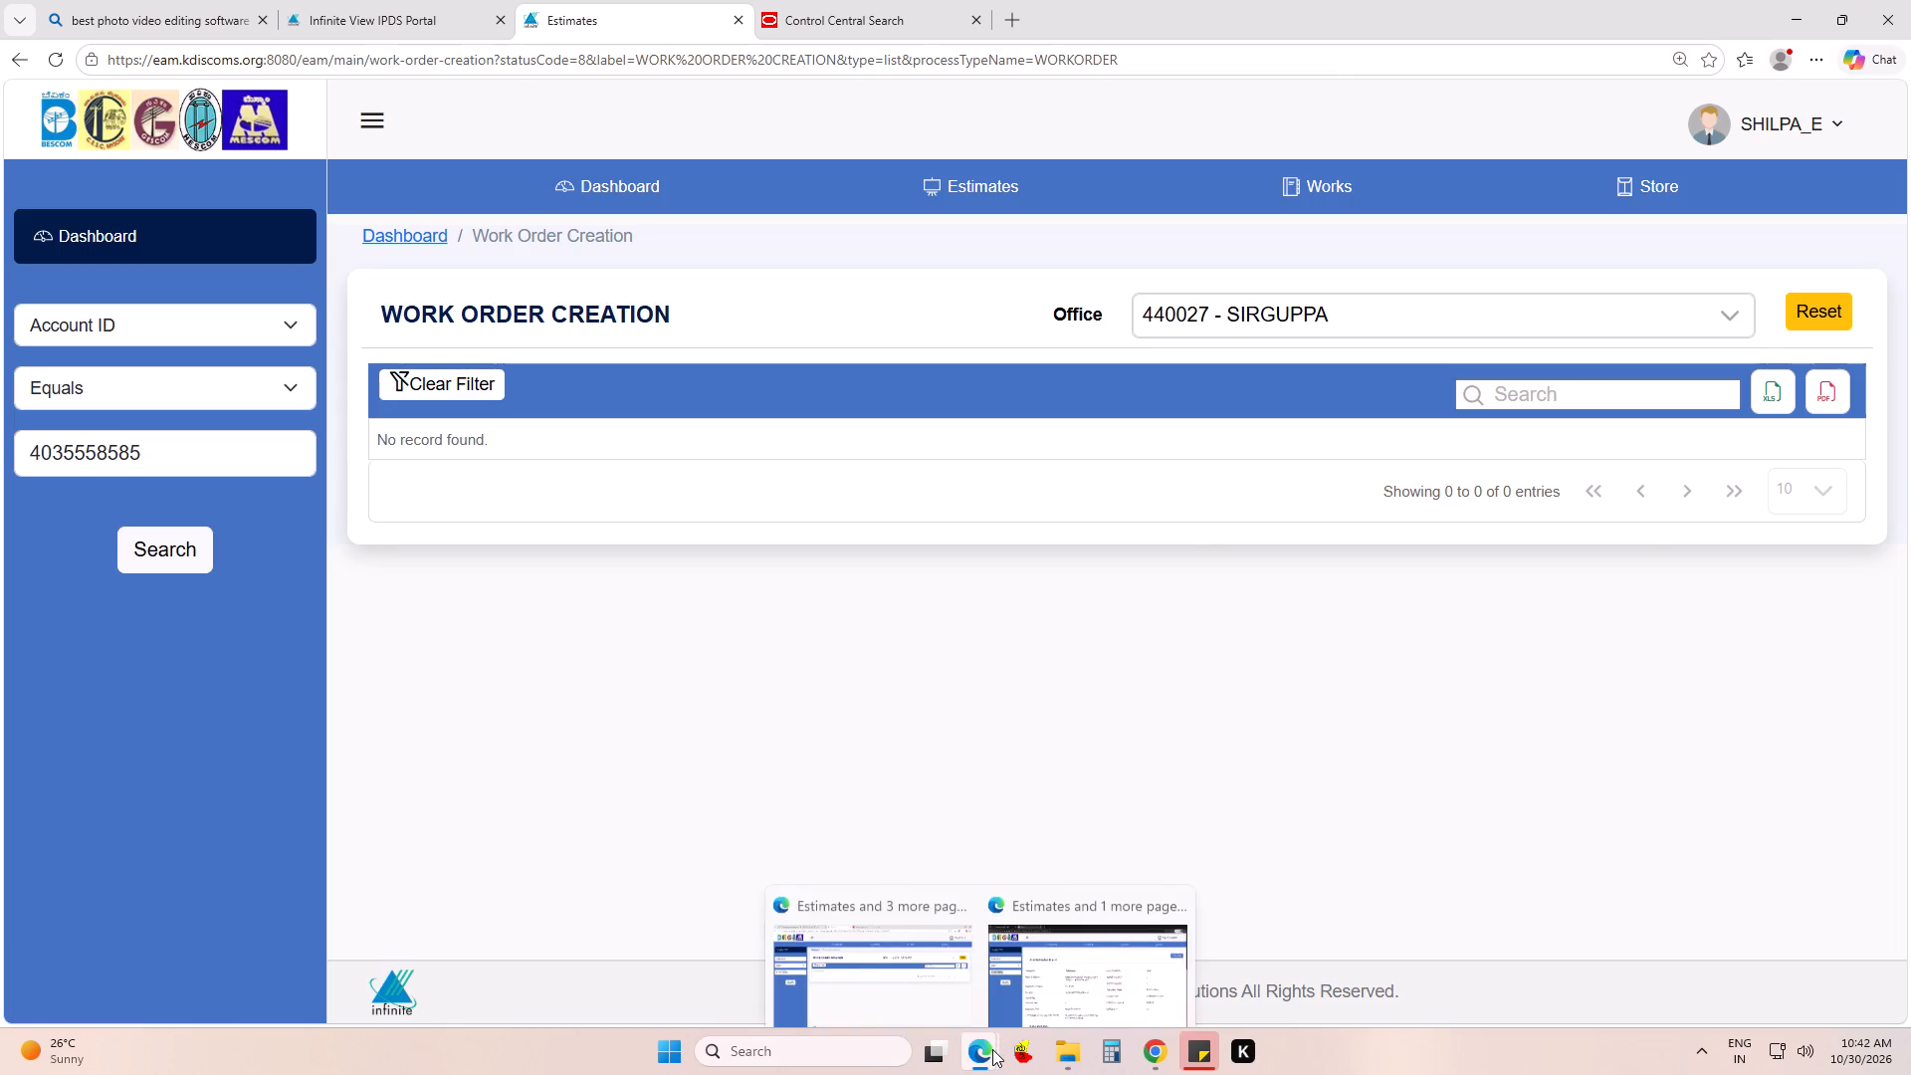
Switch to the approver's Estimates window, search the same account again and open its work order approval form.
left_click(1022, 971)
left_click(177, 539)
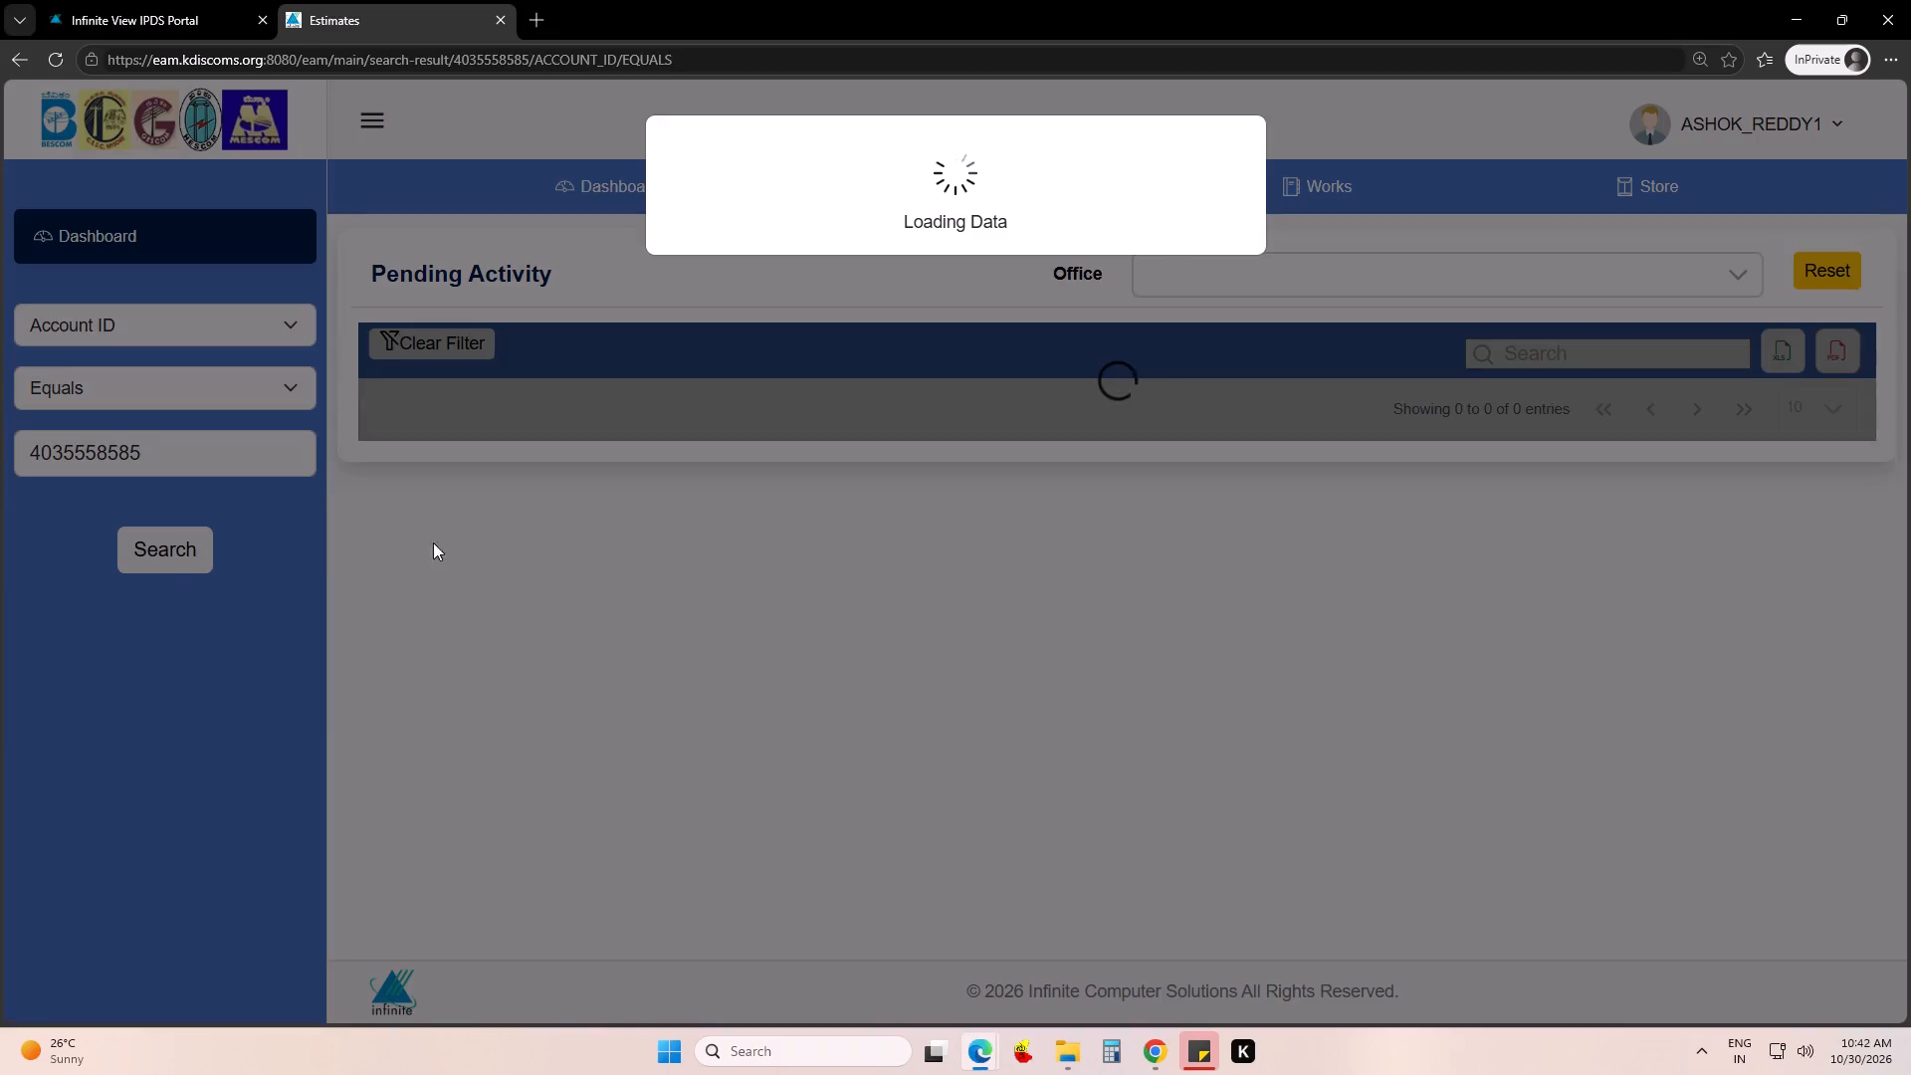
left_click(537, 554)
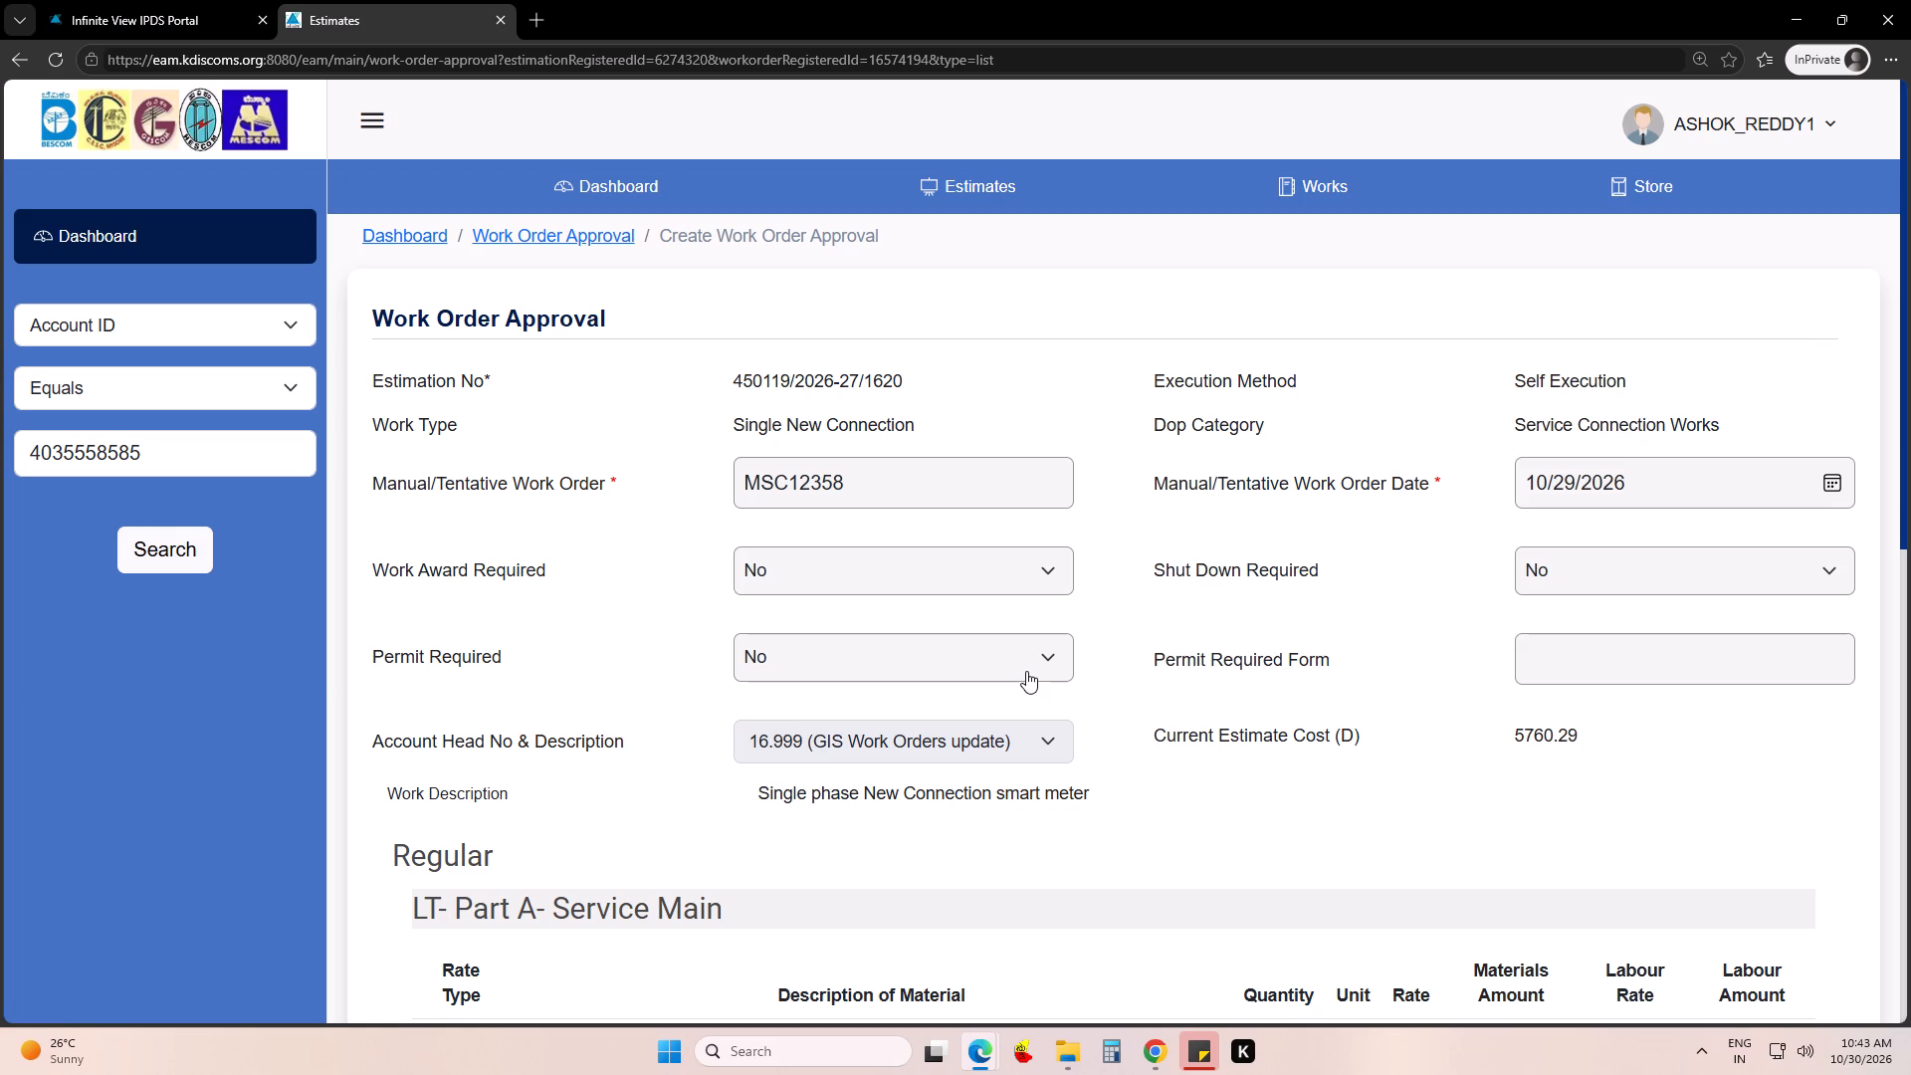
Approve the work order with the remark "ok".
scroll(1023, 672, "down", 14)
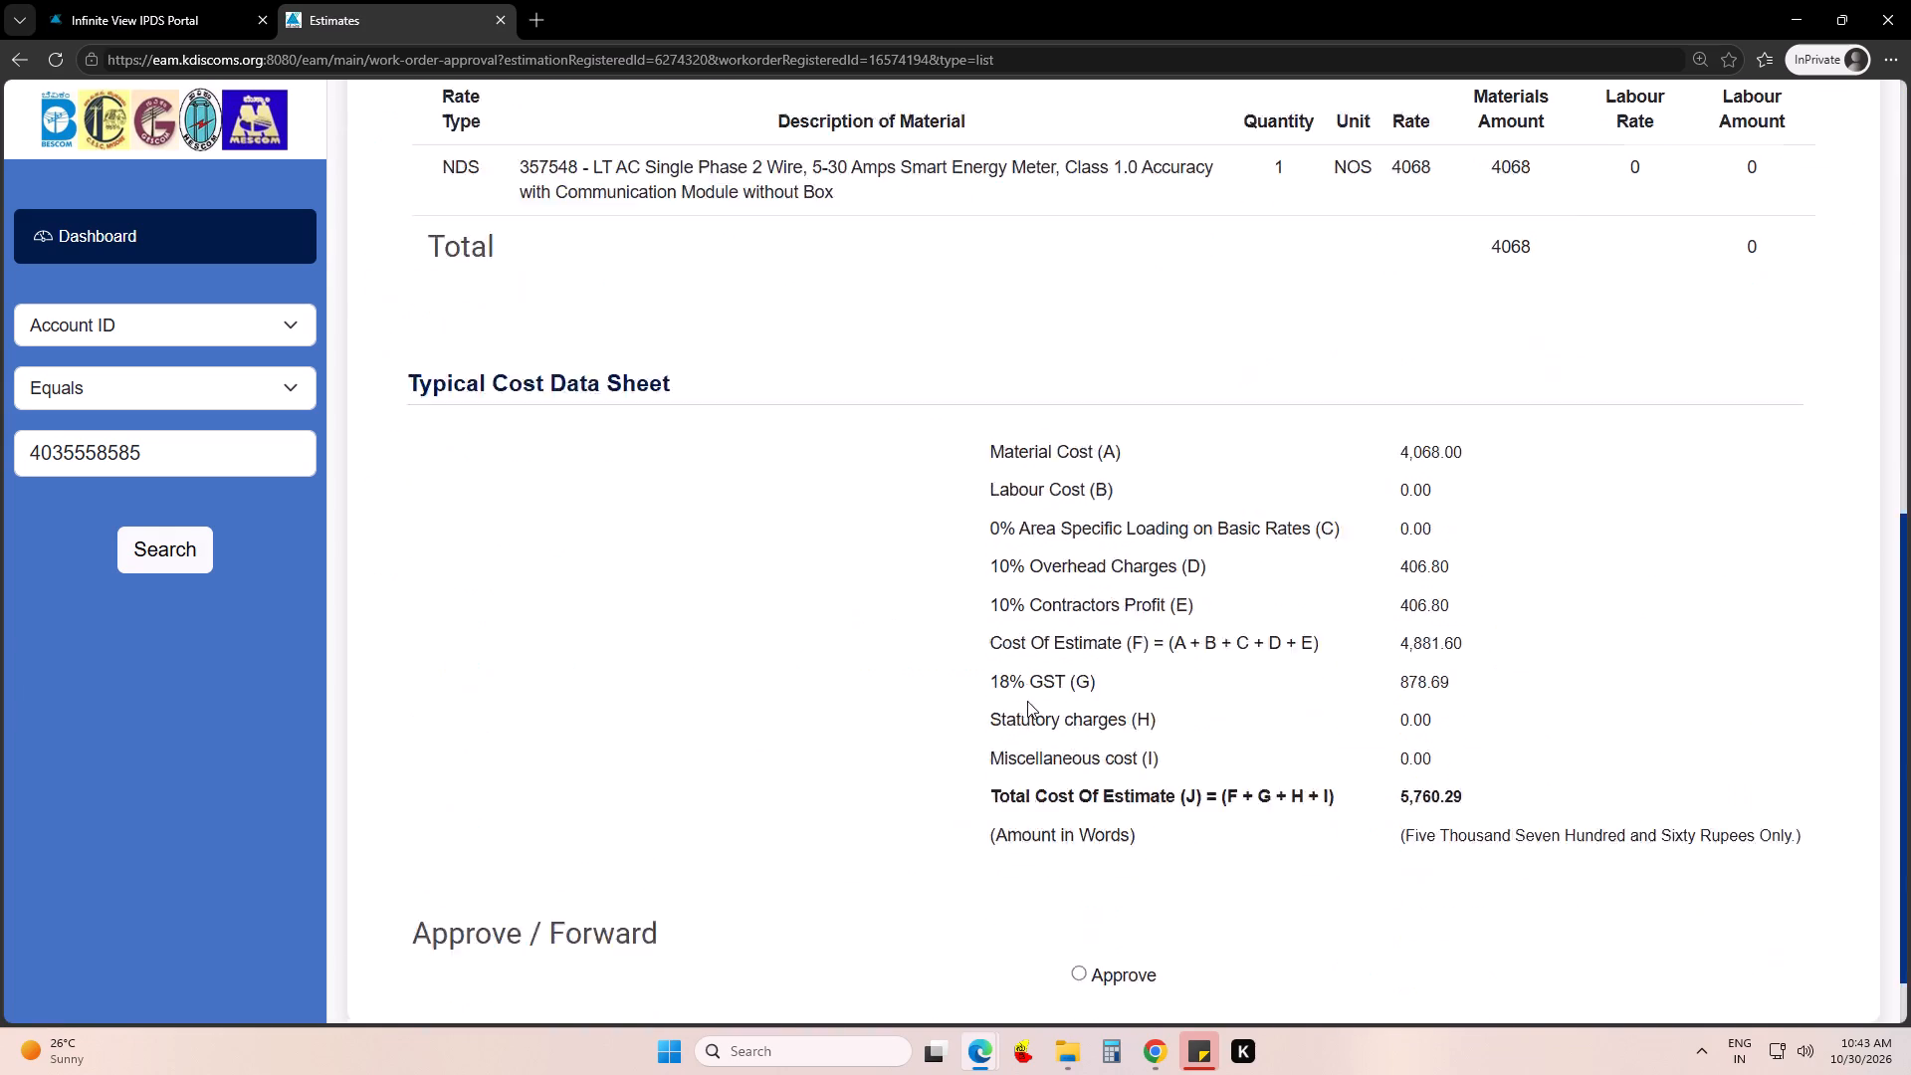
scroll(1184, 801, "down", 2)
left_click(1120, 896)
scroll(1429, 710, "down", 6)
left_click(1209, 821)
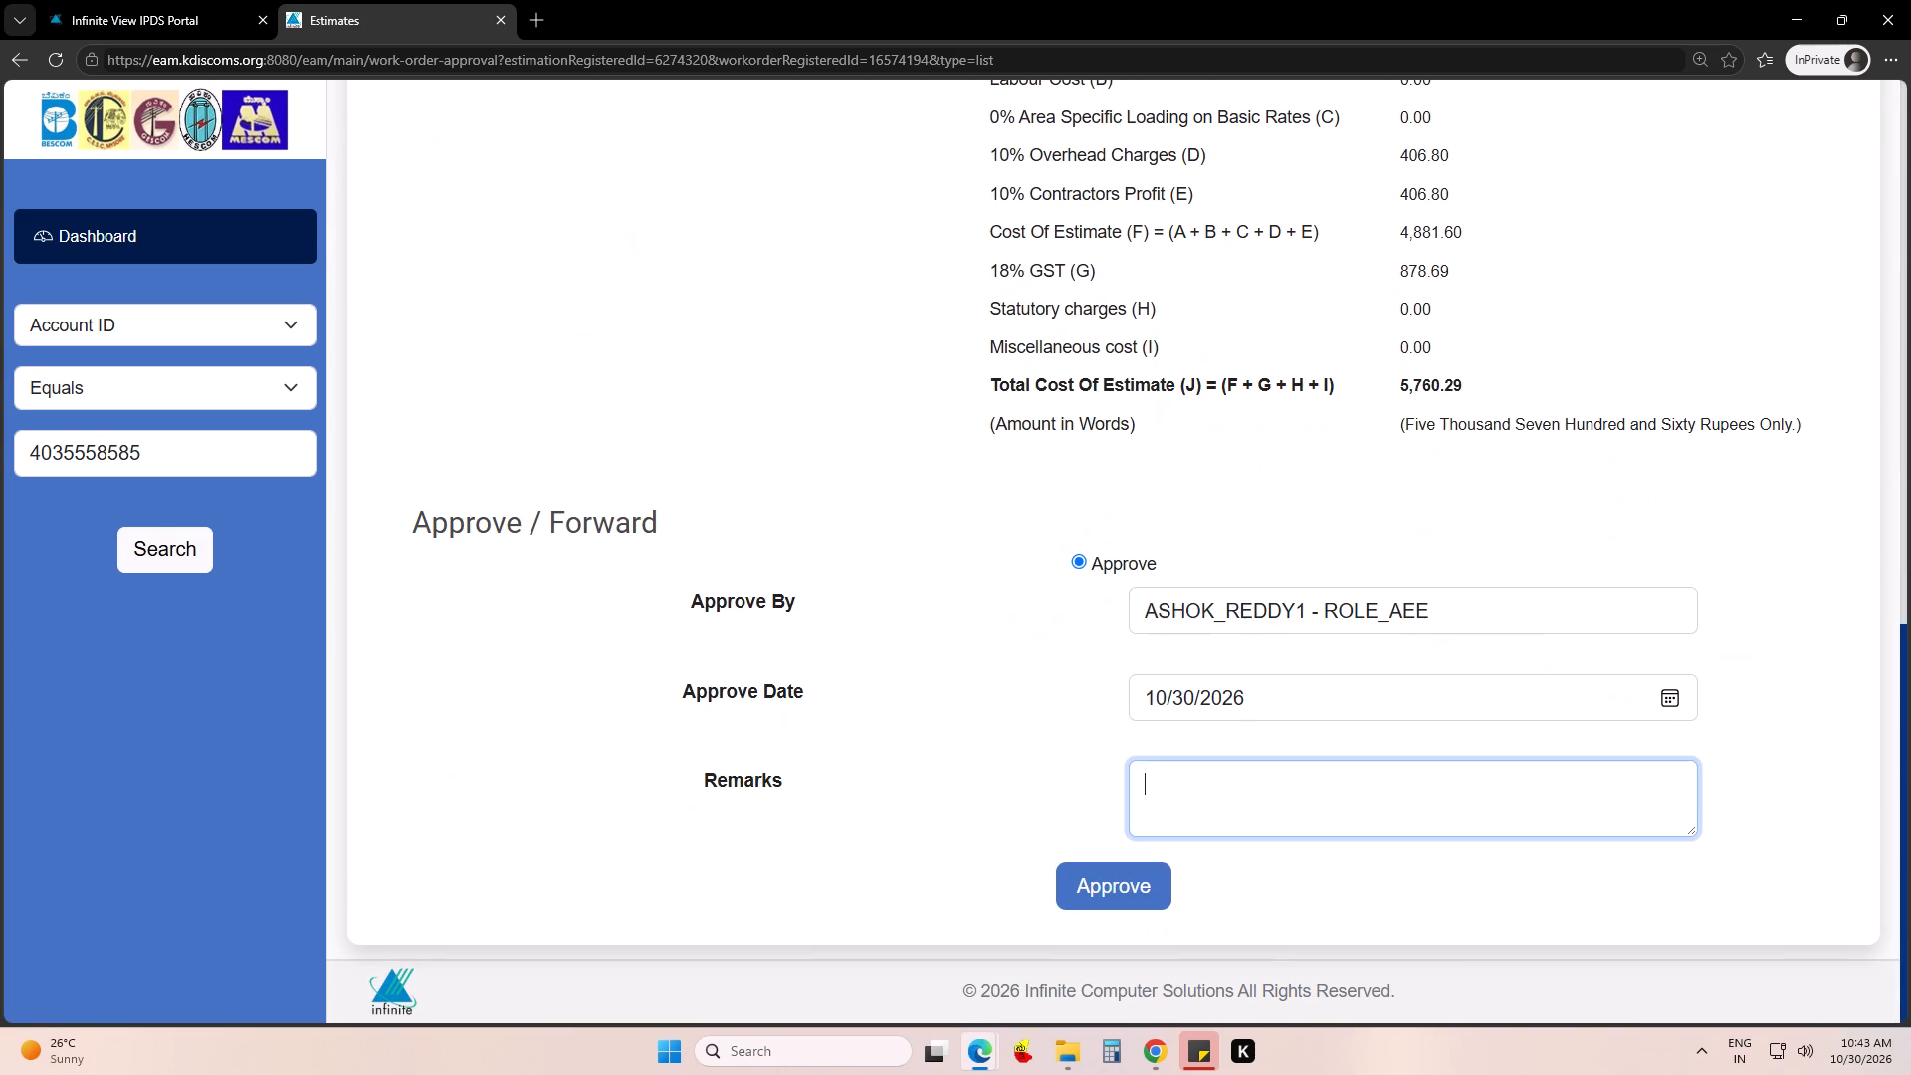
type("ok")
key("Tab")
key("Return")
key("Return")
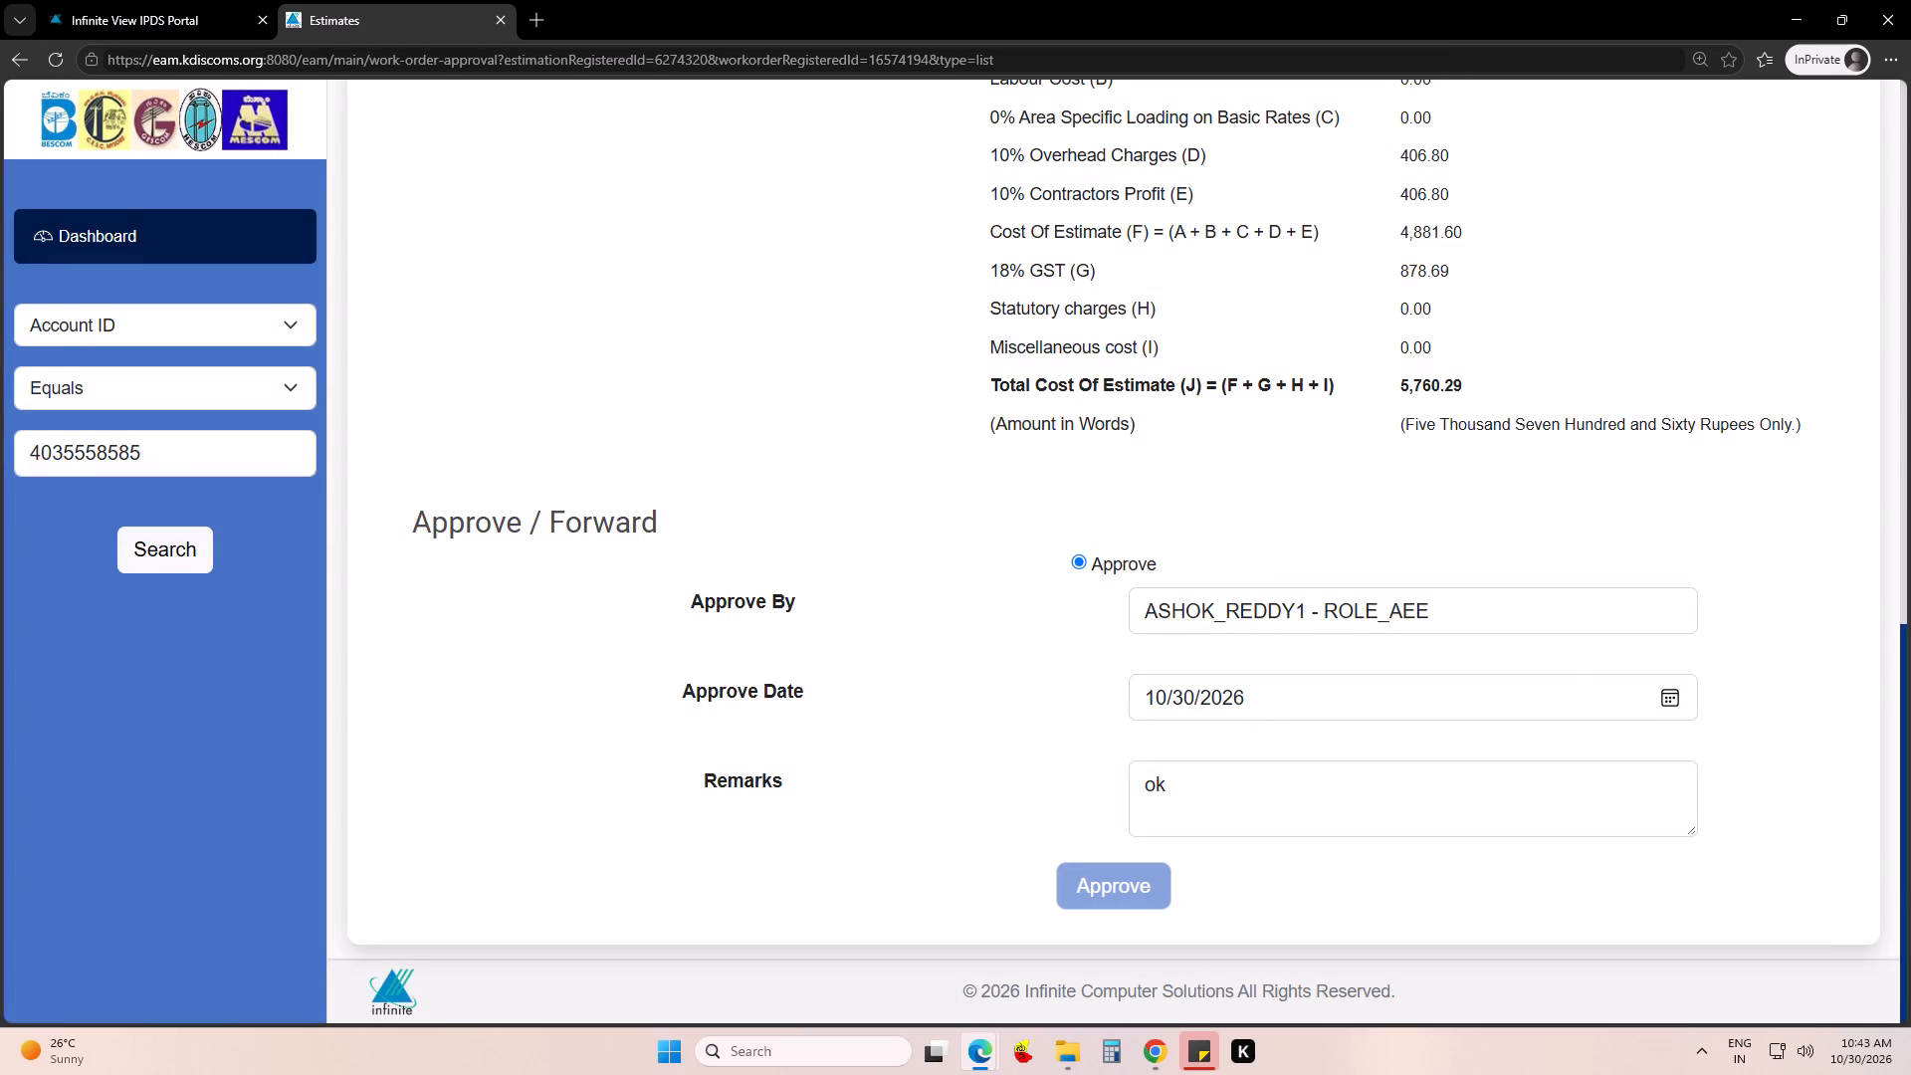
scroll(1204, 252, "up", 2)
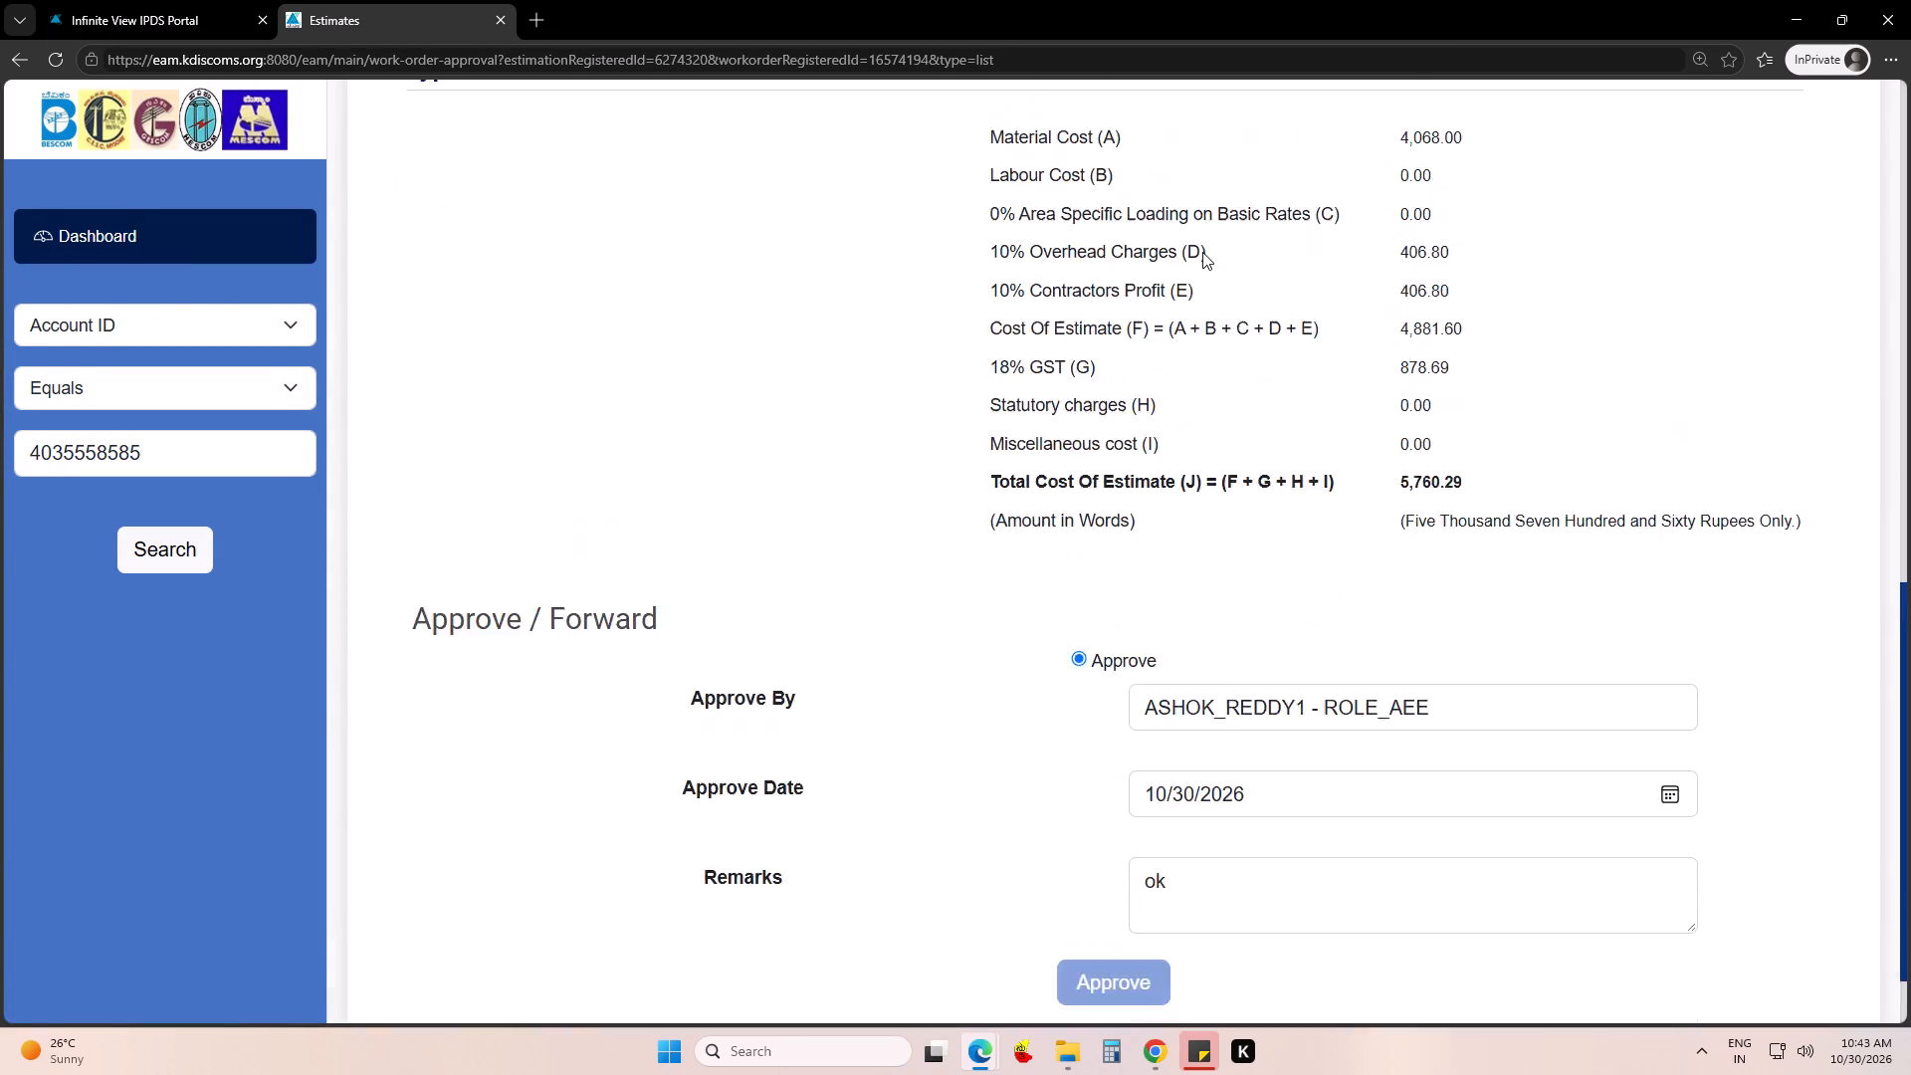
scroll(1202, 252, "up", 8)
scroll(1187, 250, "down", 1)
scroll(1187, 250, "up", 12)
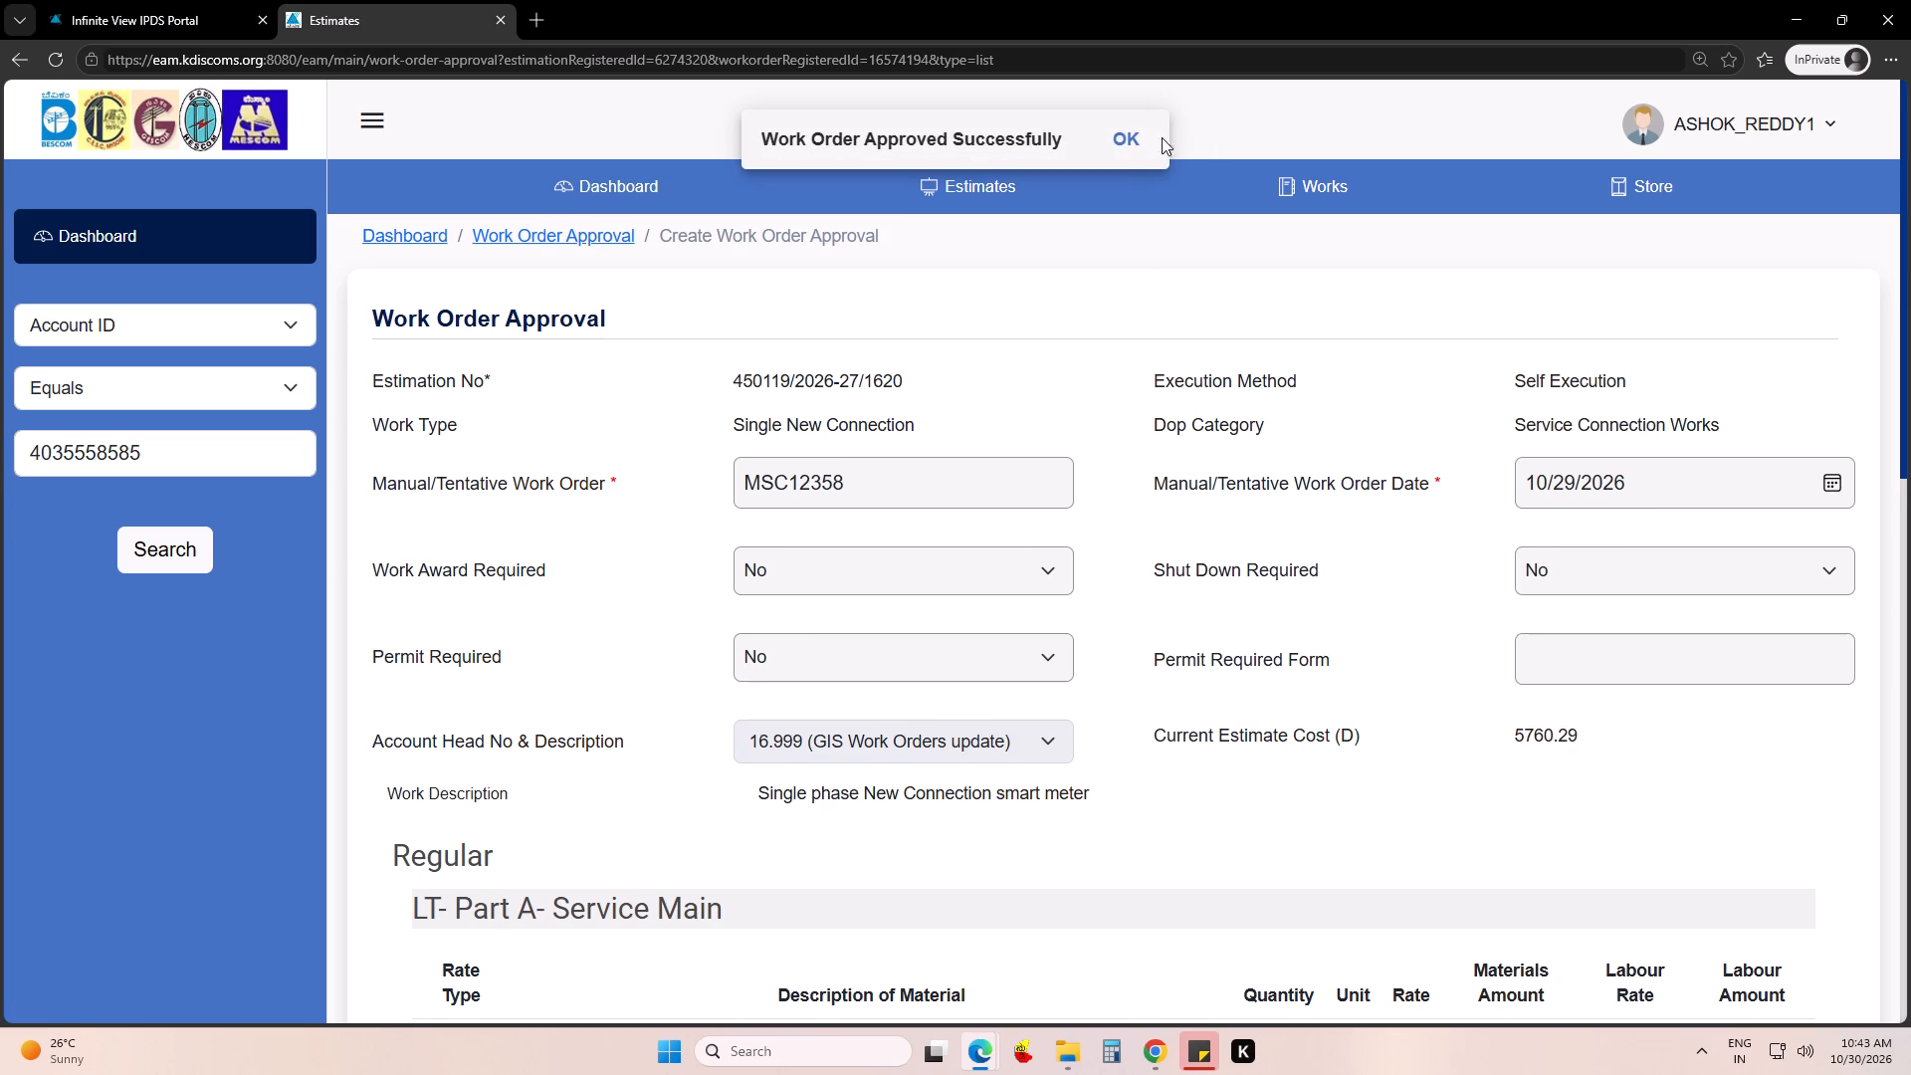
left_click(1130, 140)
Rerun the search for the same account to check its pending activity.
left_click(148, 562)
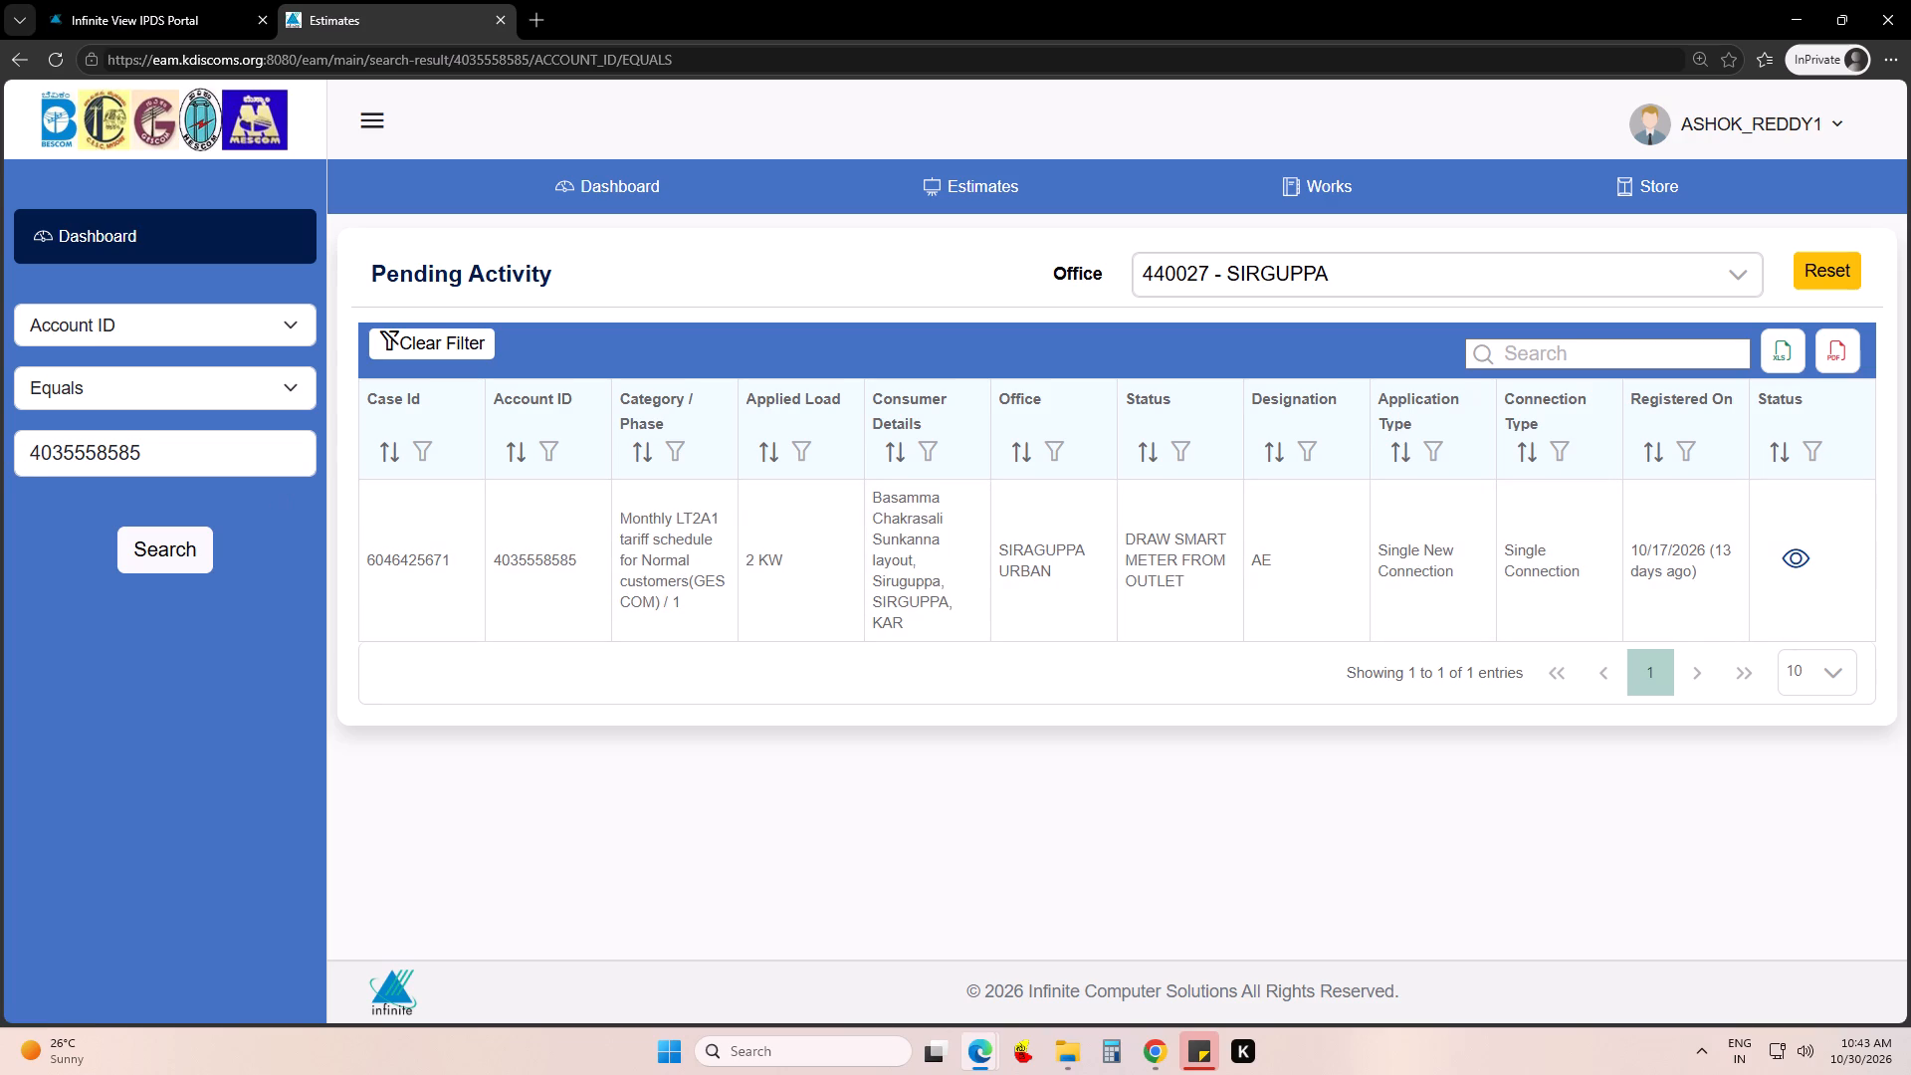
Search by Account ID, with the Equals condition, for the next consumer's account number.
double_click(73, 461)
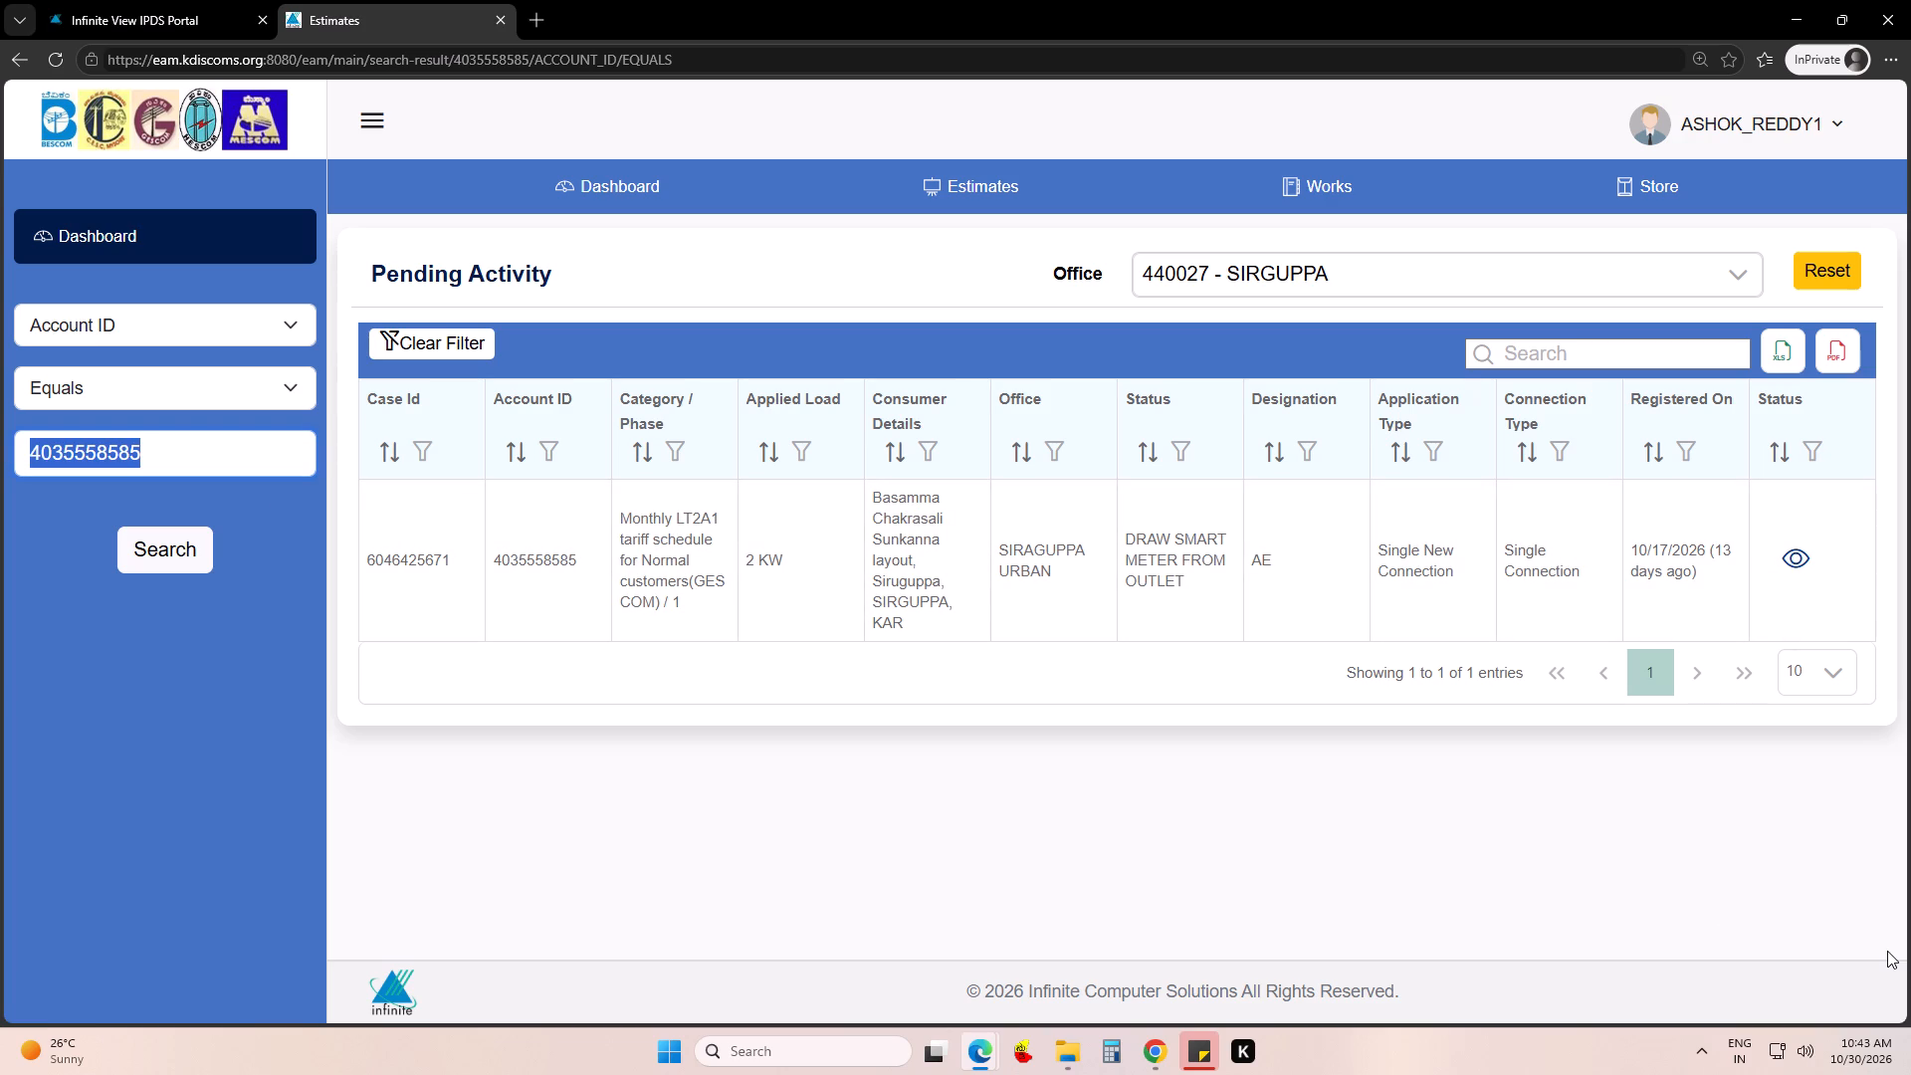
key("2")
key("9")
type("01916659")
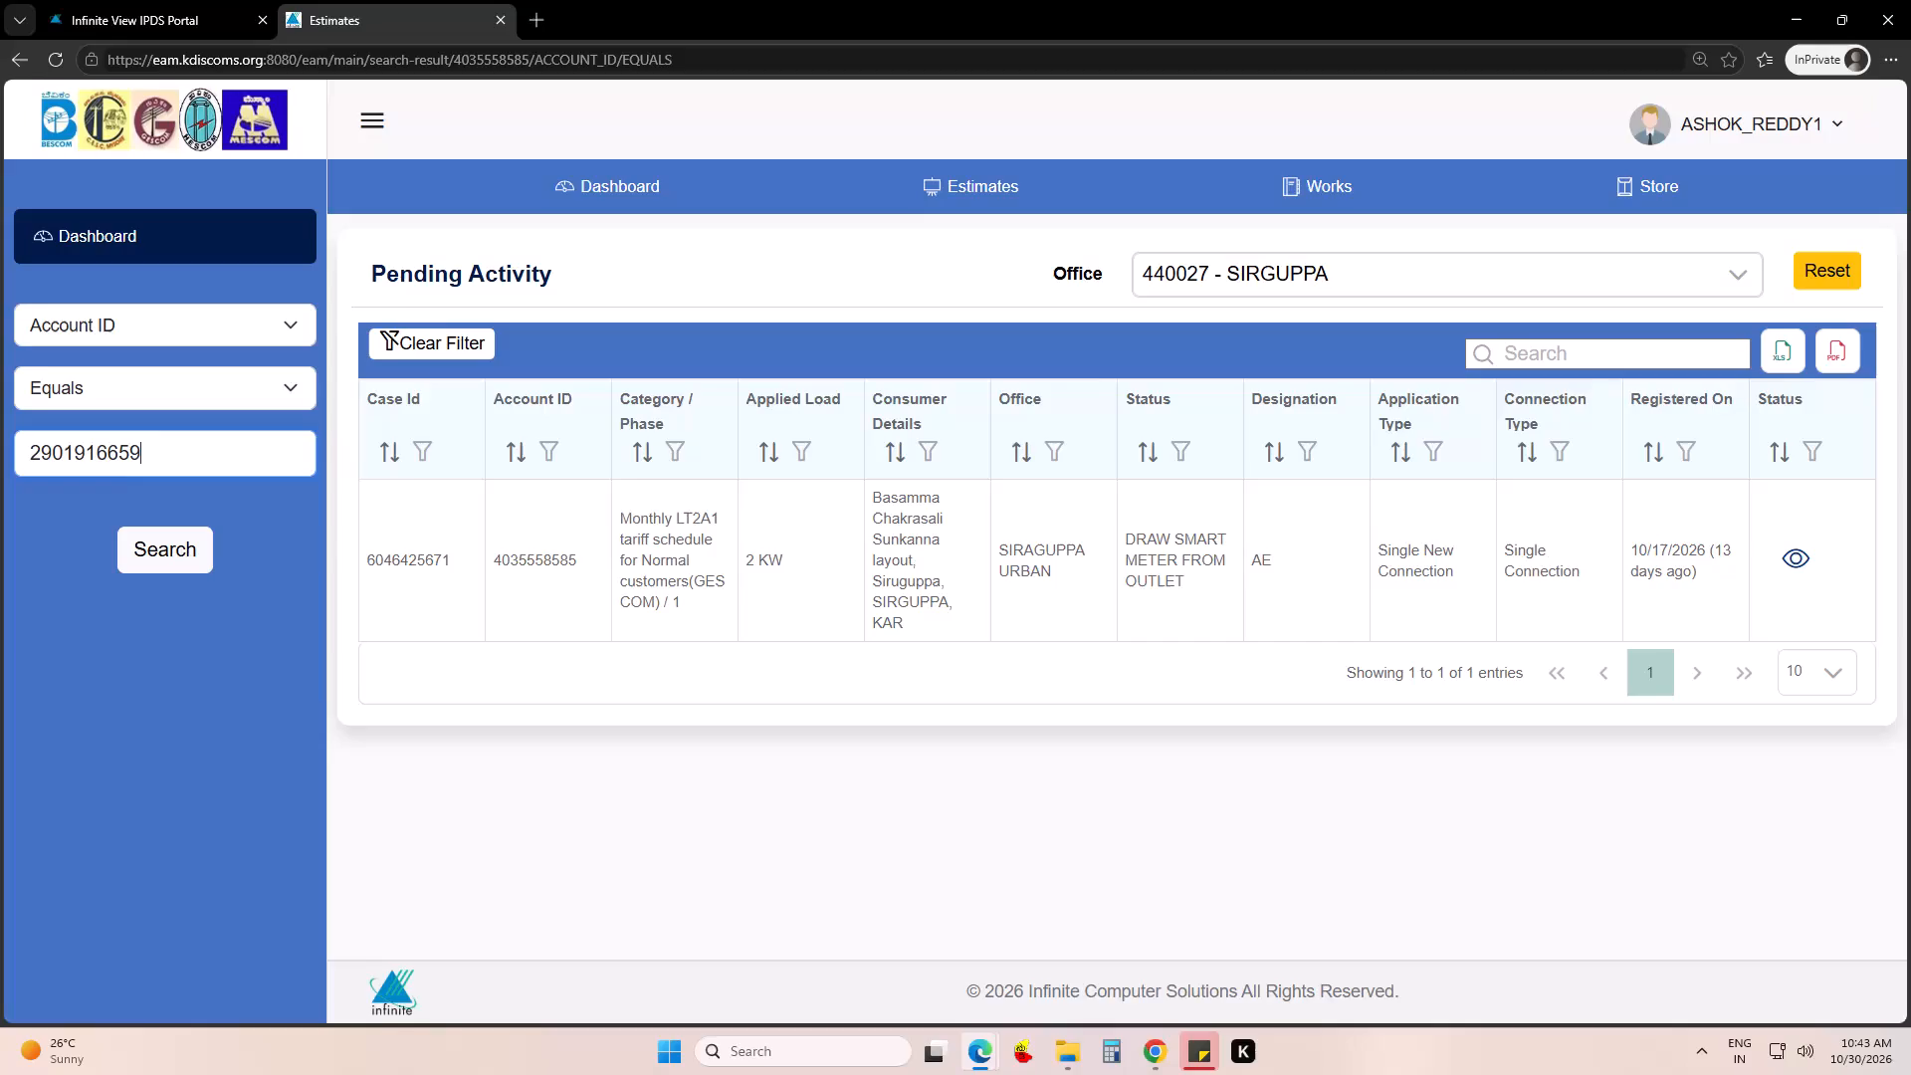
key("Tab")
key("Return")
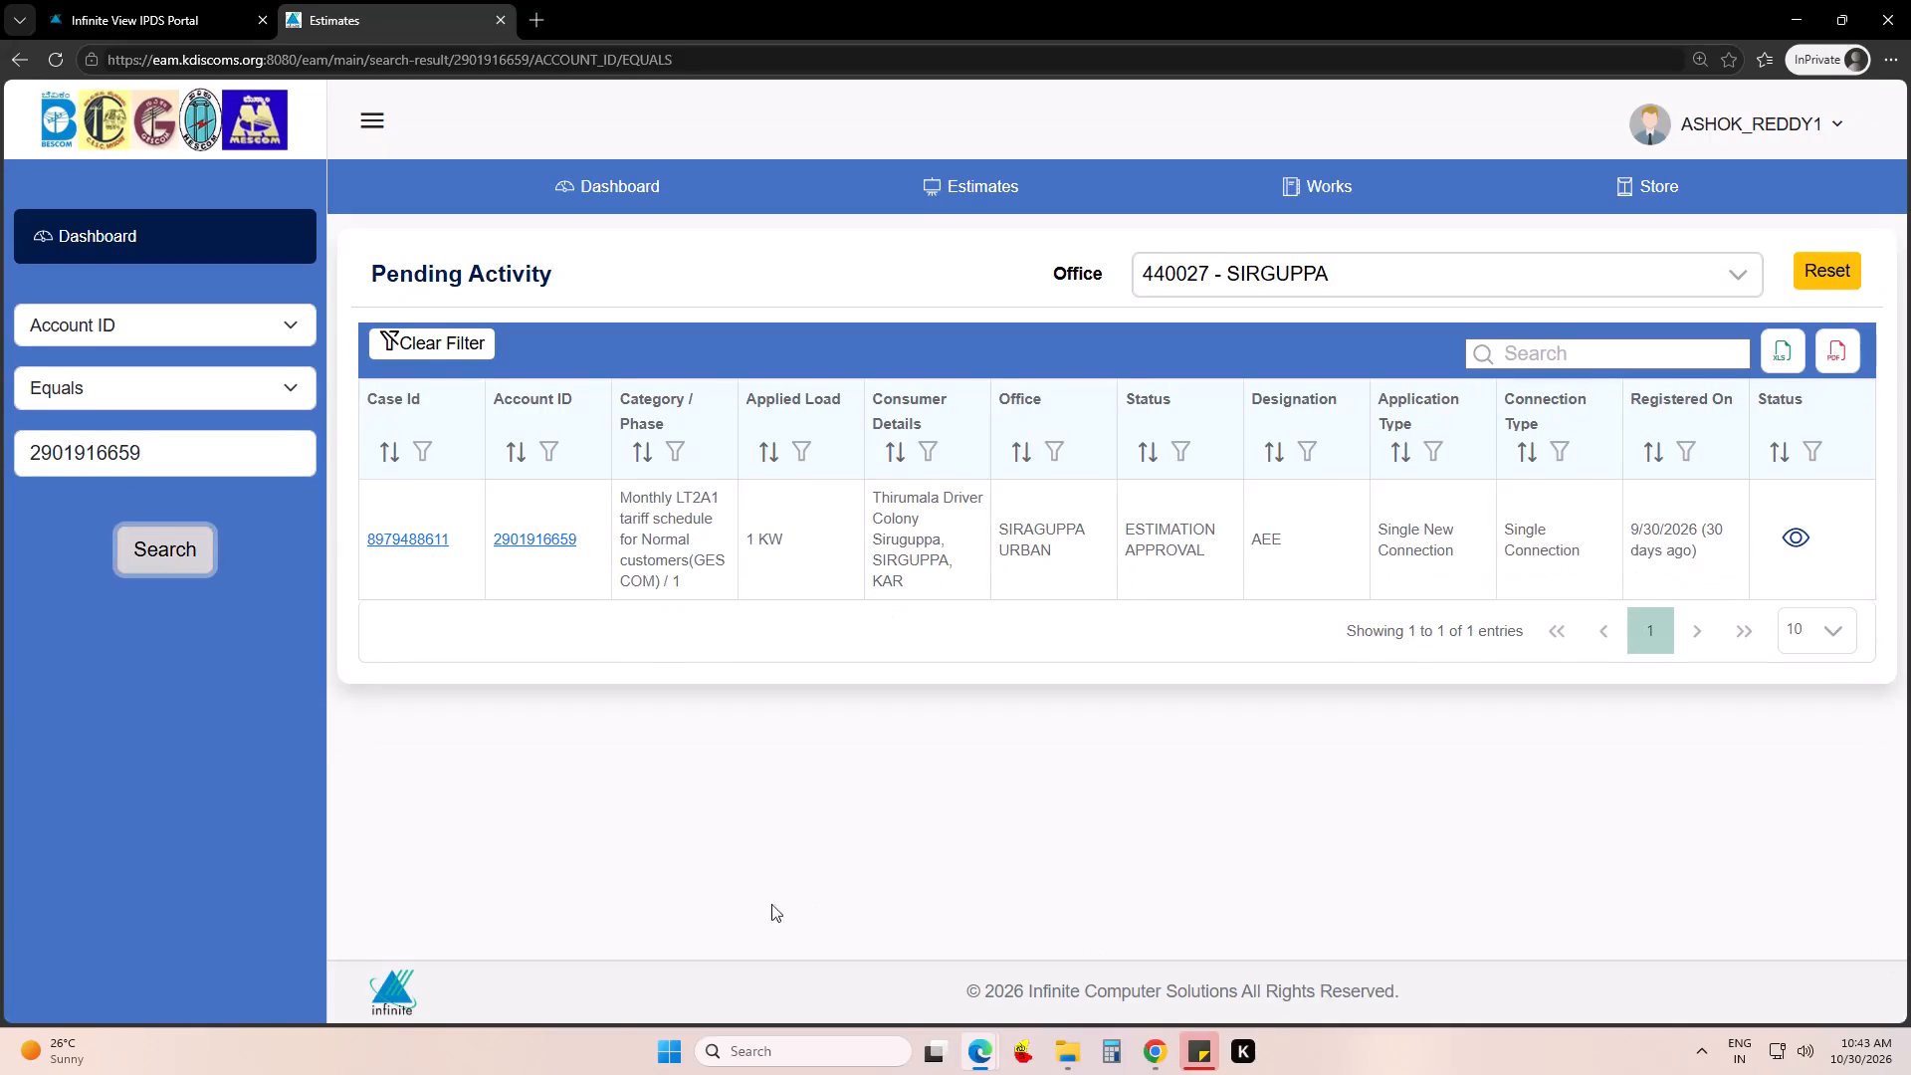
Open the found account's estimation sanction form and approve the estimate with the remark "ok".
left_click(559, 541)
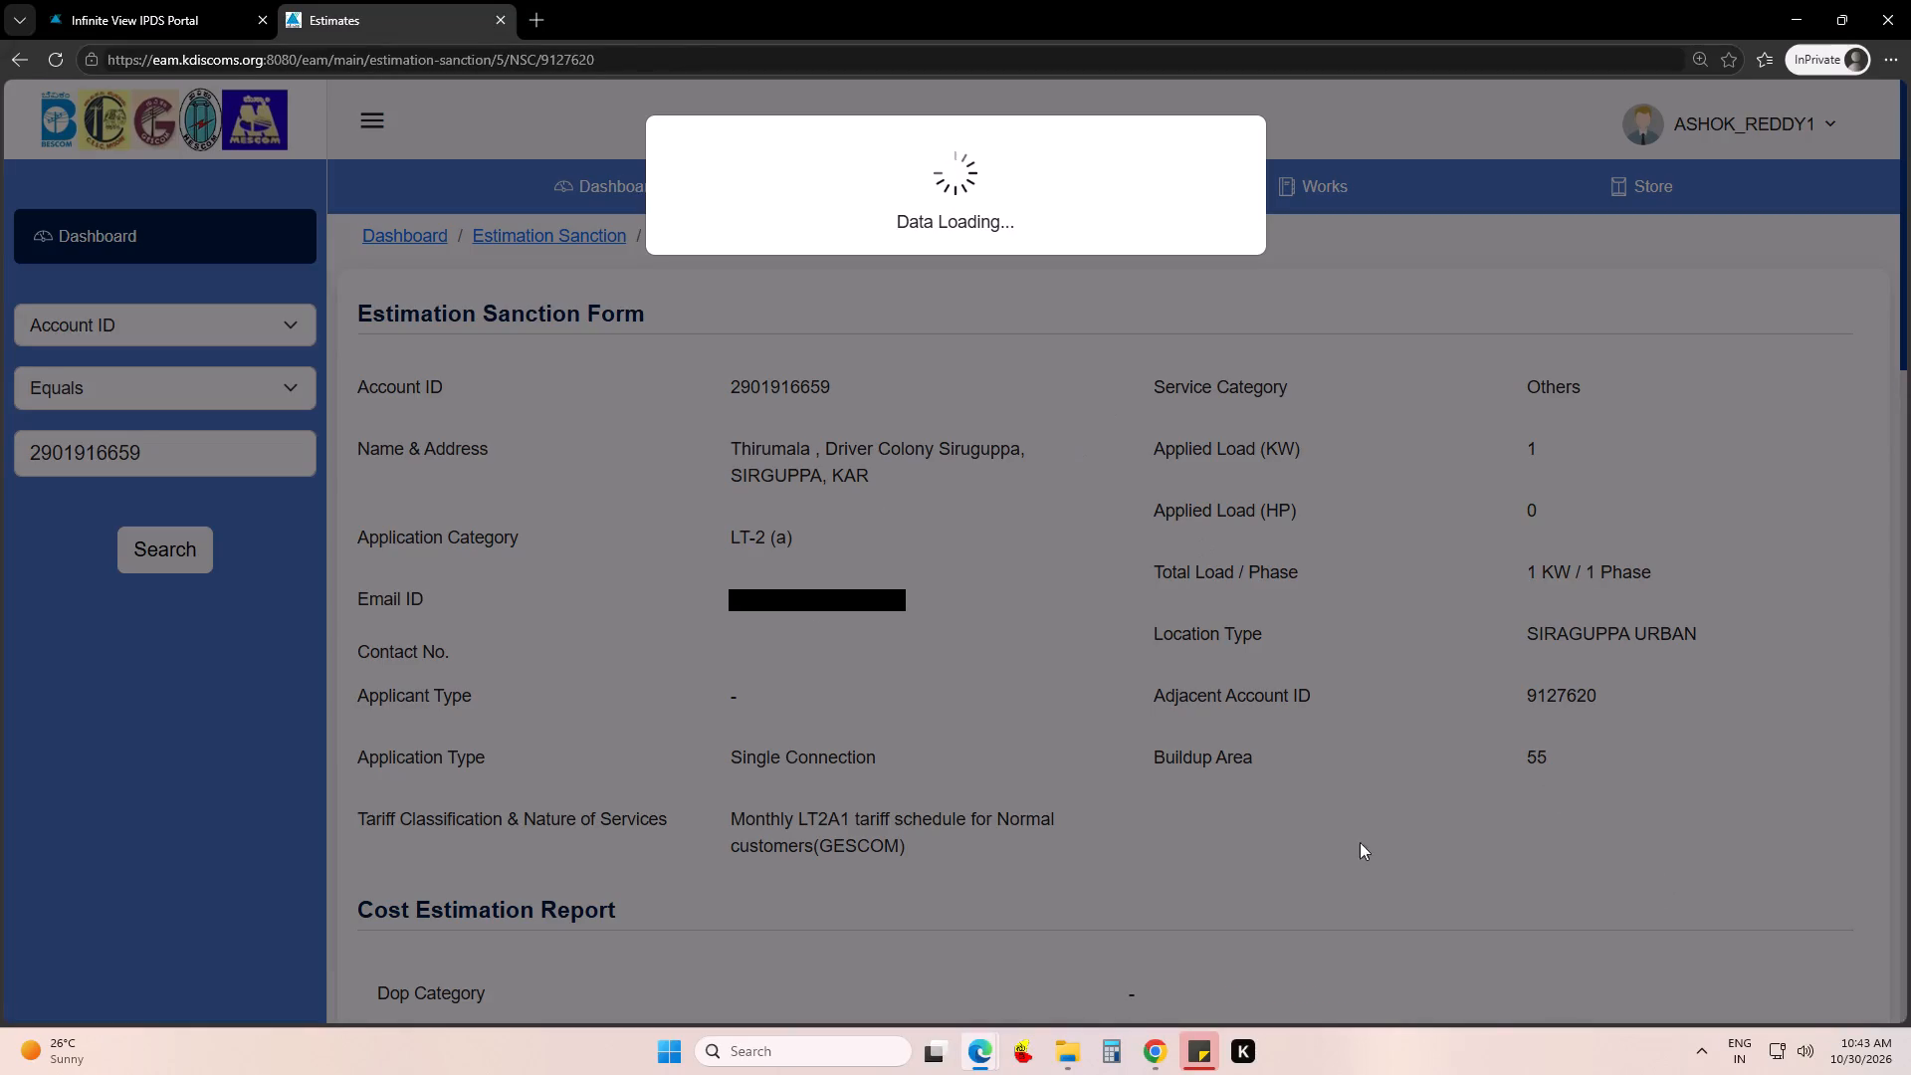
scroll(1417, 826, "down", 17)
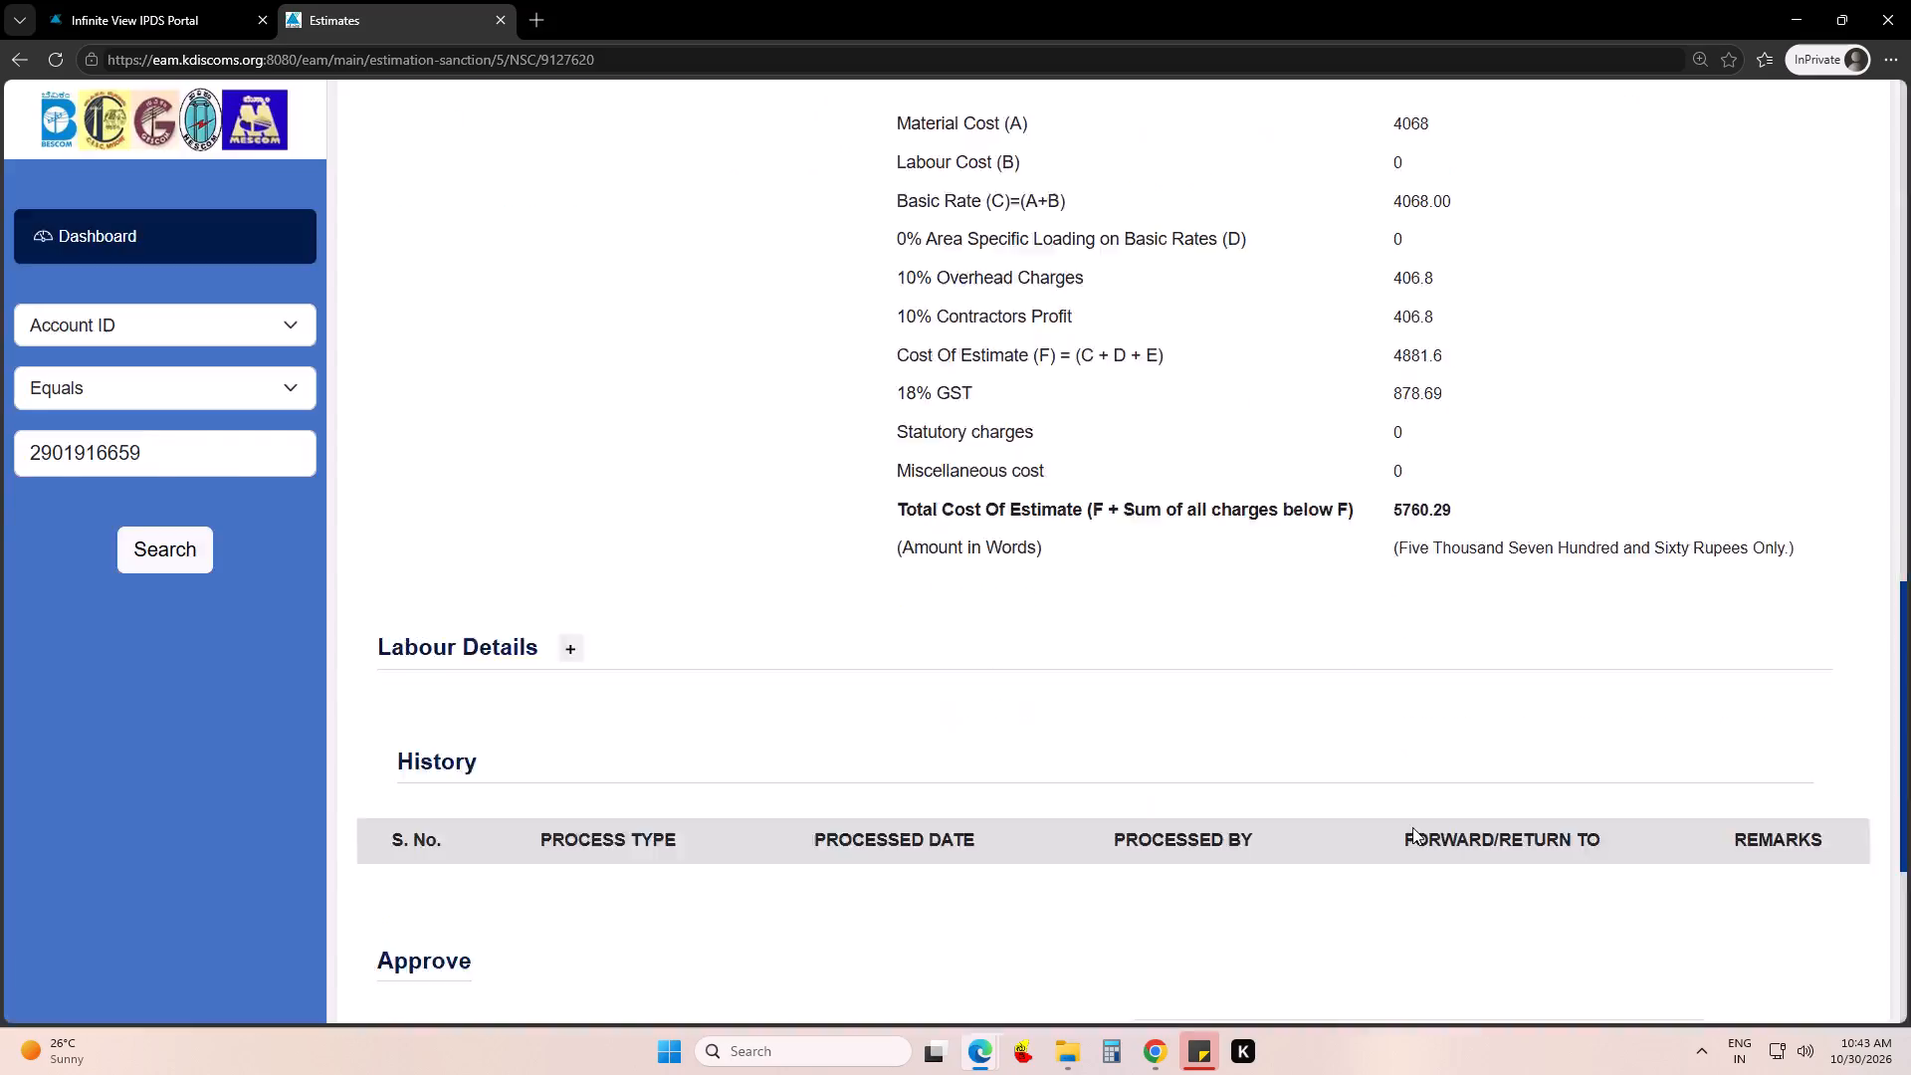
scroll(1412, 827, "down", 10)
left_click(1292, 773)
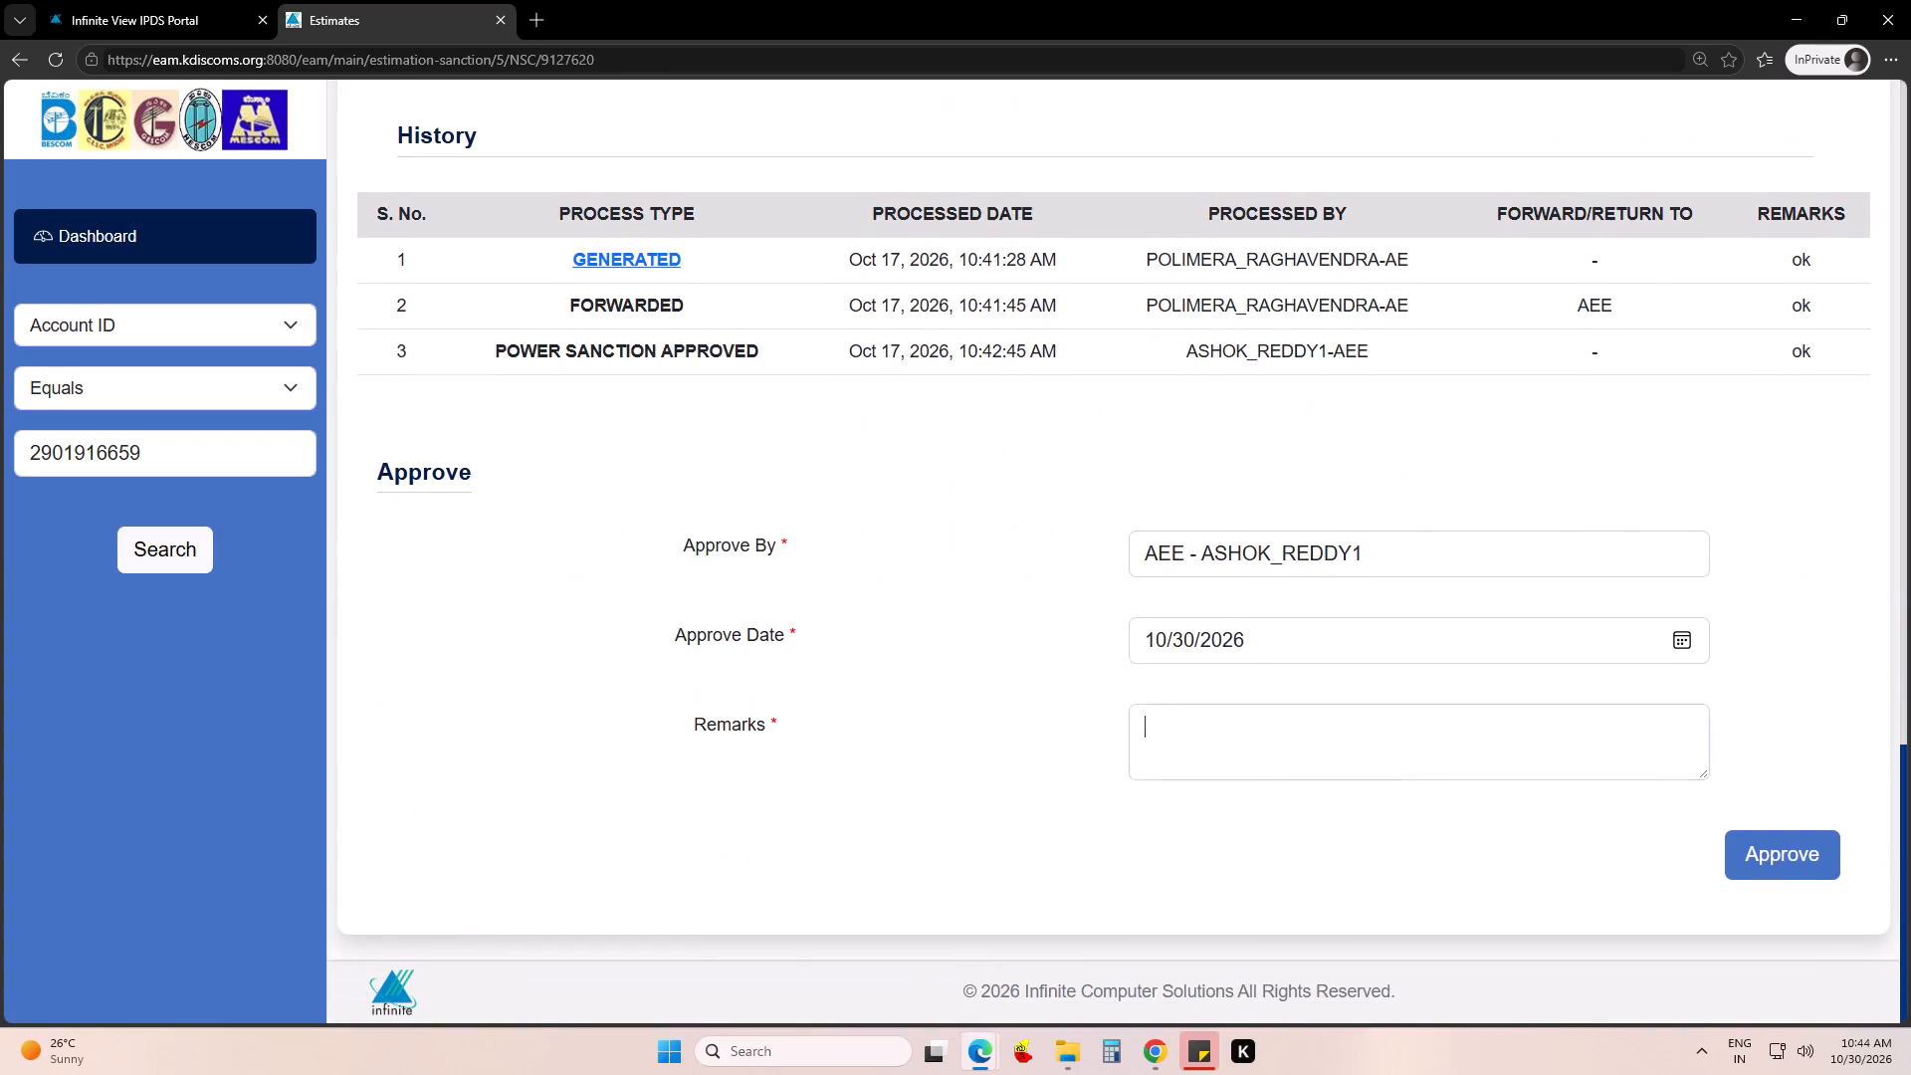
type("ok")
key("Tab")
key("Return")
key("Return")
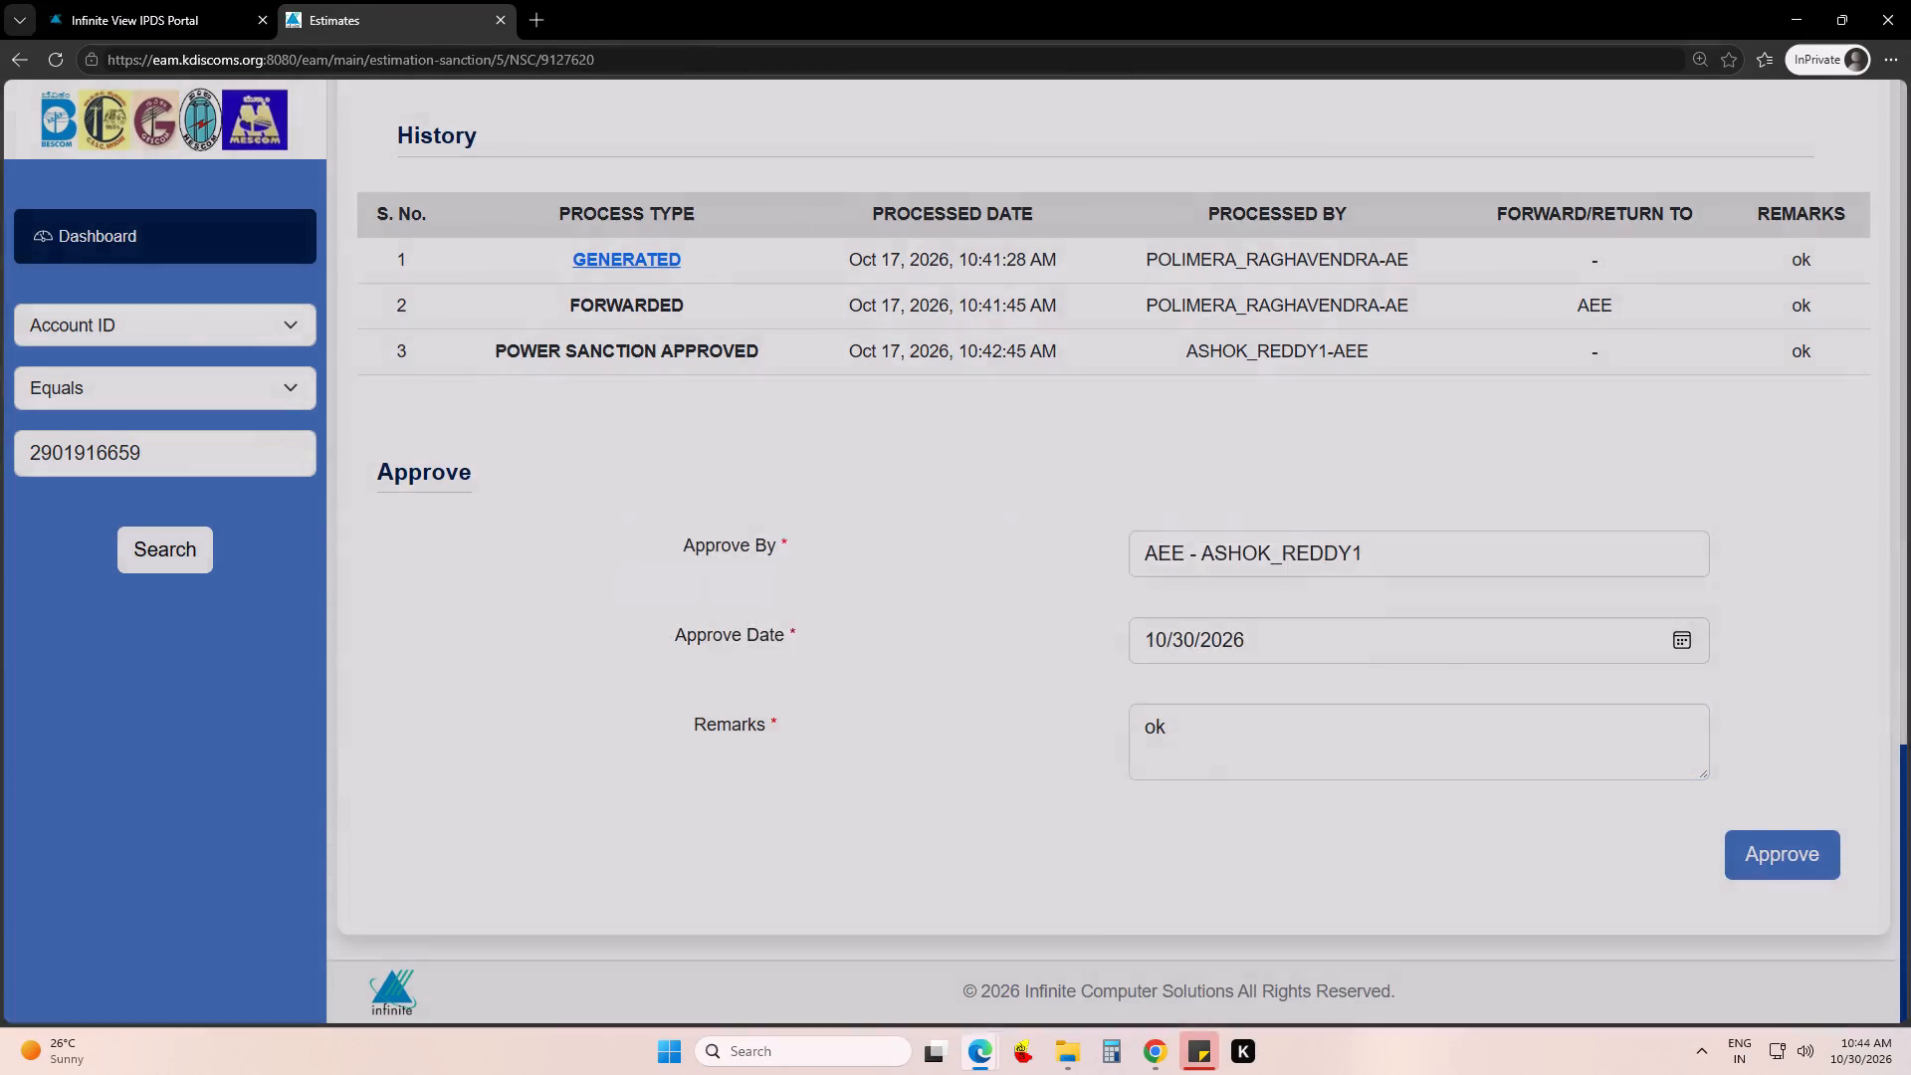
left_click(1143, 139)
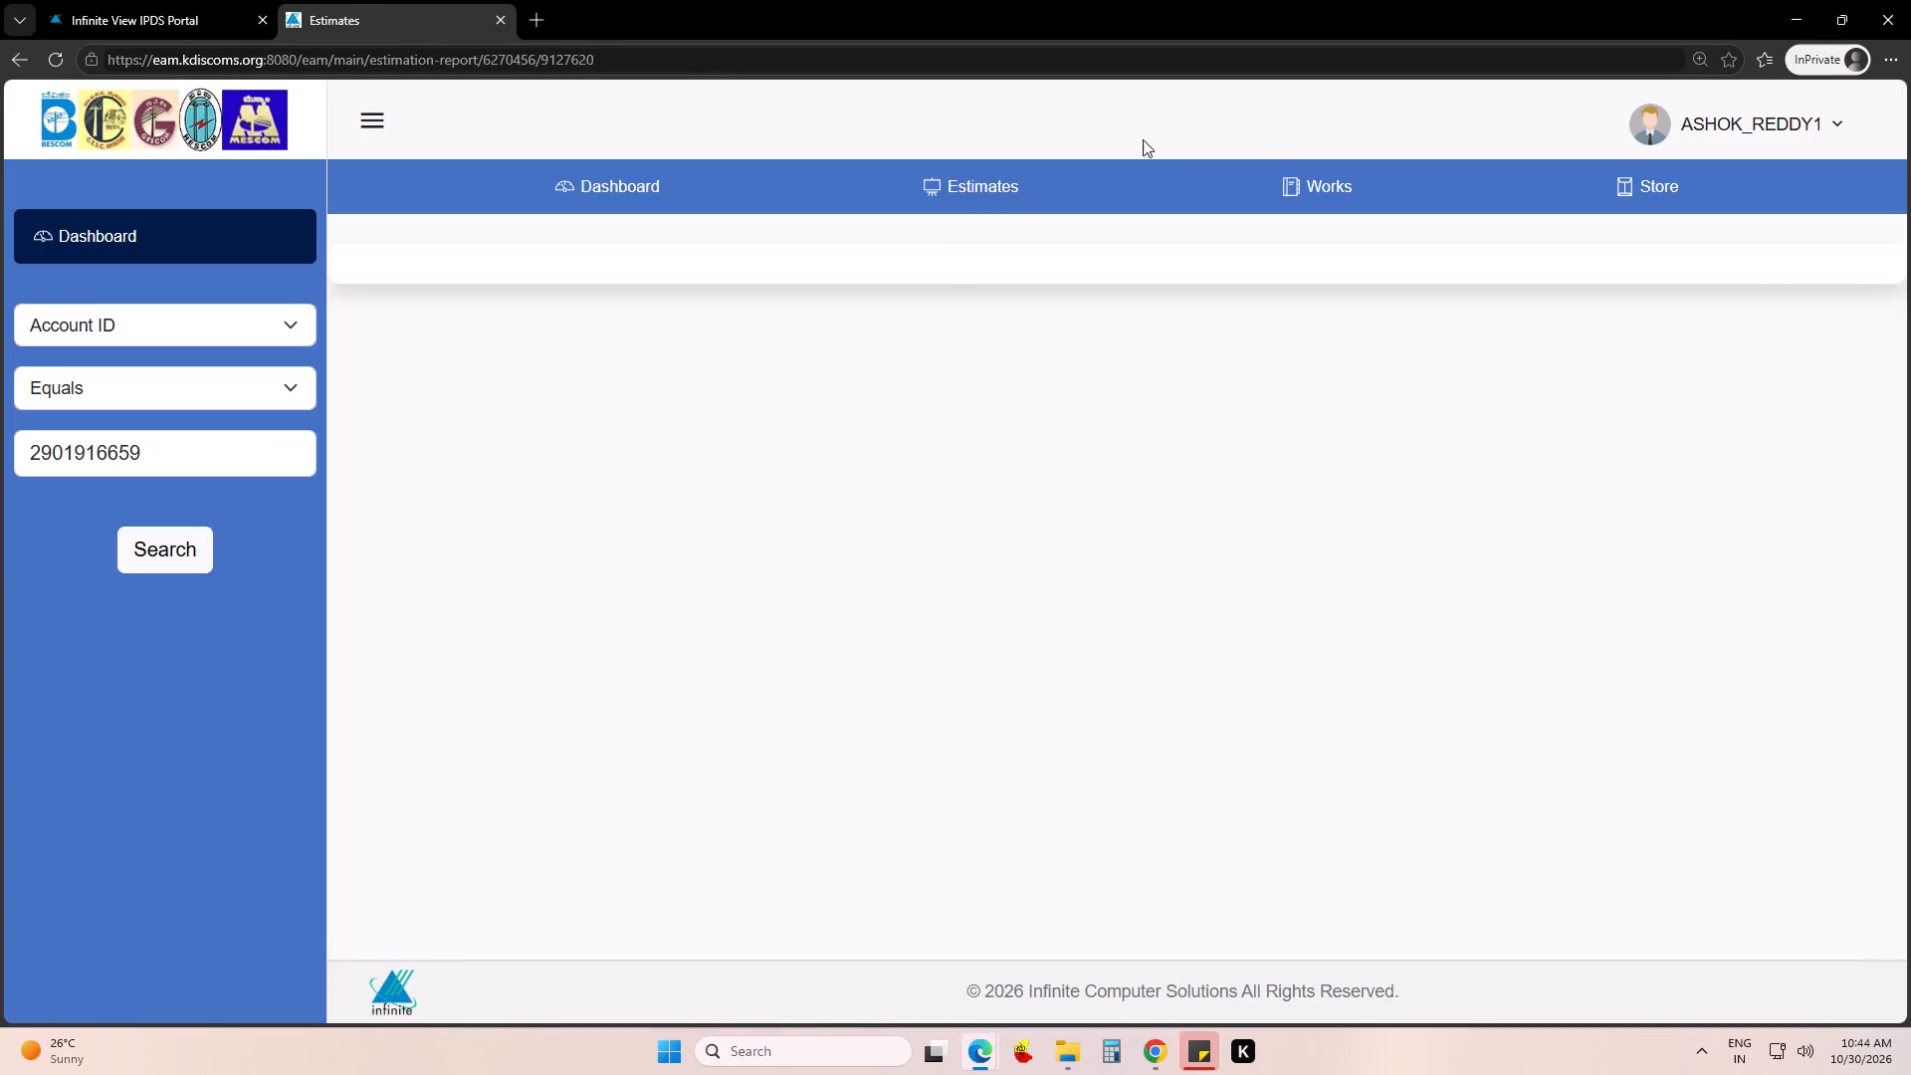
Copy the new account ID and search for it in the work order creator's Estimates window.
double_click(252, 461)
key("ctrl+c")
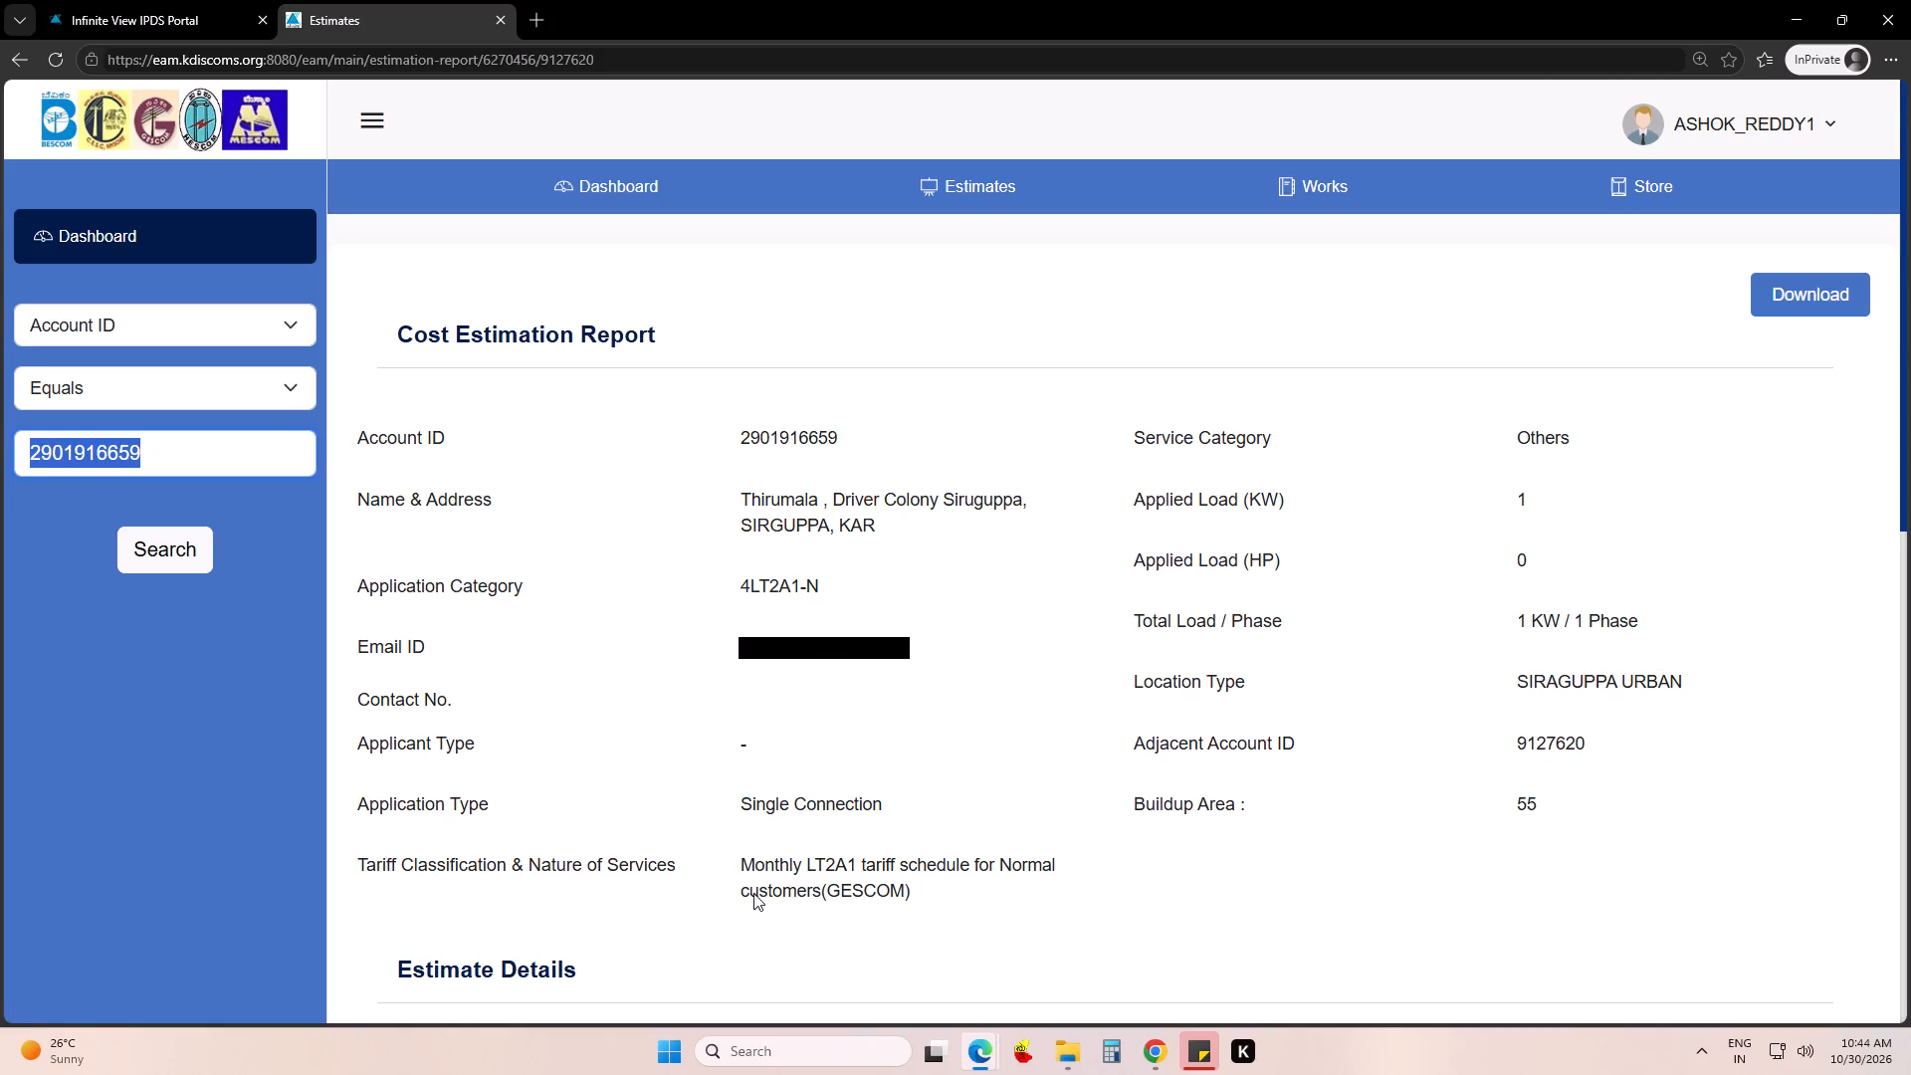
left_click(898, 997)
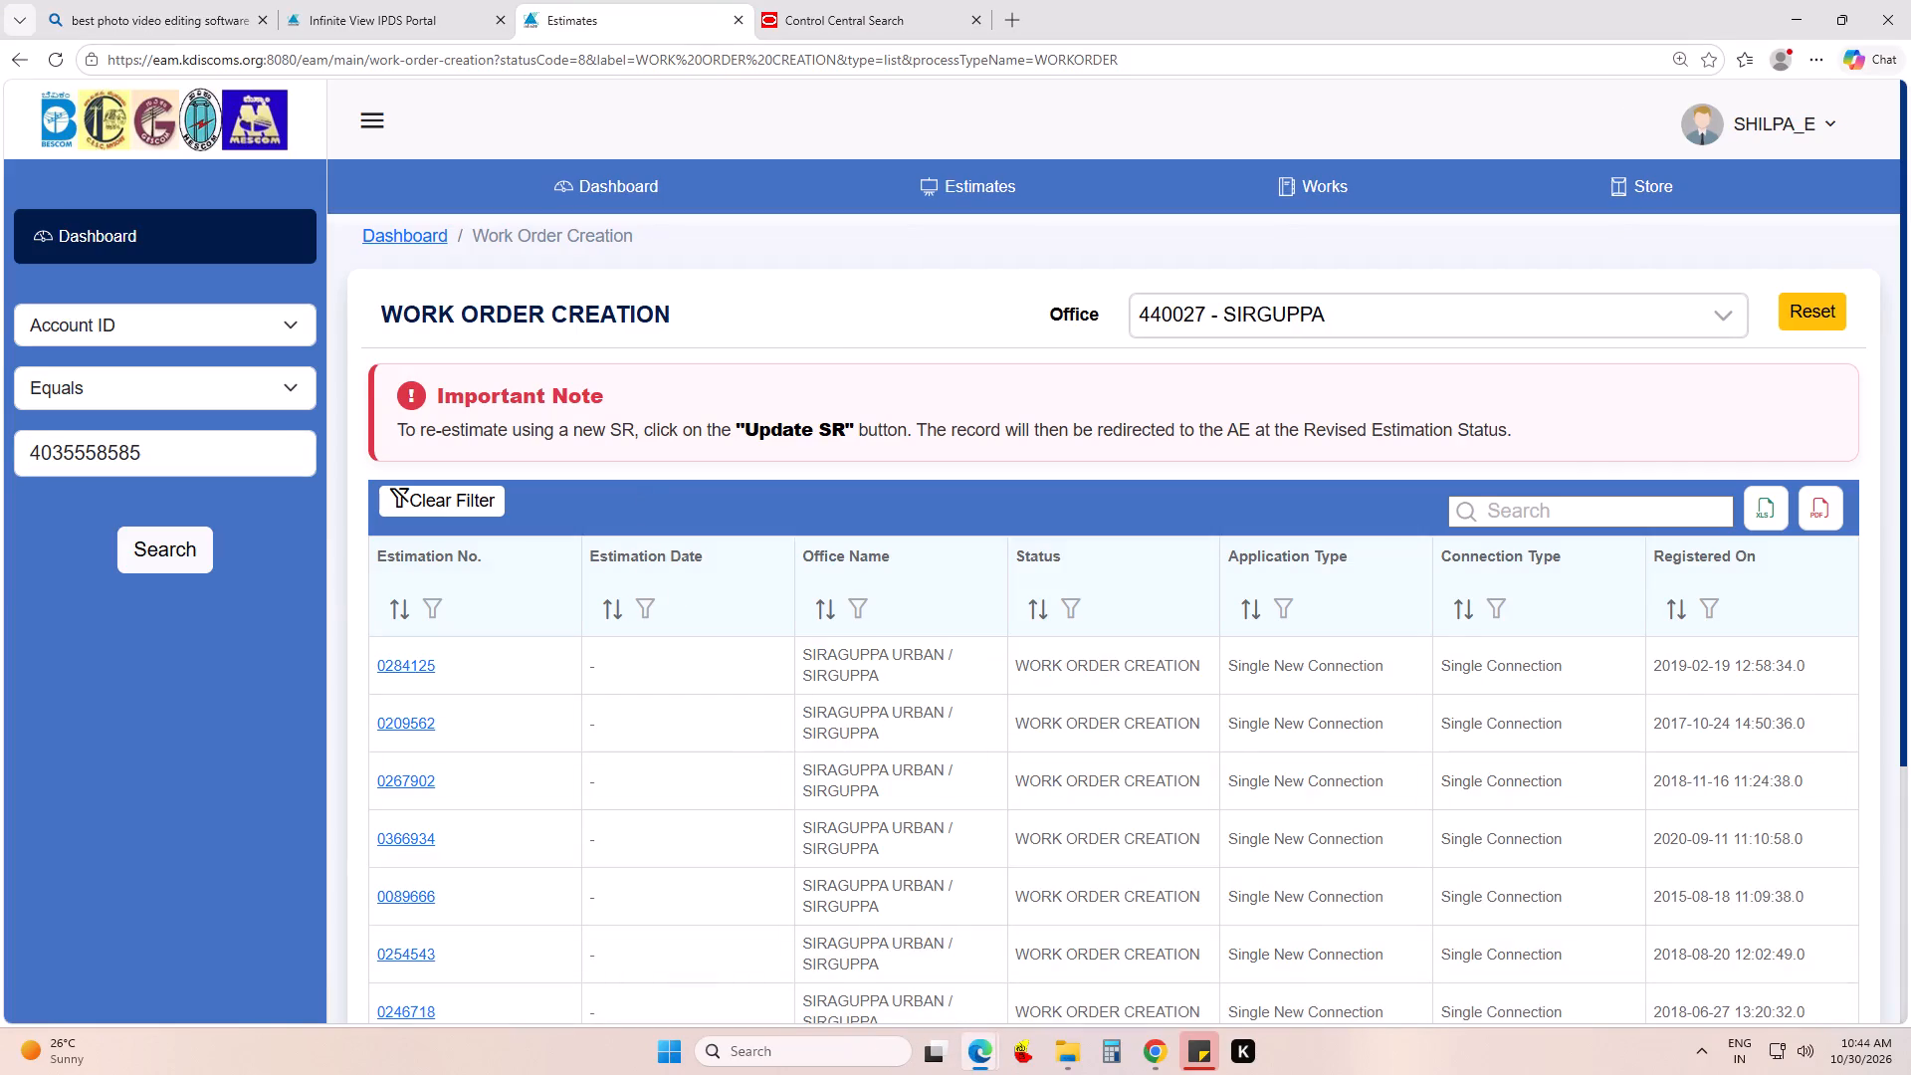
double_click(252, 456)
key("ctrl+v")
left_click(177, 534)
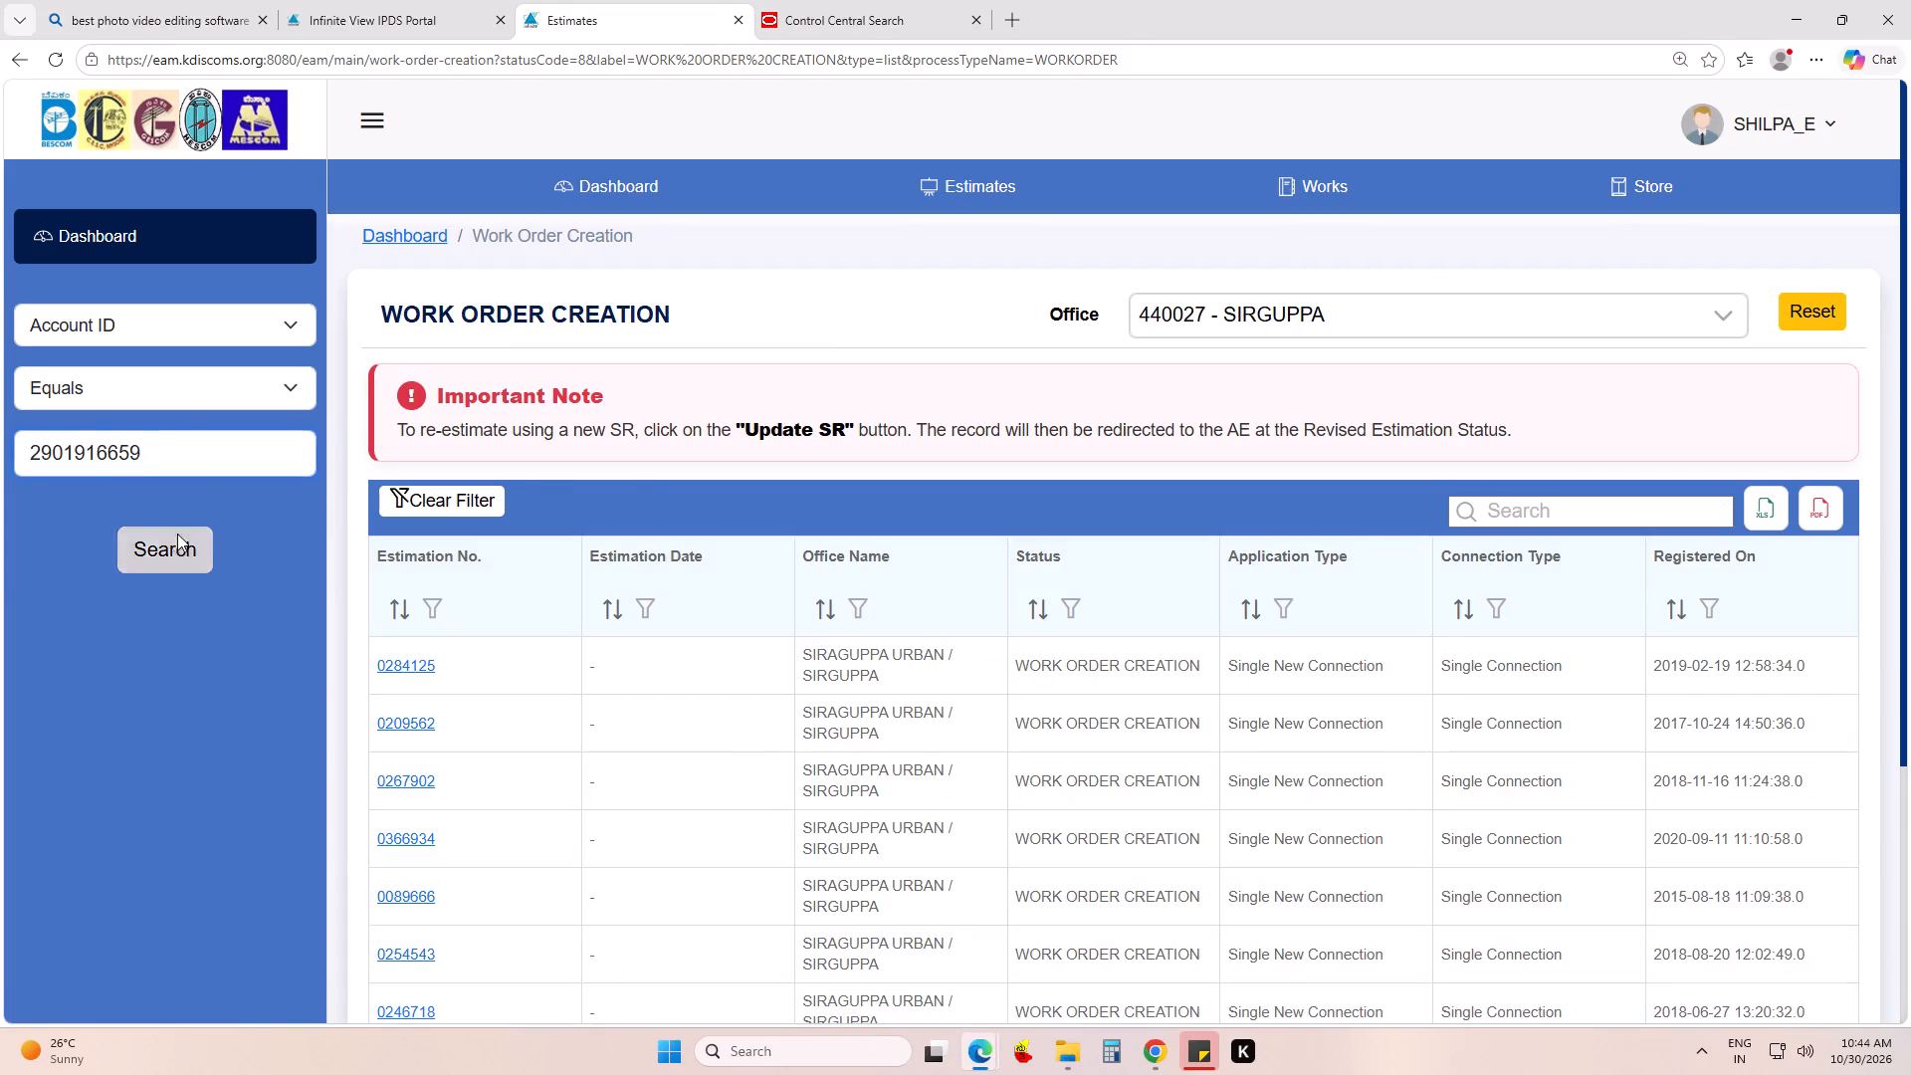
Open the found account's work order form and enter manual work order MSC12357 with the date 10/29/2026.
left_click(513, 545)
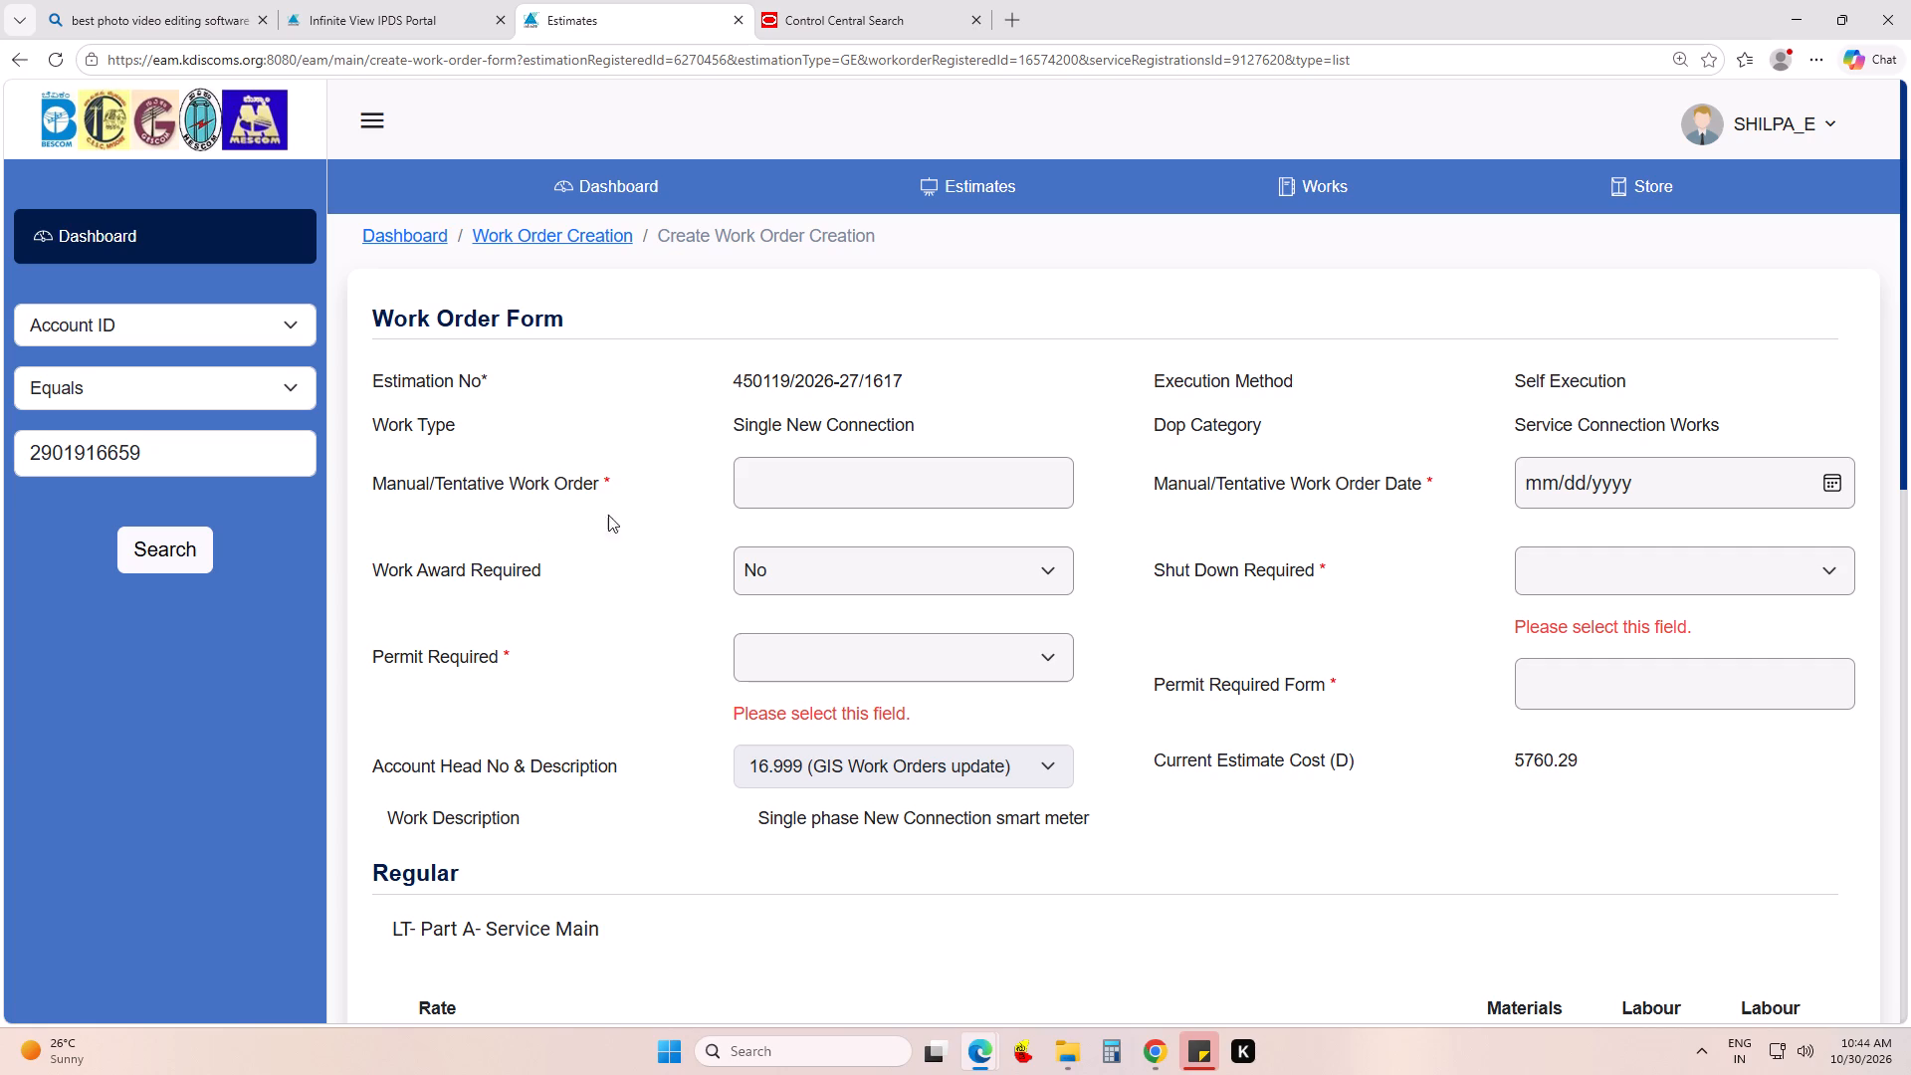
left_click(799, 448)
left_click(752, 491)
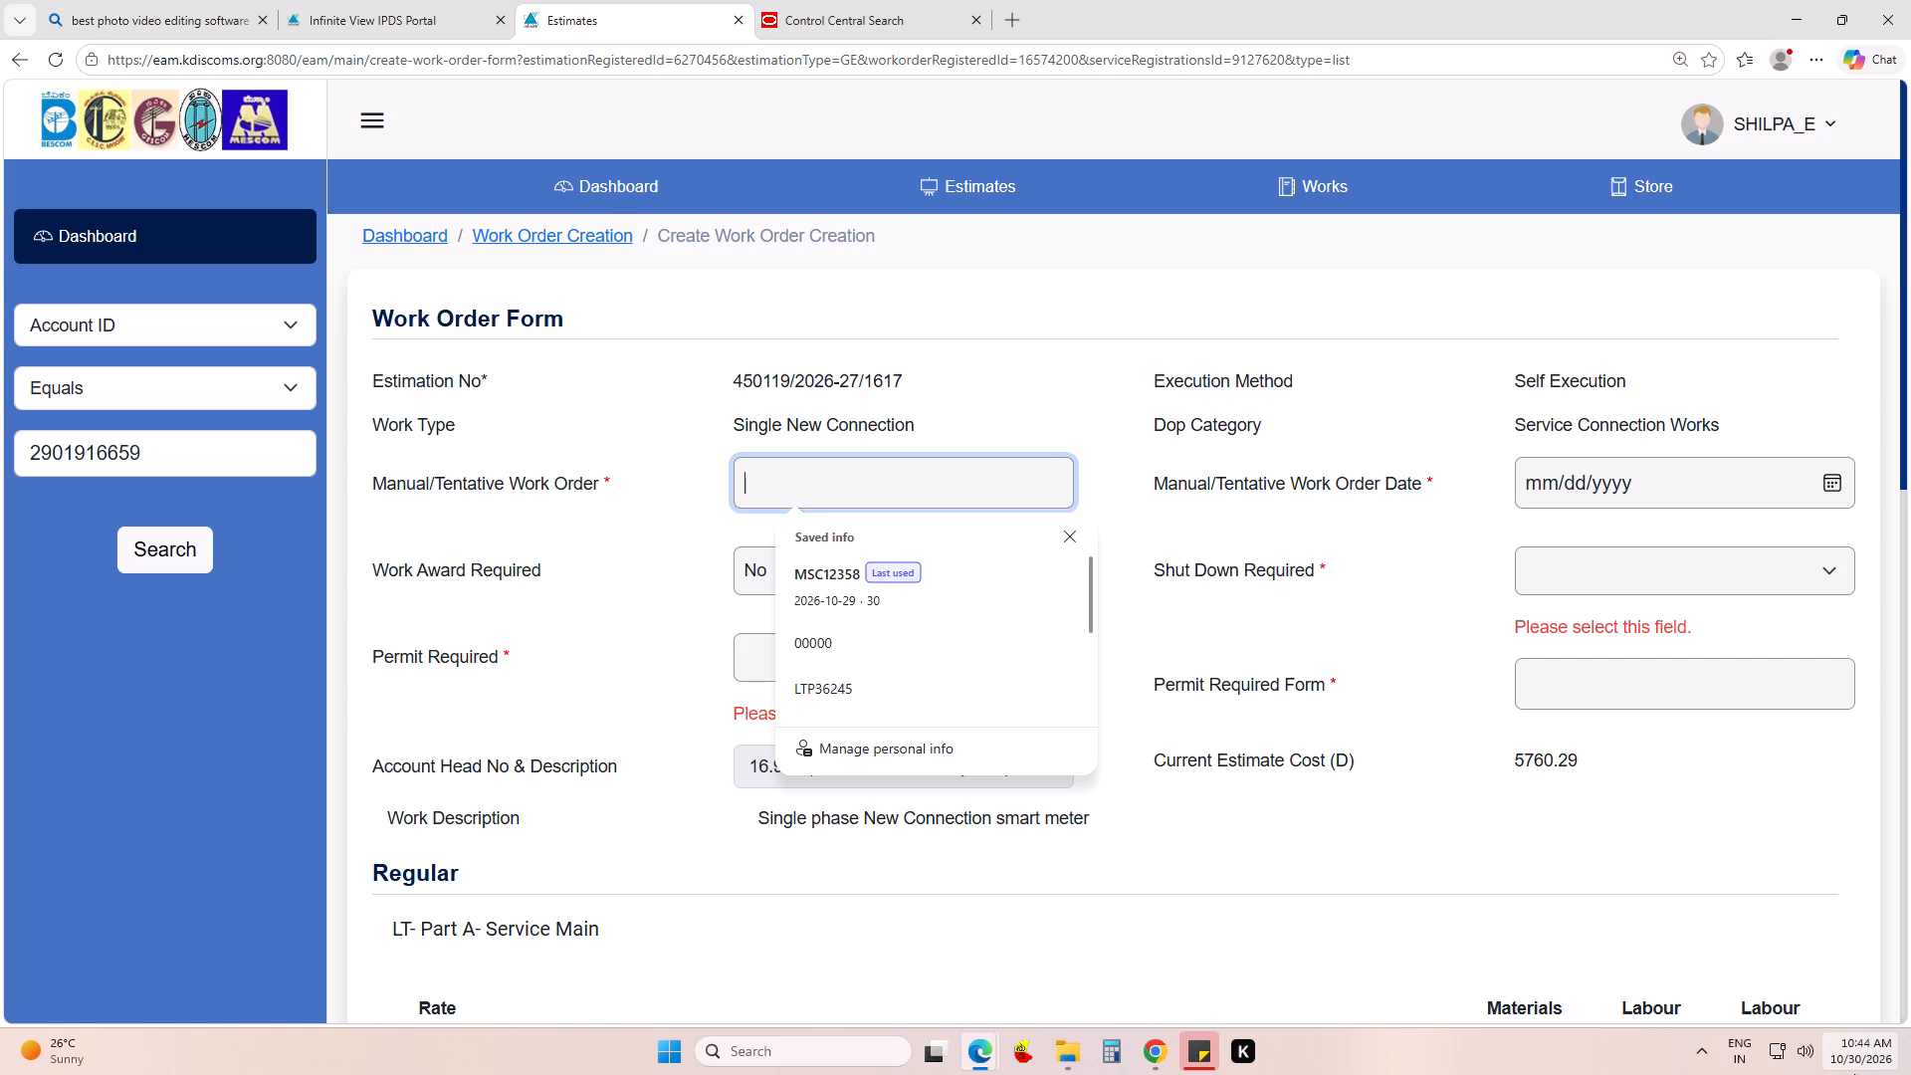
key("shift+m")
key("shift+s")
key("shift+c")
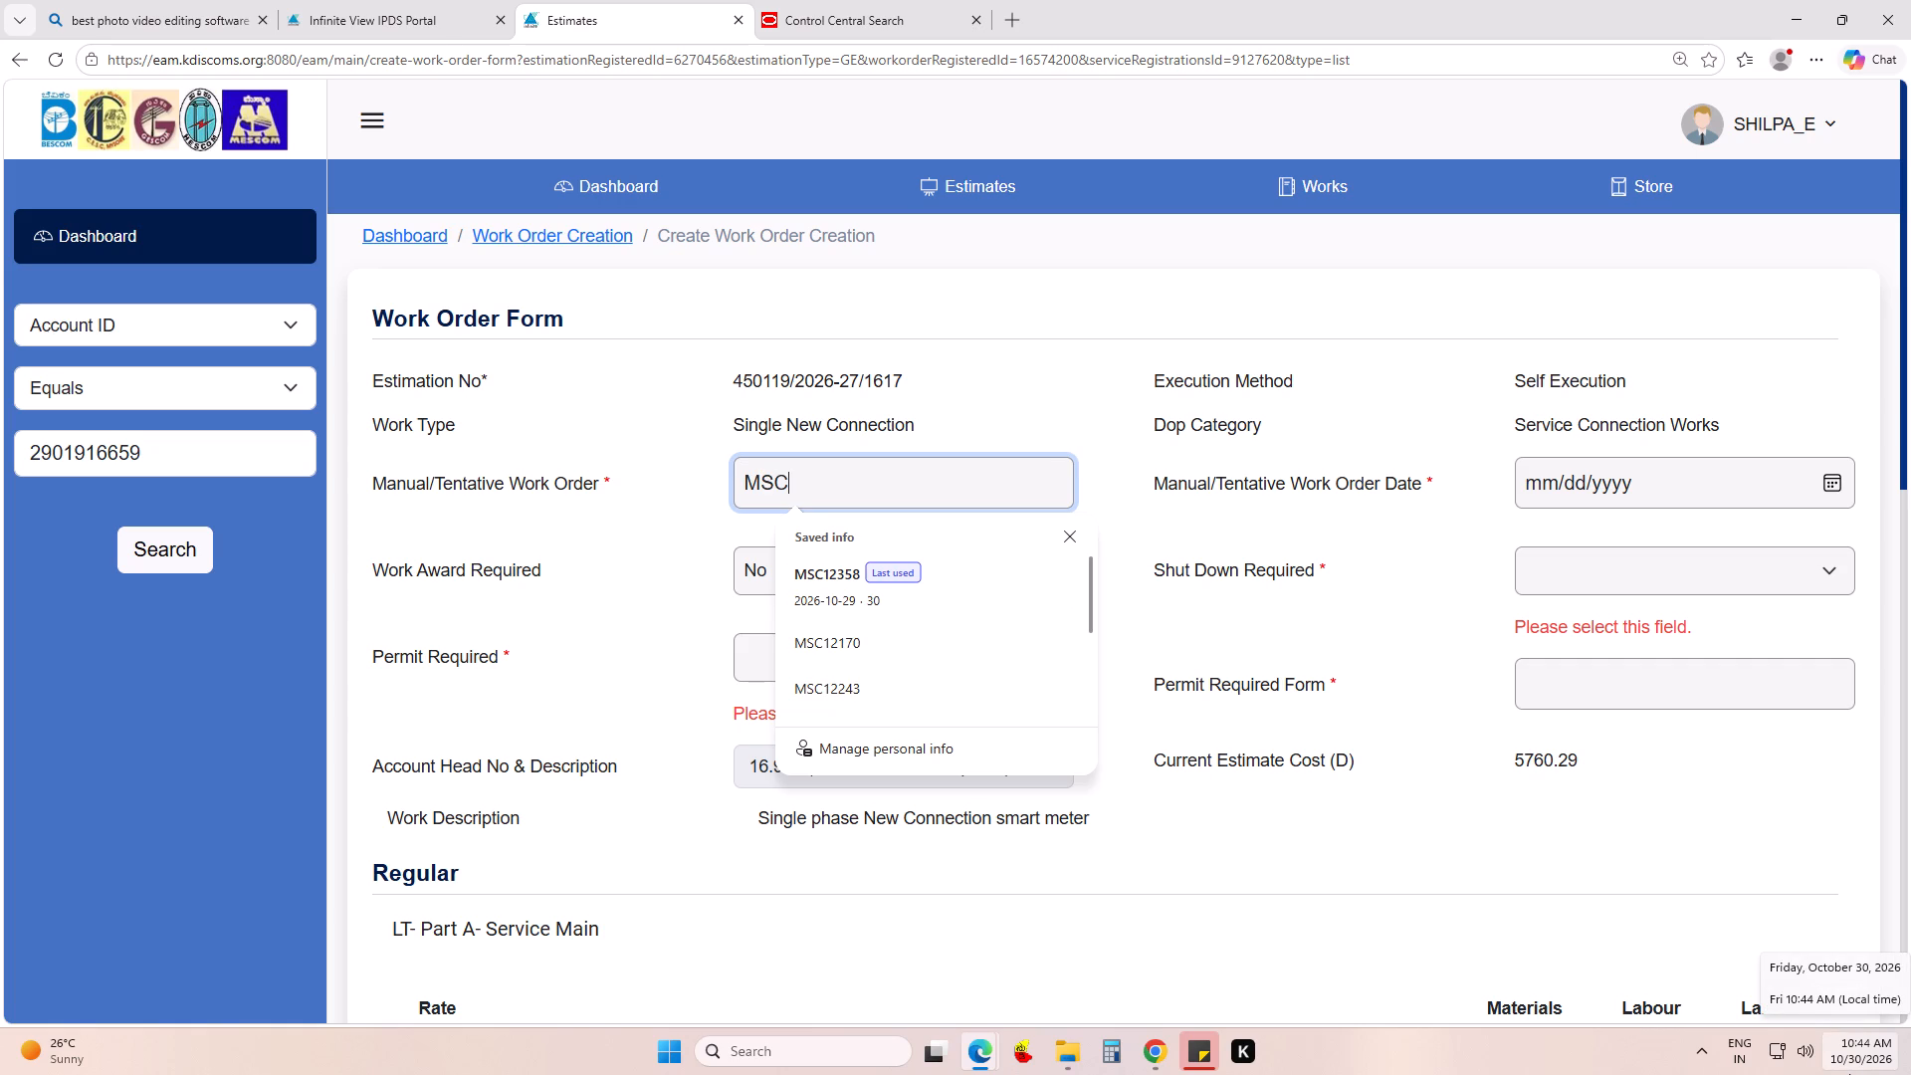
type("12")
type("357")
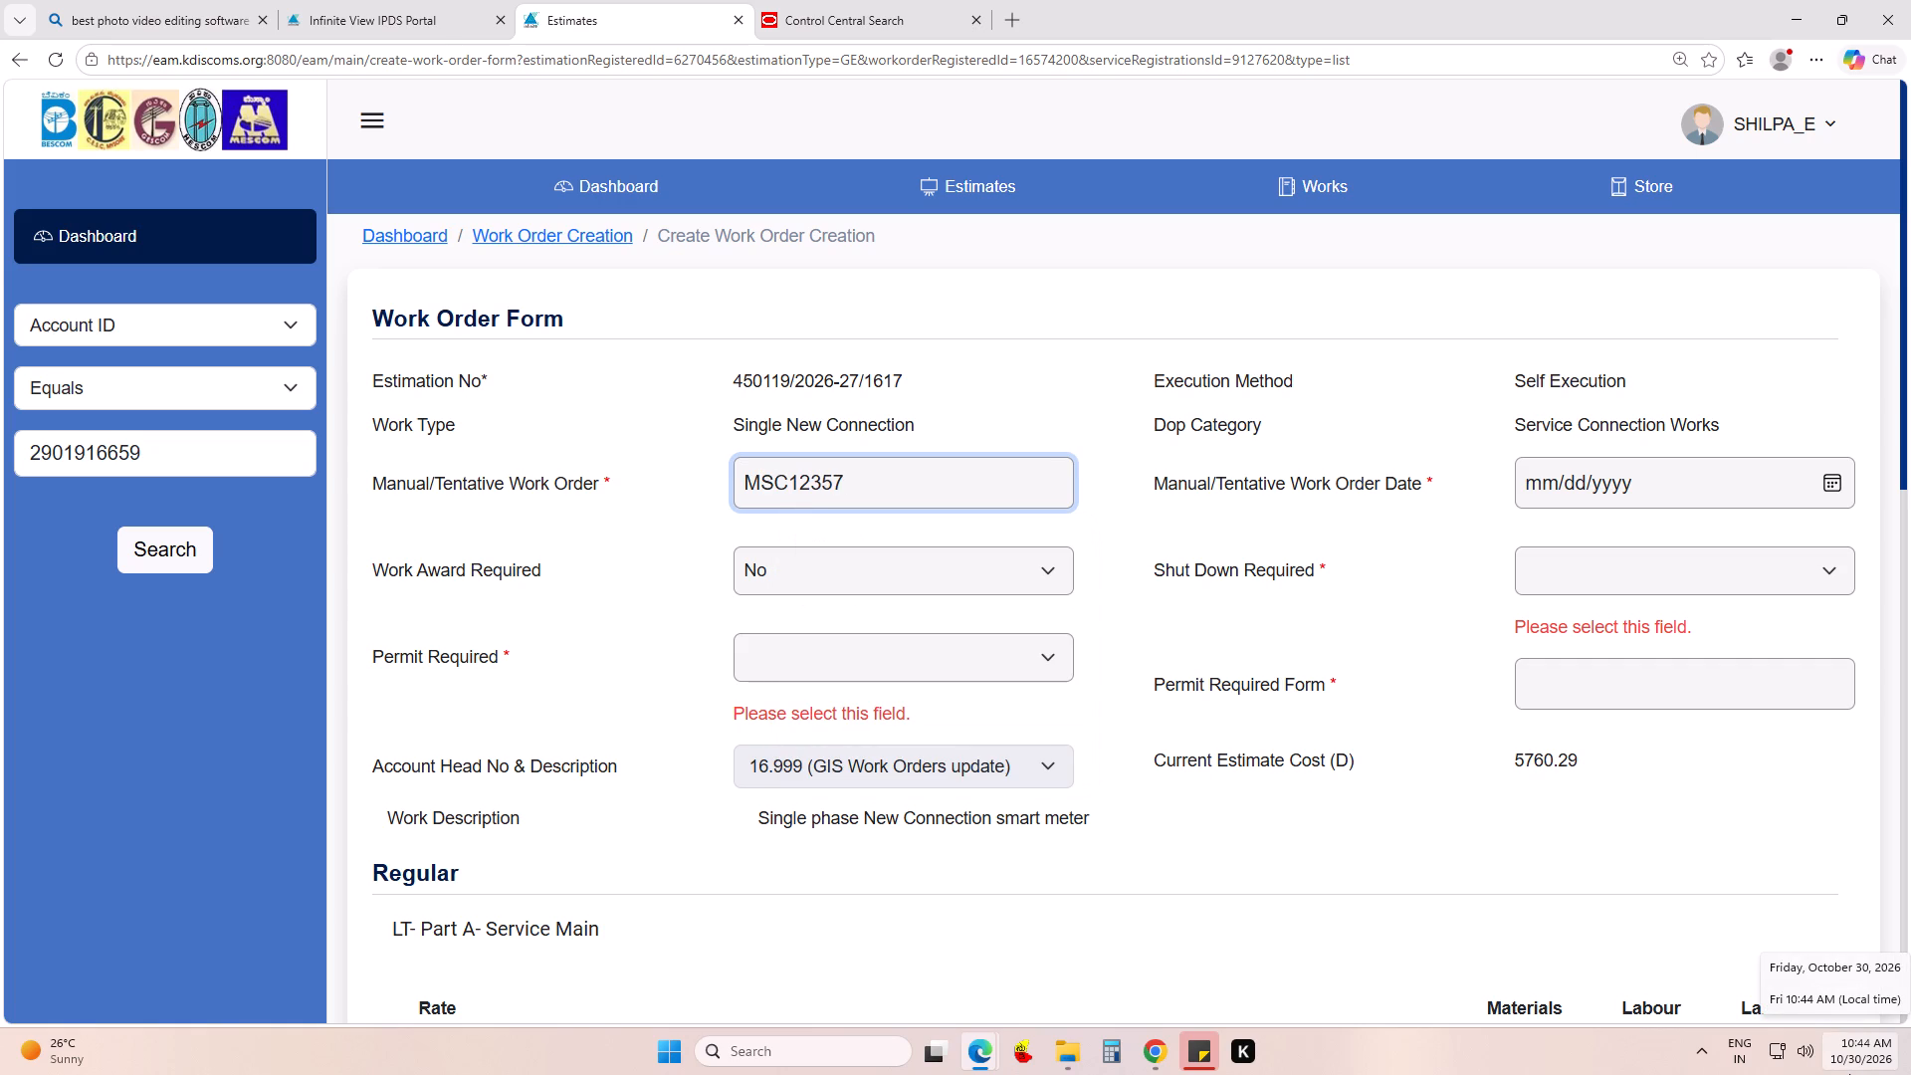
left_click(1387, 638)
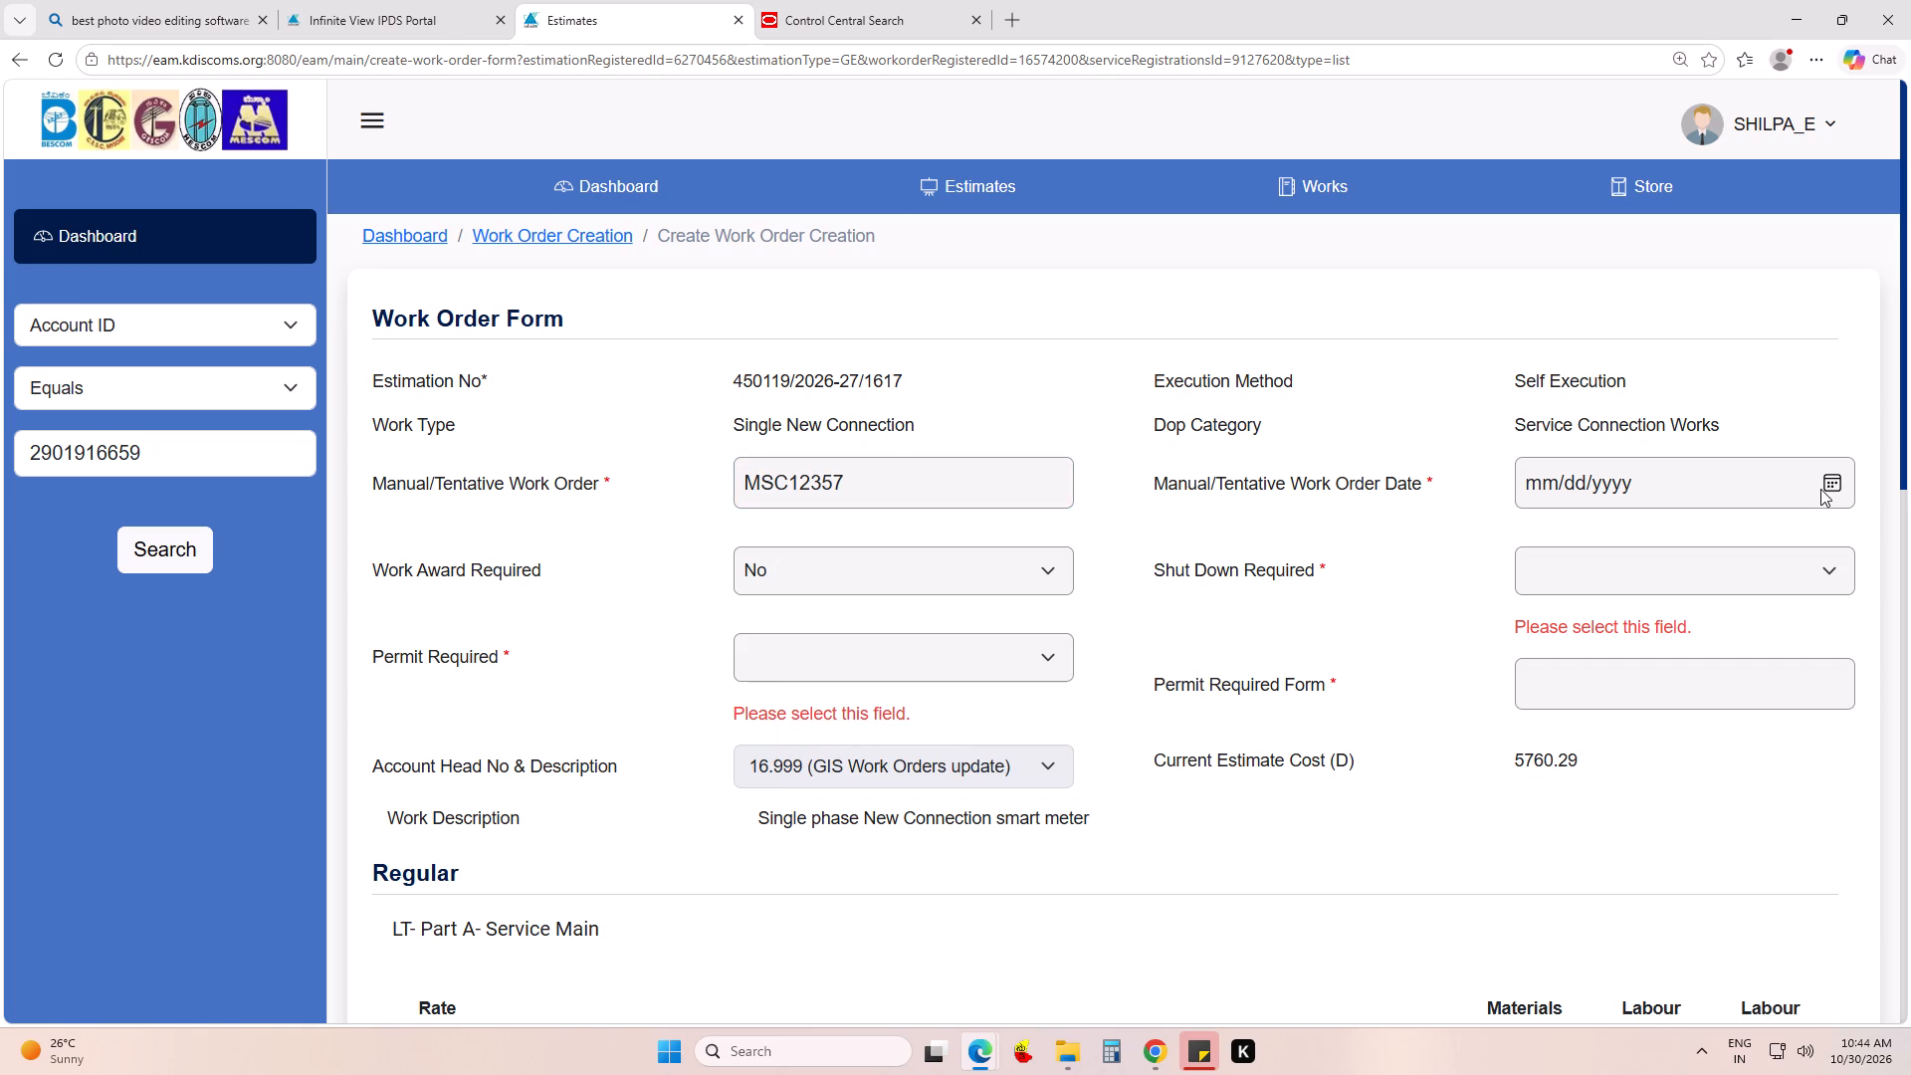
left_click(1837, 478)
left_click(1696, 756)
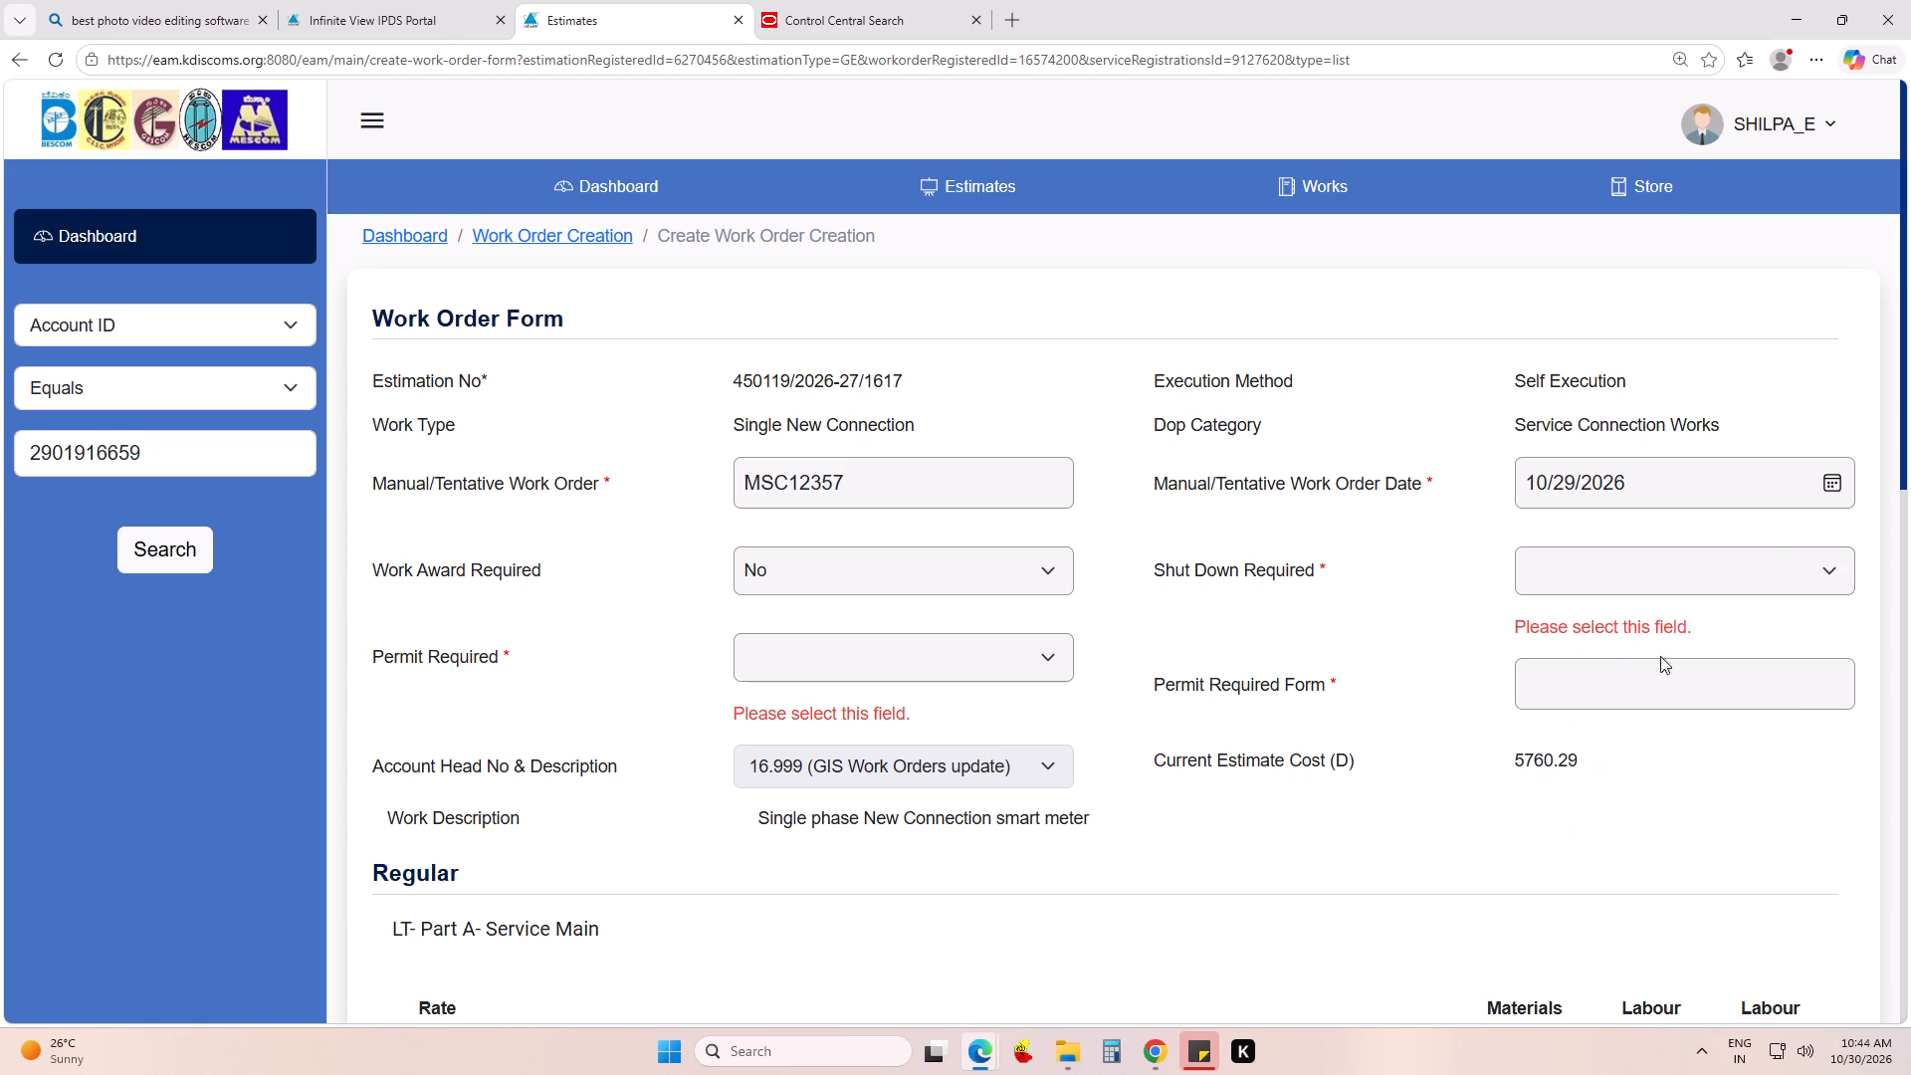
Set both Shut Down Required and Permit Required to No in the work order form.
left_click(1597, 578)
left_click(1574, 665)
left_click(885, 677)
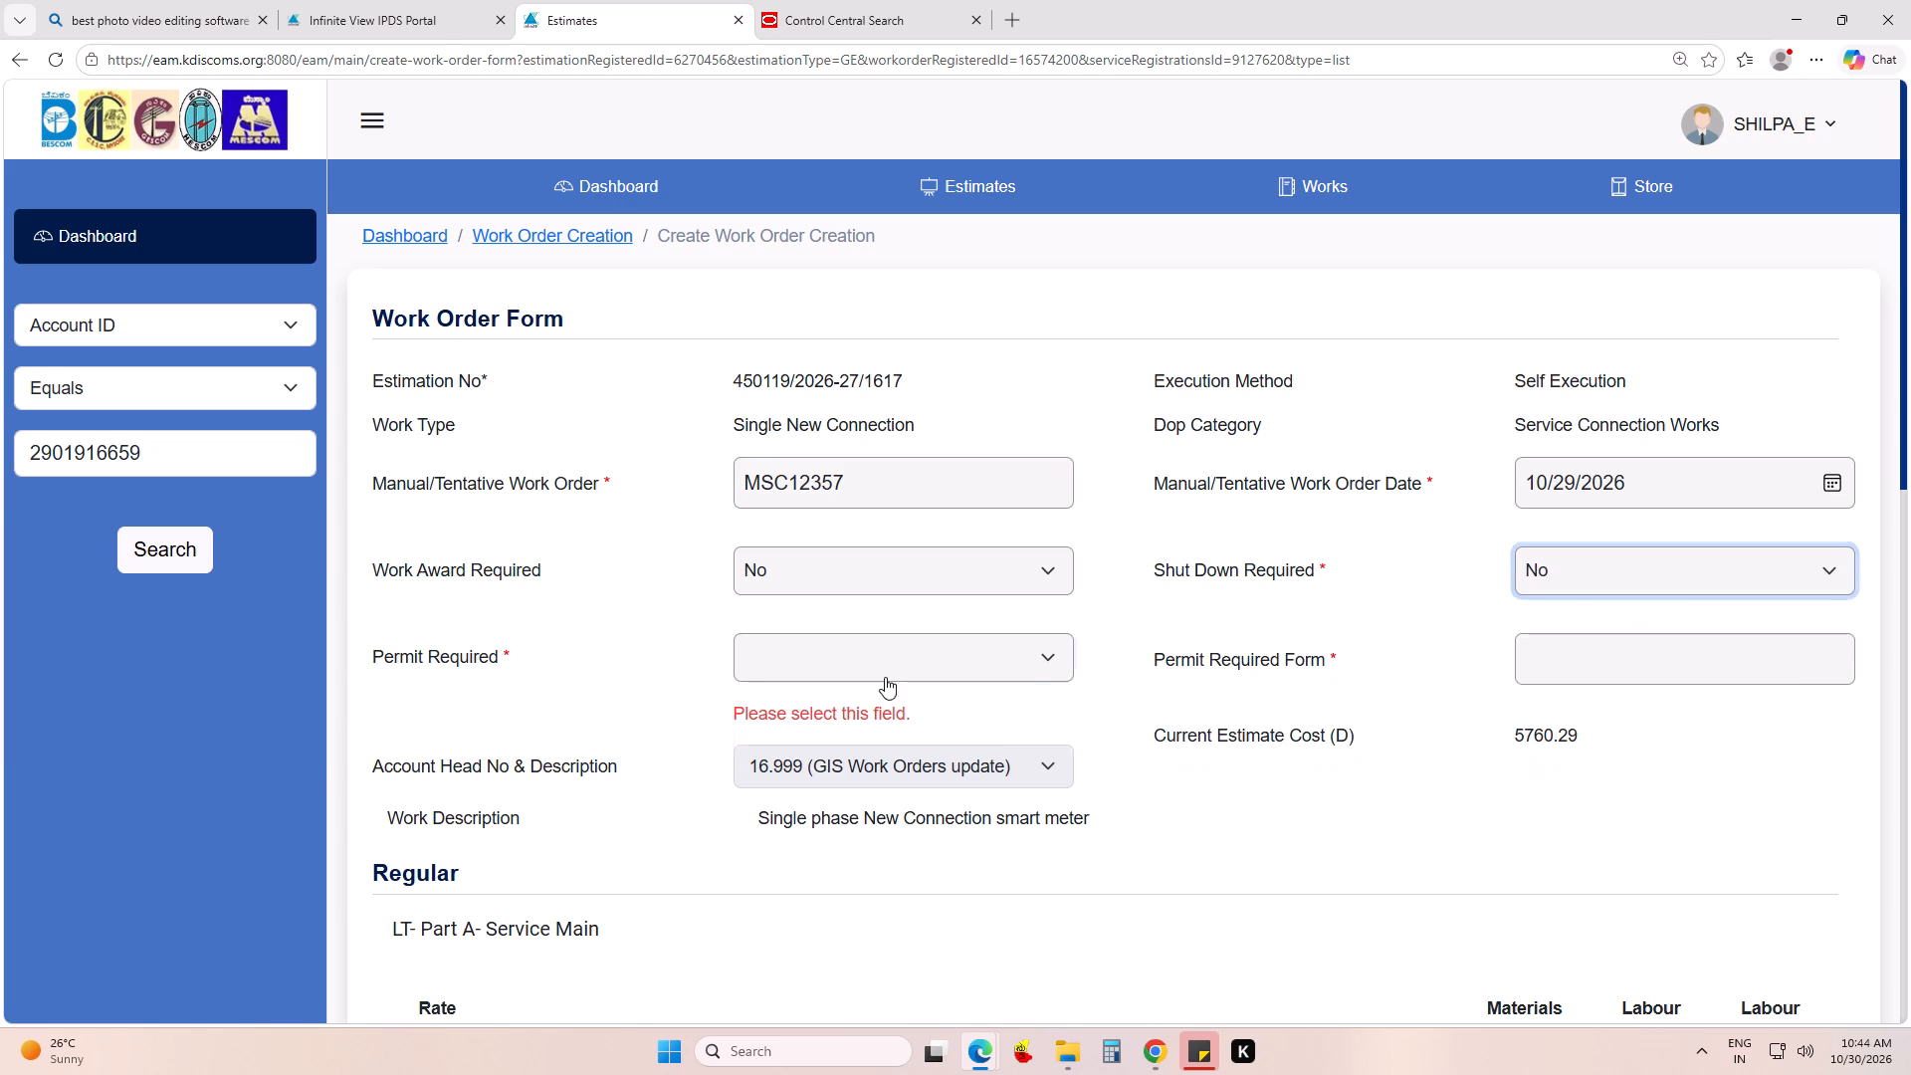
left_click(836, 755)
left_click(702, 720)
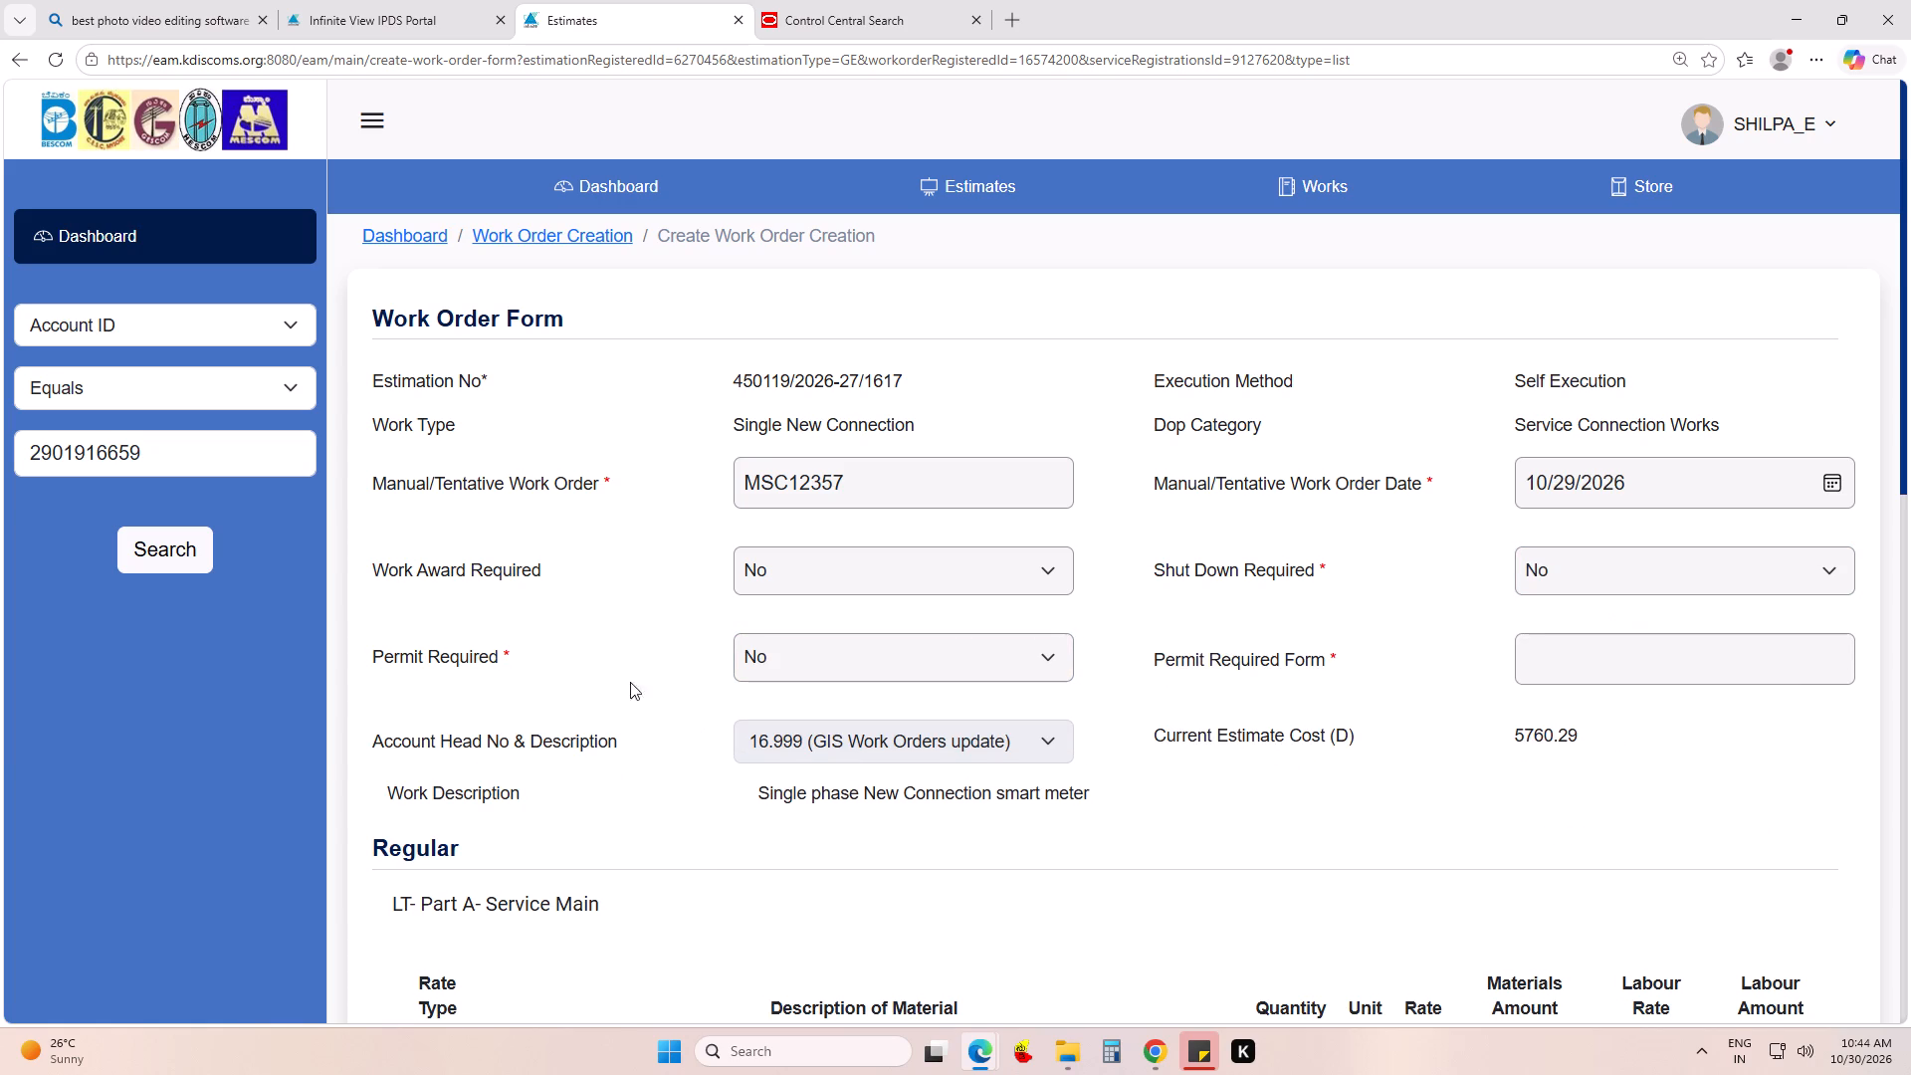
Create the work order with priority Meduim and a work order validity of 30 days.
scroll(1111, 868, "down", 4)
scroll(1111, 868, "up", 1)
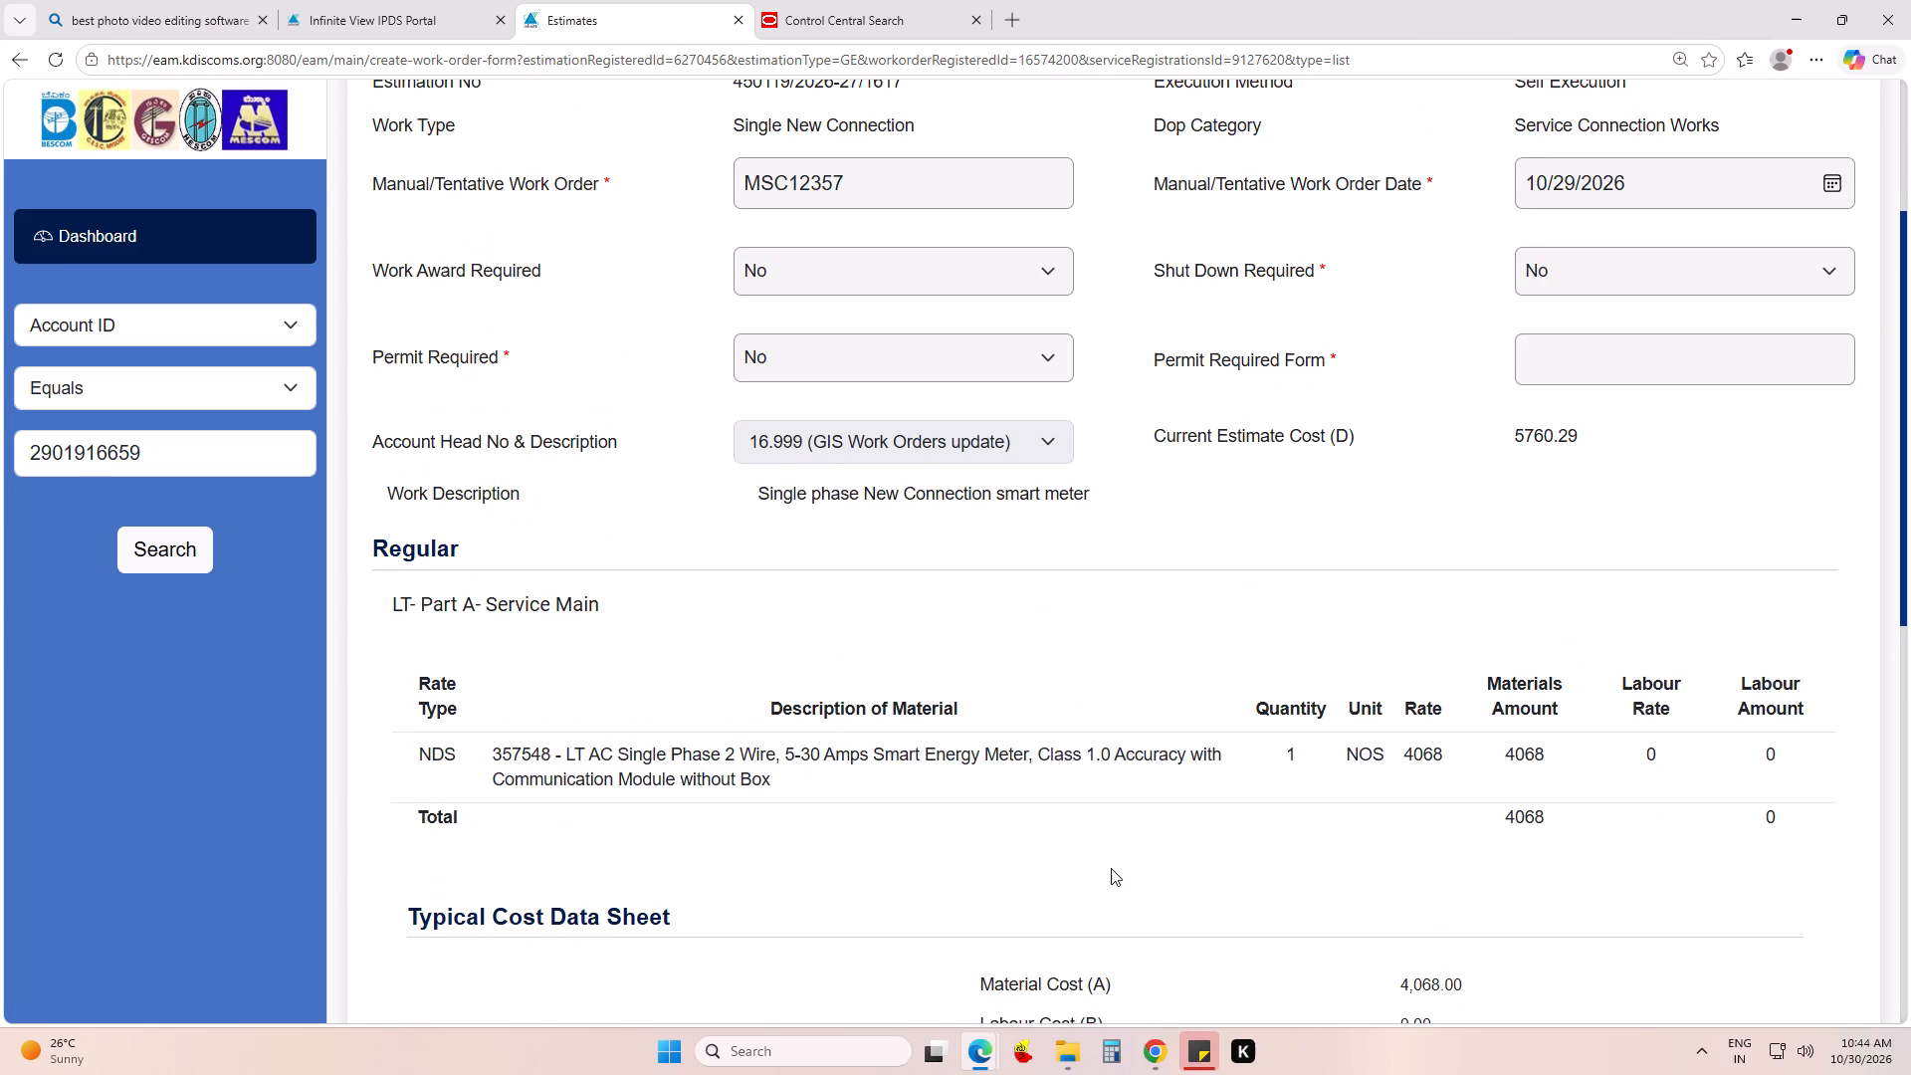
scroll(1110, 868, "down", 10)
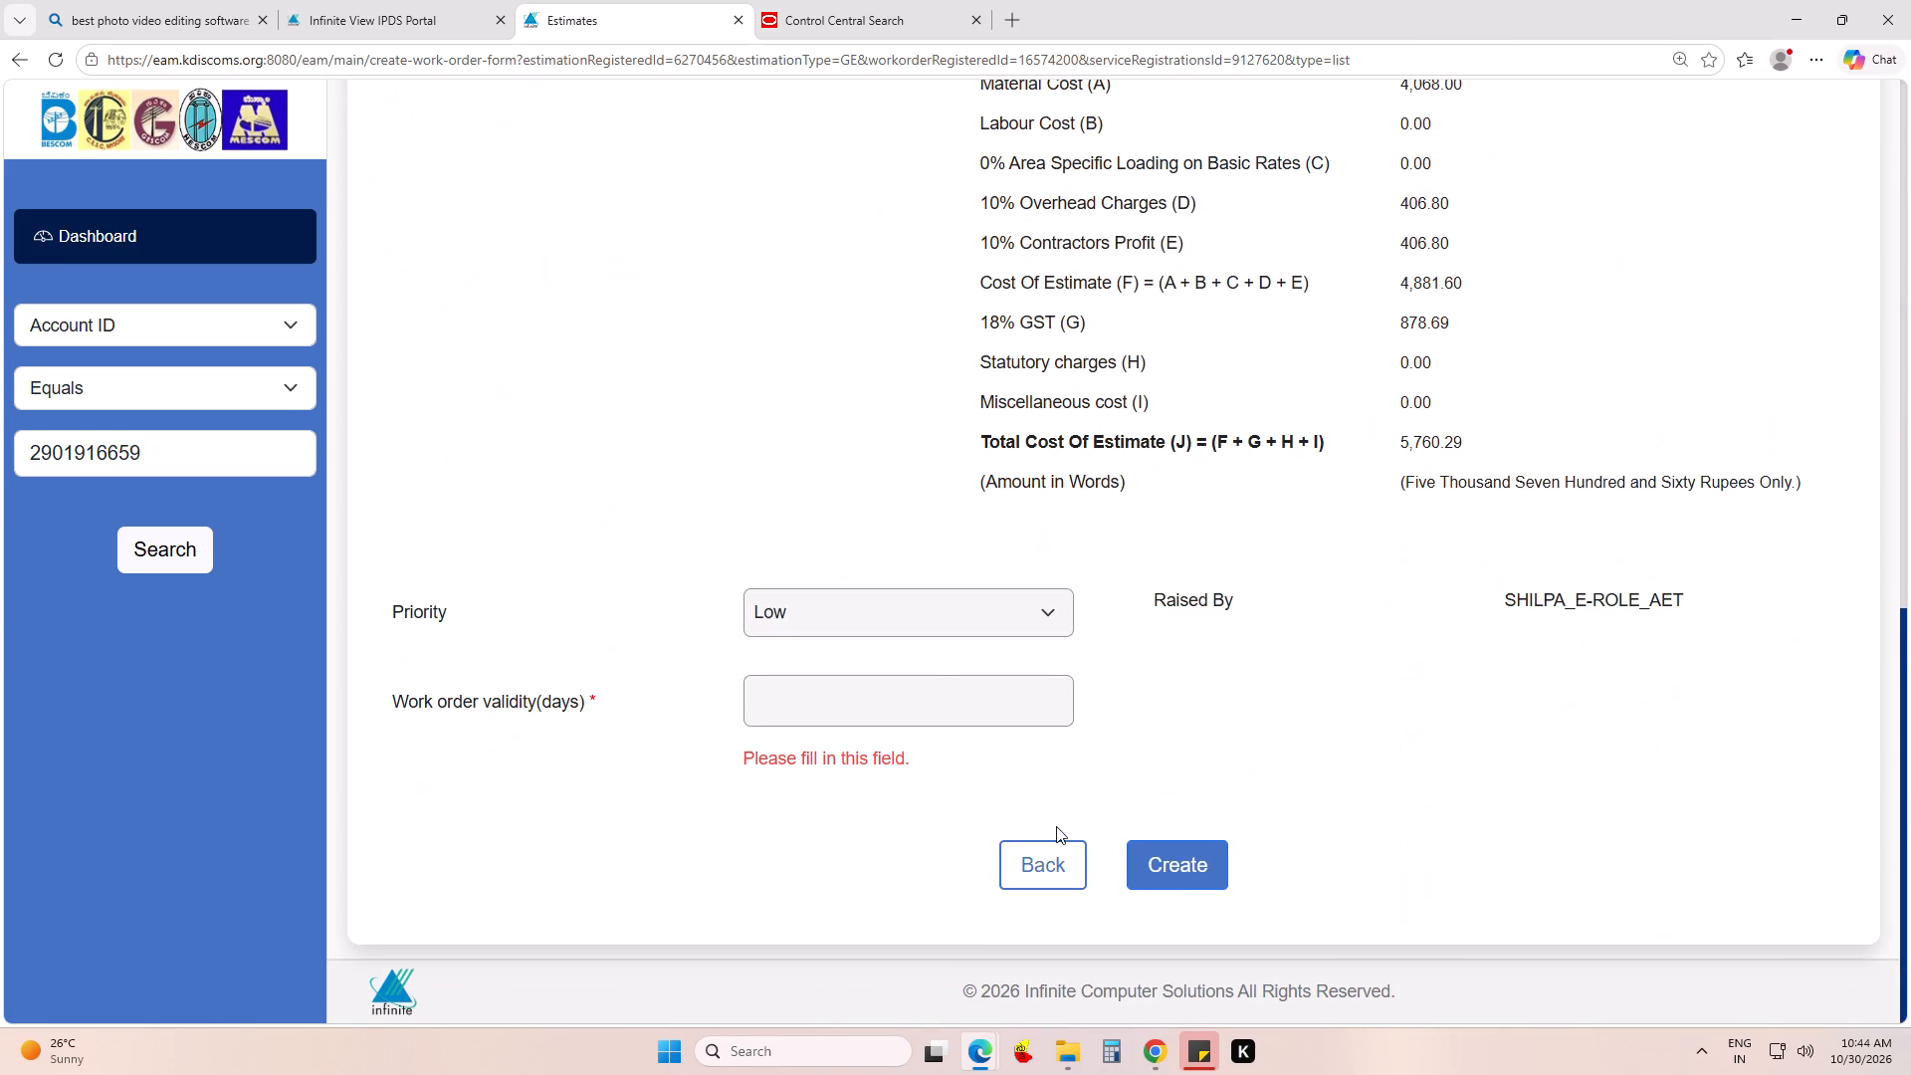
left_click(908, 617)
double_click(843, 714)
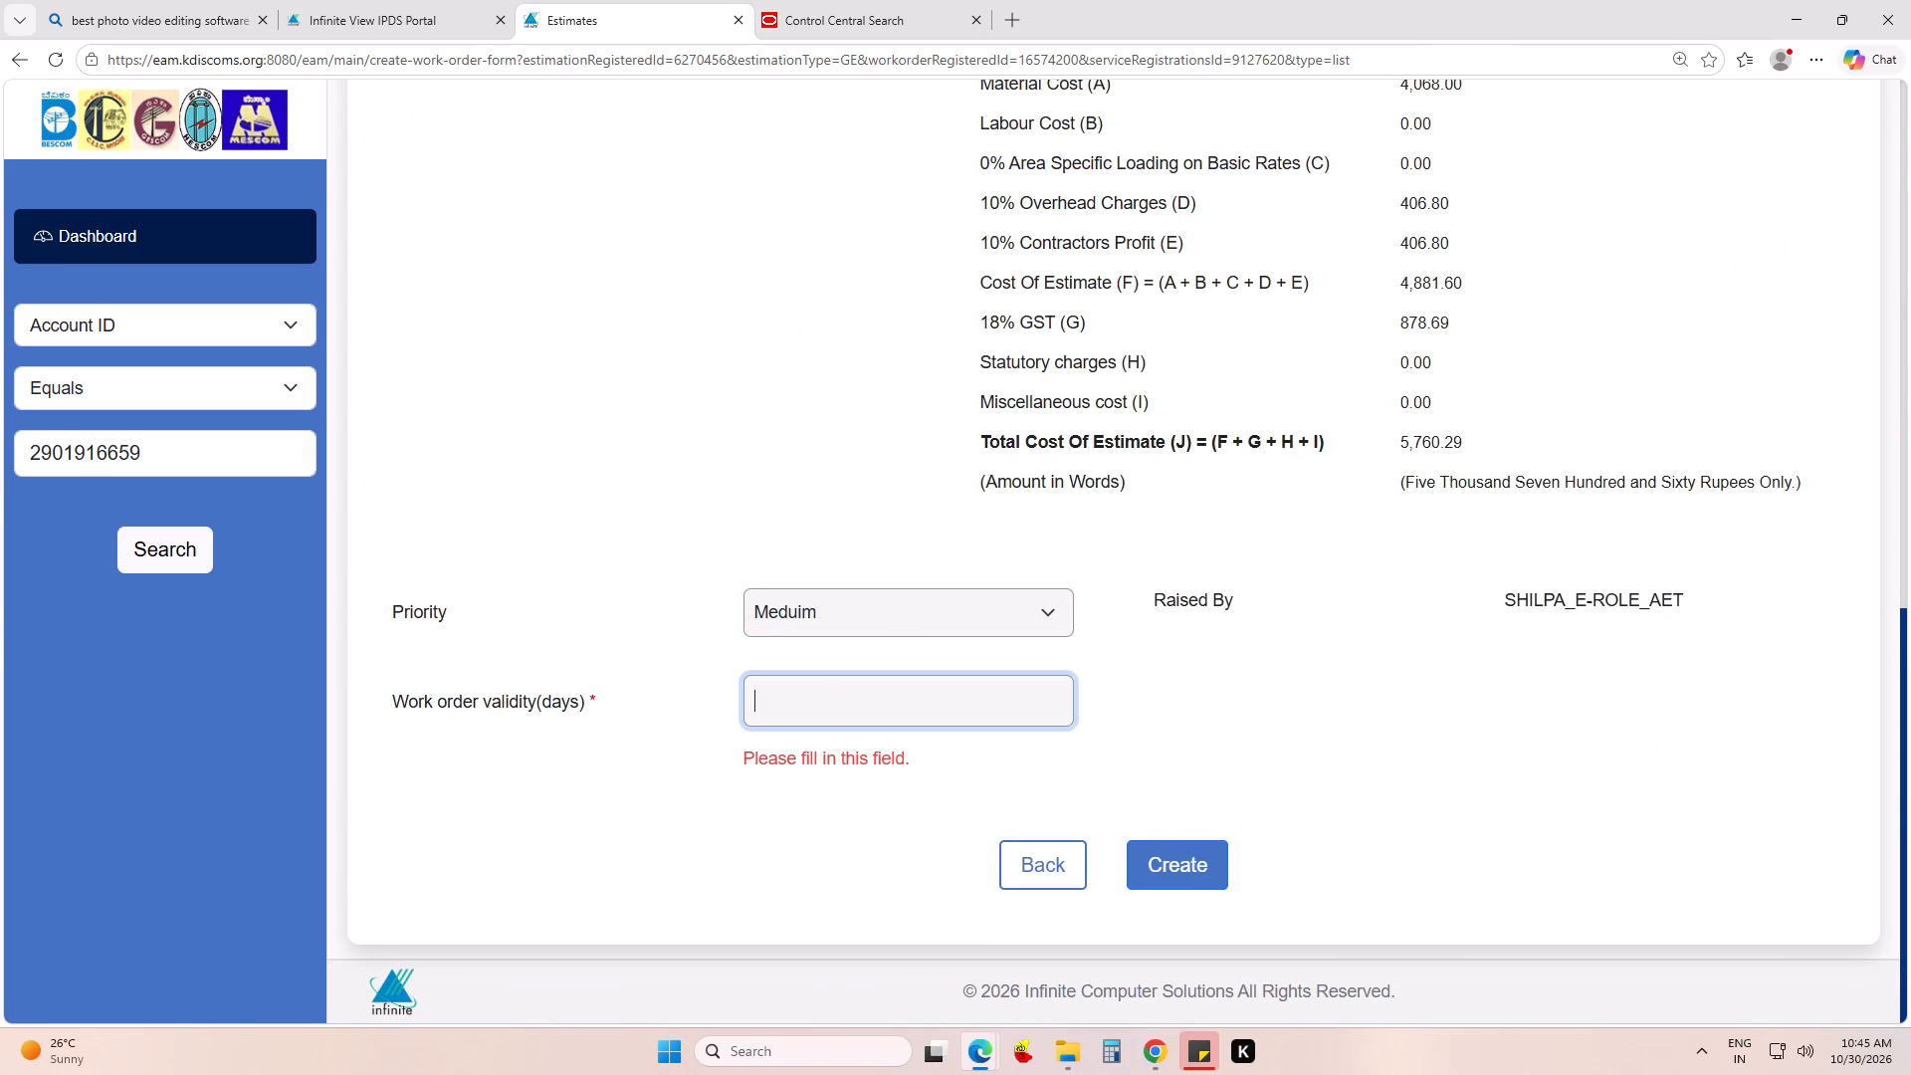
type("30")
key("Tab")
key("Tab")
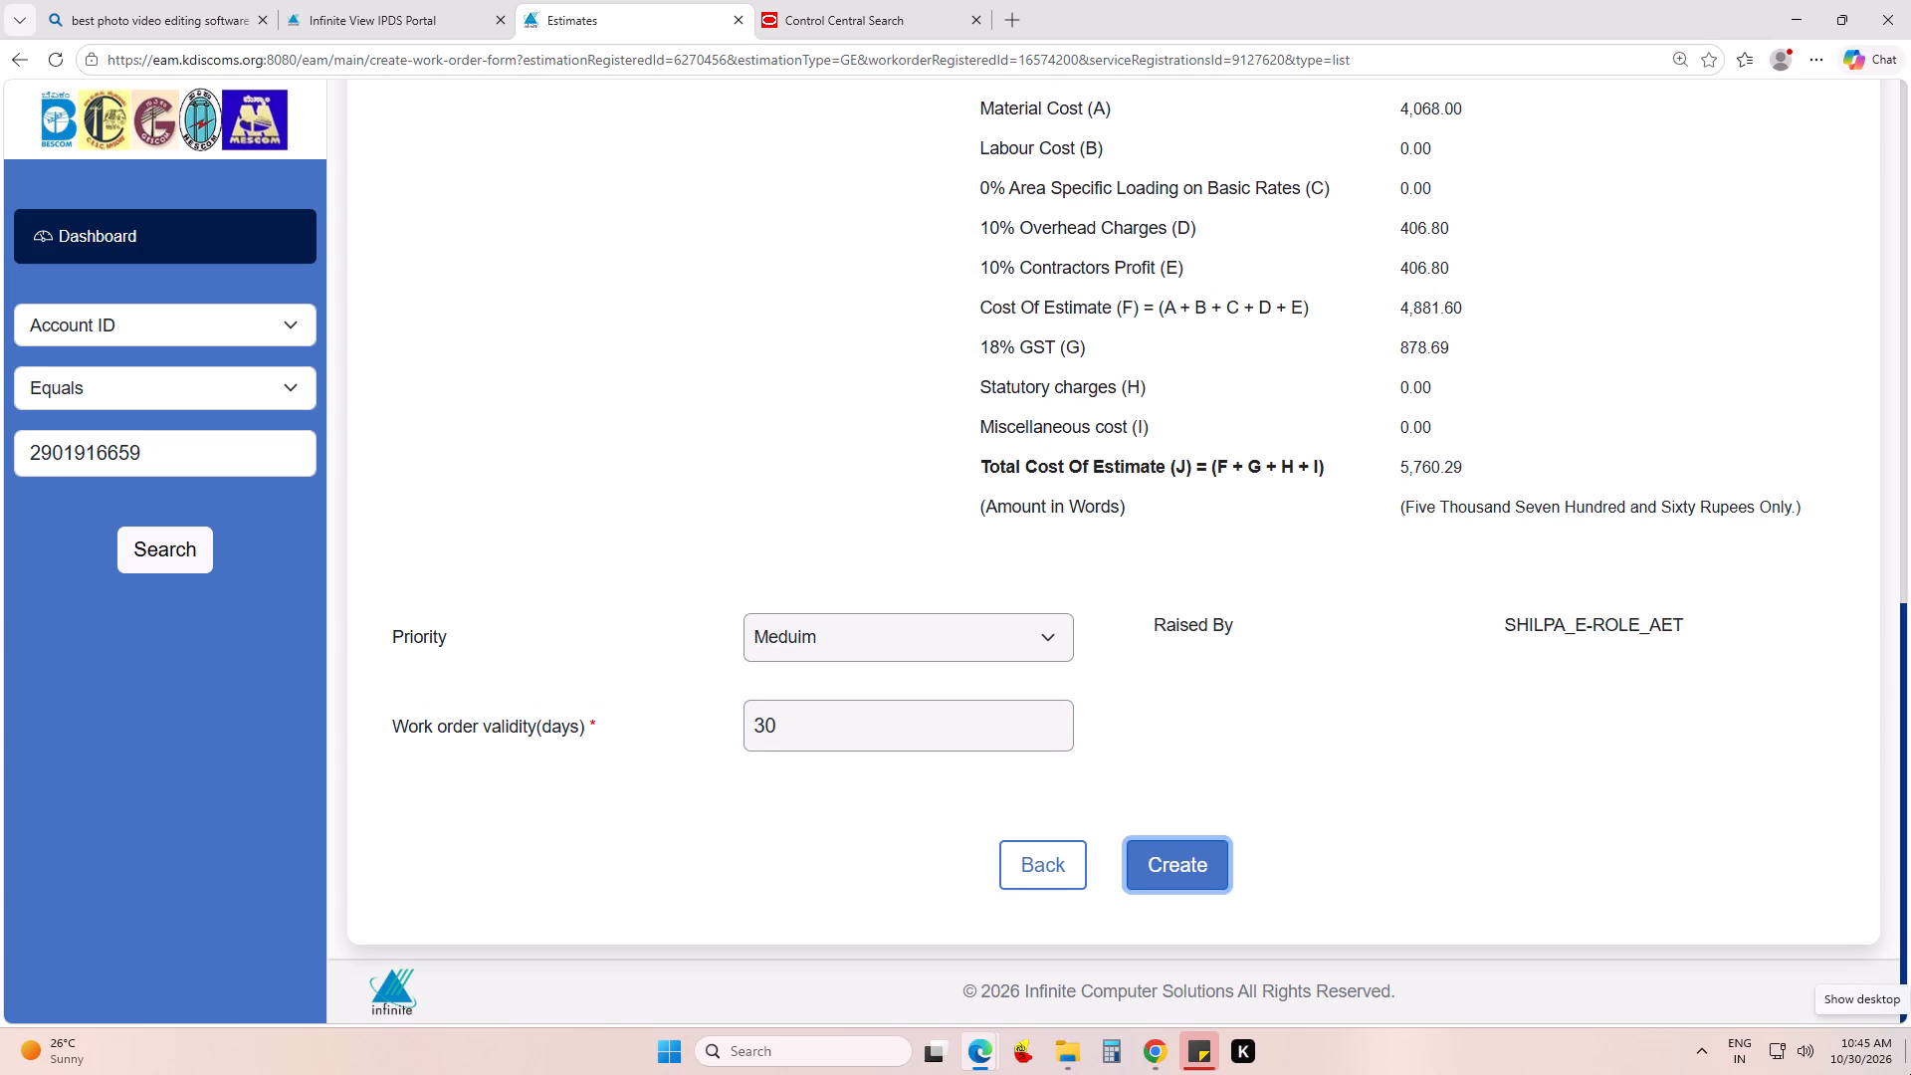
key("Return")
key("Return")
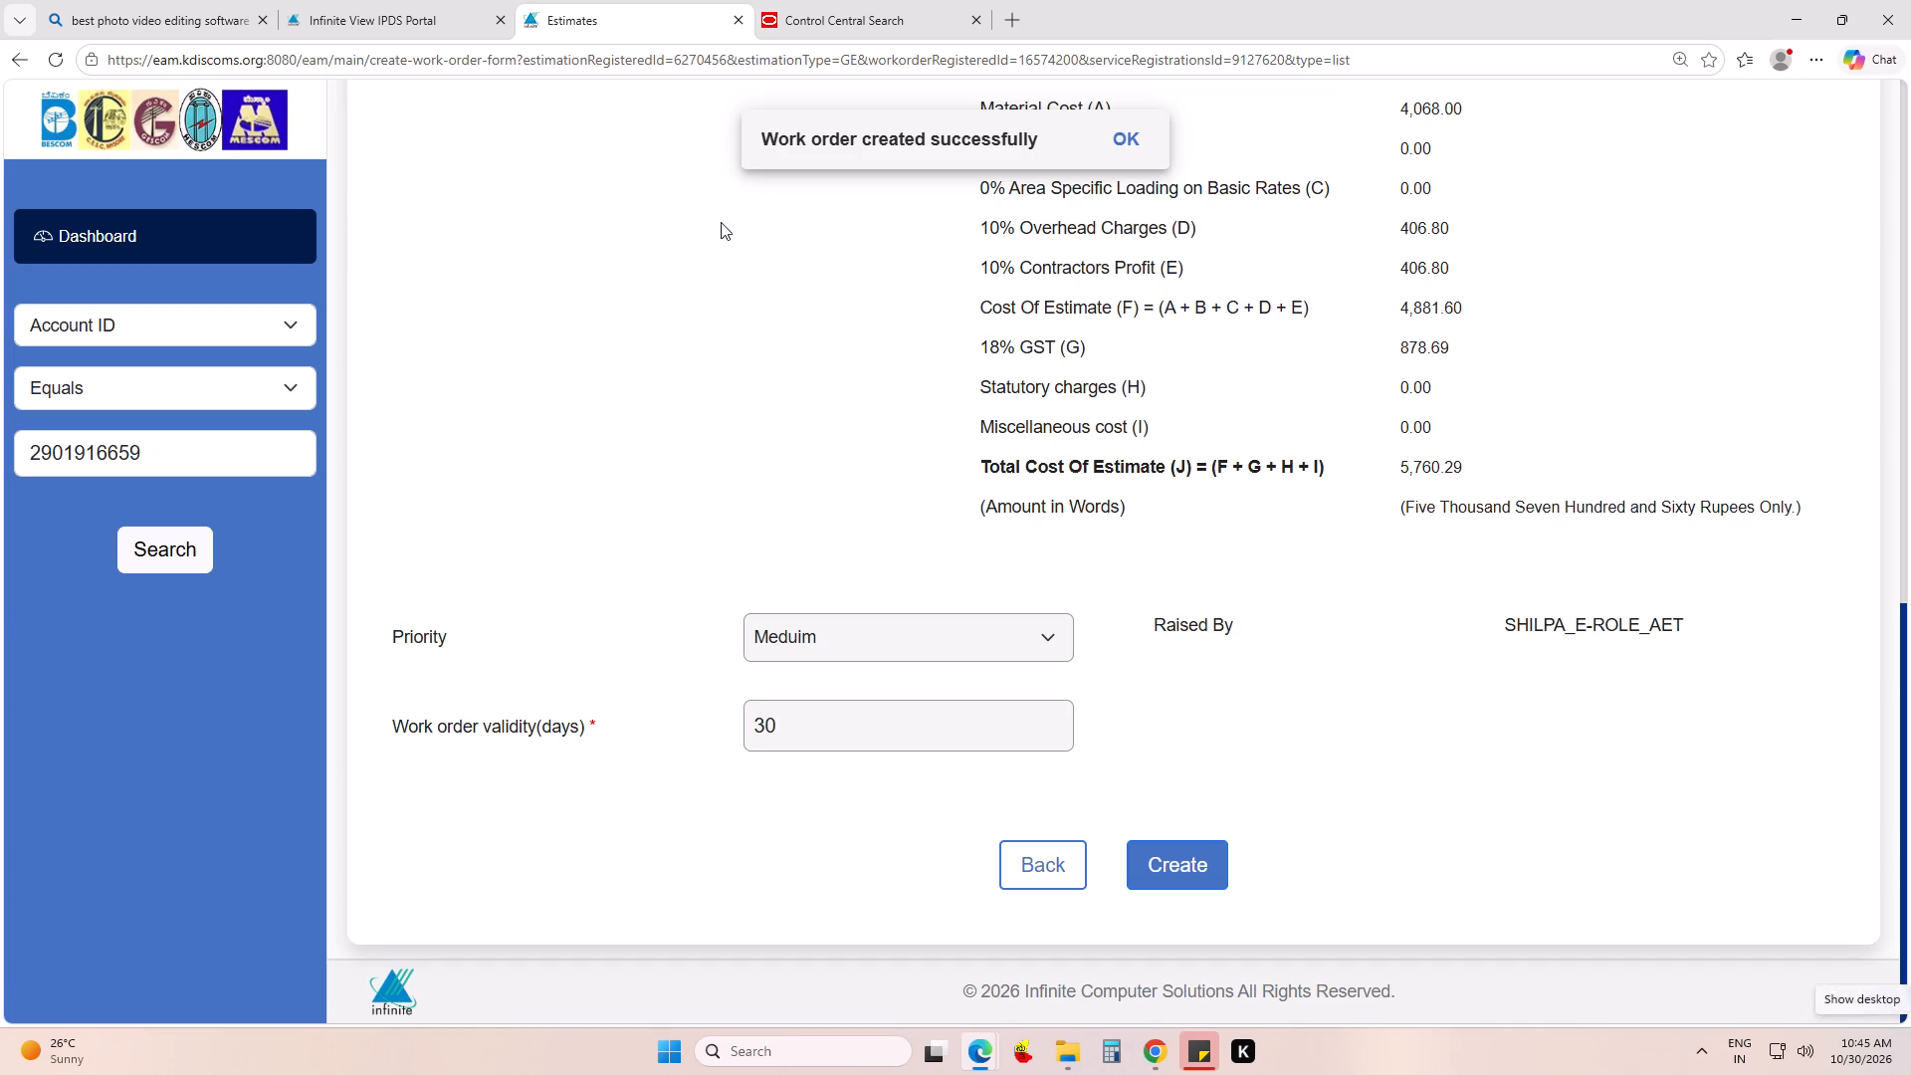
left_click(1128, 138)
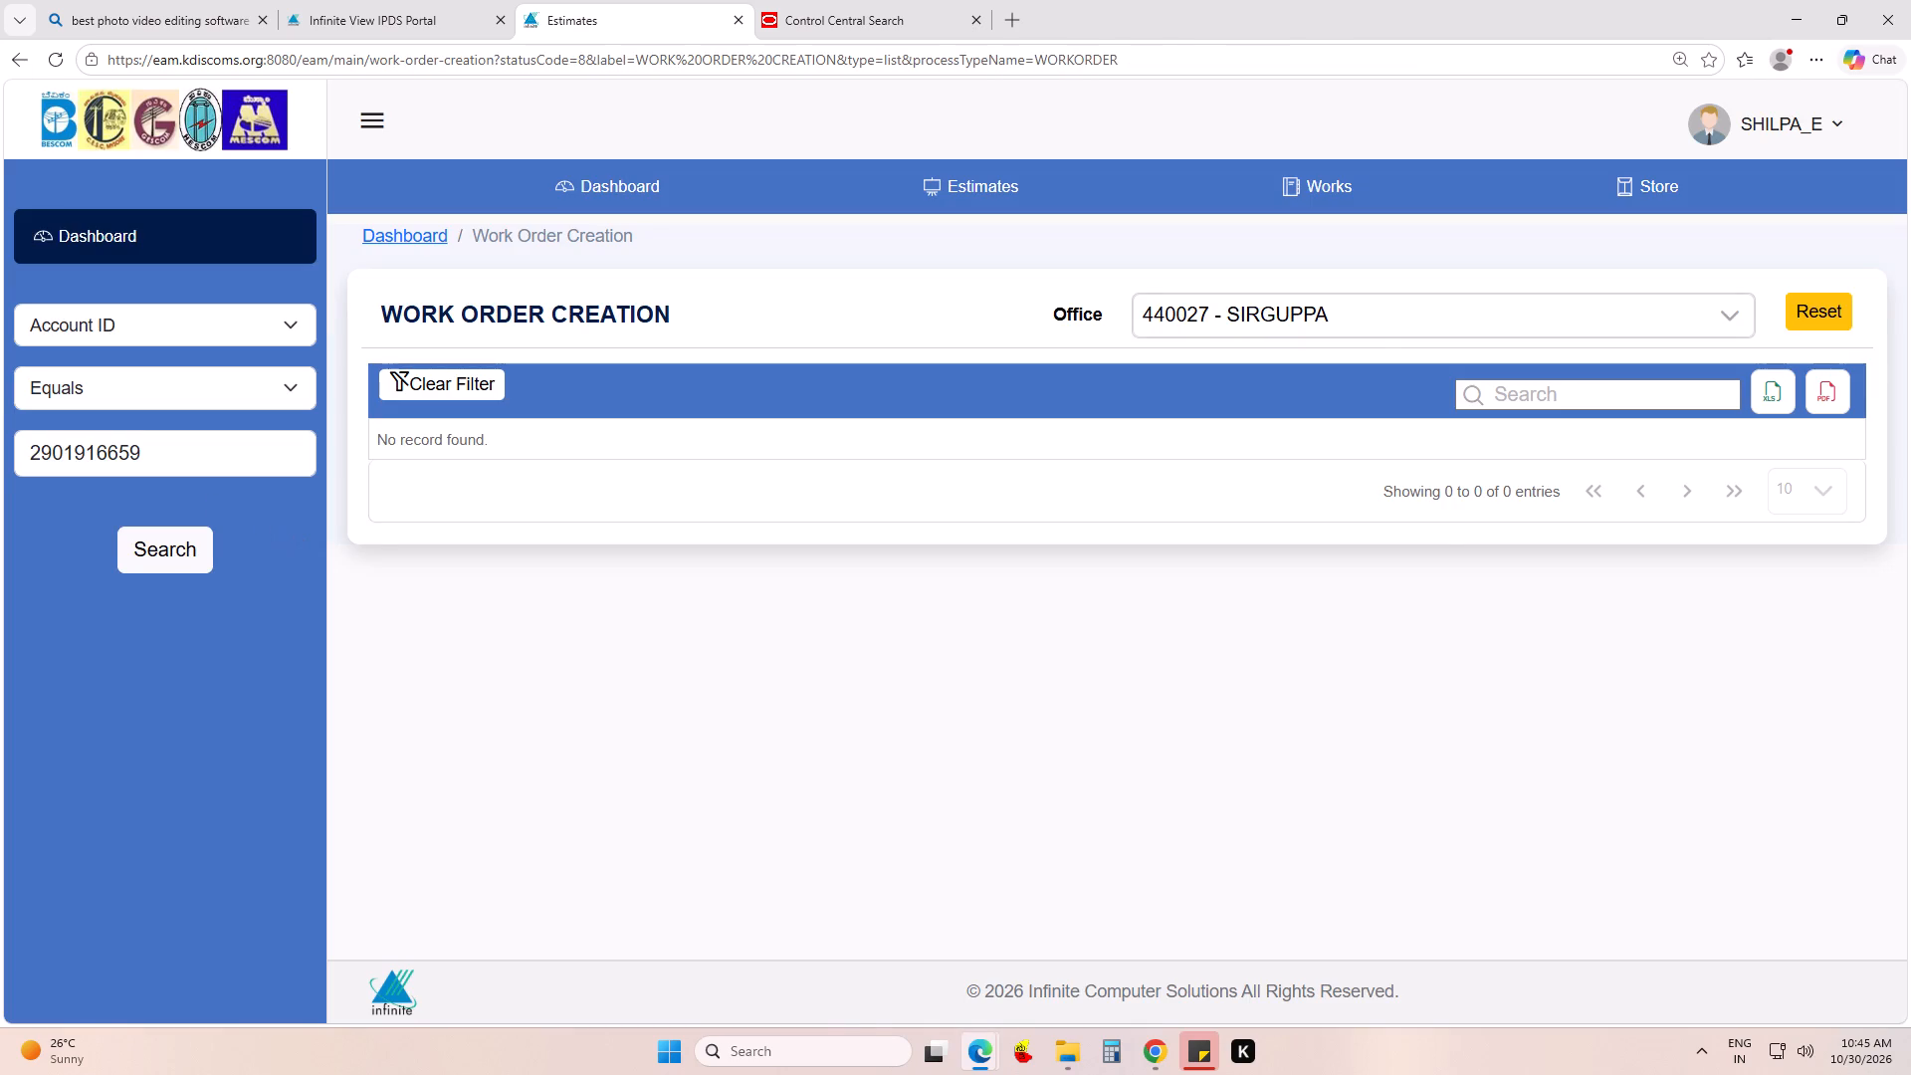
Switch to the approver's Estimates window, search for the same account and open its work order approval form.
double_click(177, 455)
left_click(1072, 984)
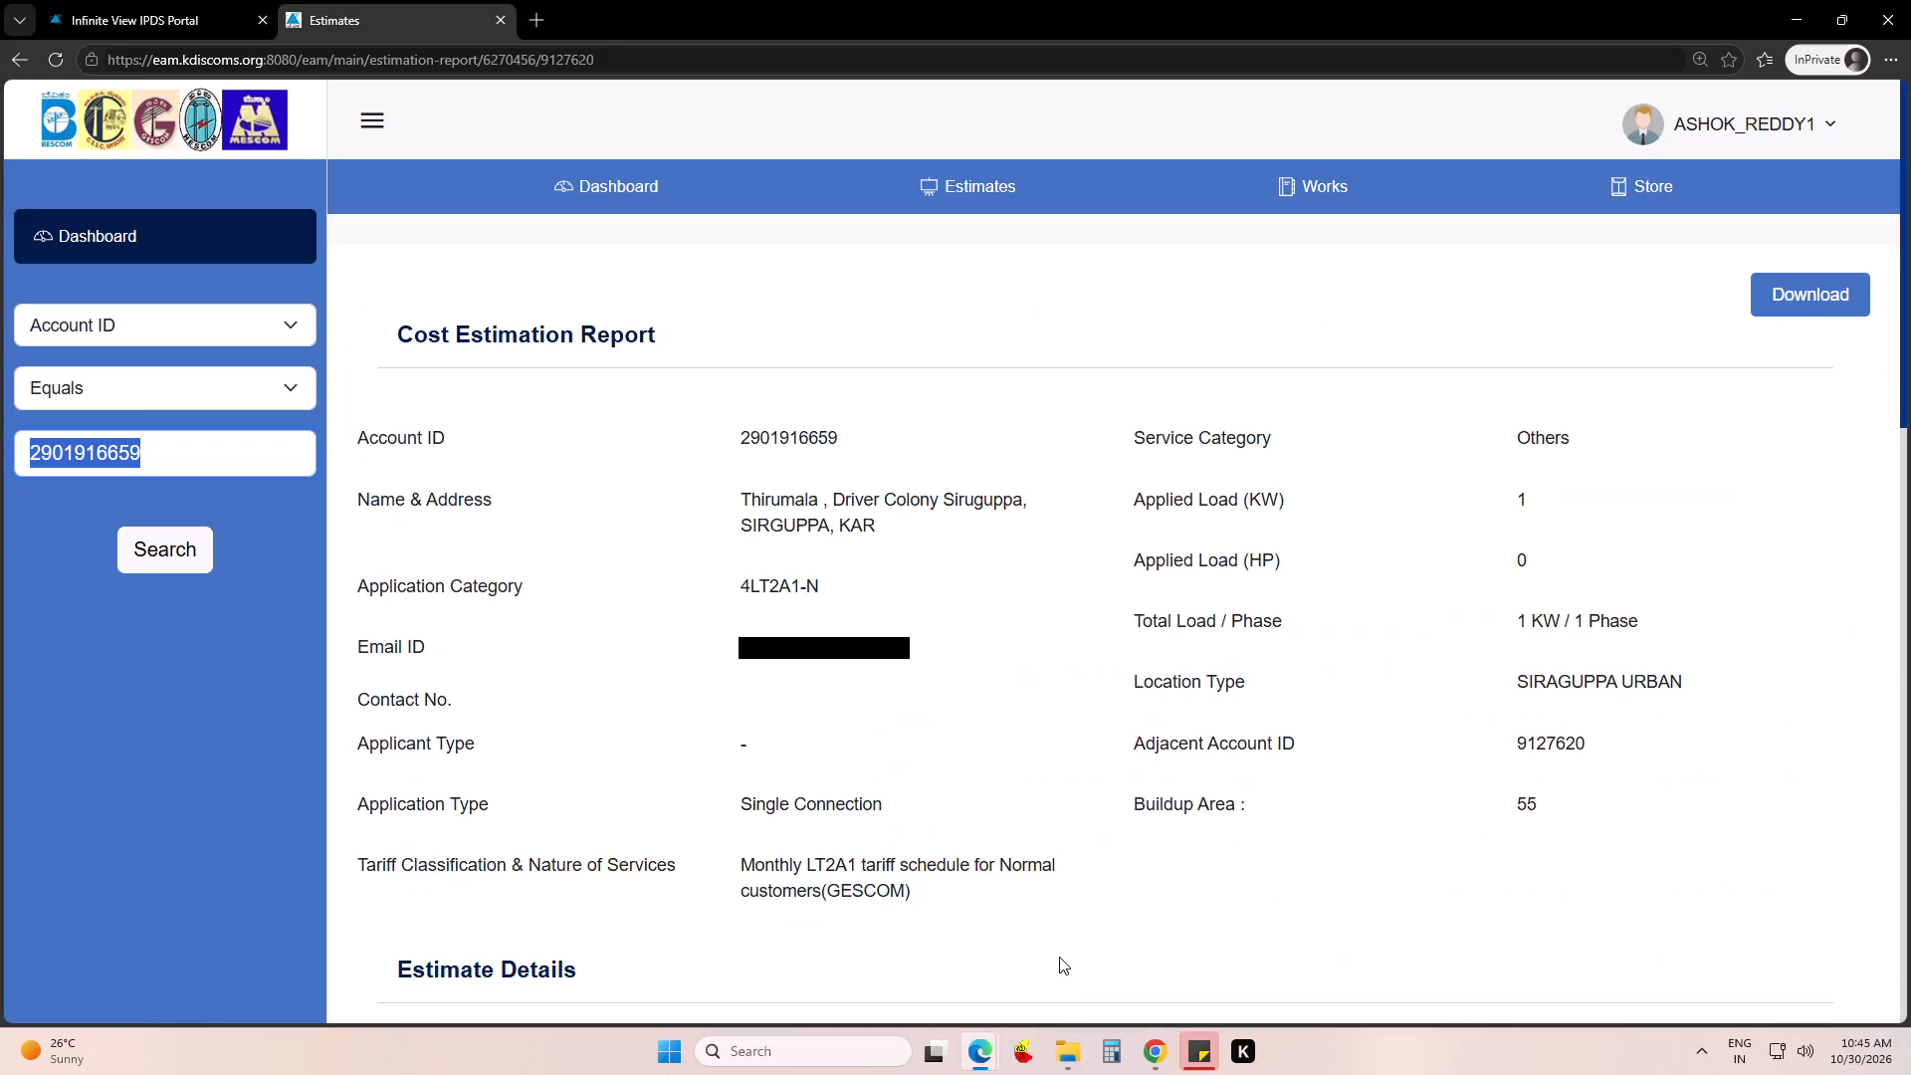
left_click(153, 546)
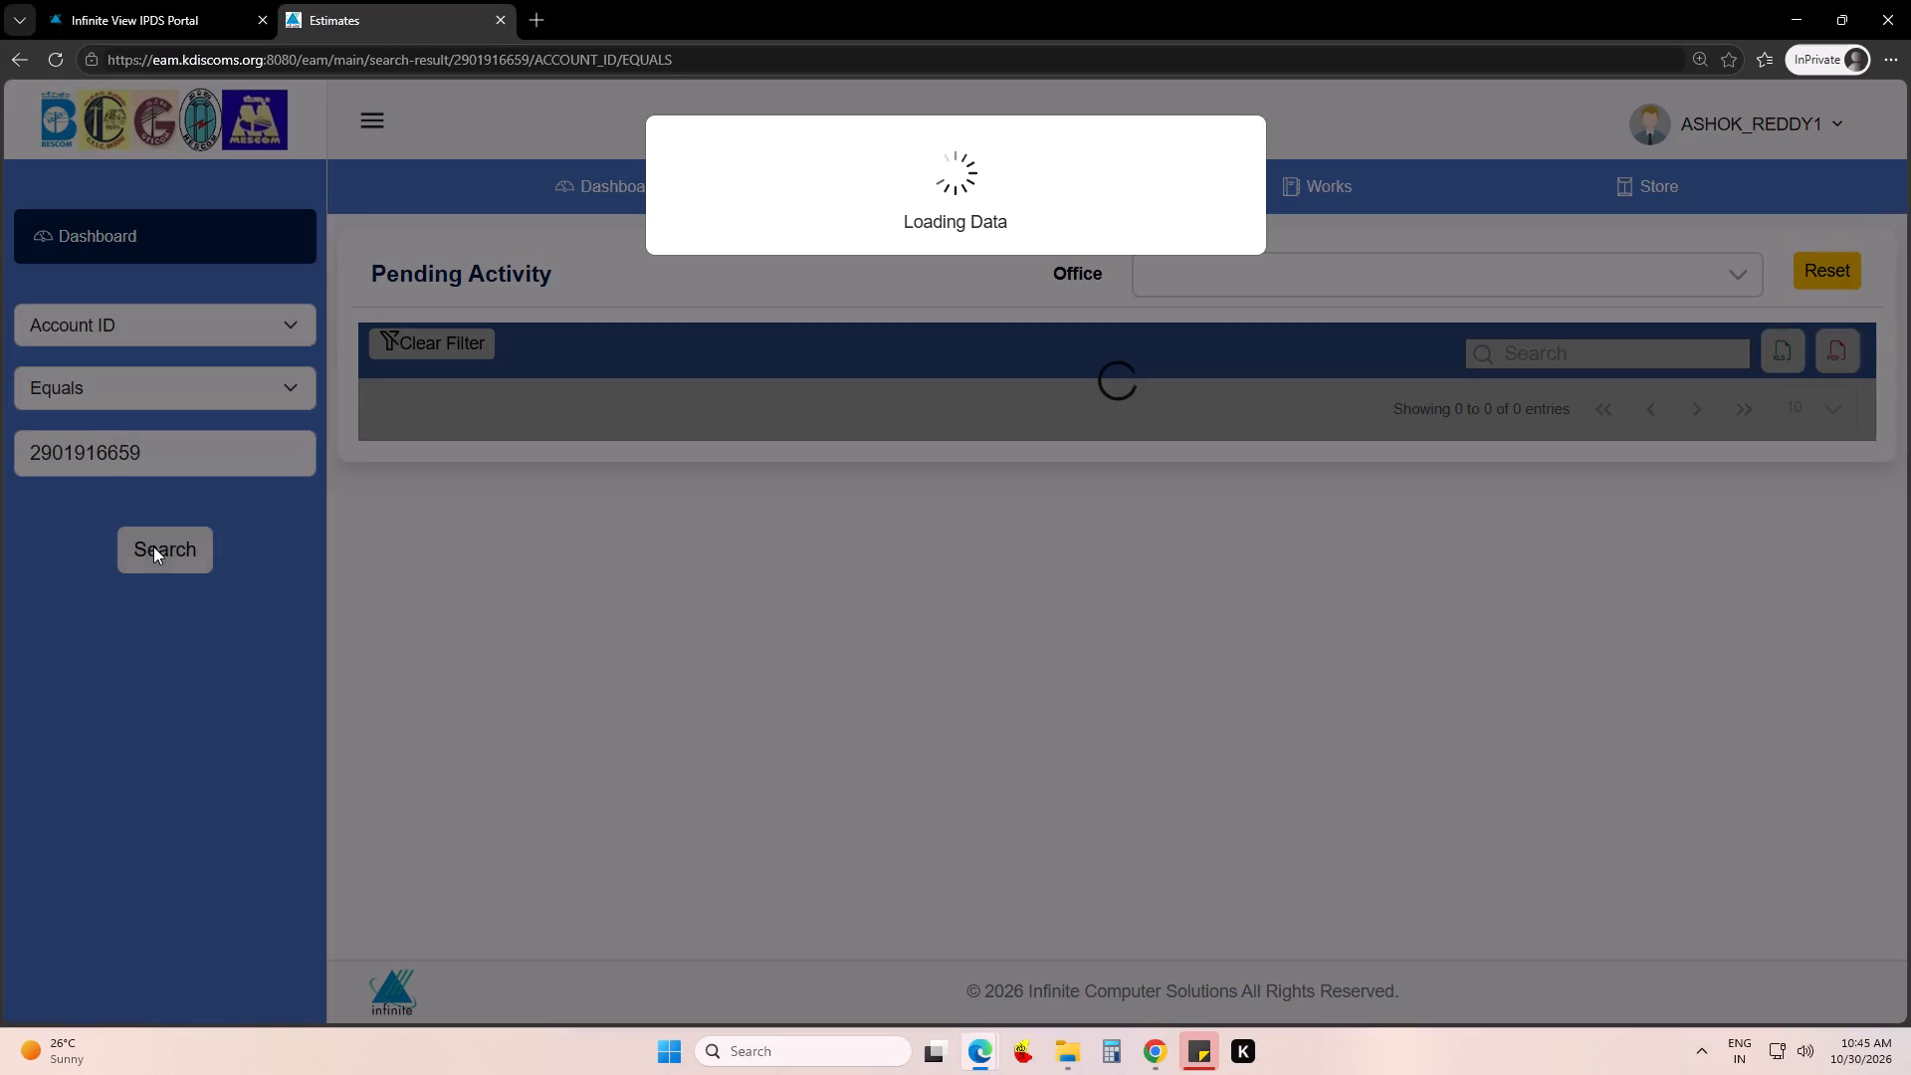
left_click(540, 535)
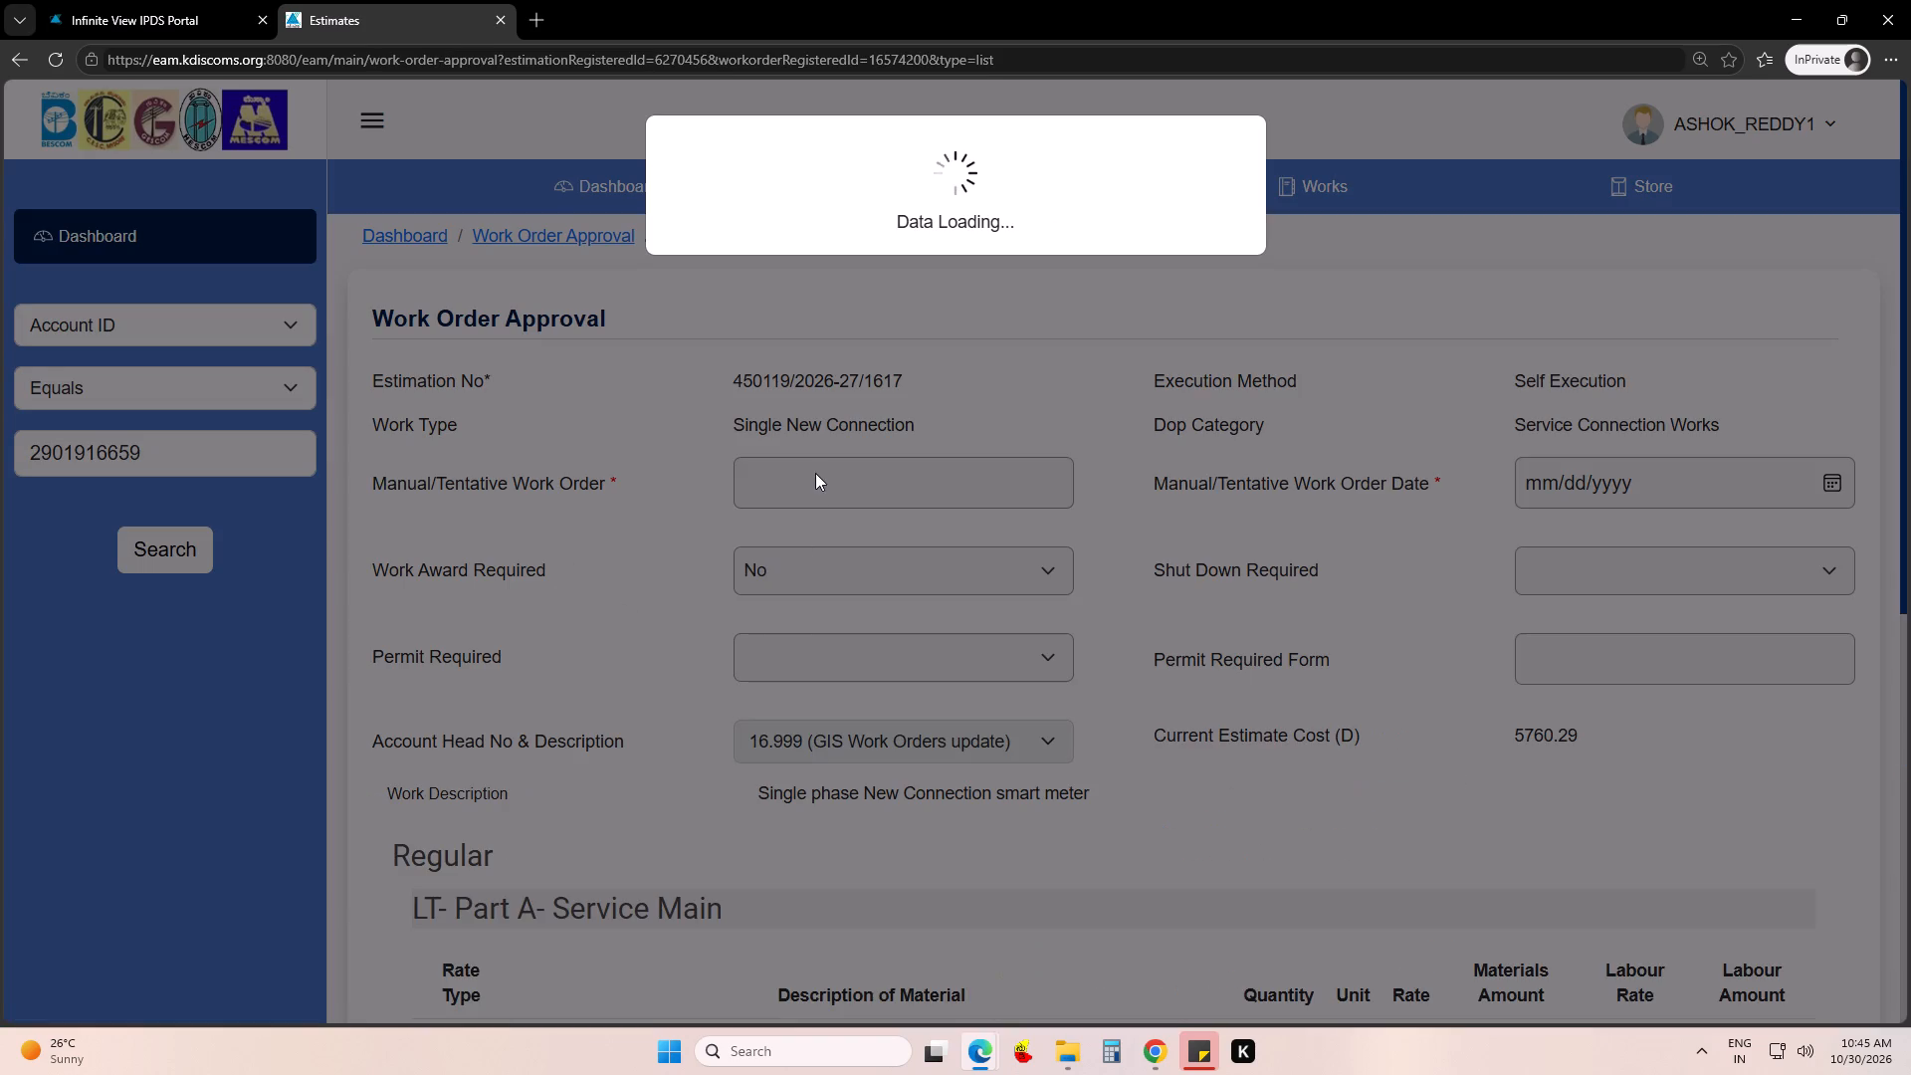
Approve the work order with the remark "ok".
scroll(1077, 737, "down", 10)
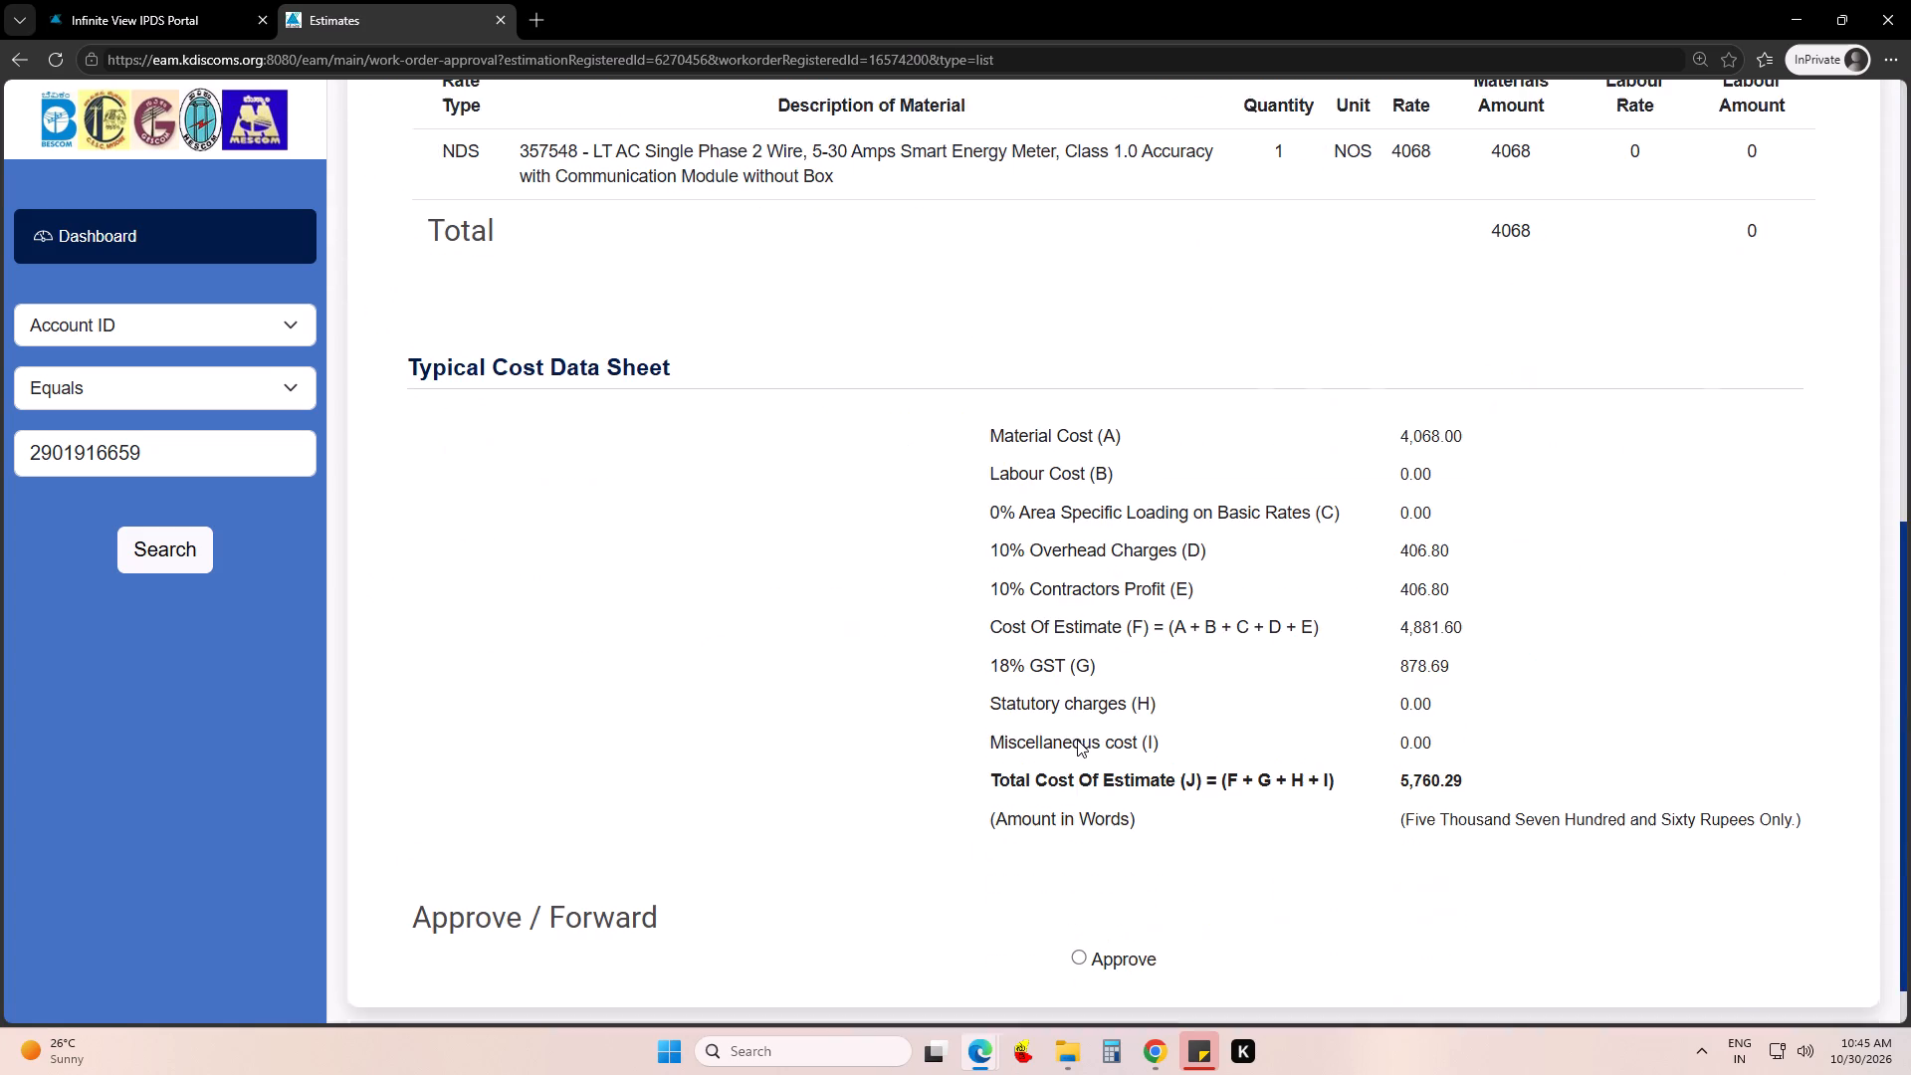
scroll(1077, 740, "down", 5)
left_click(1109, 890)
scroll(1272, 758, "down", 4)
scroll(1272, 758, "up", 1)
scroll(1272, 758, "down", 1)
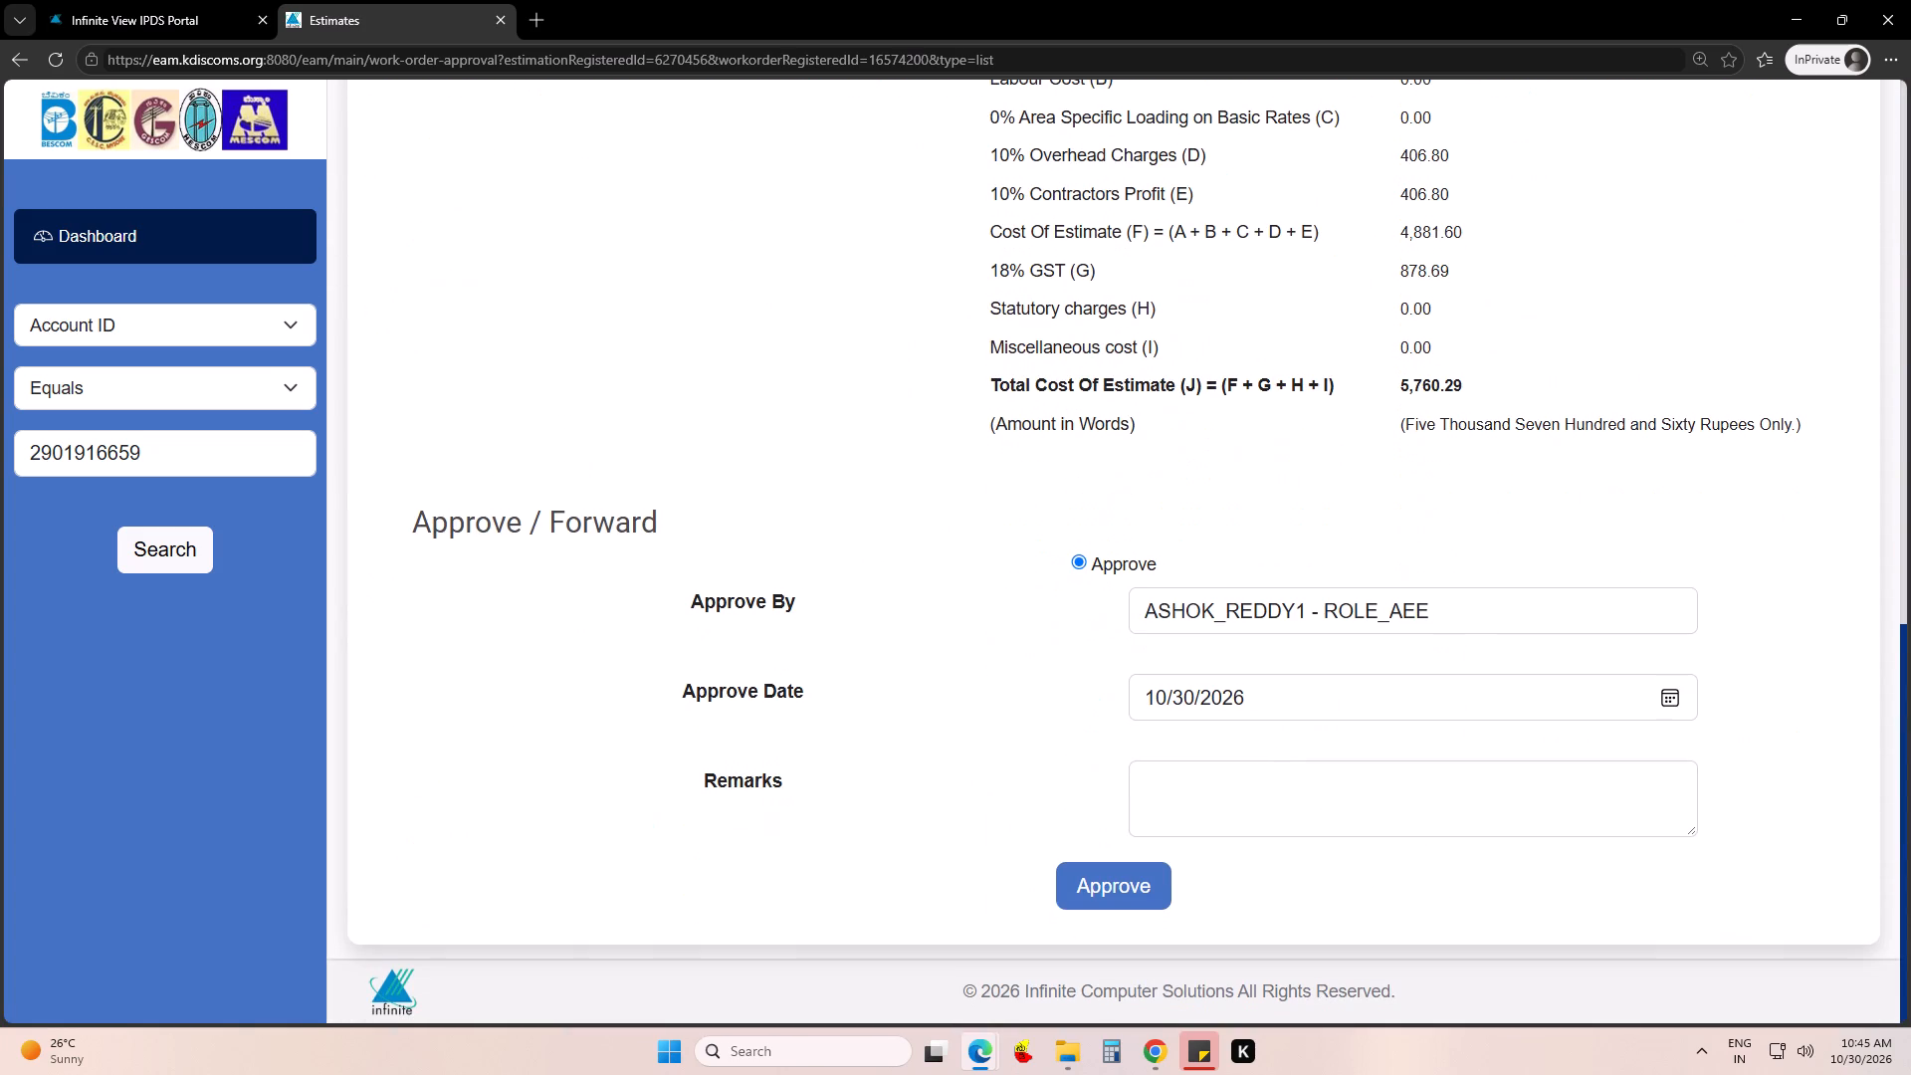
left_click(1242, 787)
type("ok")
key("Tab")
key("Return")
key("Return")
scroll(979, 400, "up", 4)
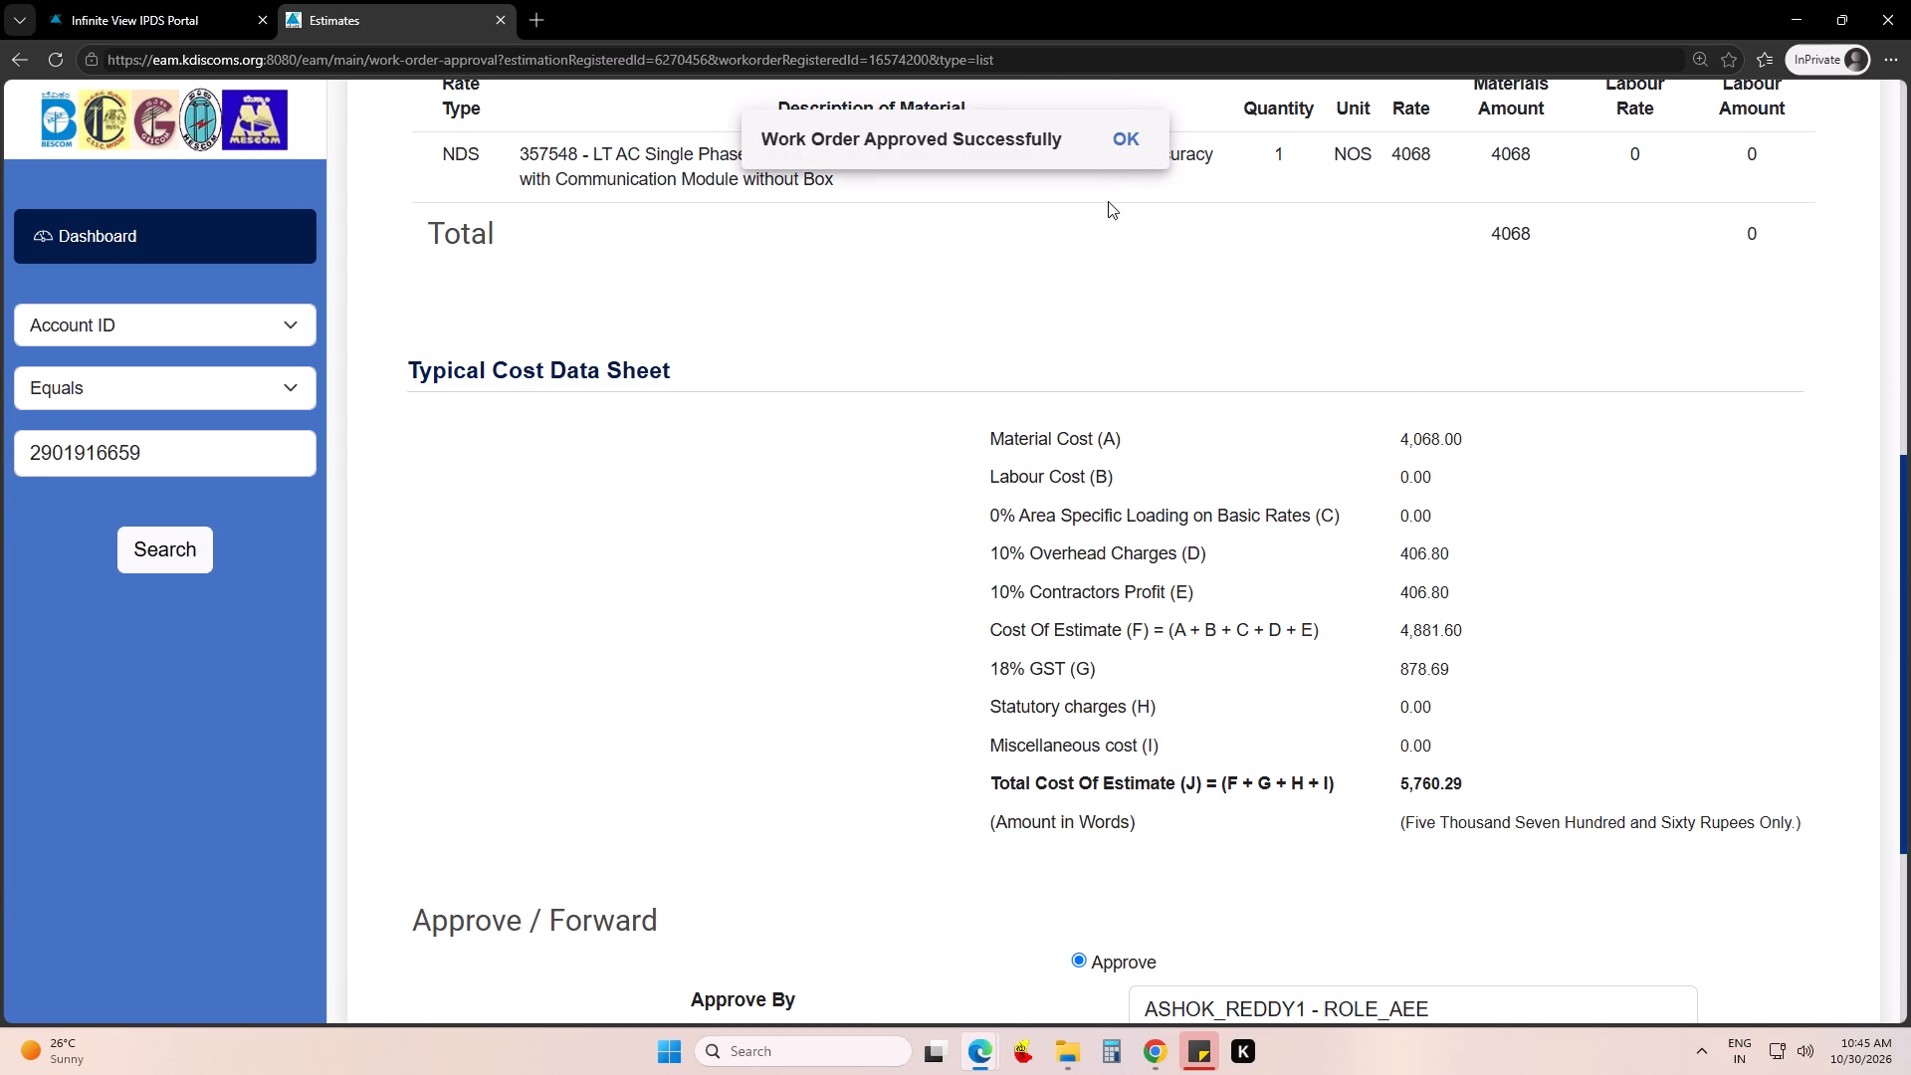
left_click(1120, 149)
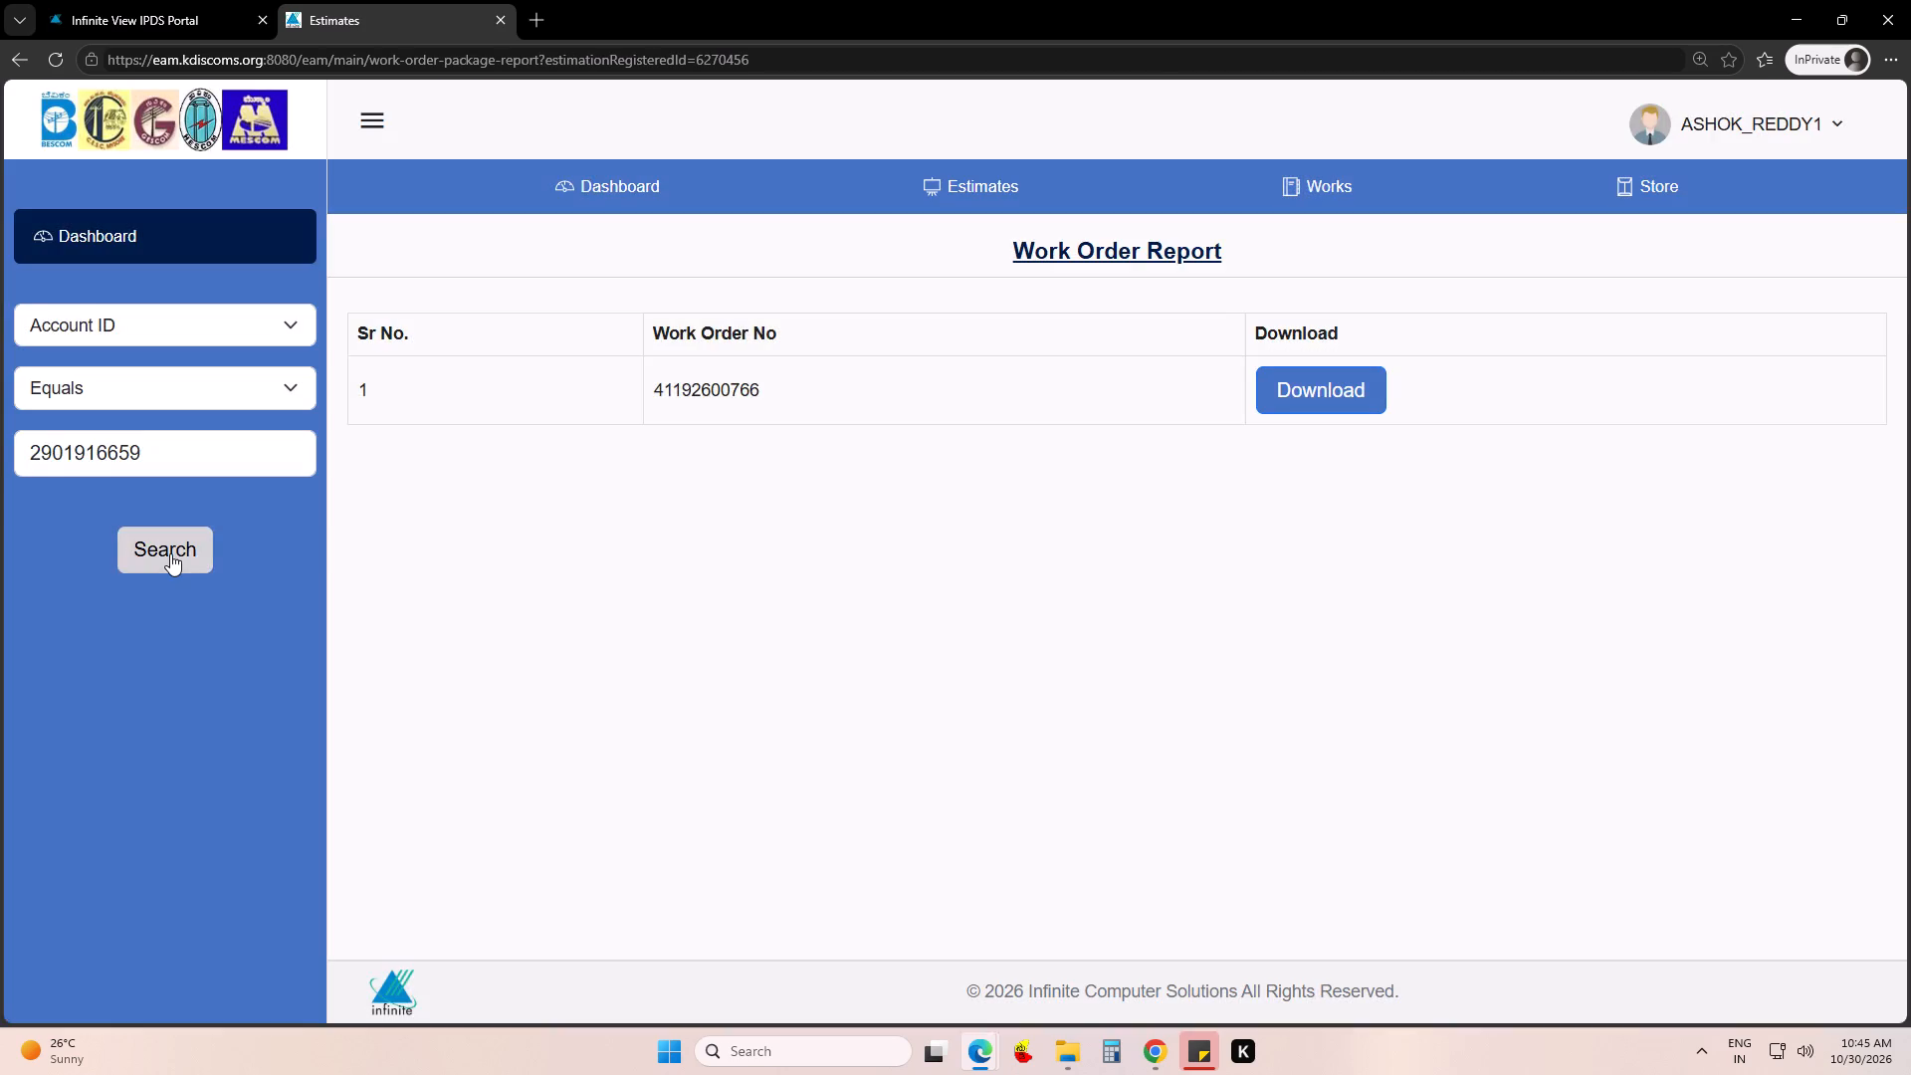
Rerun the search for the same account to check its pending activity.
left_click(170, 553)
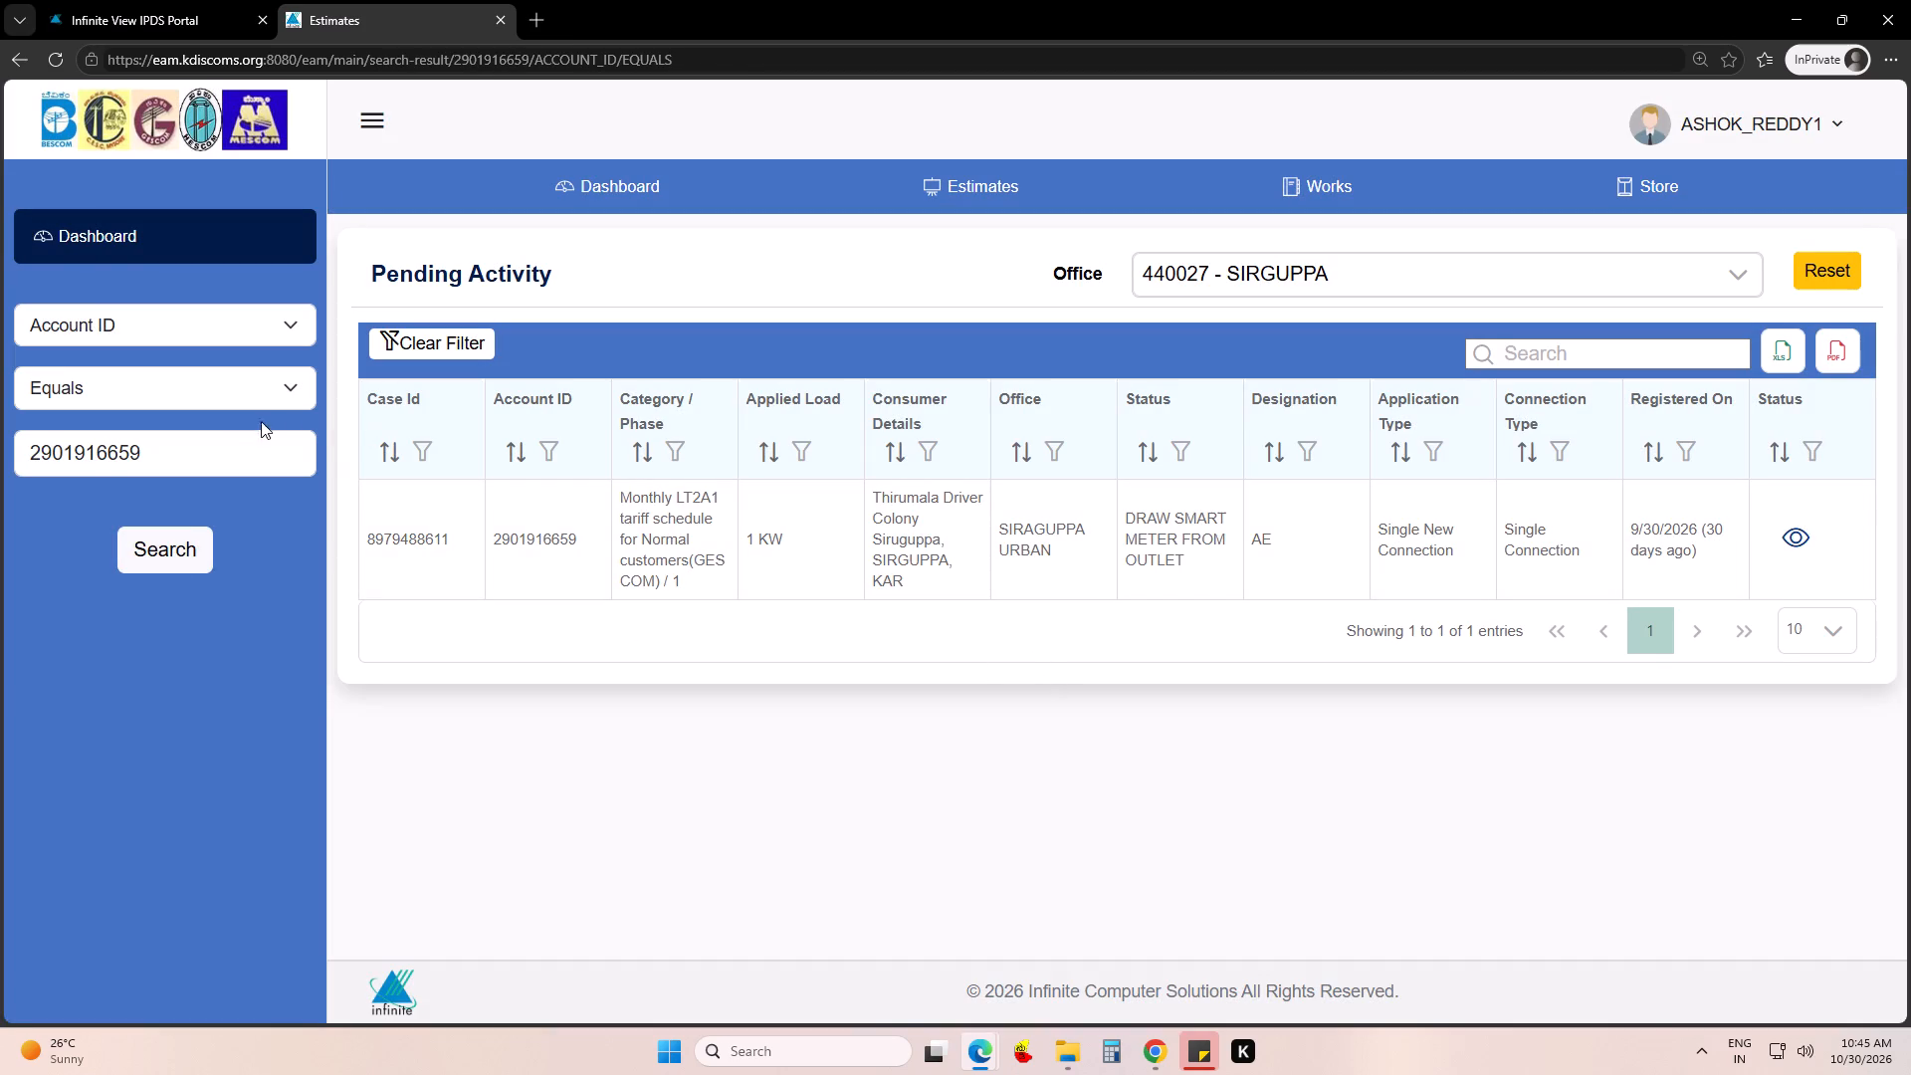
Search by Account ID, with the Equals condition, for the next consumer's account number.
double_click(236, 433)
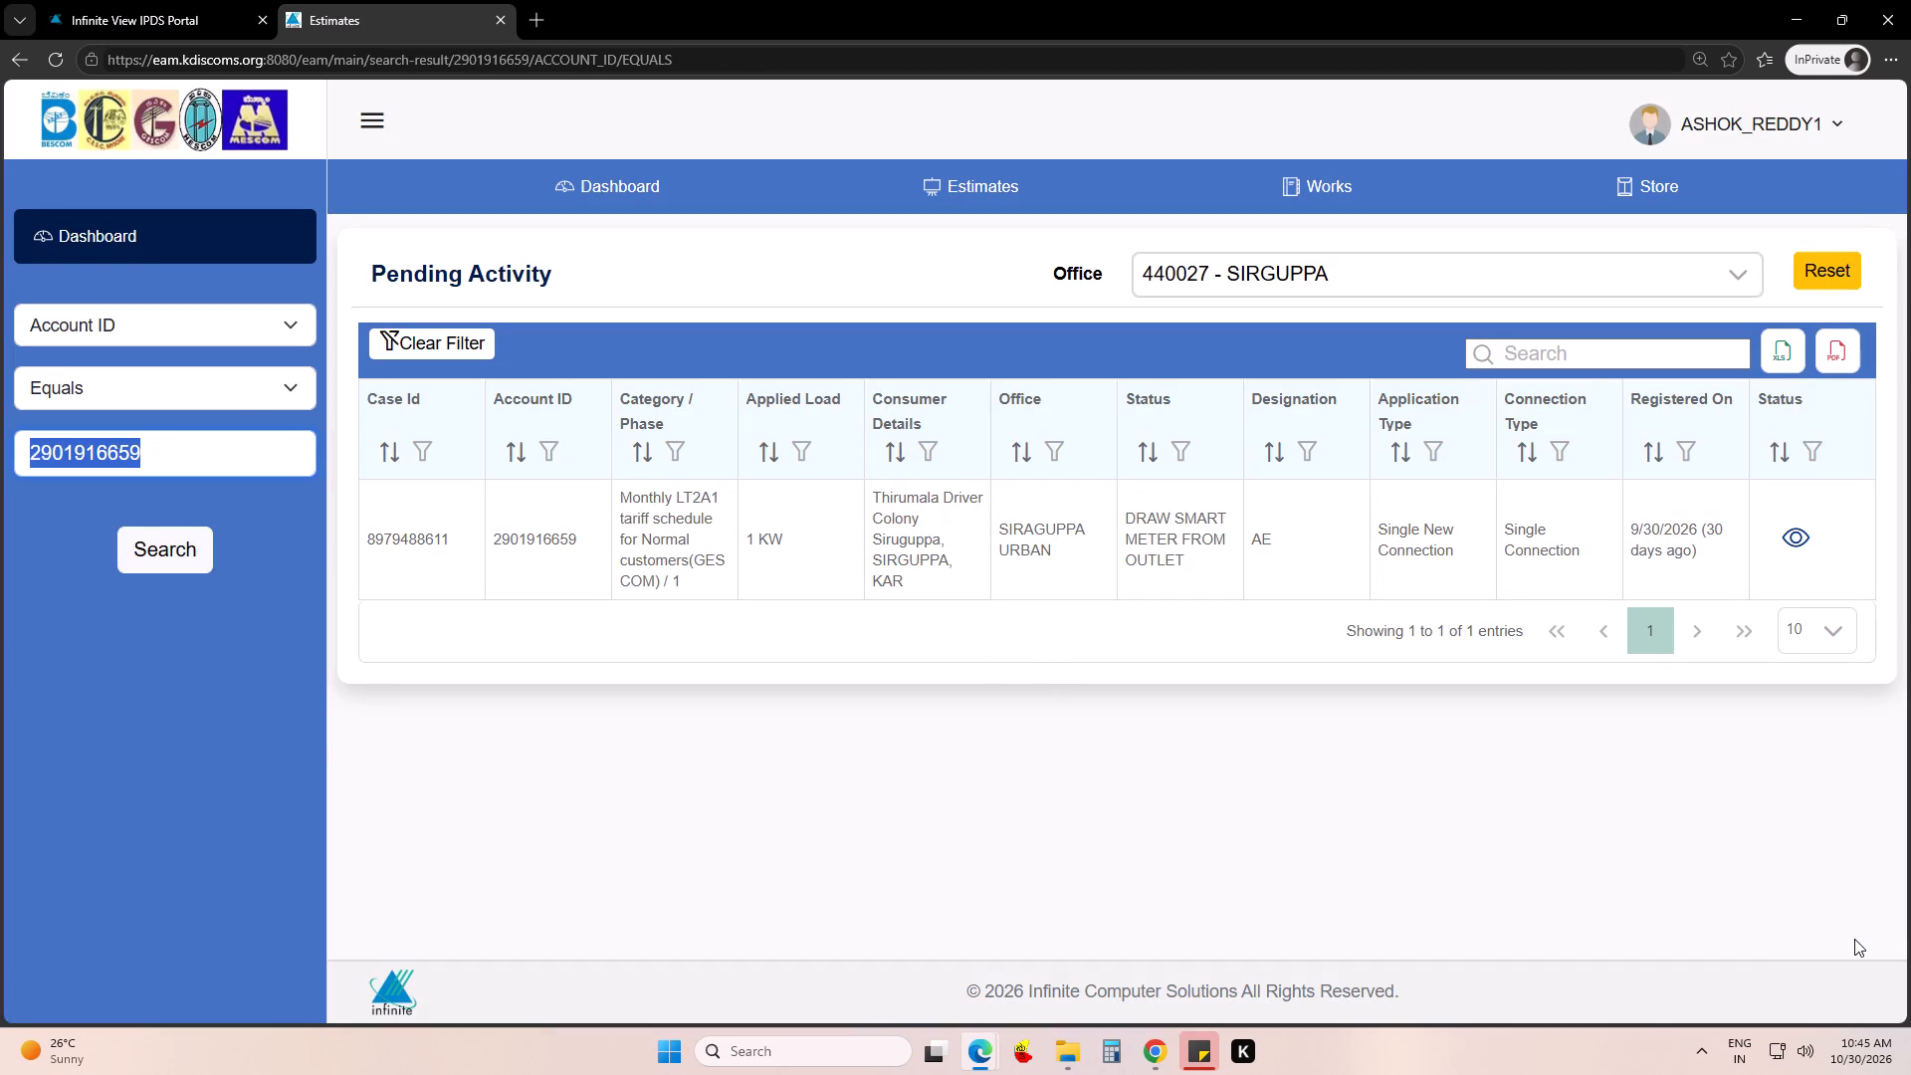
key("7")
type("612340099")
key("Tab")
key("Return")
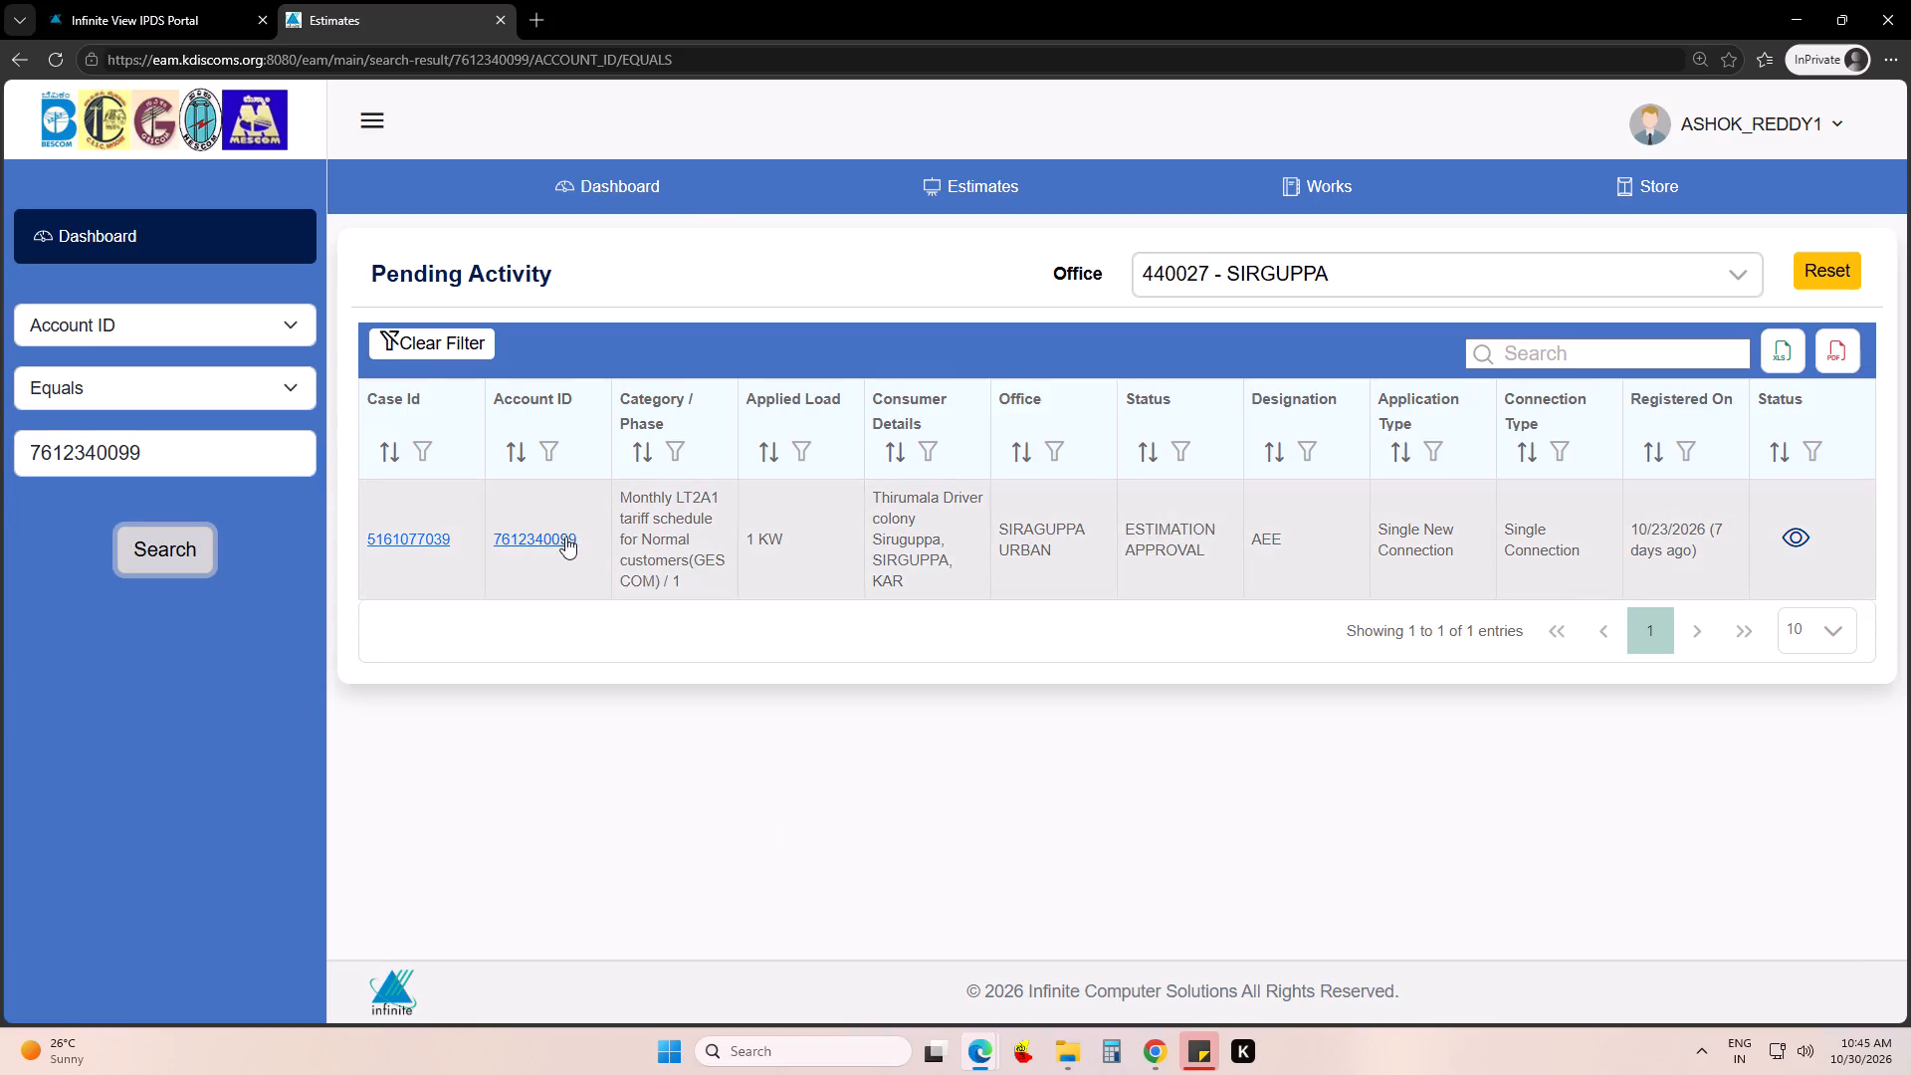
Open the found account's estimation sanction form and approve the estimate with the remark "ok".
left_click(562, 537)
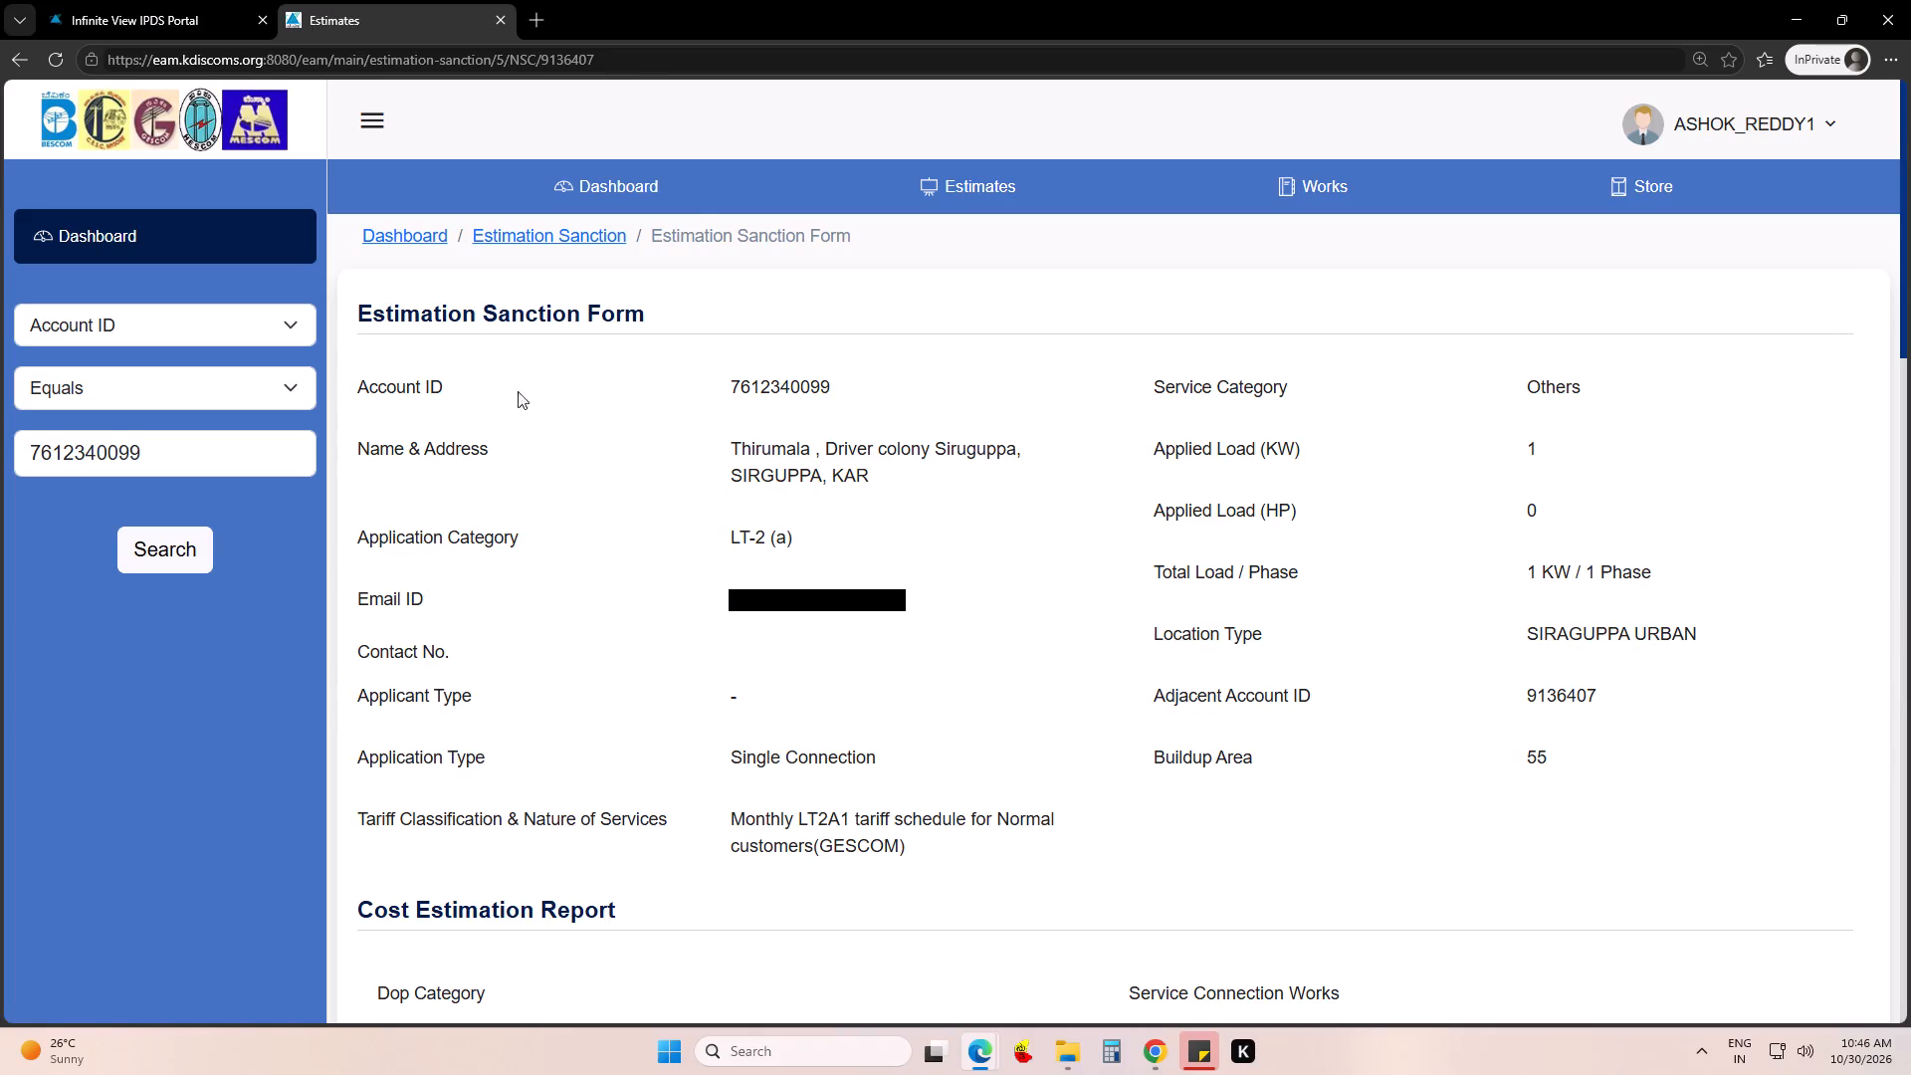
scroll(943, 536, "down", 20)
scroll(943, 536, "down", 7)
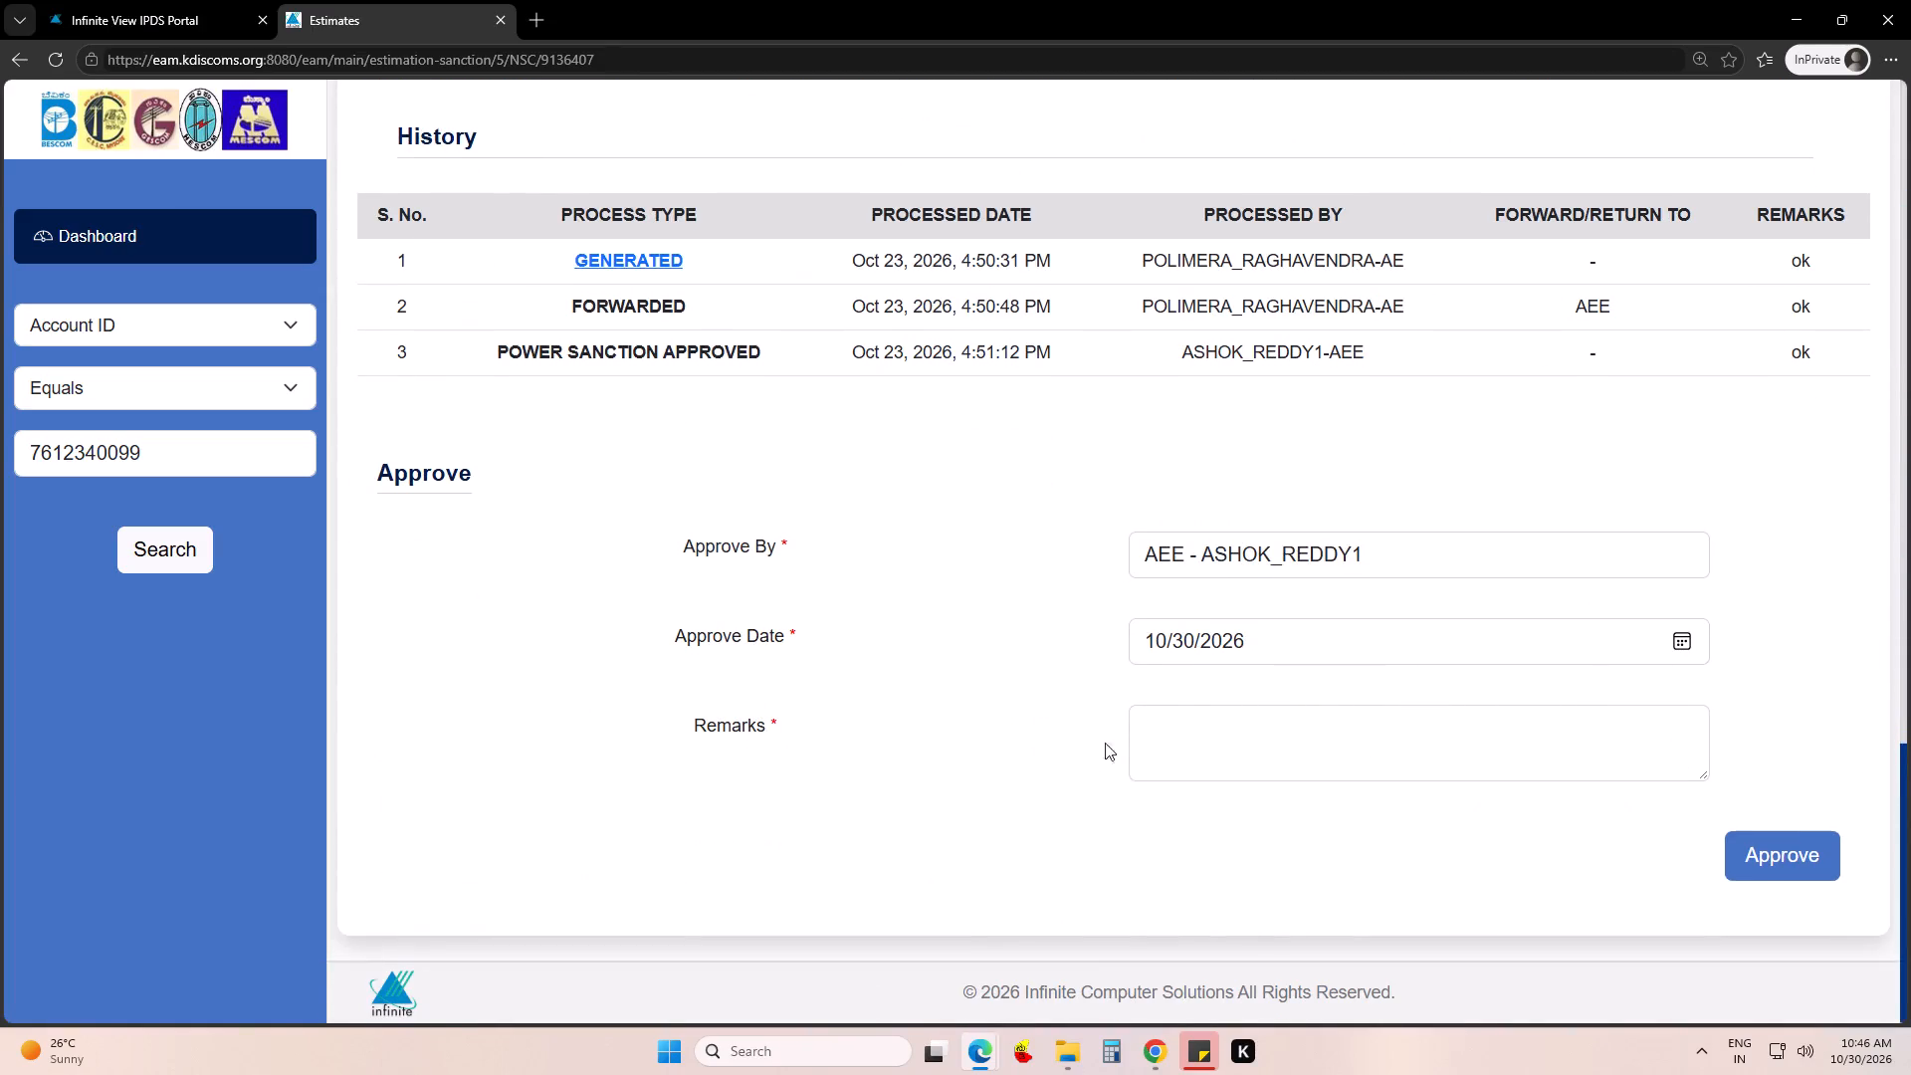
left_click(1161, 737)
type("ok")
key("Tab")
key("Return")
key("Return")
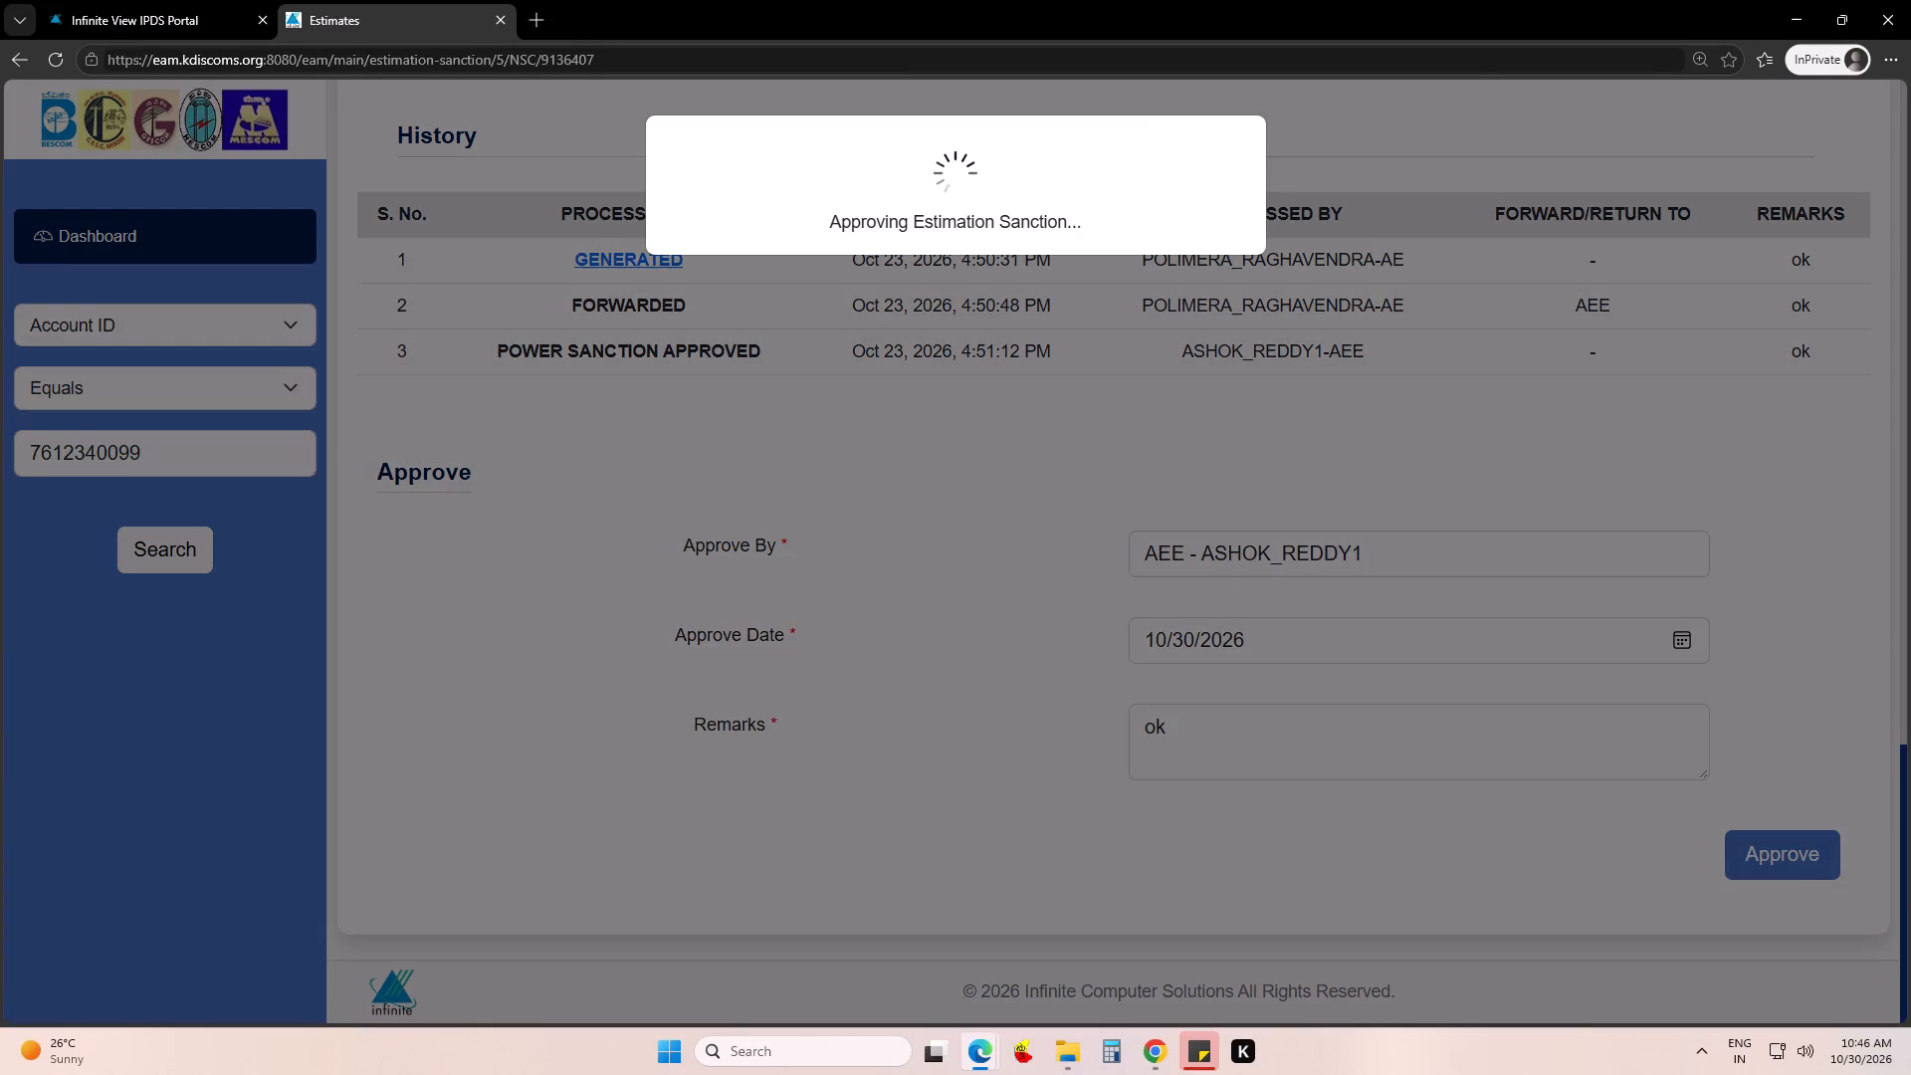
left_click(1124, 133)
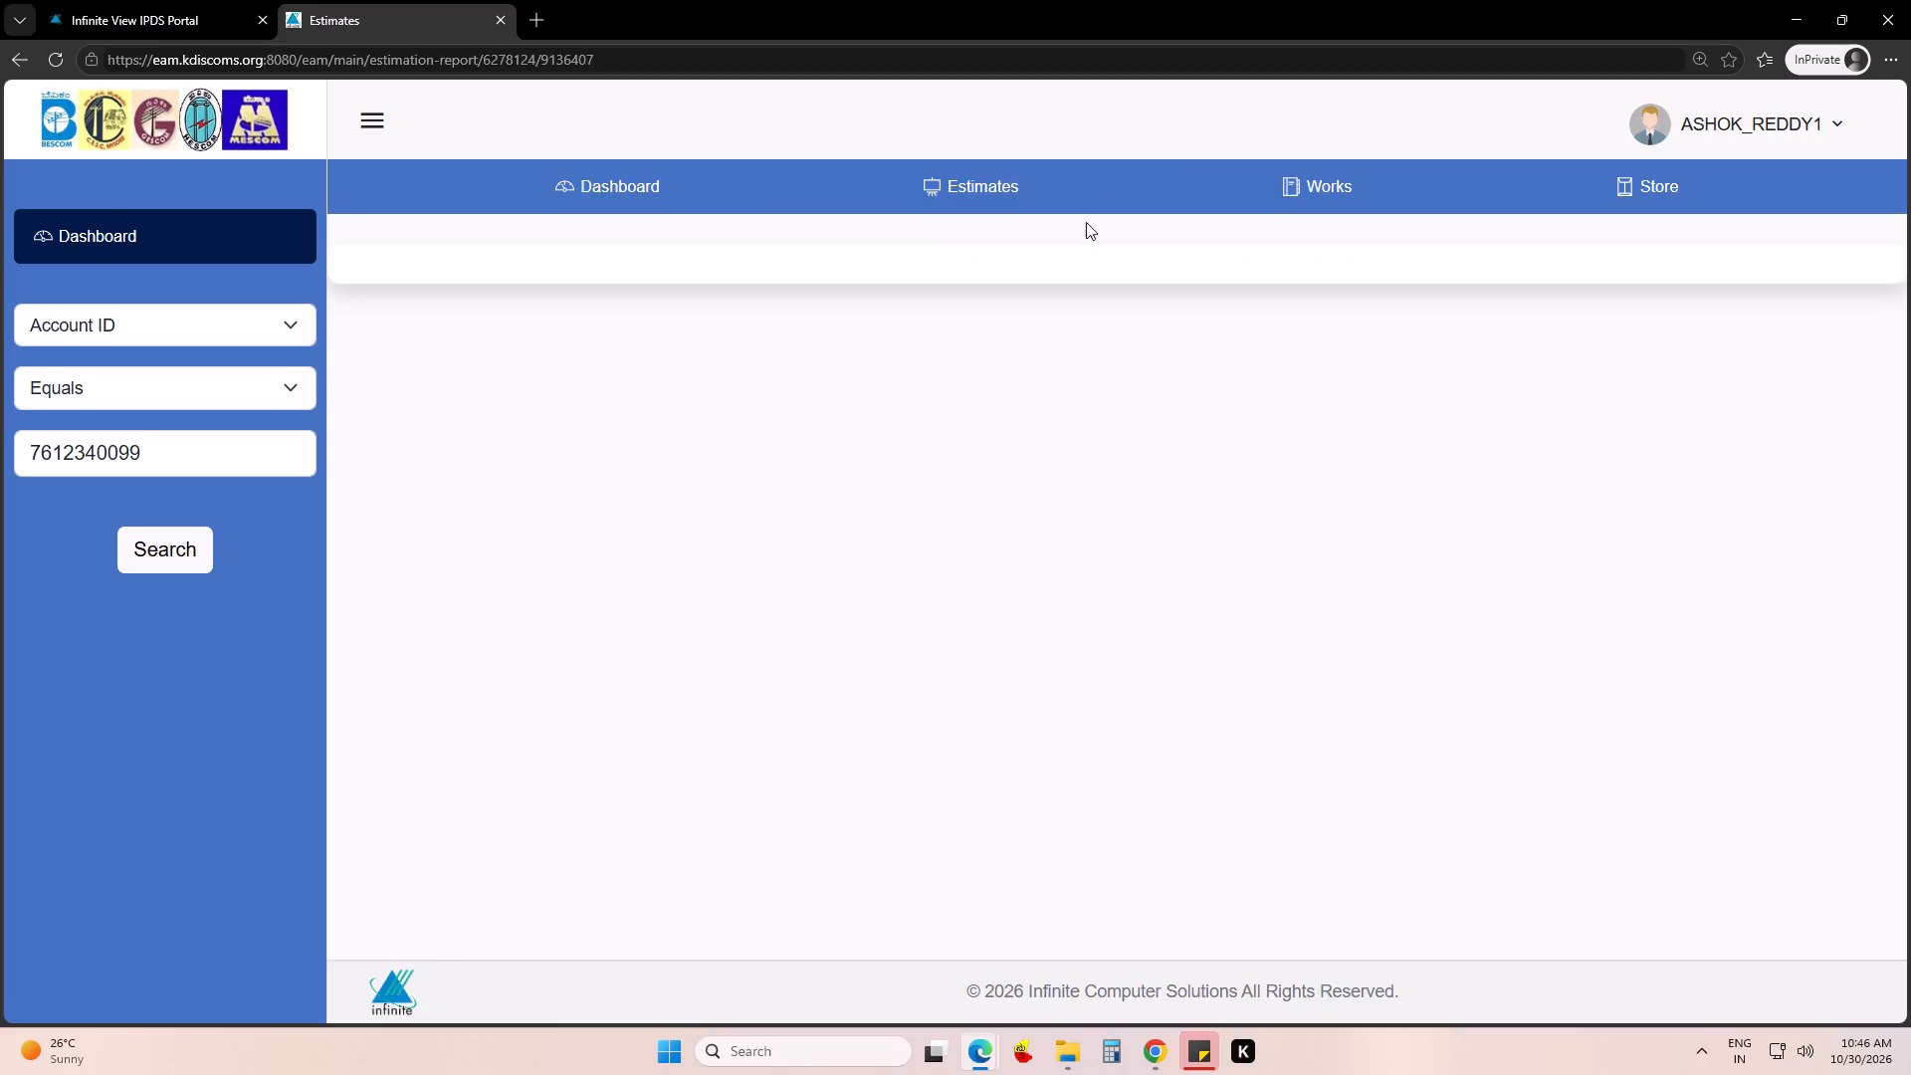
Copy the new account ID and search for it in the work order creator's Estimates window.
double_click(251, 465)
key("ctrl+c")
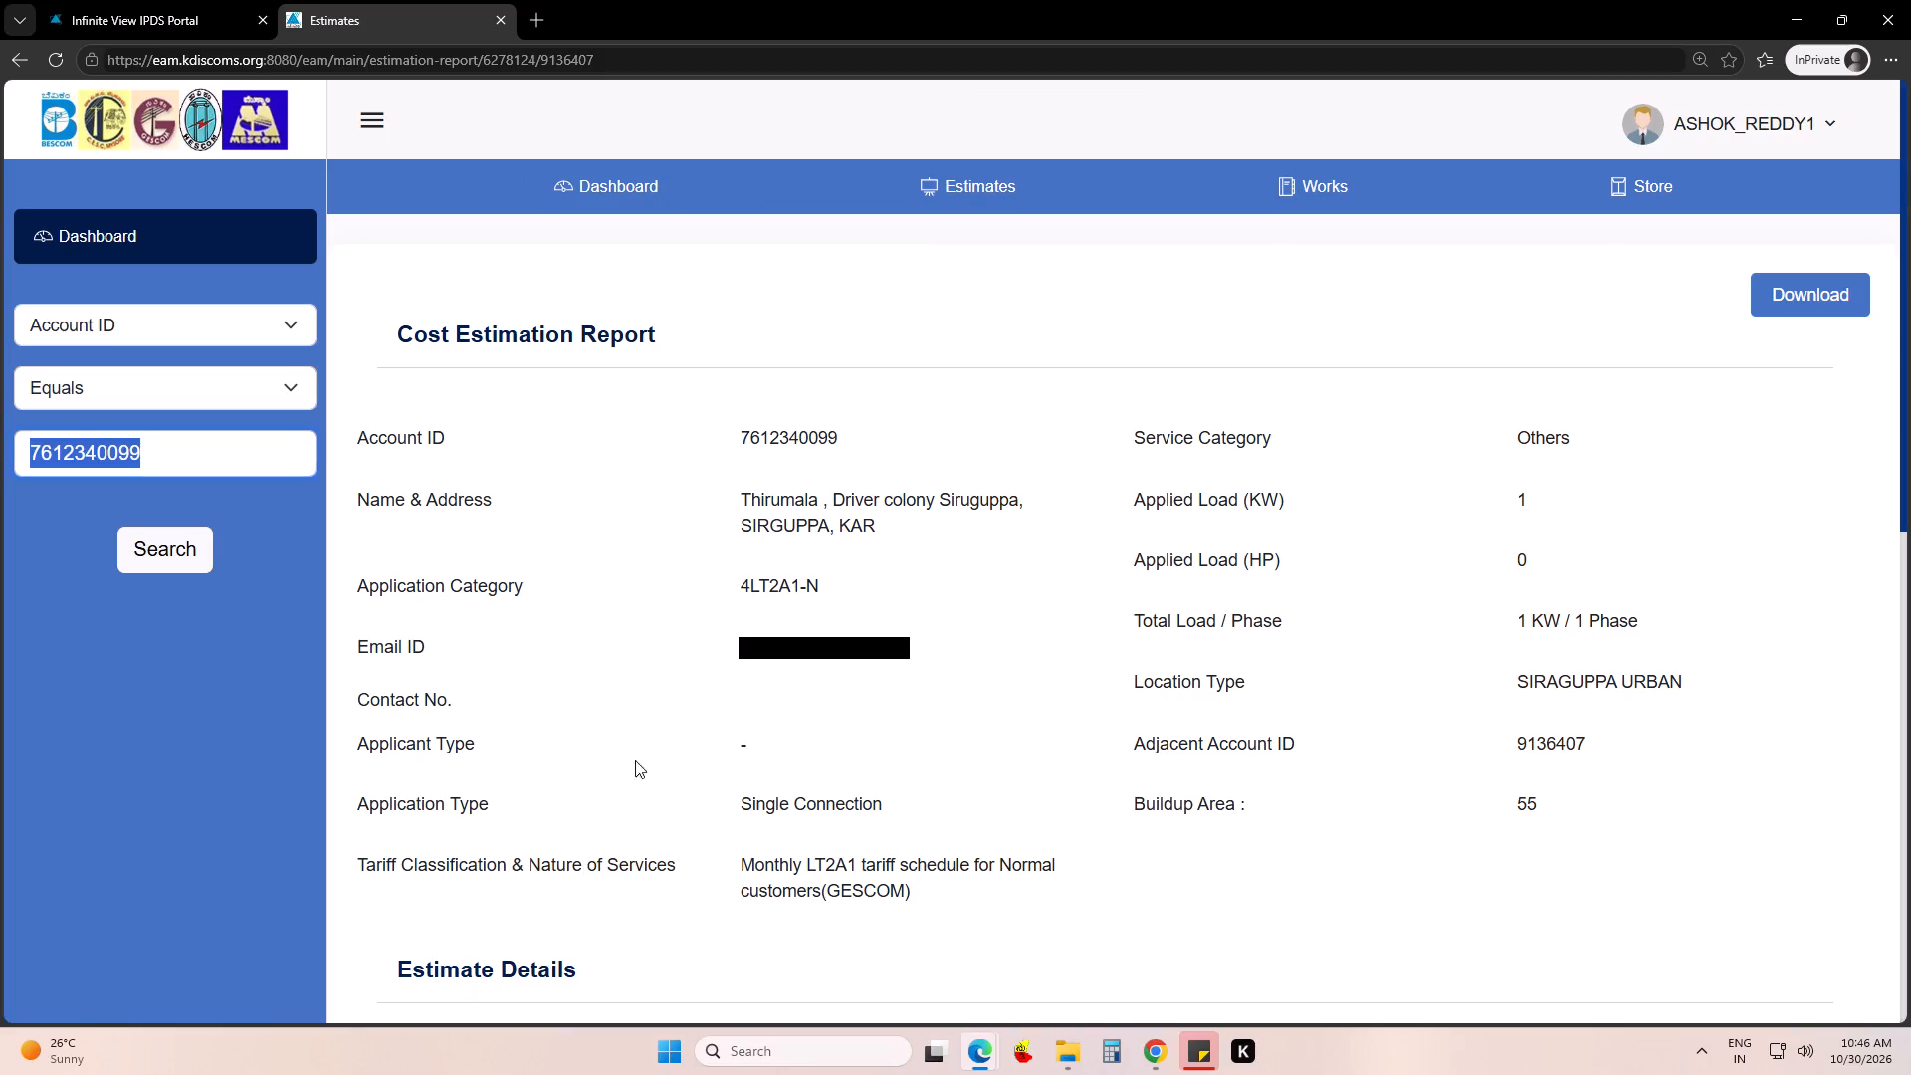
left_click(911, 971)
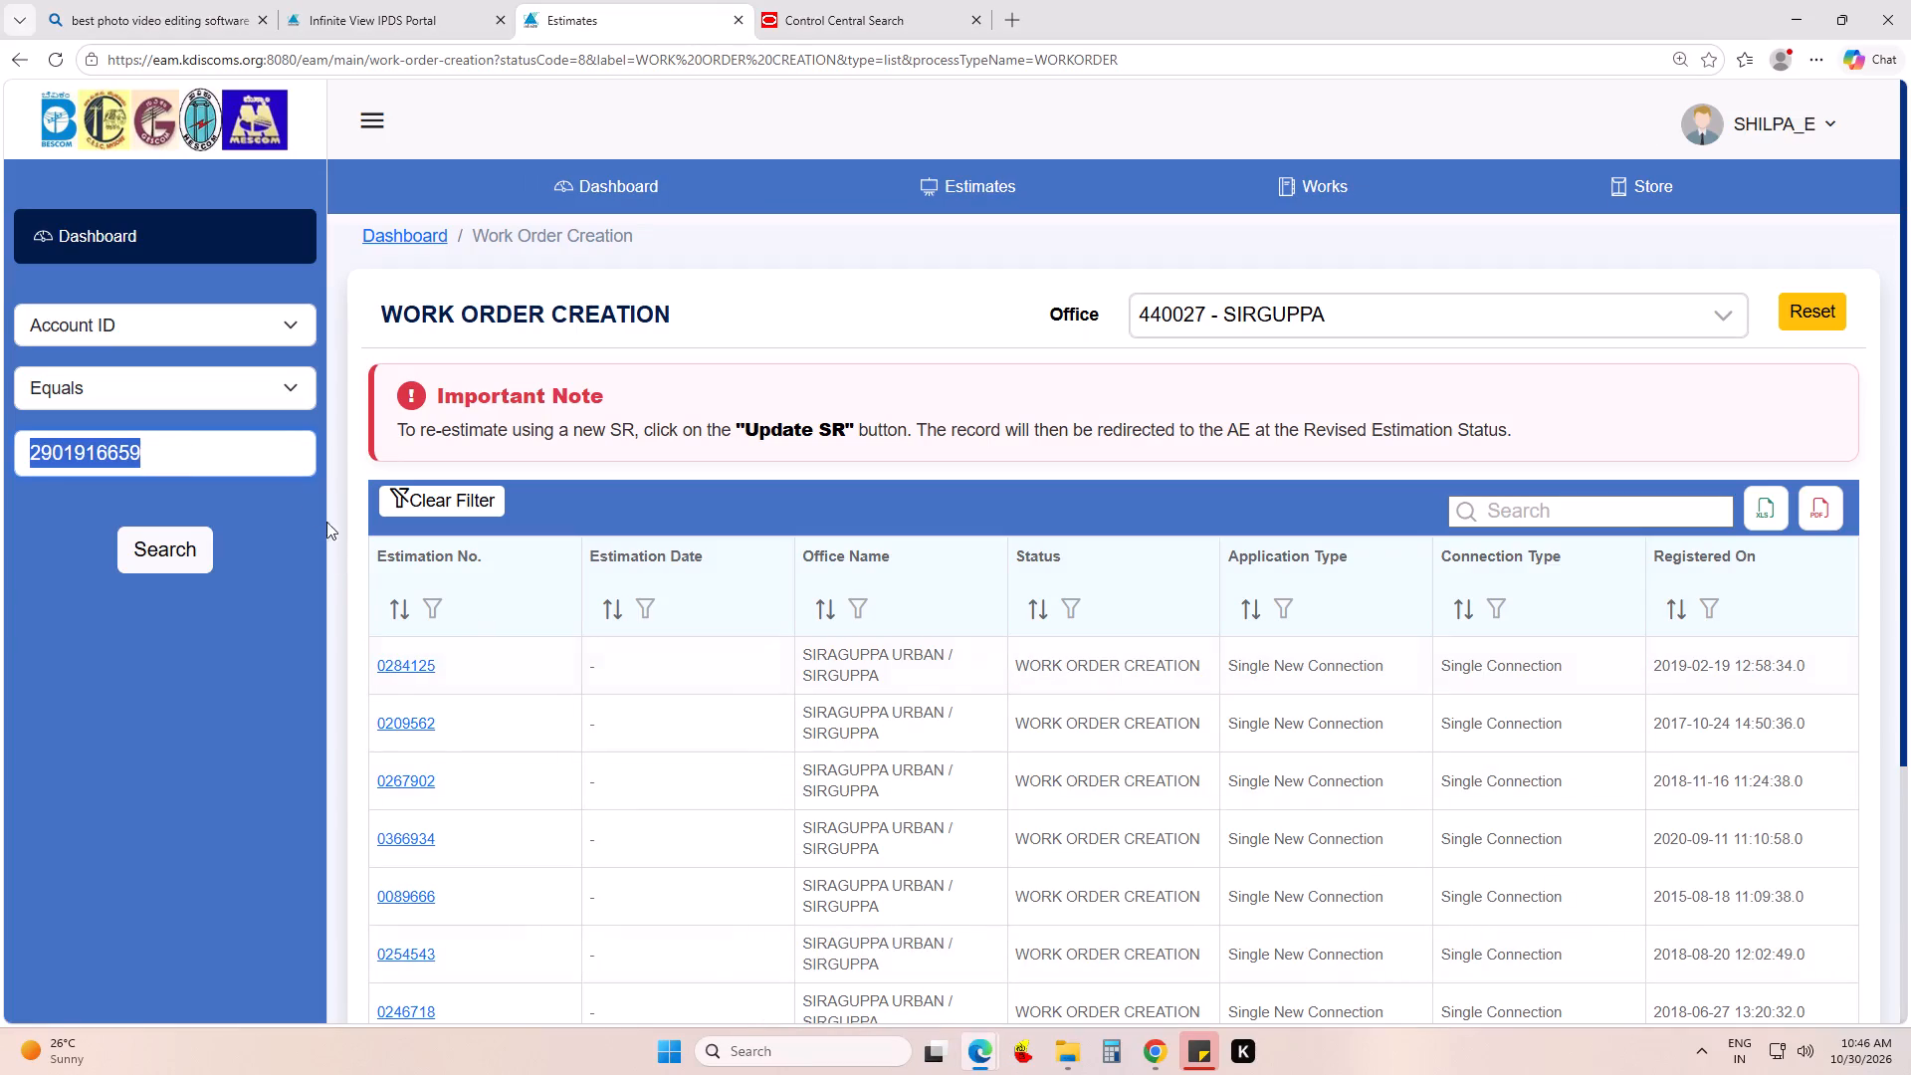
key("ctrl+v")
left_click(181, 526)
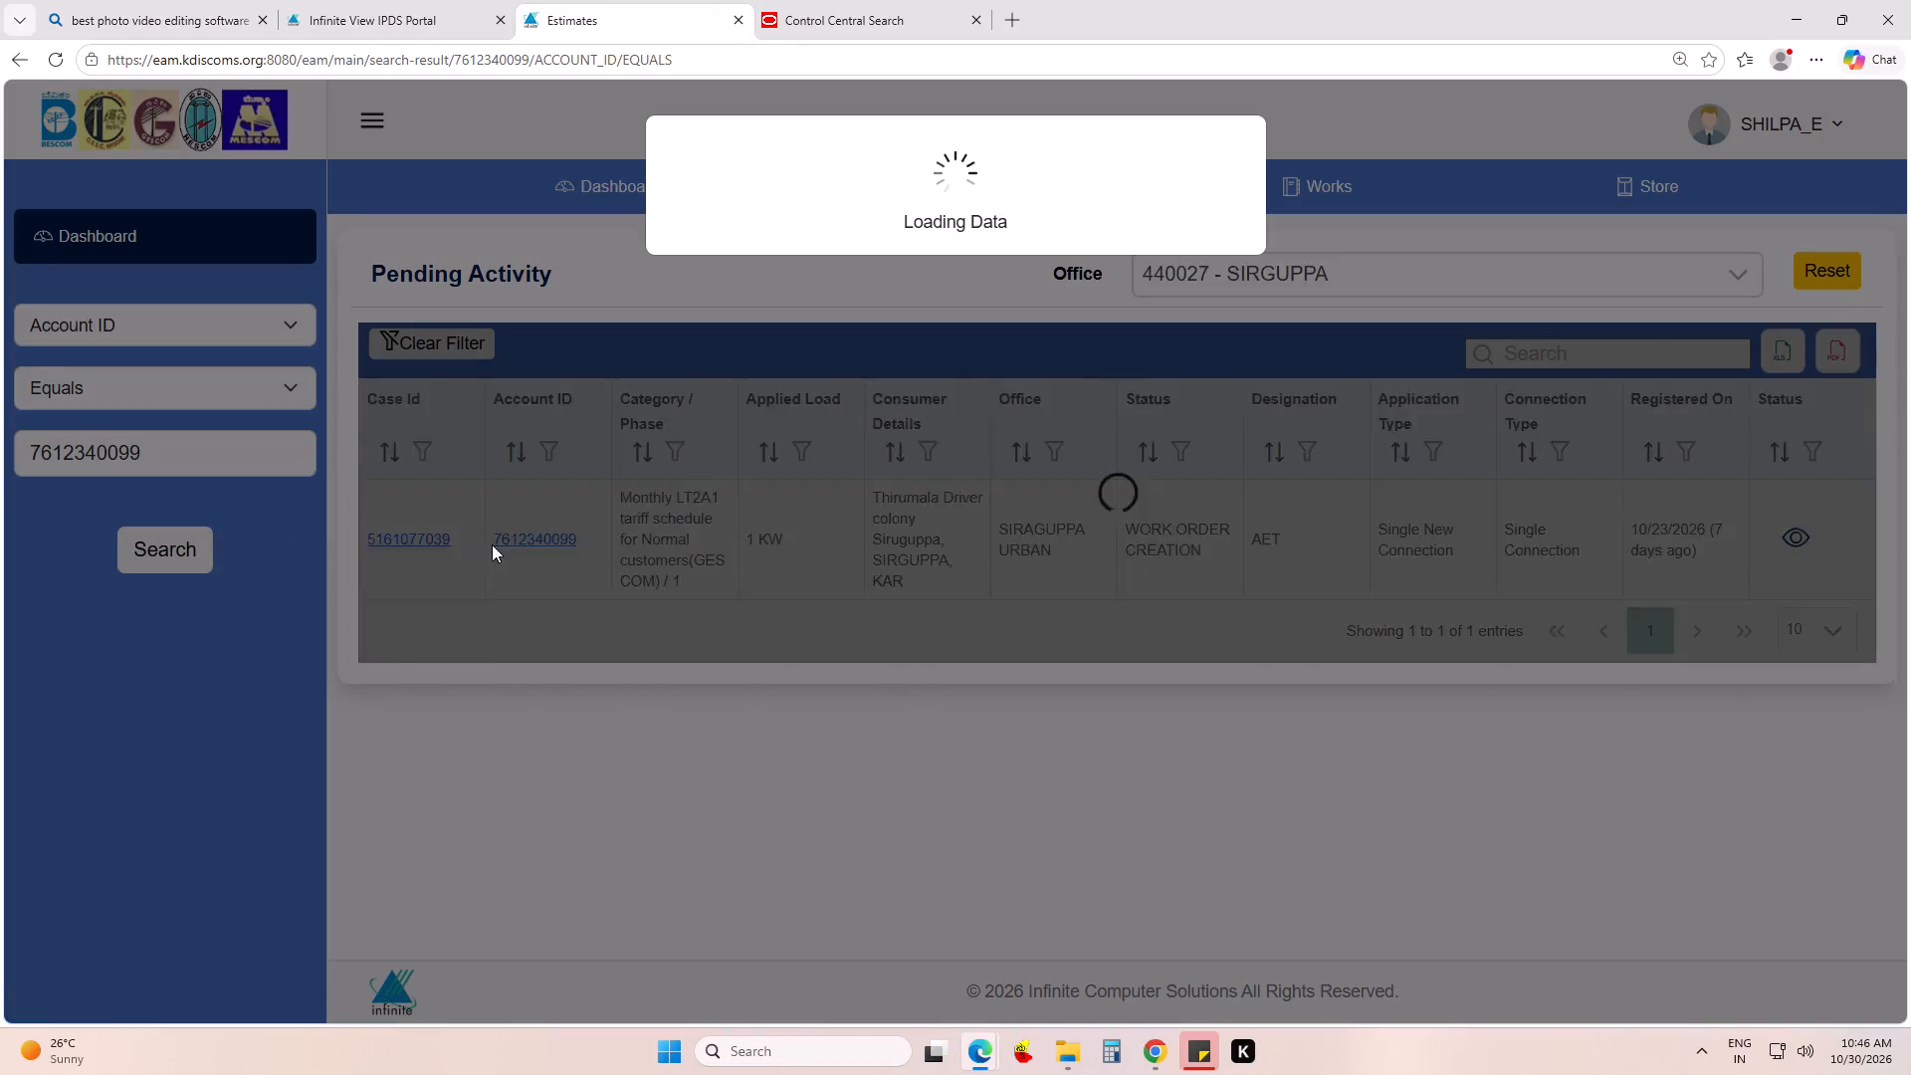
Open the found account's work order form and enter work order MSC12356, date 10/29/2026, with shut down and permit required both No.
left_click(493, 544)
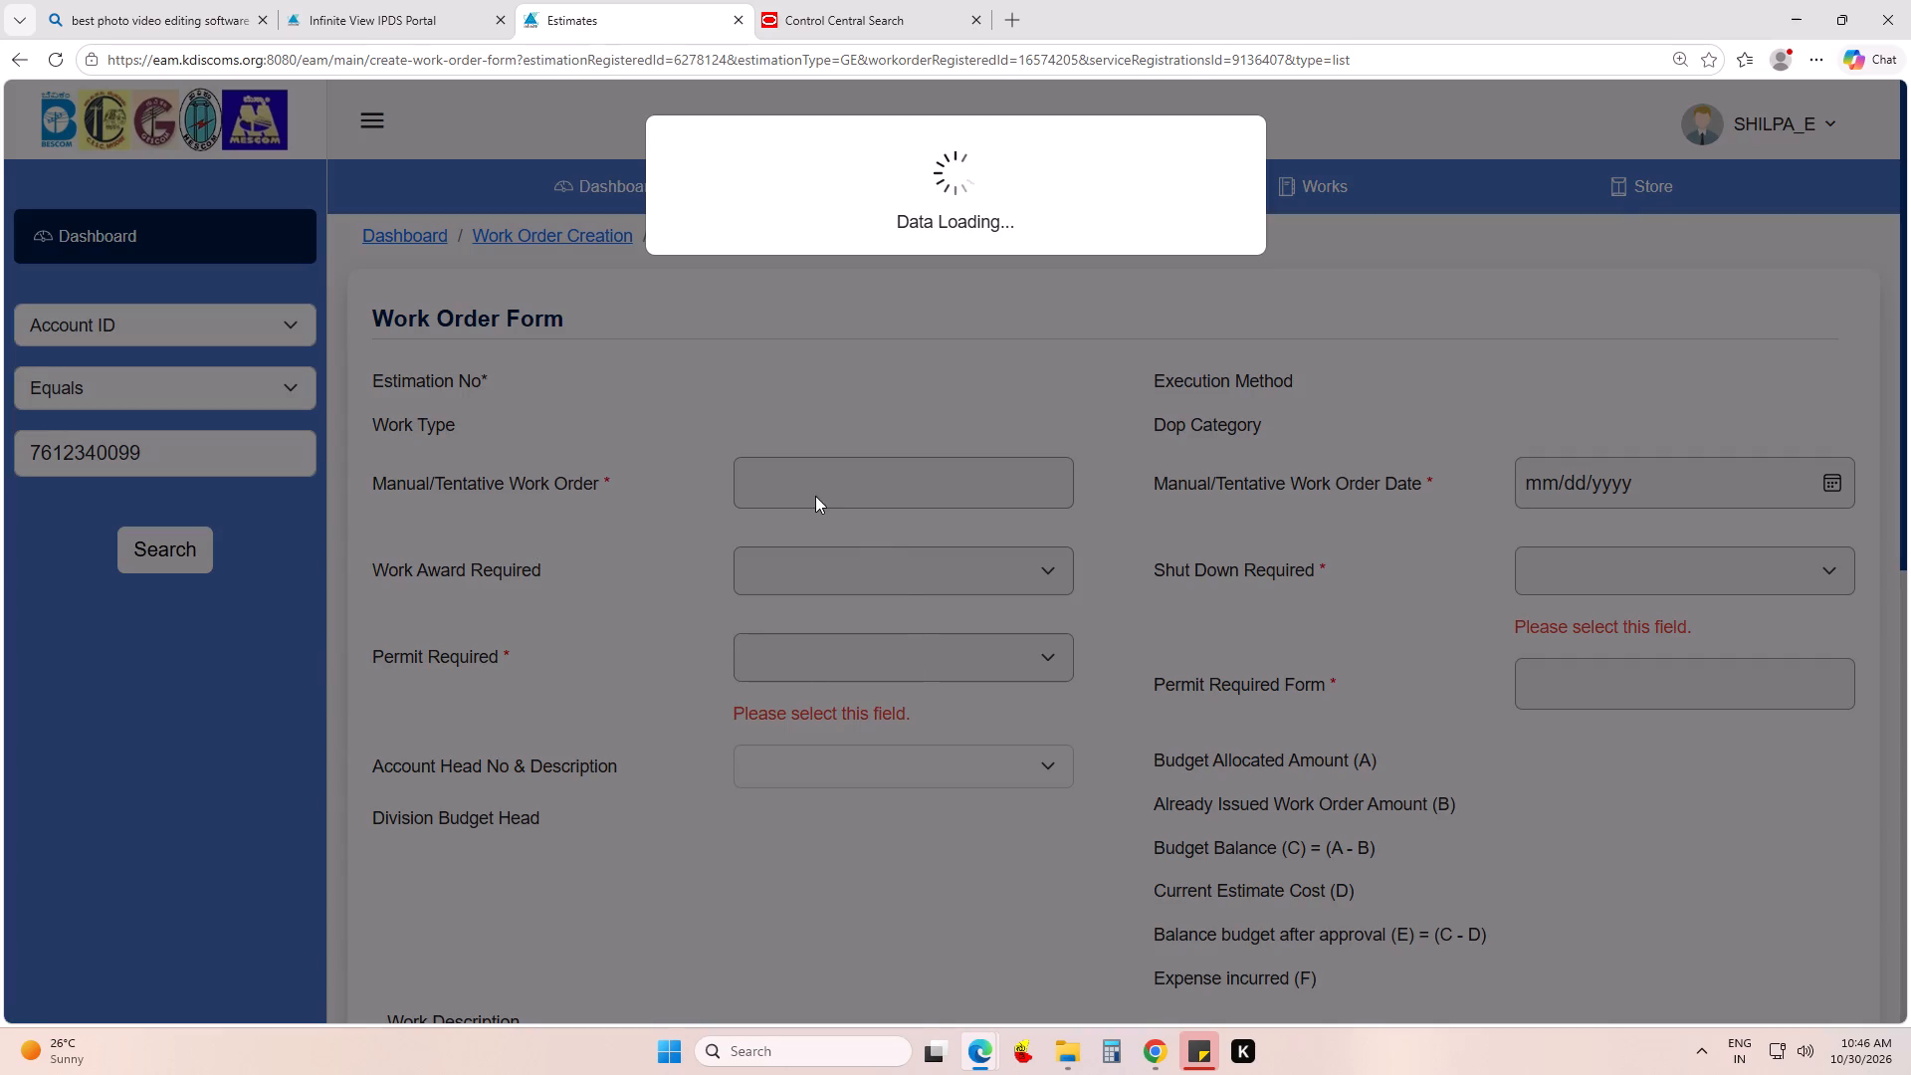
left_click(806, 496)
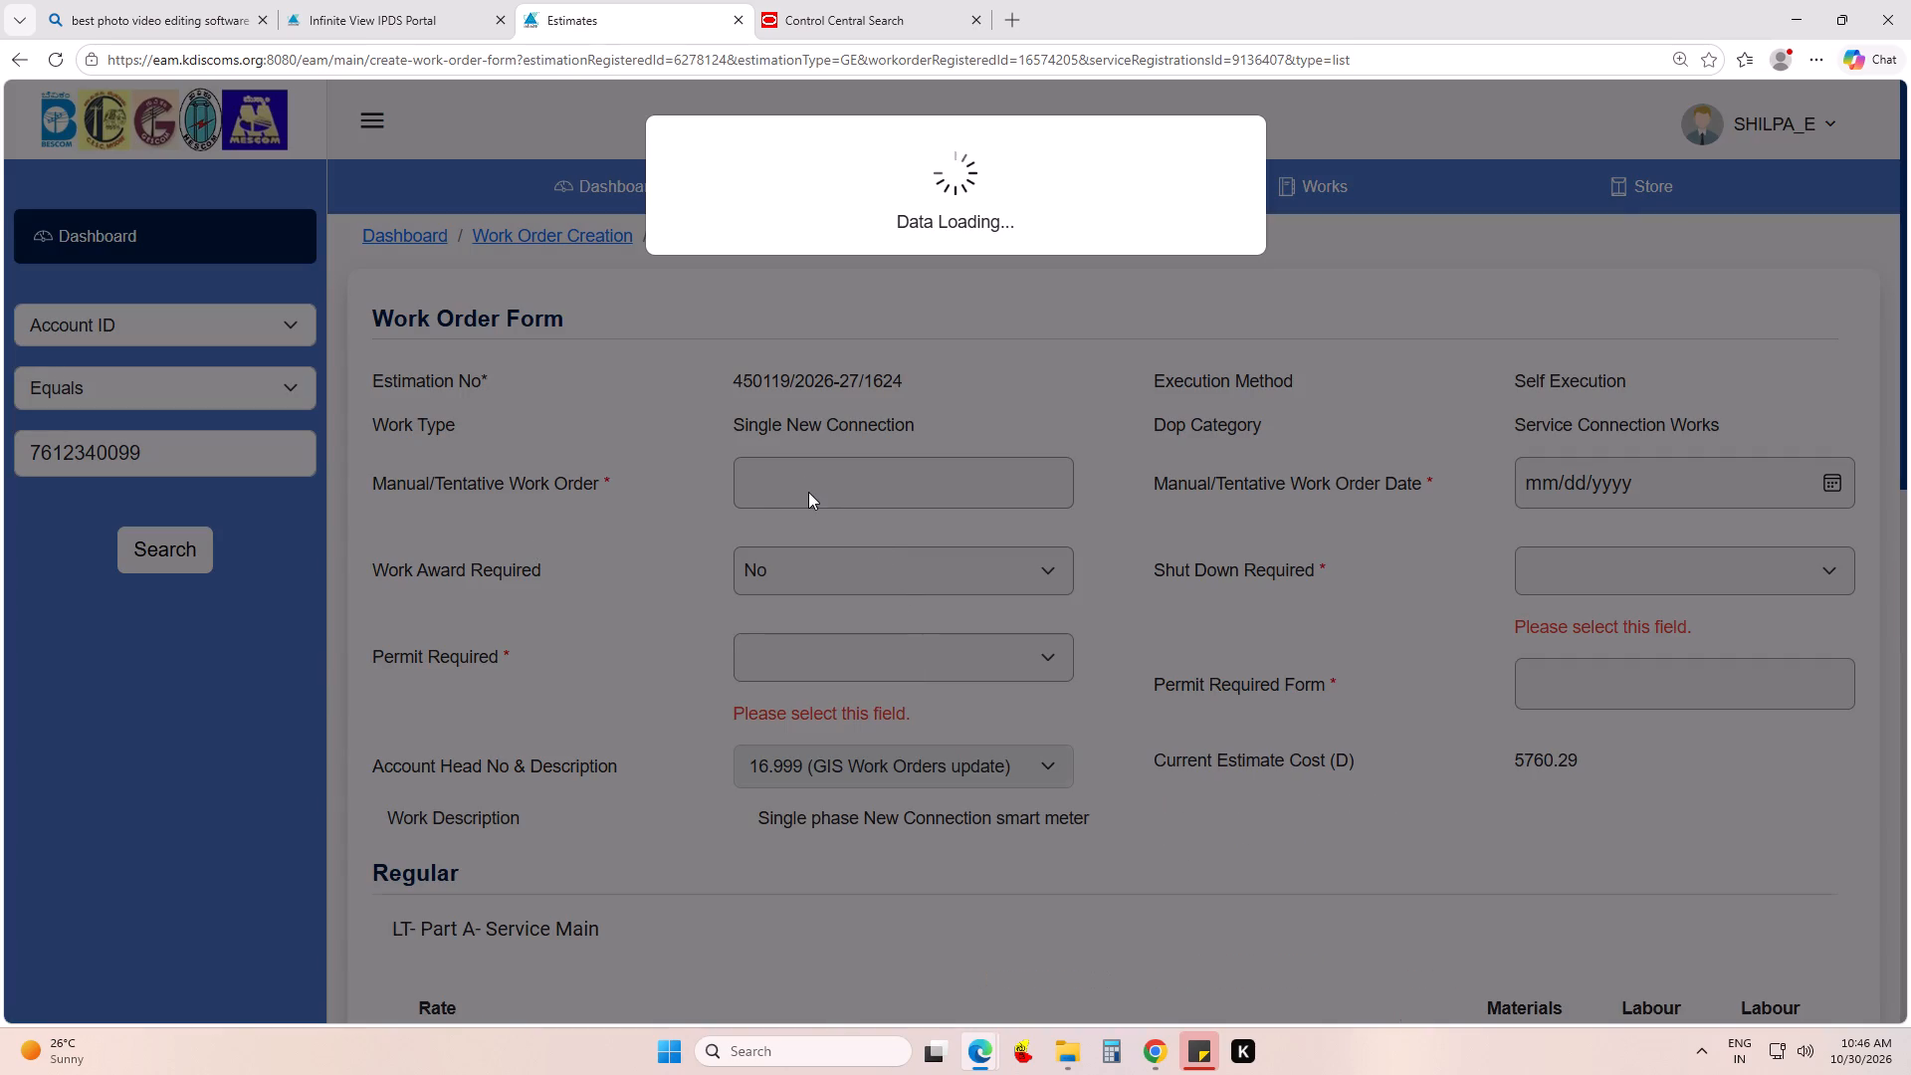
left_click(808, 492)
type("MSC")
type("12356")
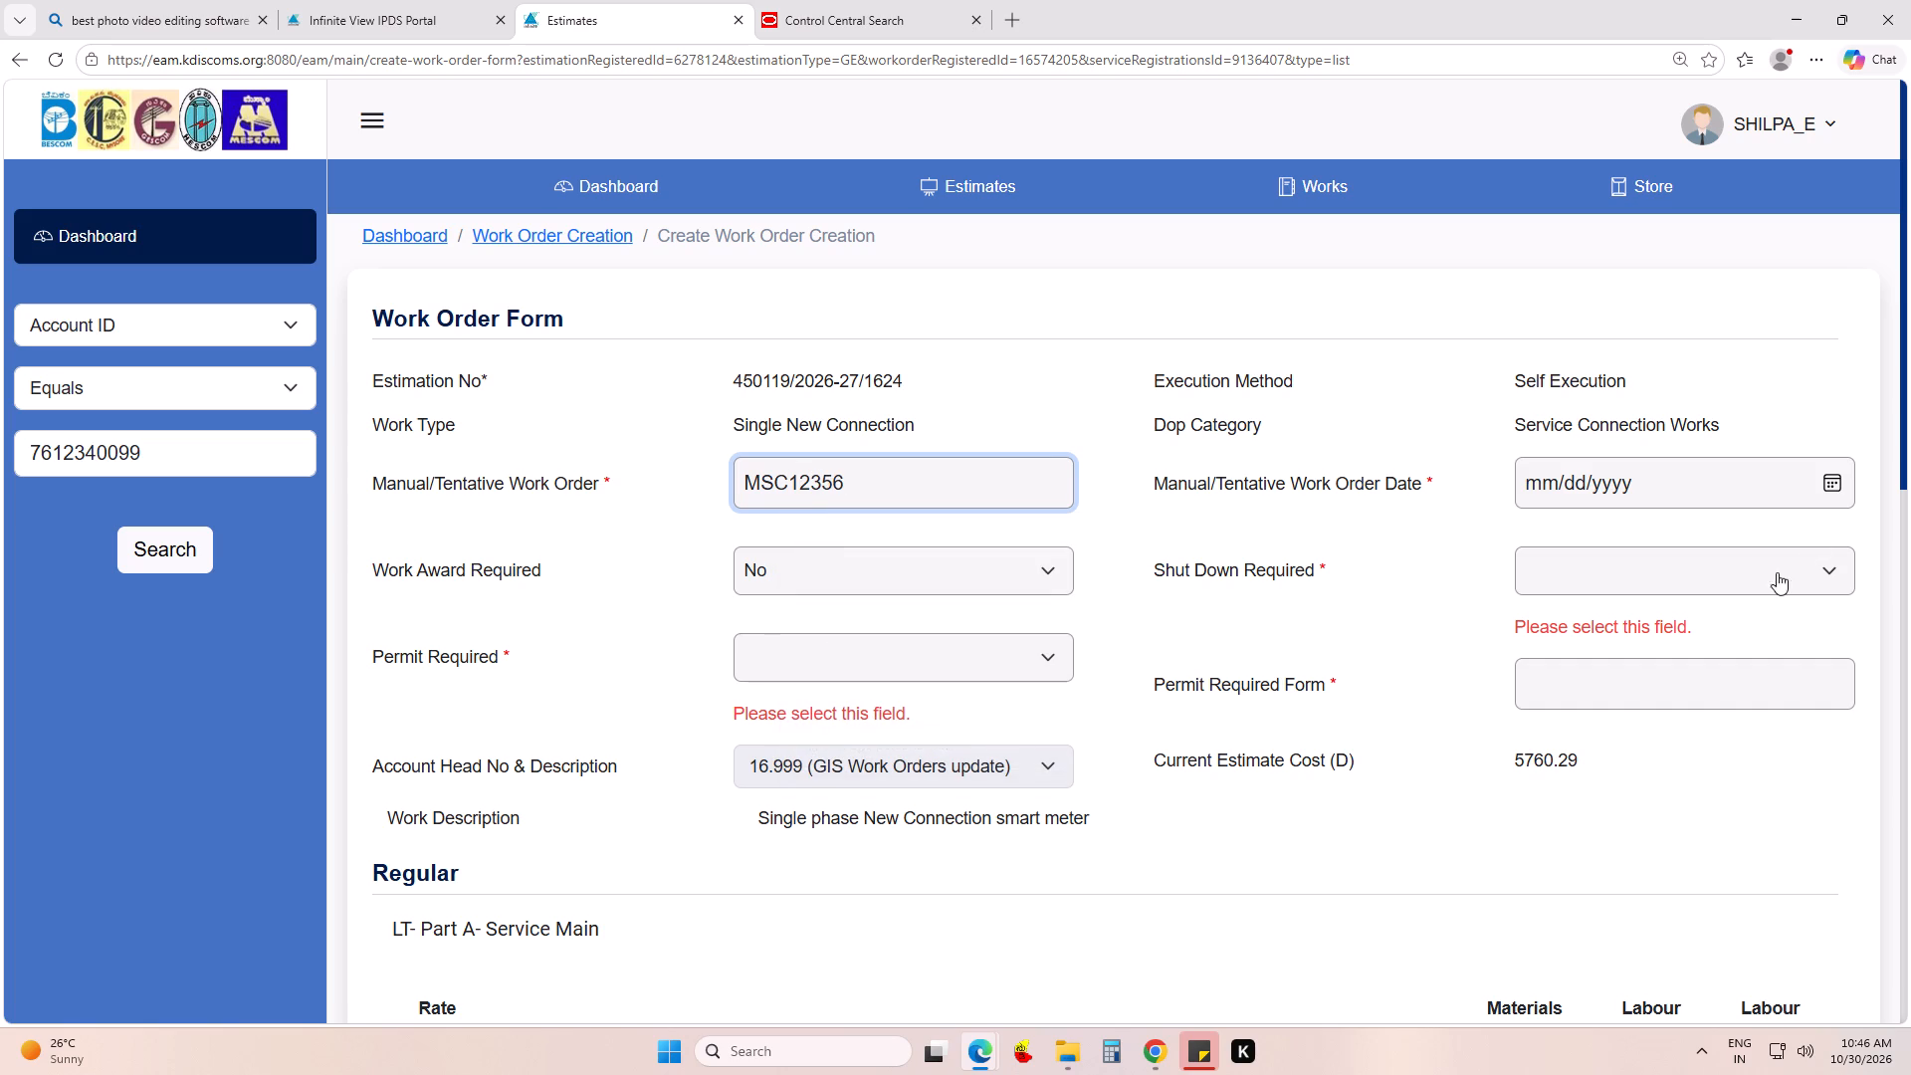
left_click(1829, 478)
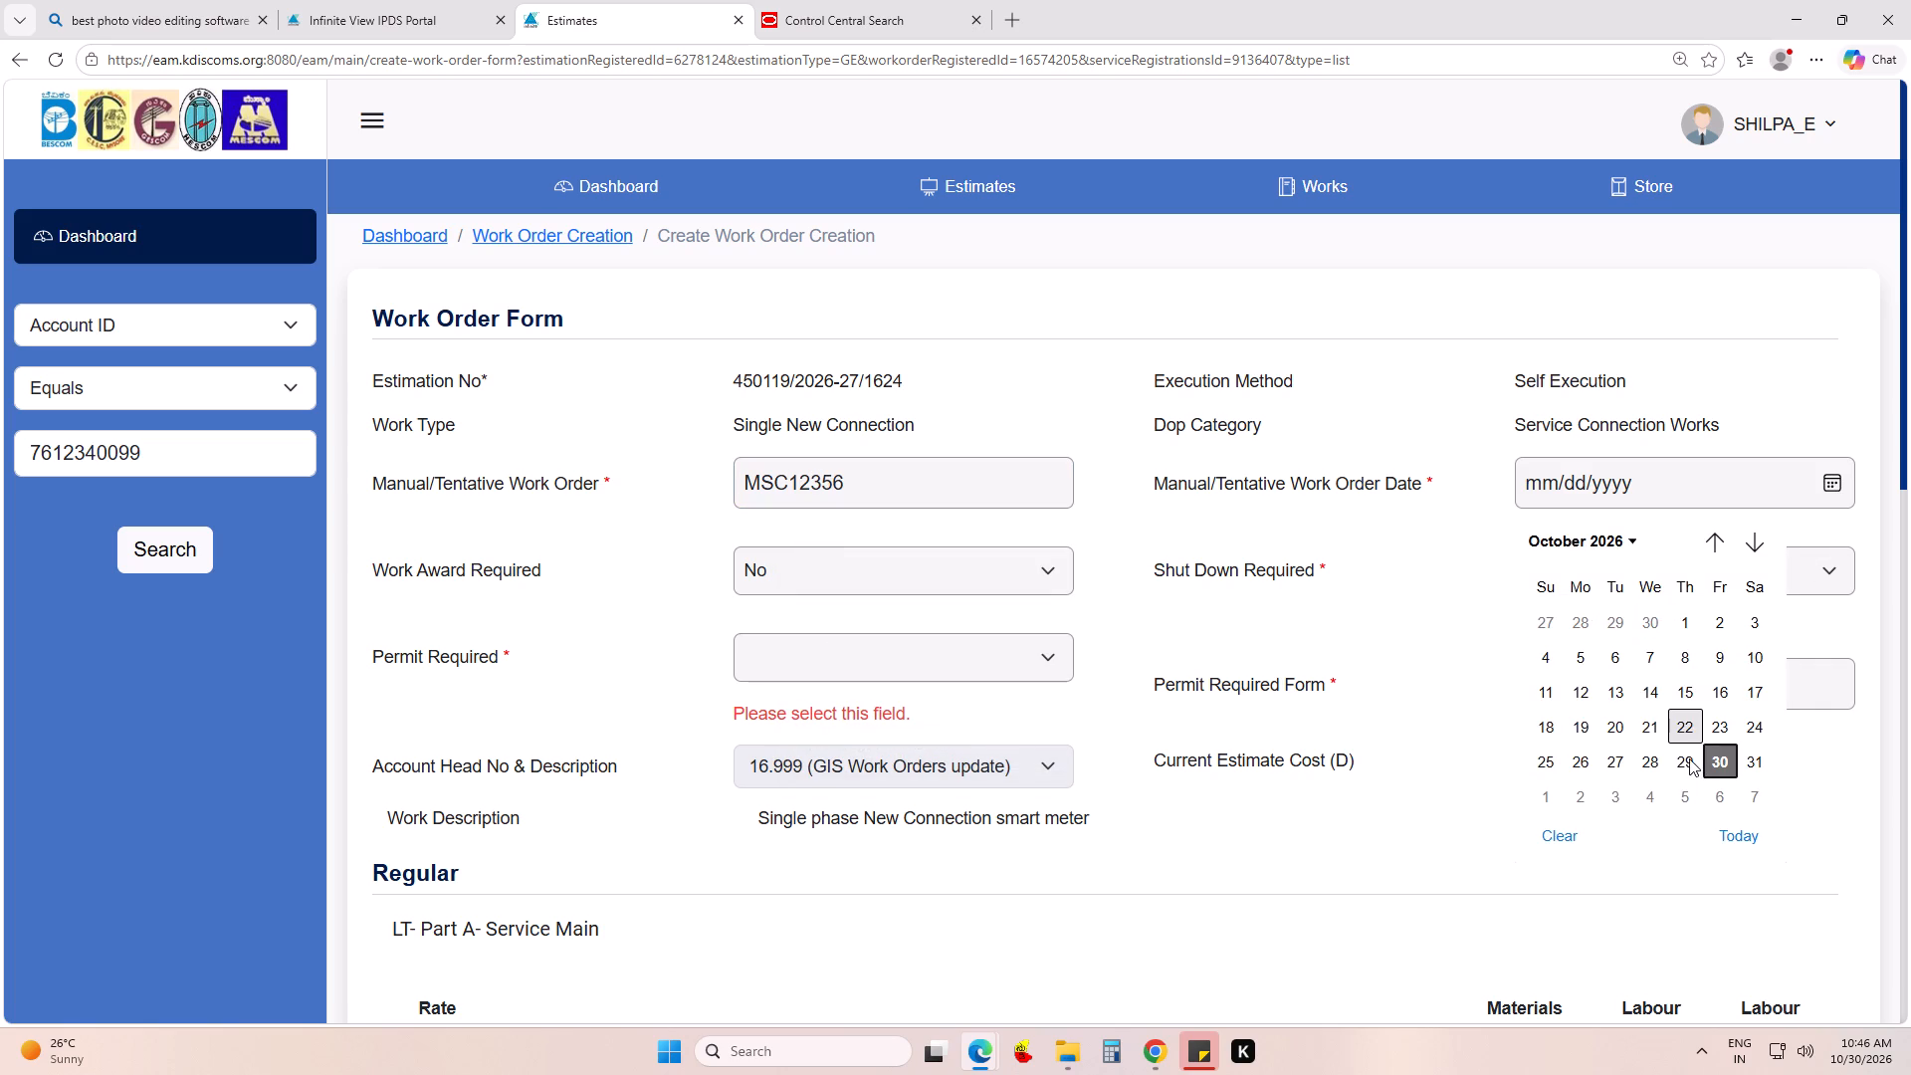
left_click(1689, 758)
left_click(1657, 570)
left_click(1628, 672)
left_click(980, 677)
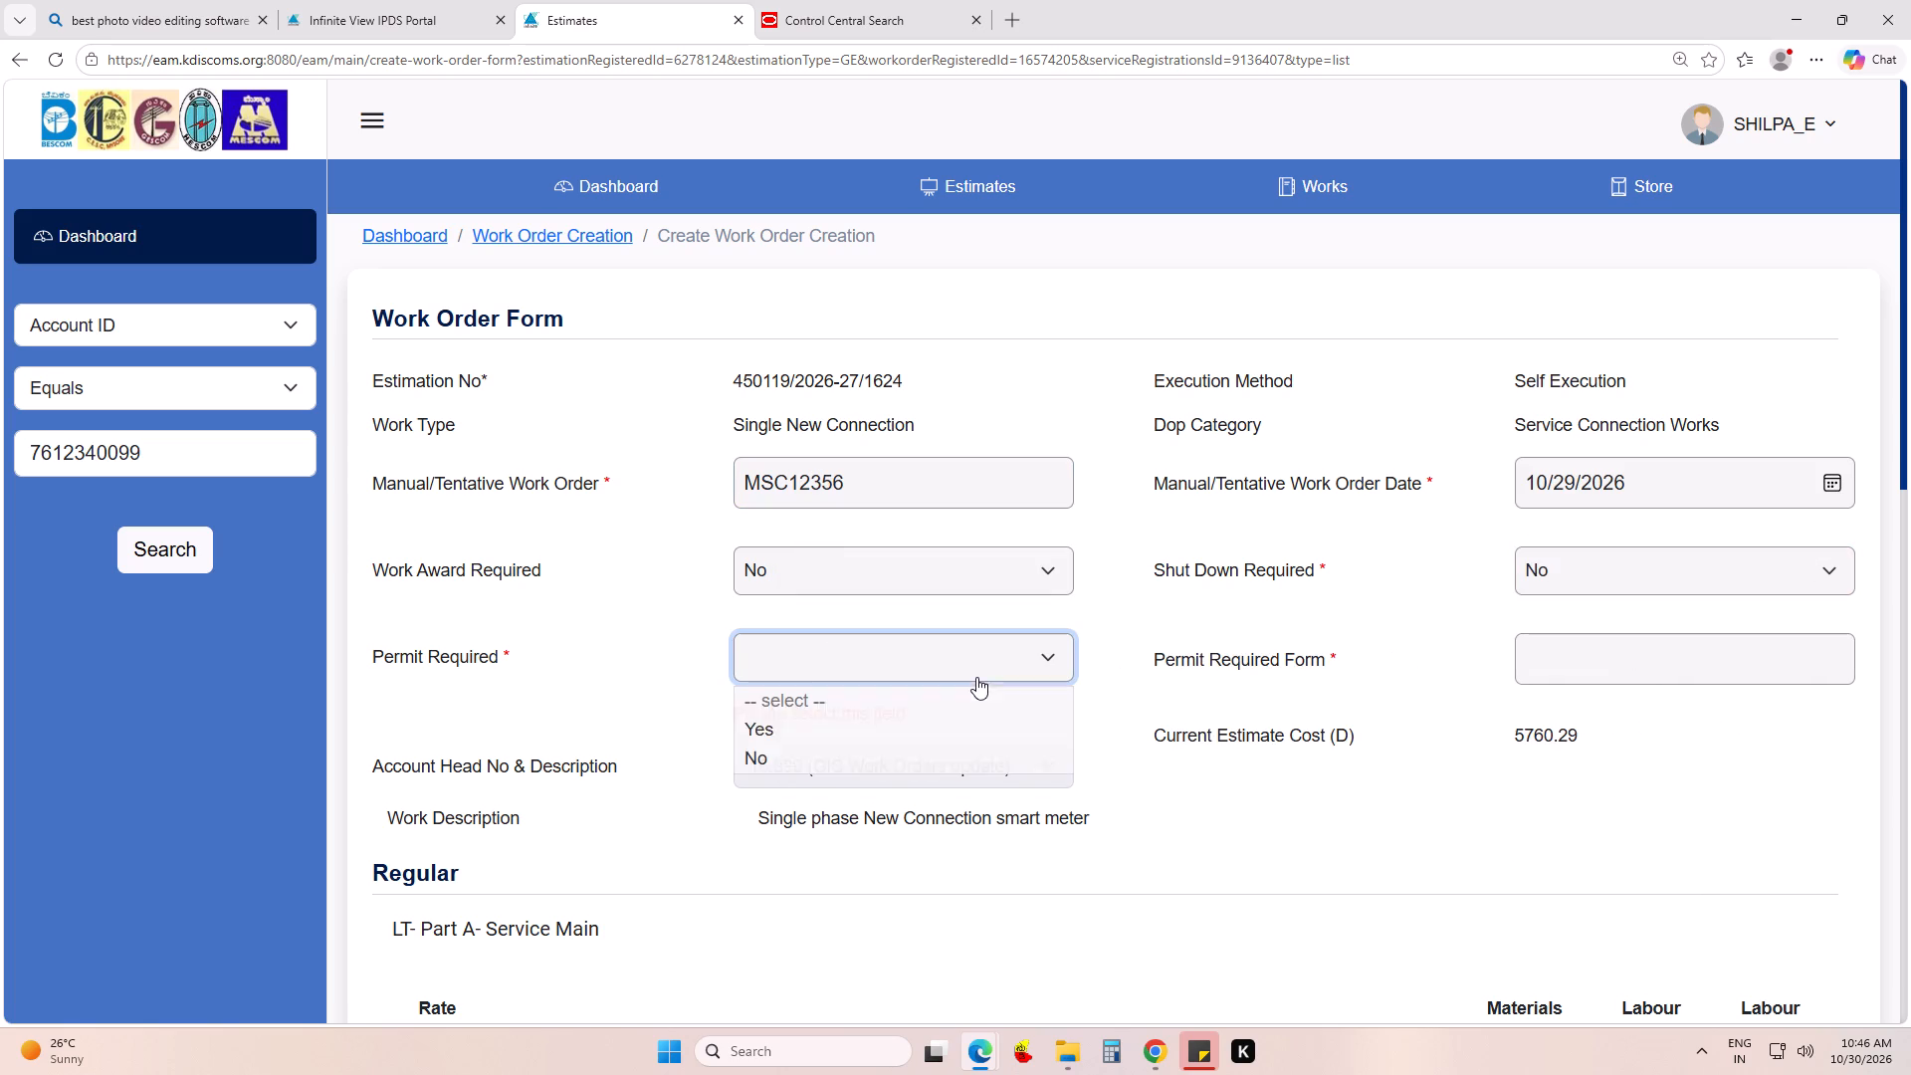
left_click(828, 756)
left_click(817, 820)
Set the priority to Medium and the work order validity to 30 days, and create the work order.
scroll(817, 820, "down", 12)
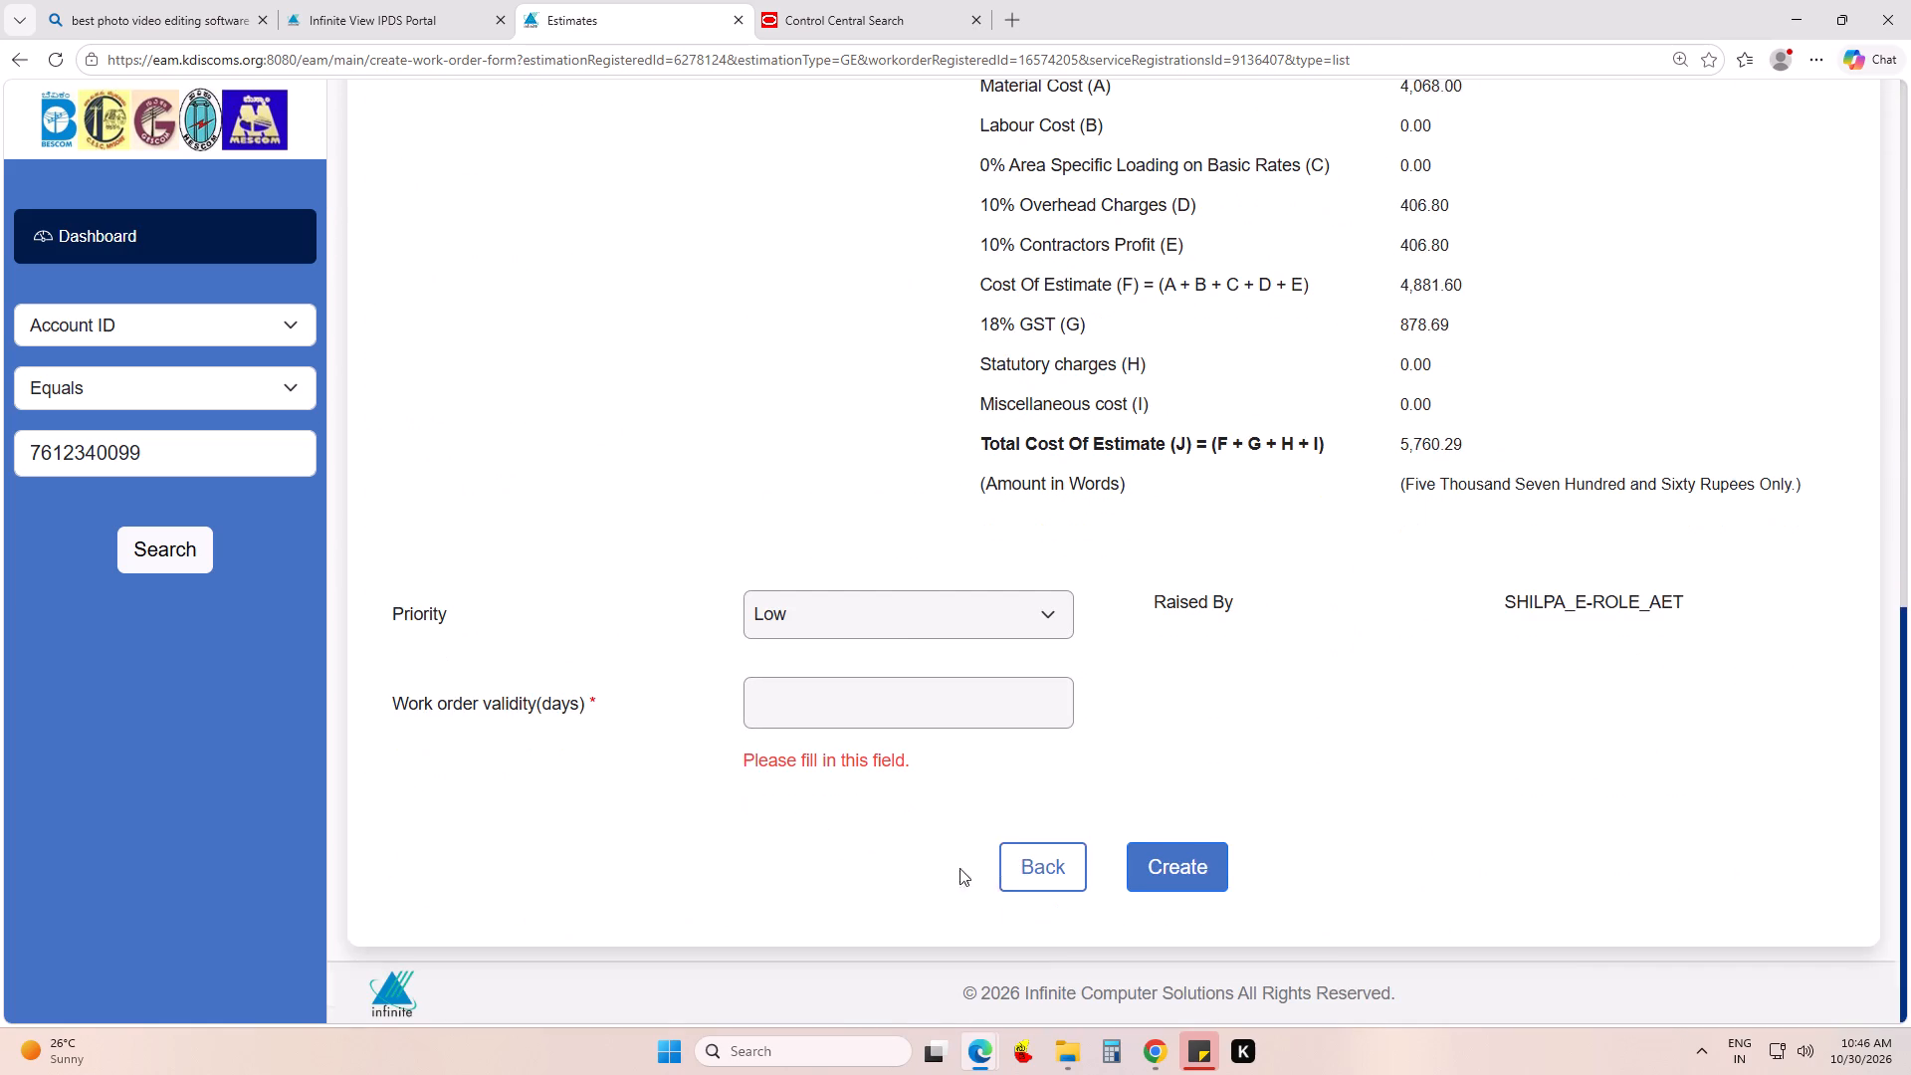
scroll(959, 868, "down", 4)
left_click(912, 586)
left_click(908, 605)
double_click(826, 701)
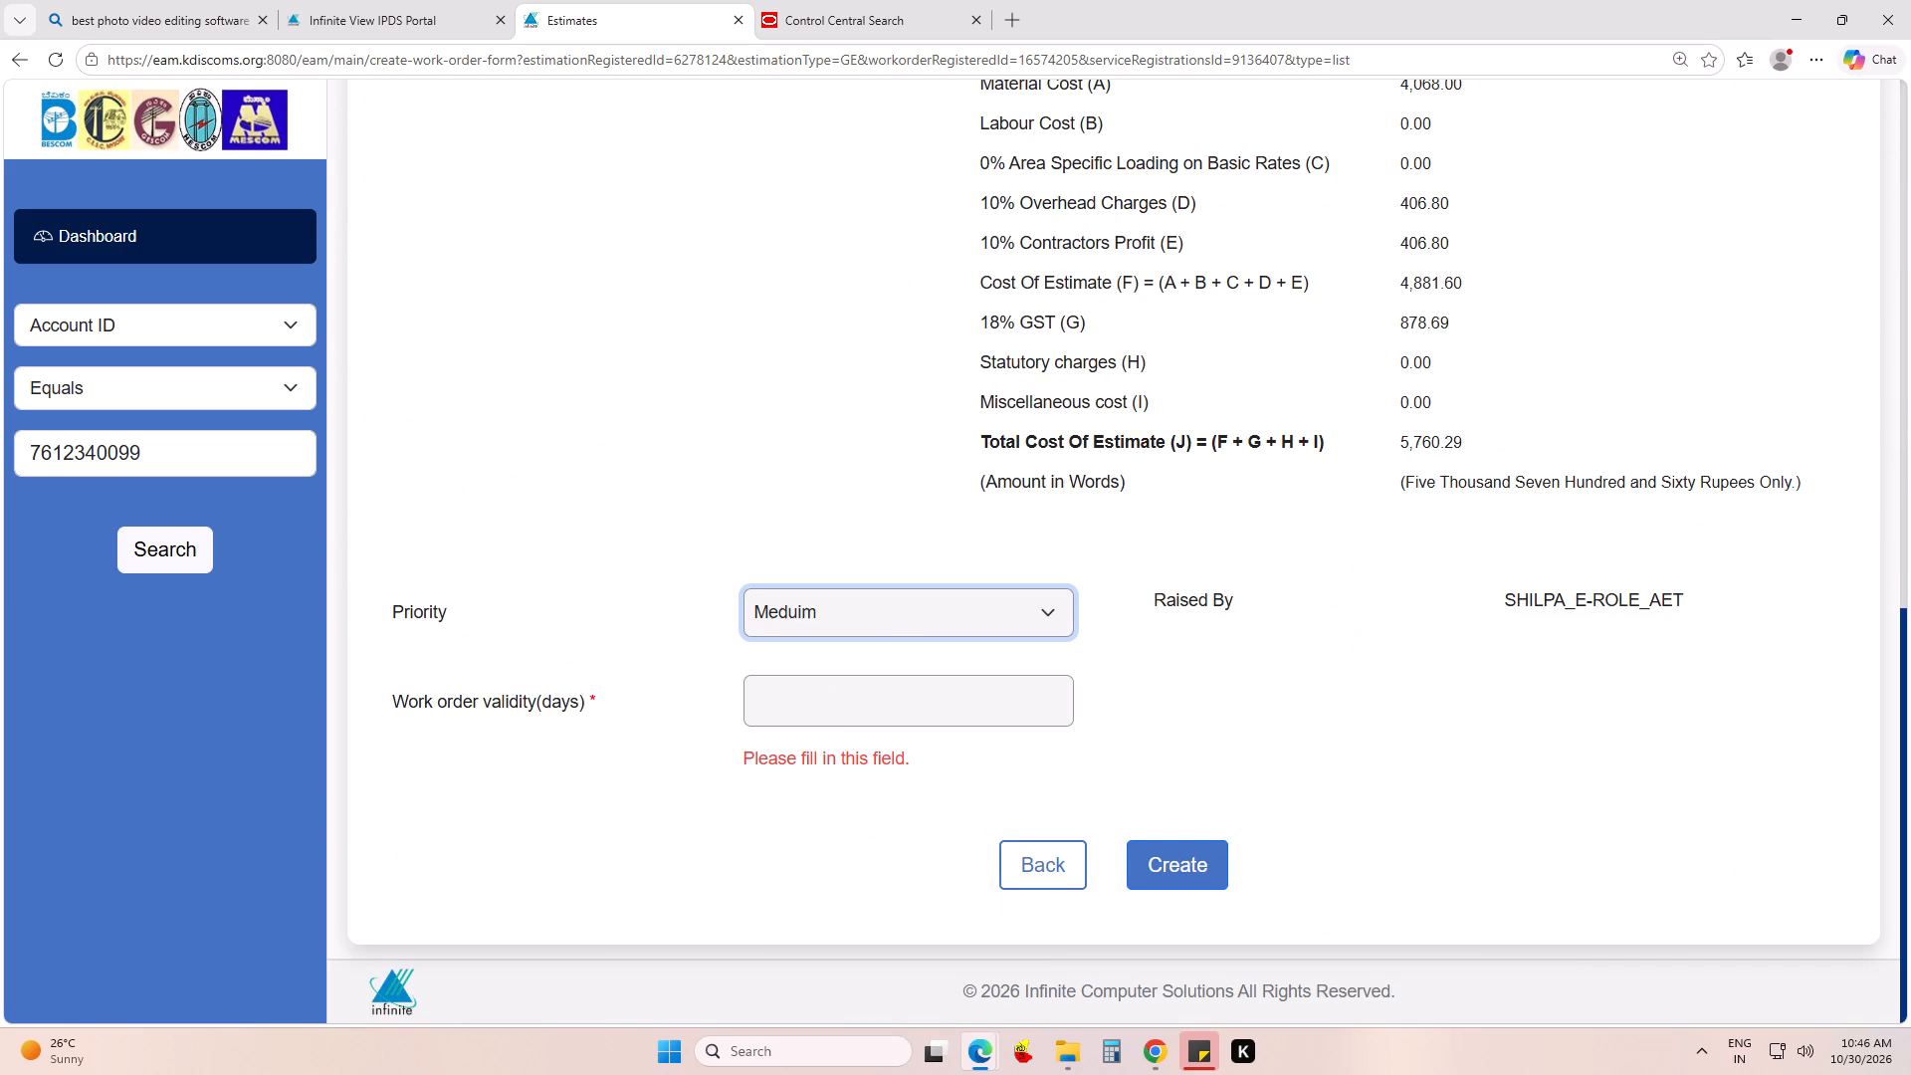
left_click(823, 703)
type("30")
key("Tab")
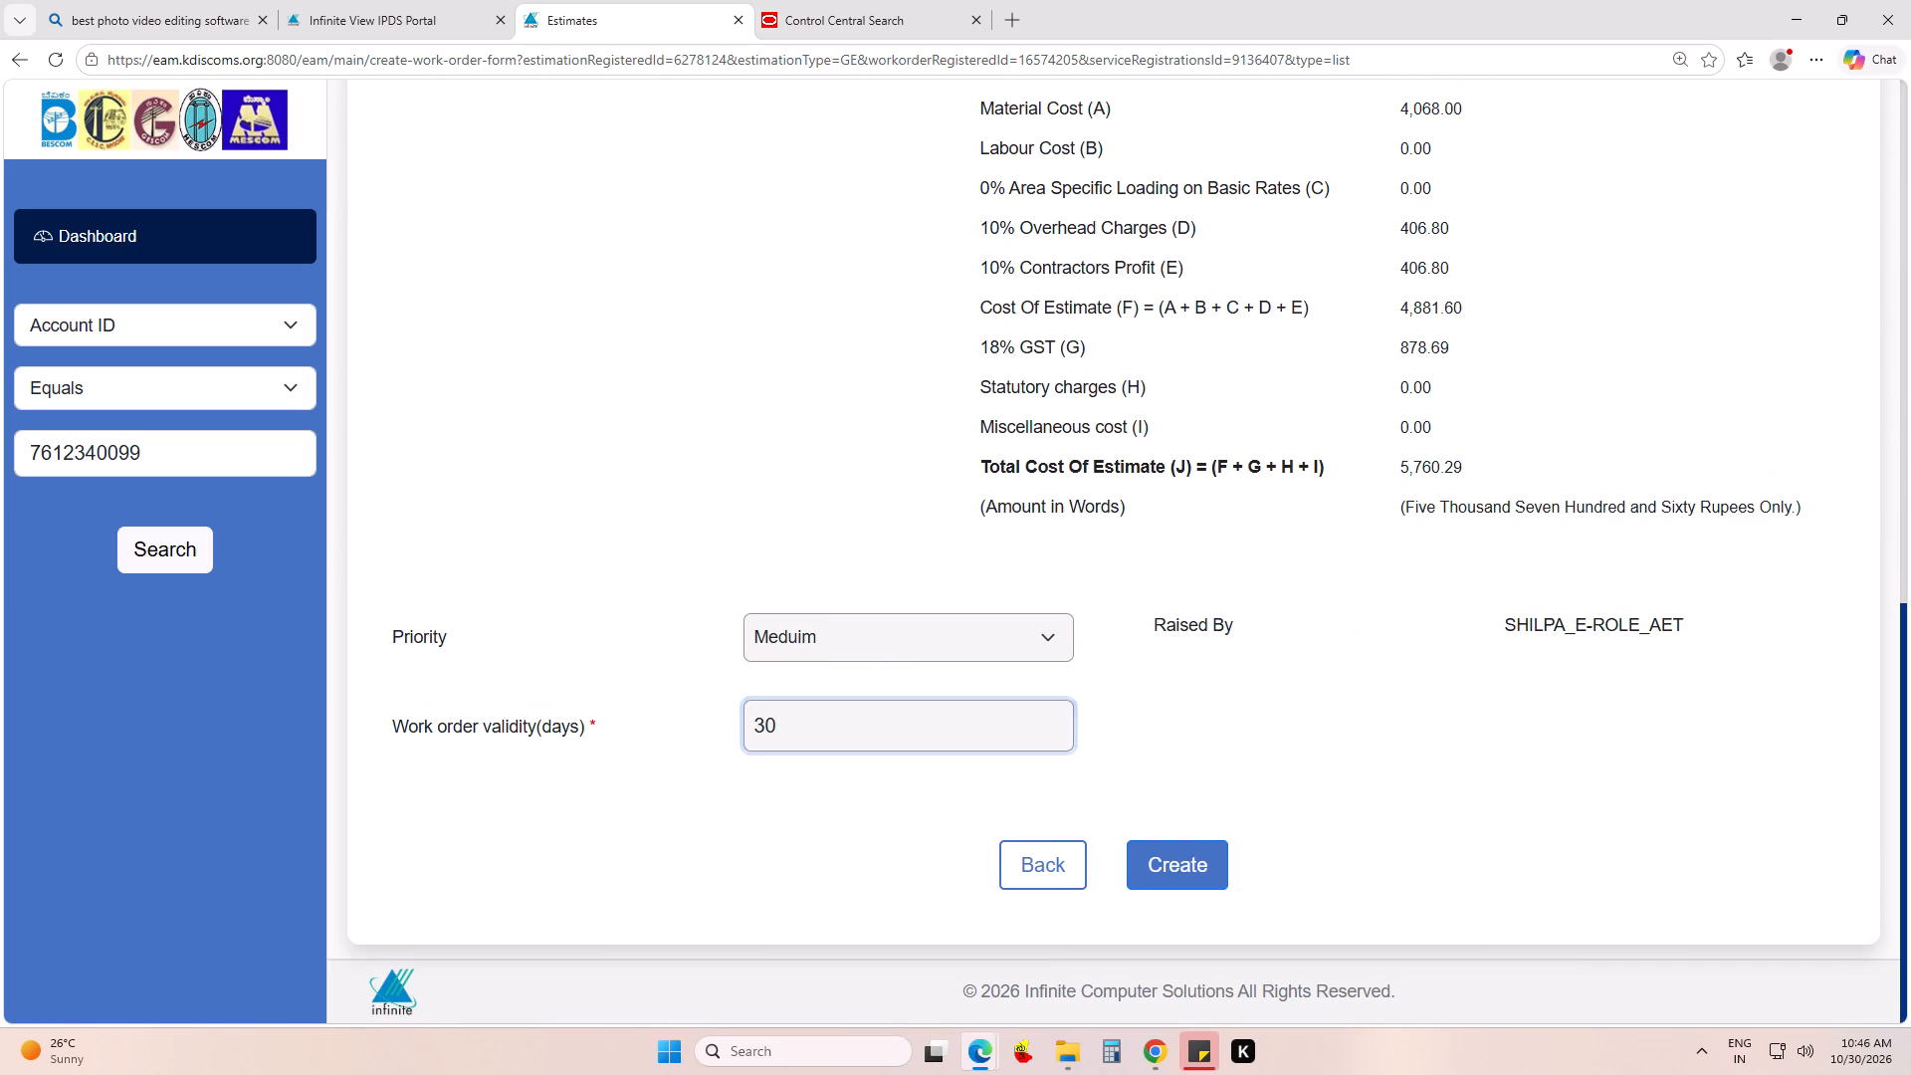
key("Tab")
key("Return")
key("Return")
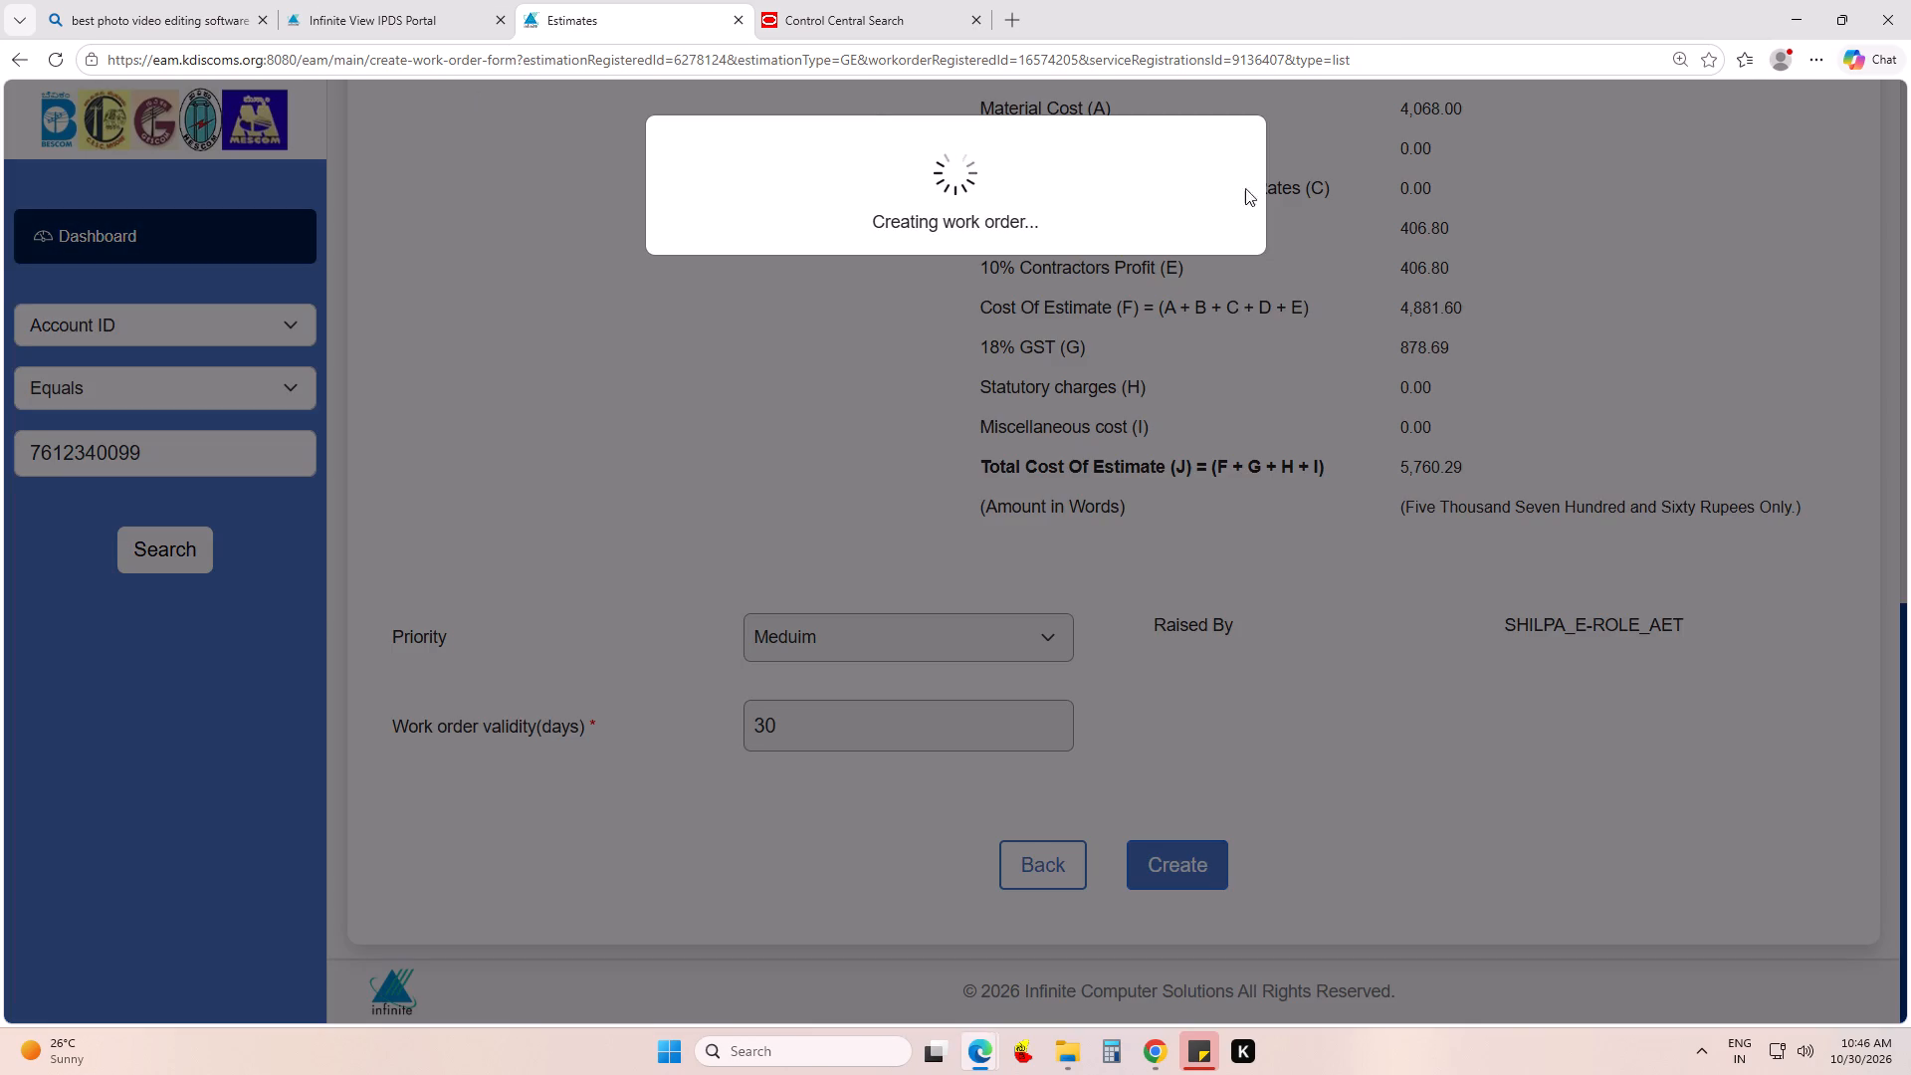
left_click(1132, 135)
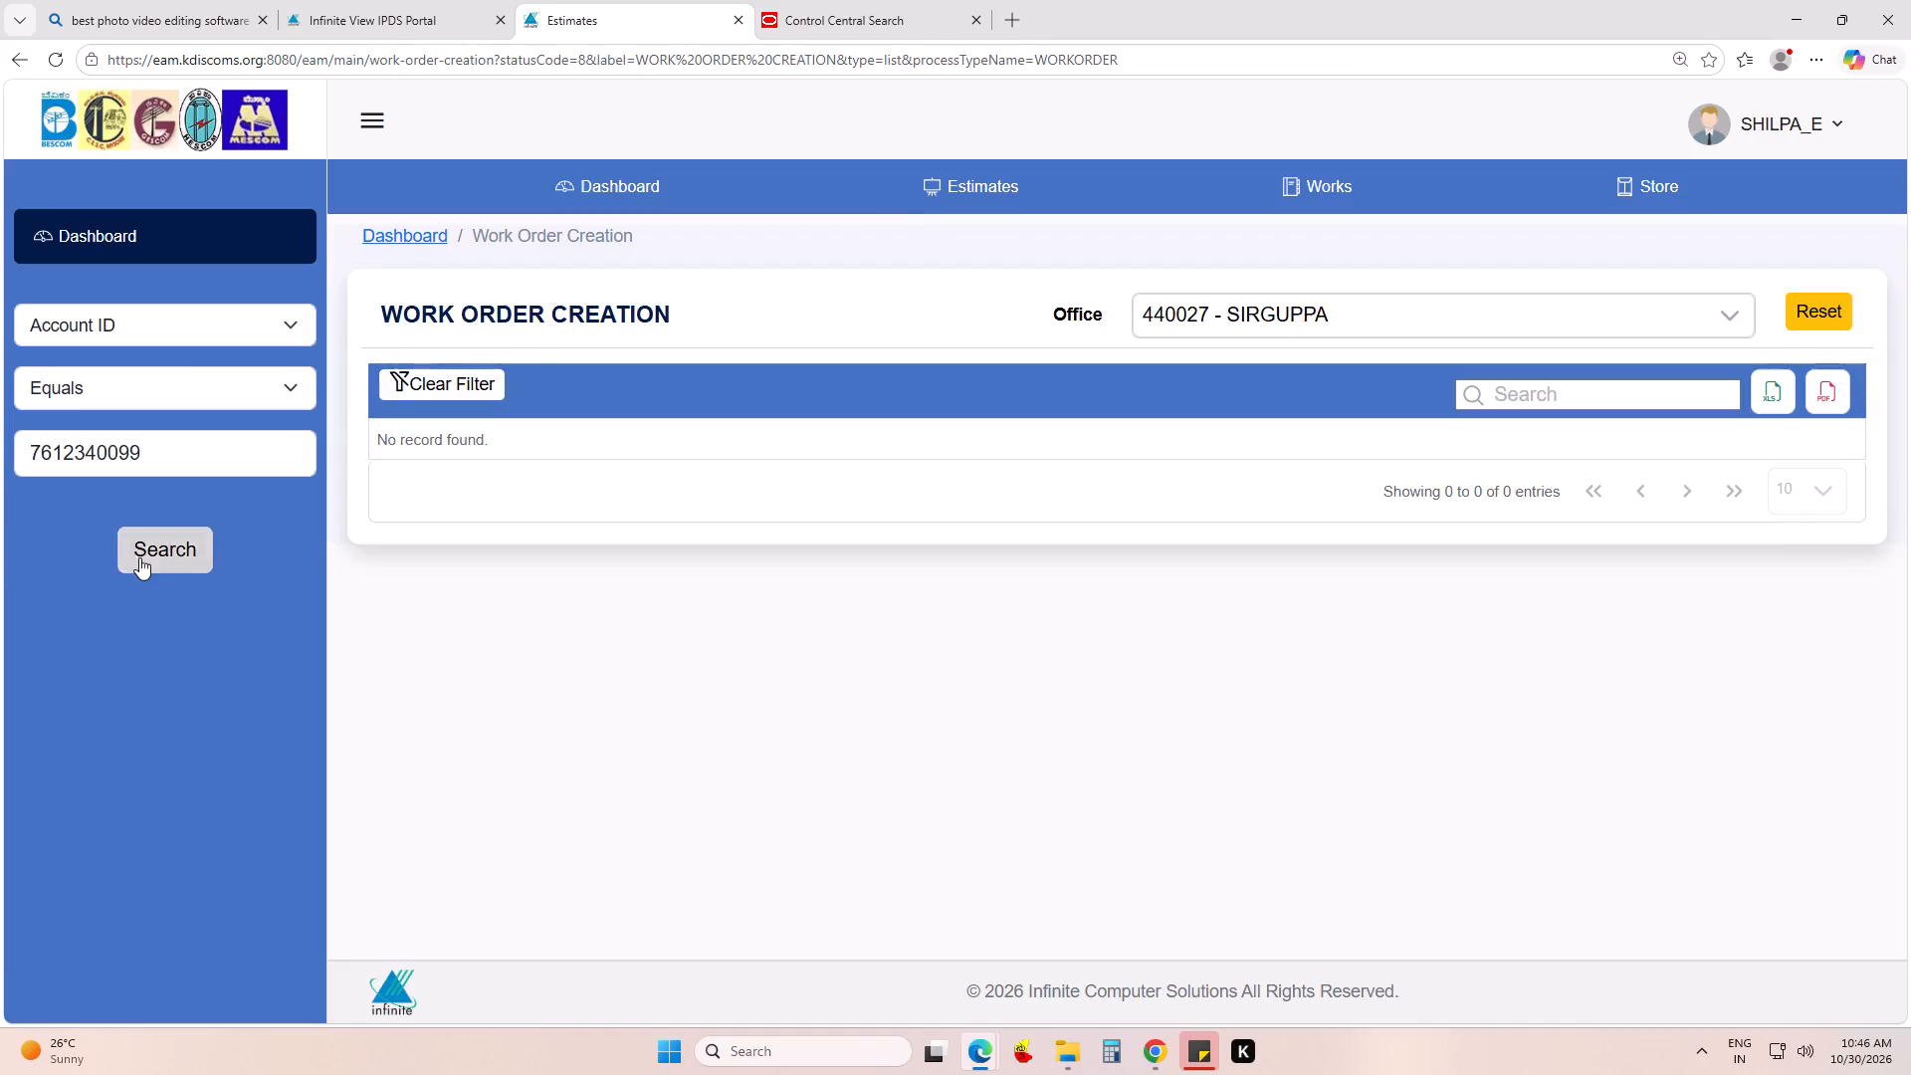
Search for the same account again, including in the approver's Estimates window, and open its work order approval form there.
left_click(139, 557)
left_click(1044, 983)
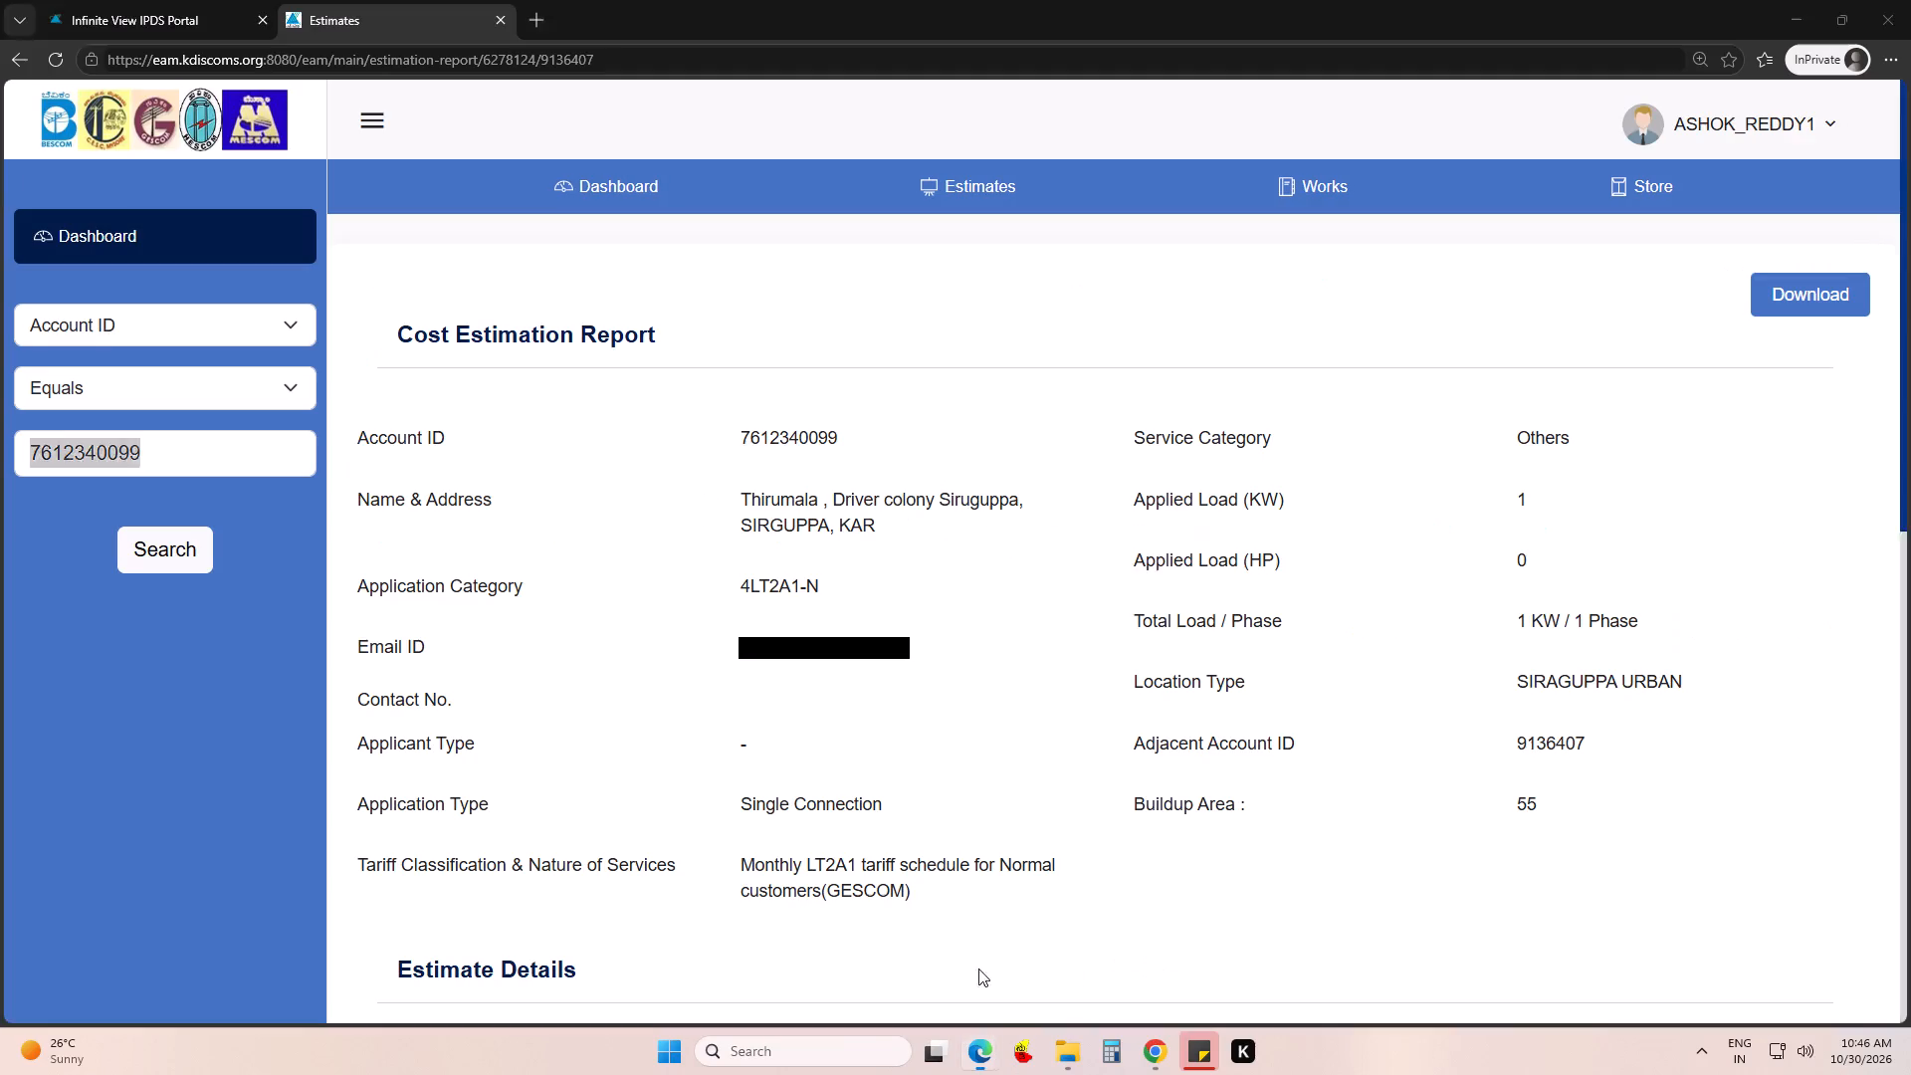
left_click(209, 535)
left_click(544, 549)
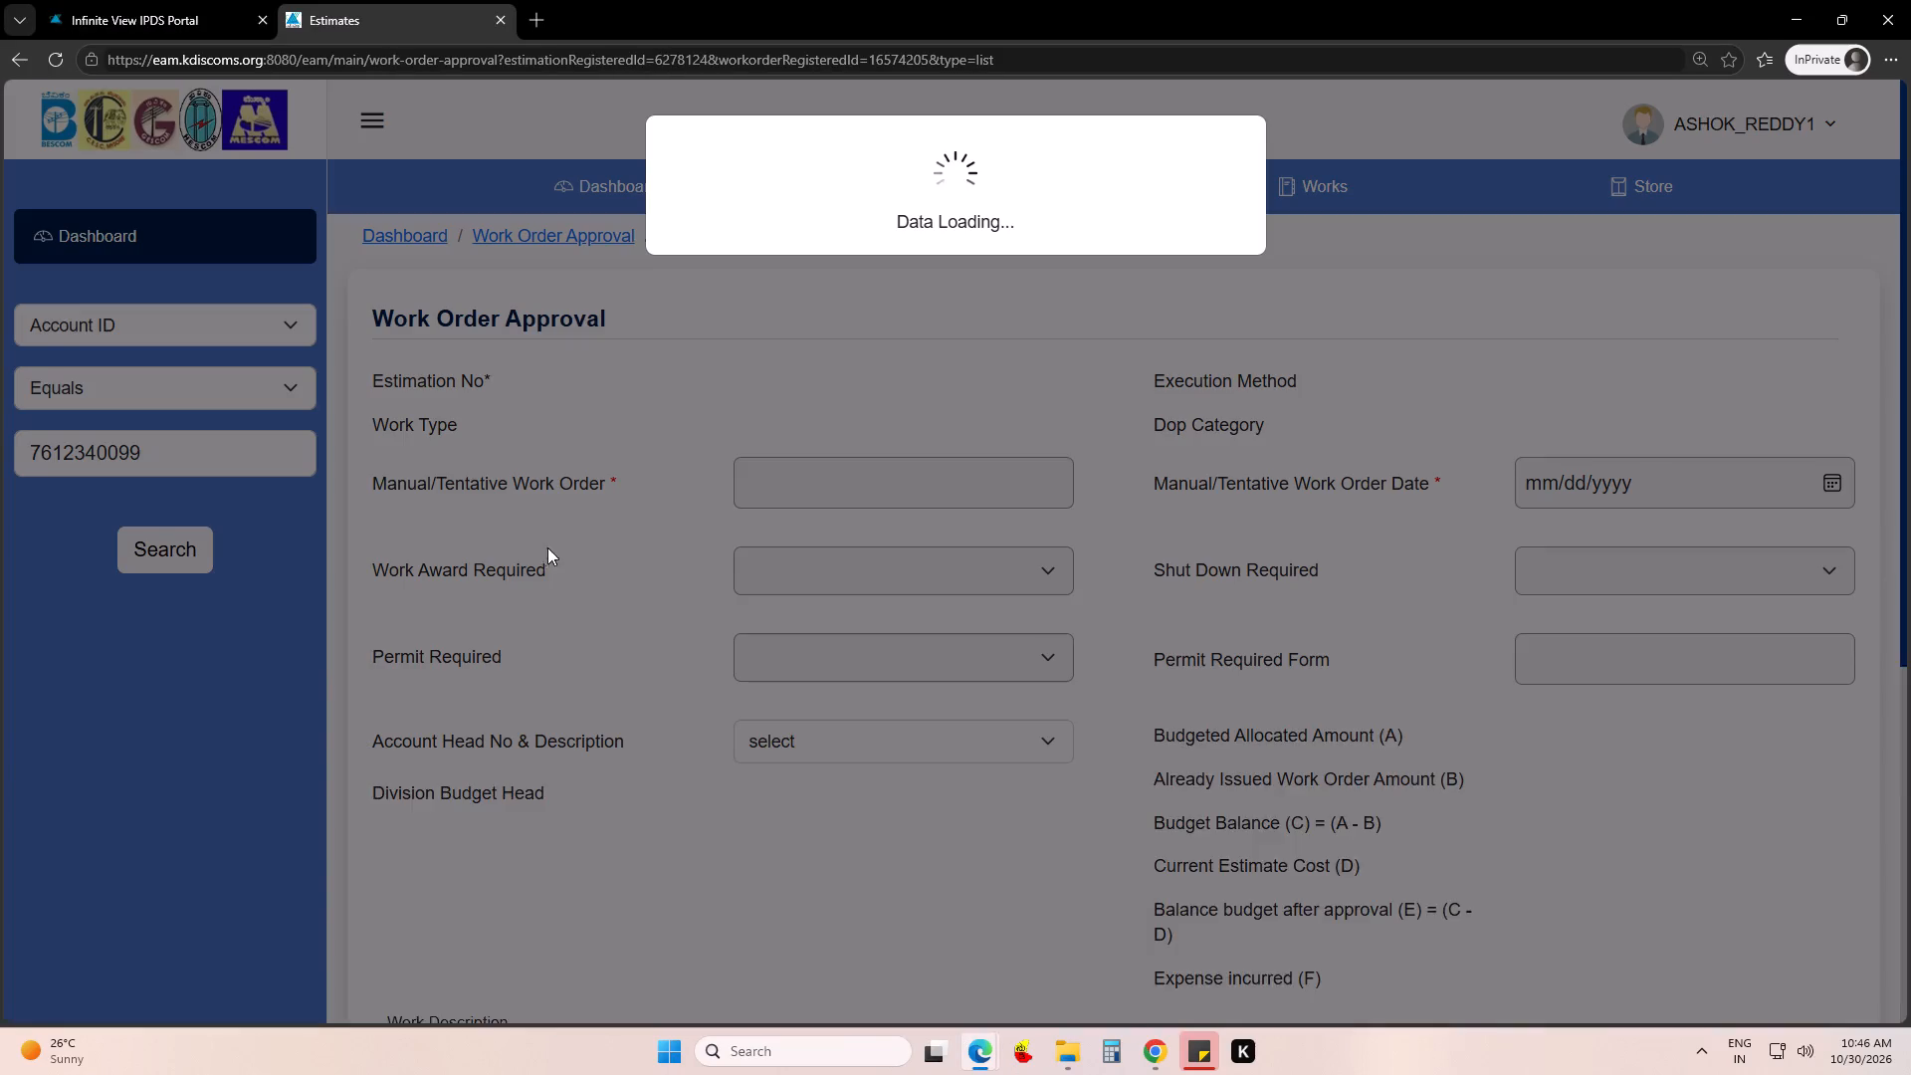
Approve the work order with the remark "ok".
scroll(991, 682, "down", 4)
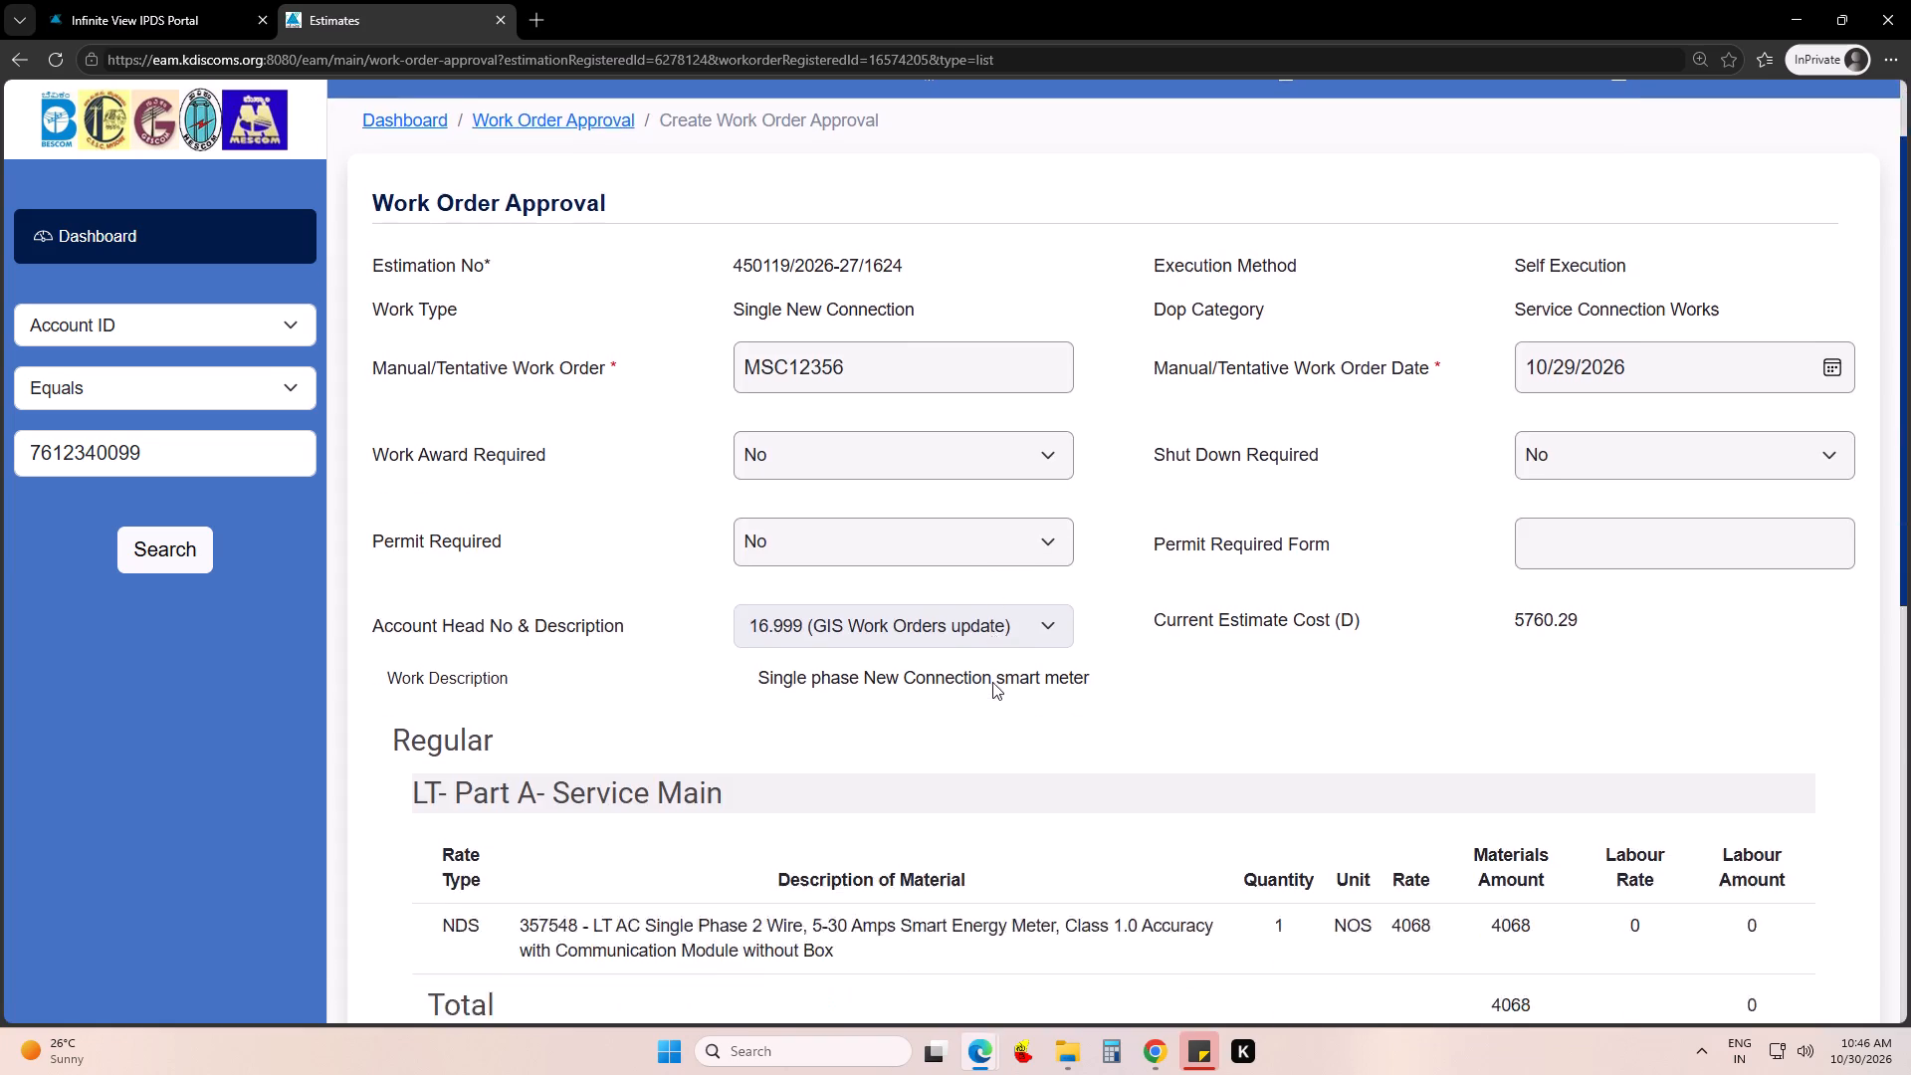
scroll(992, 682, "down", 10)
left_click(1131, 890)
scroll(1403, 821, "down", 6)
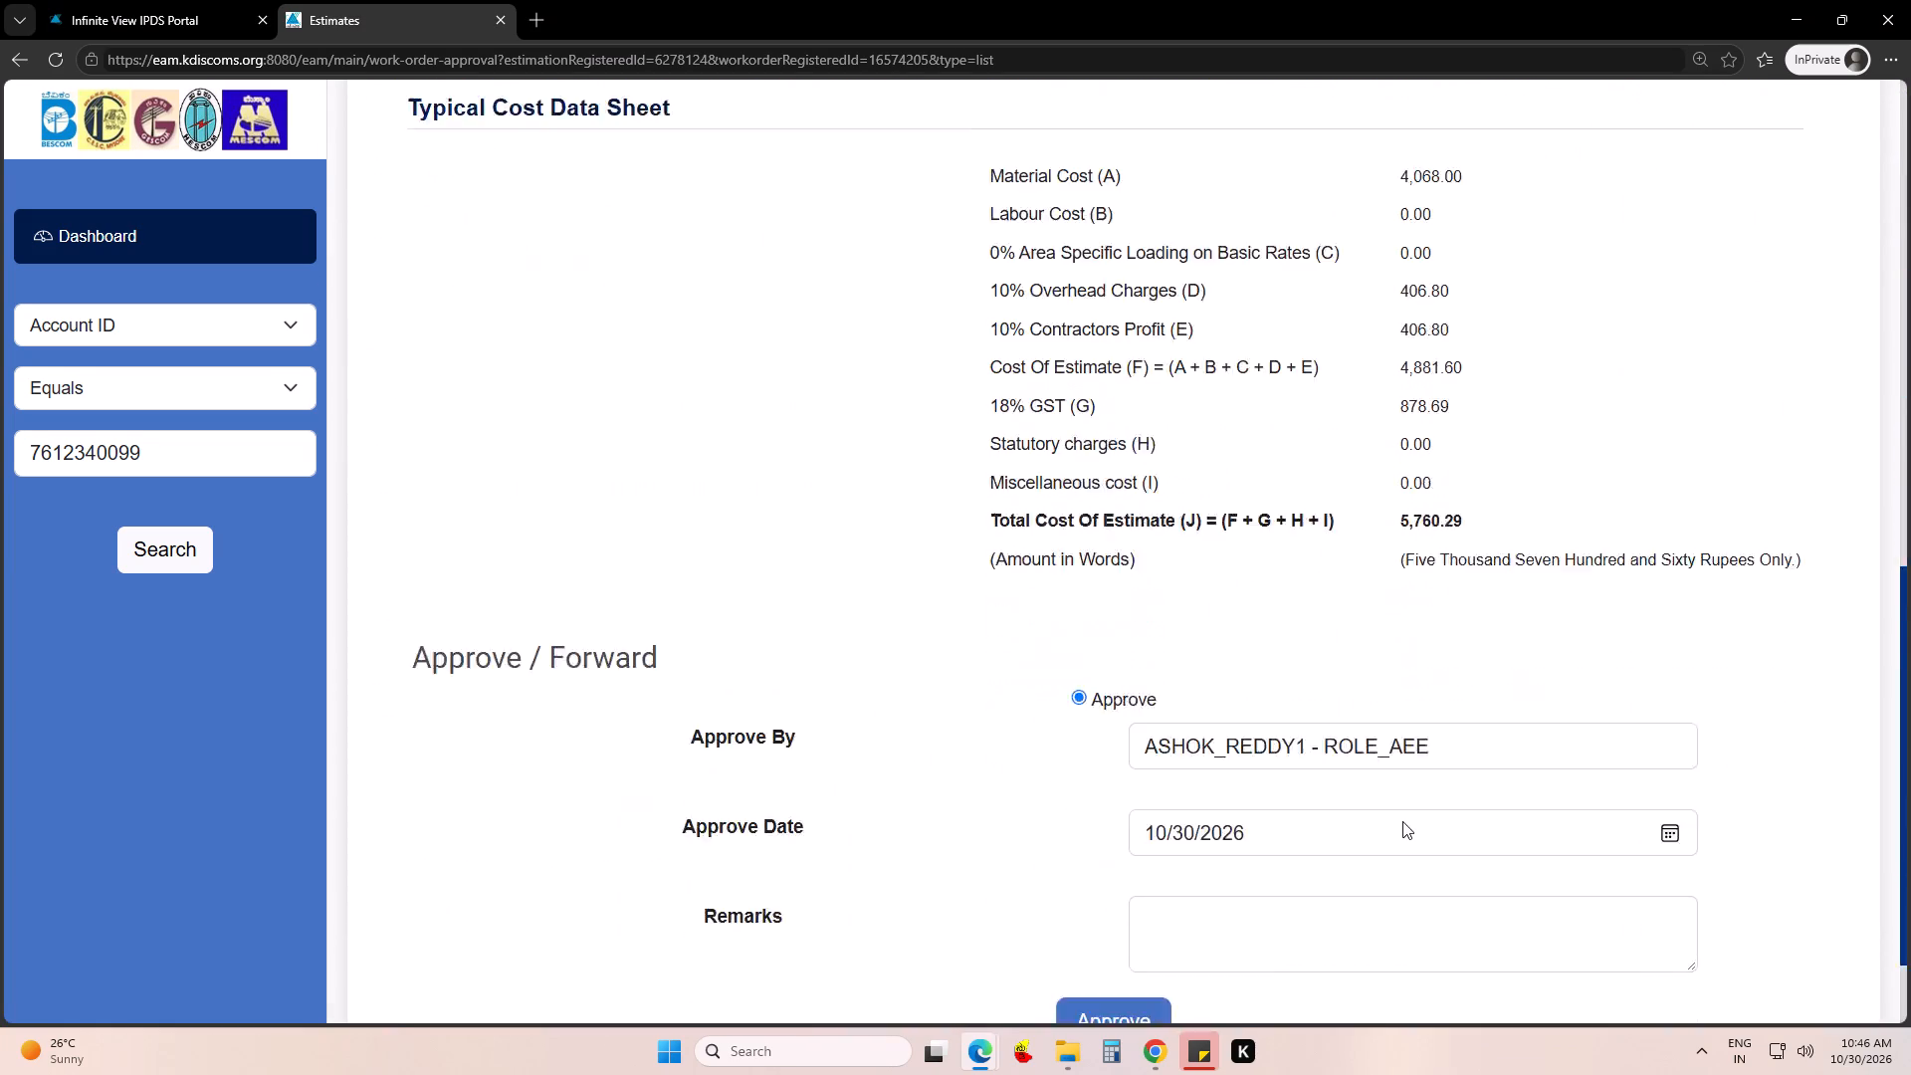
left_click(1307, 795)
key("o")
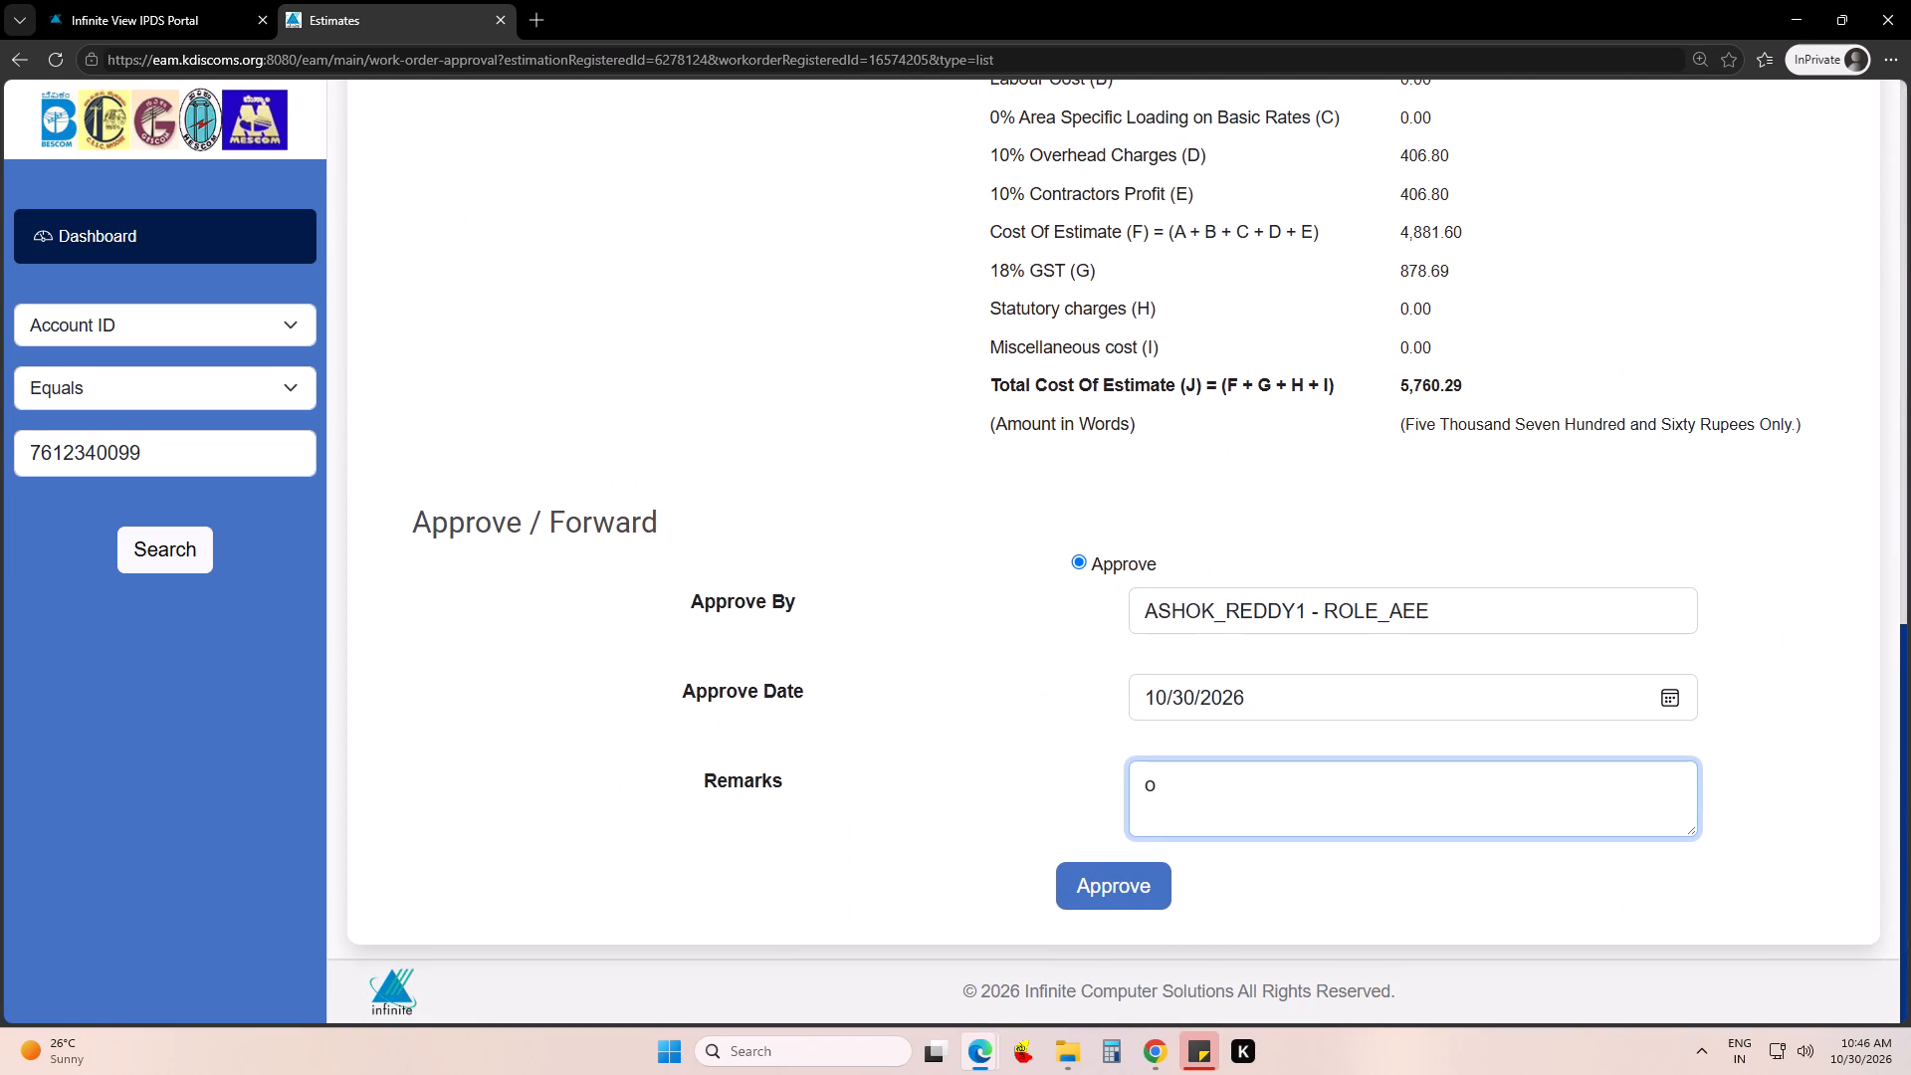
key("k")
key("Tab")
key("Return")
key("Return")
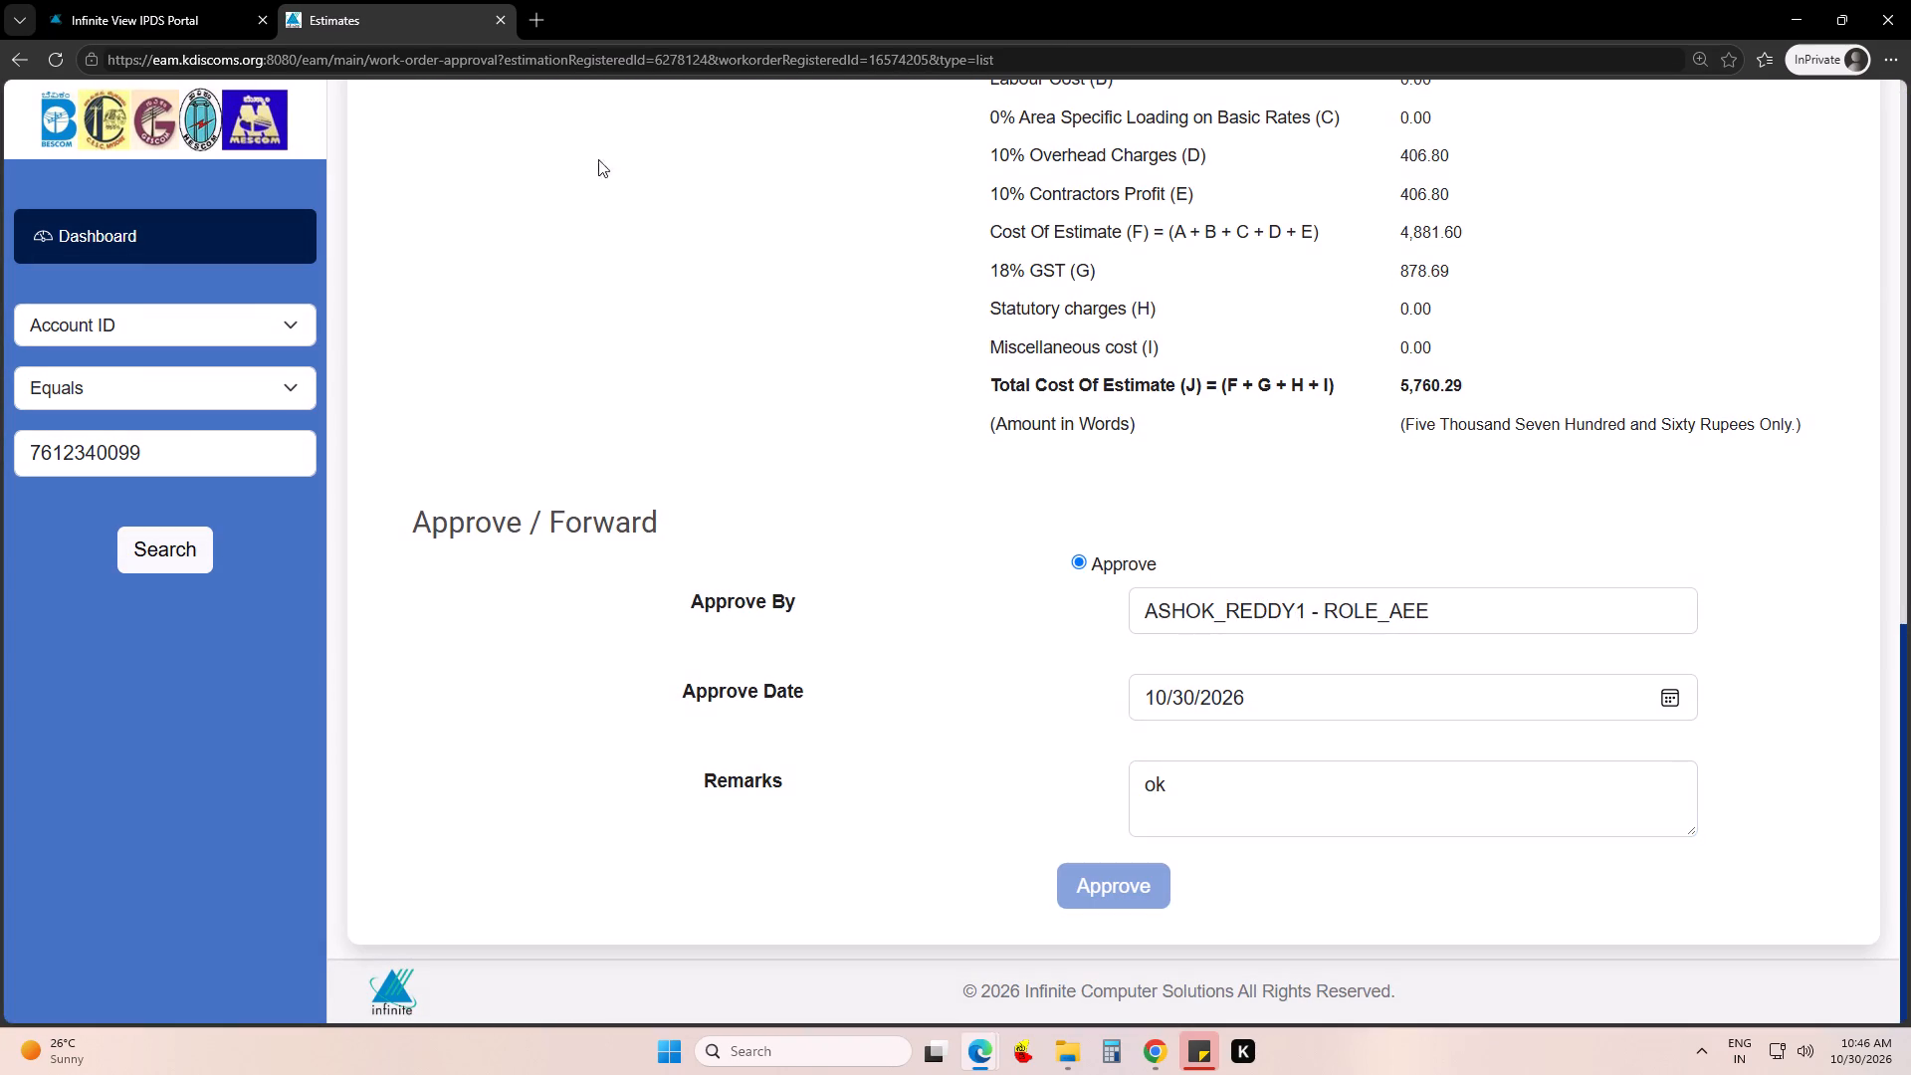
scroll(1238, 160, "up", 5)
scroll(1231, 162, "down", 1)
scroll(1231, 162, "up", 16)
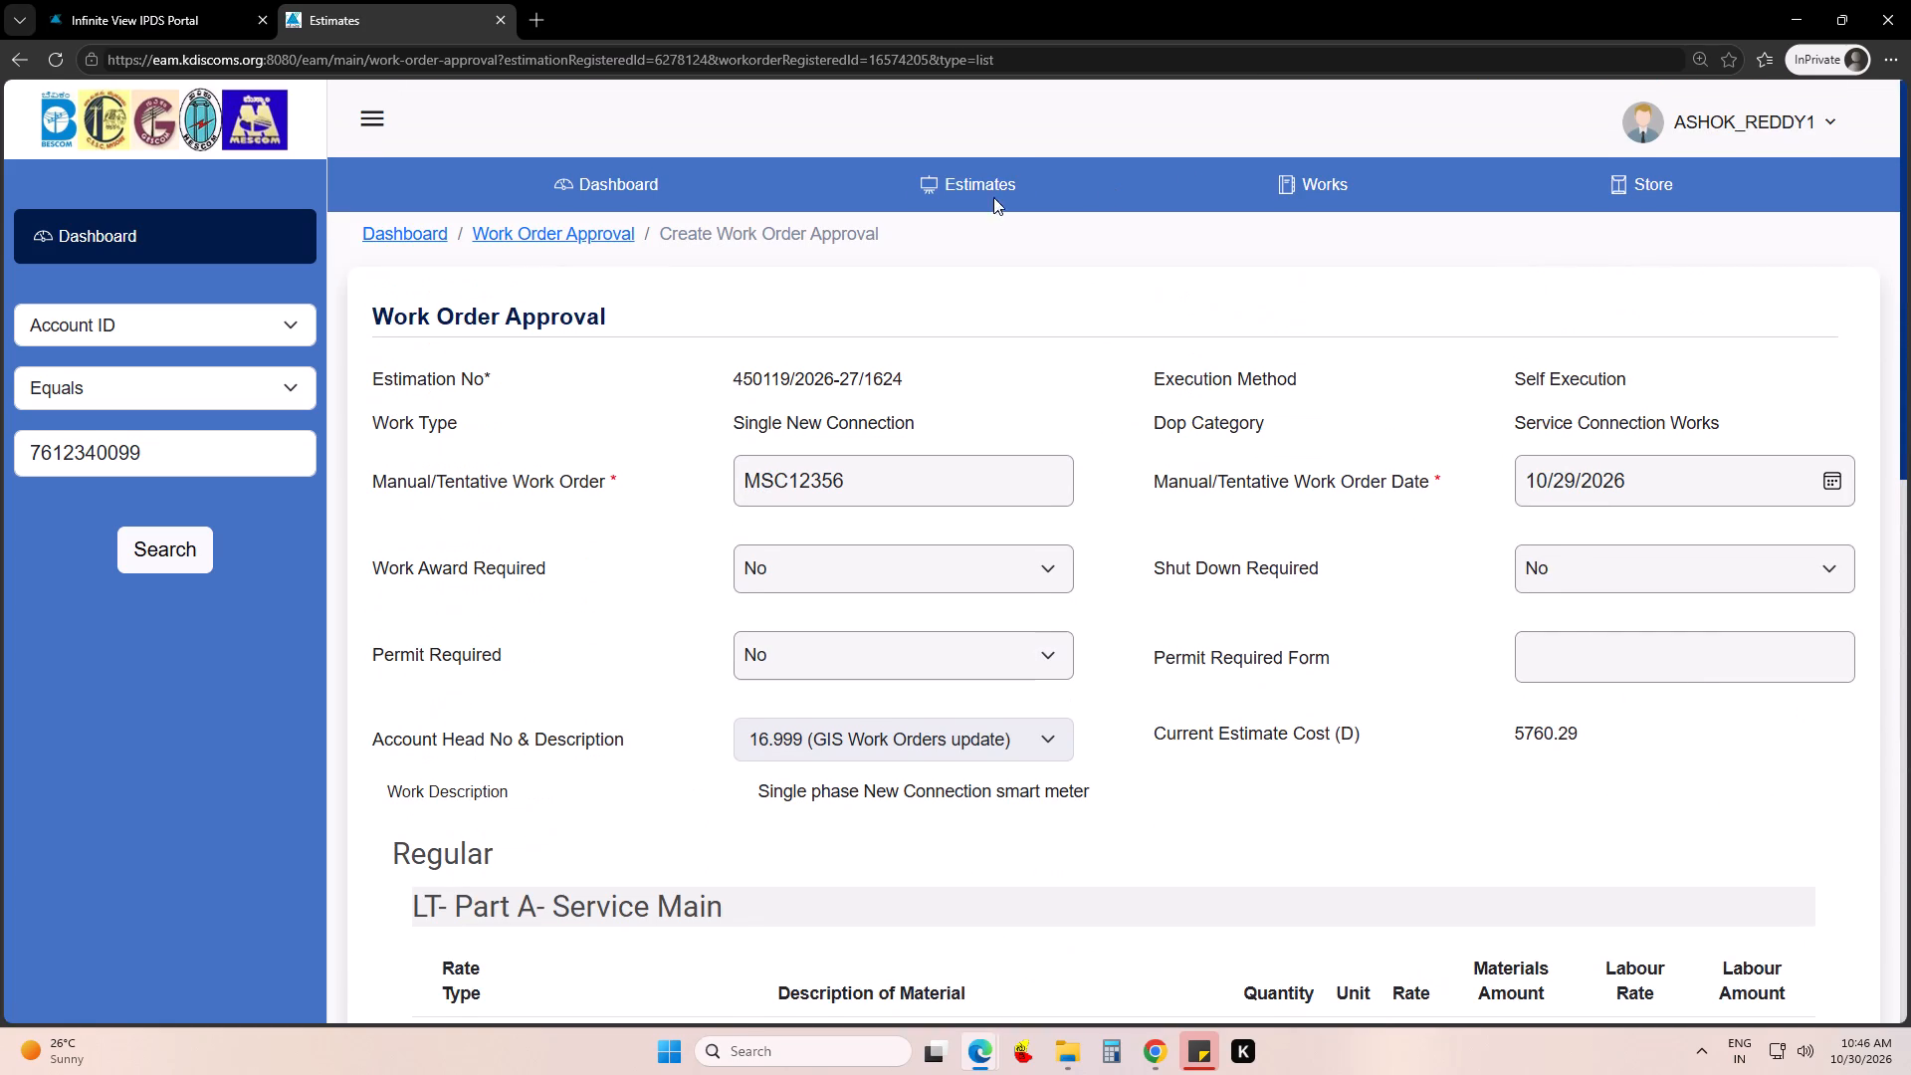
scroll(457, 517, "down", 7)
left_click(1131, 134)
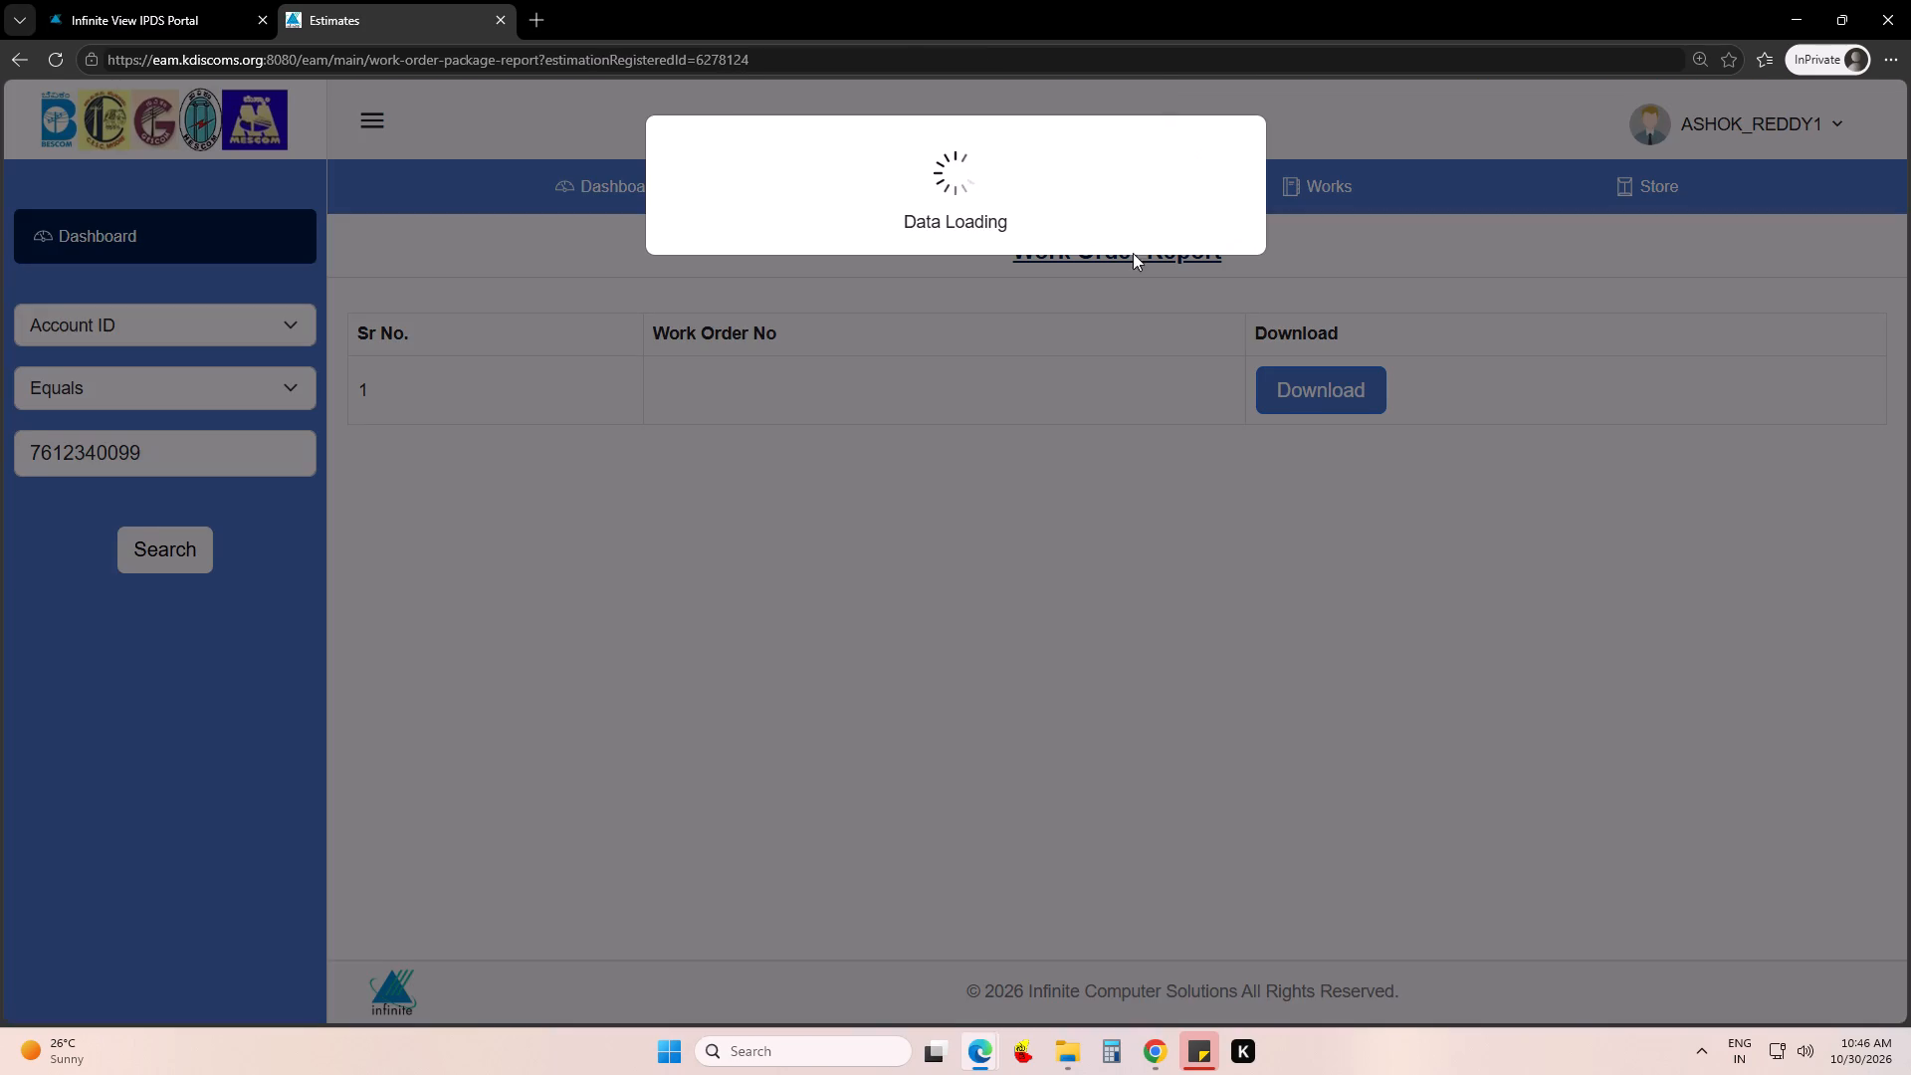
Rerun the search for the same account to check its pending activity.
left_click(153, 552)
left_click(159, 542)
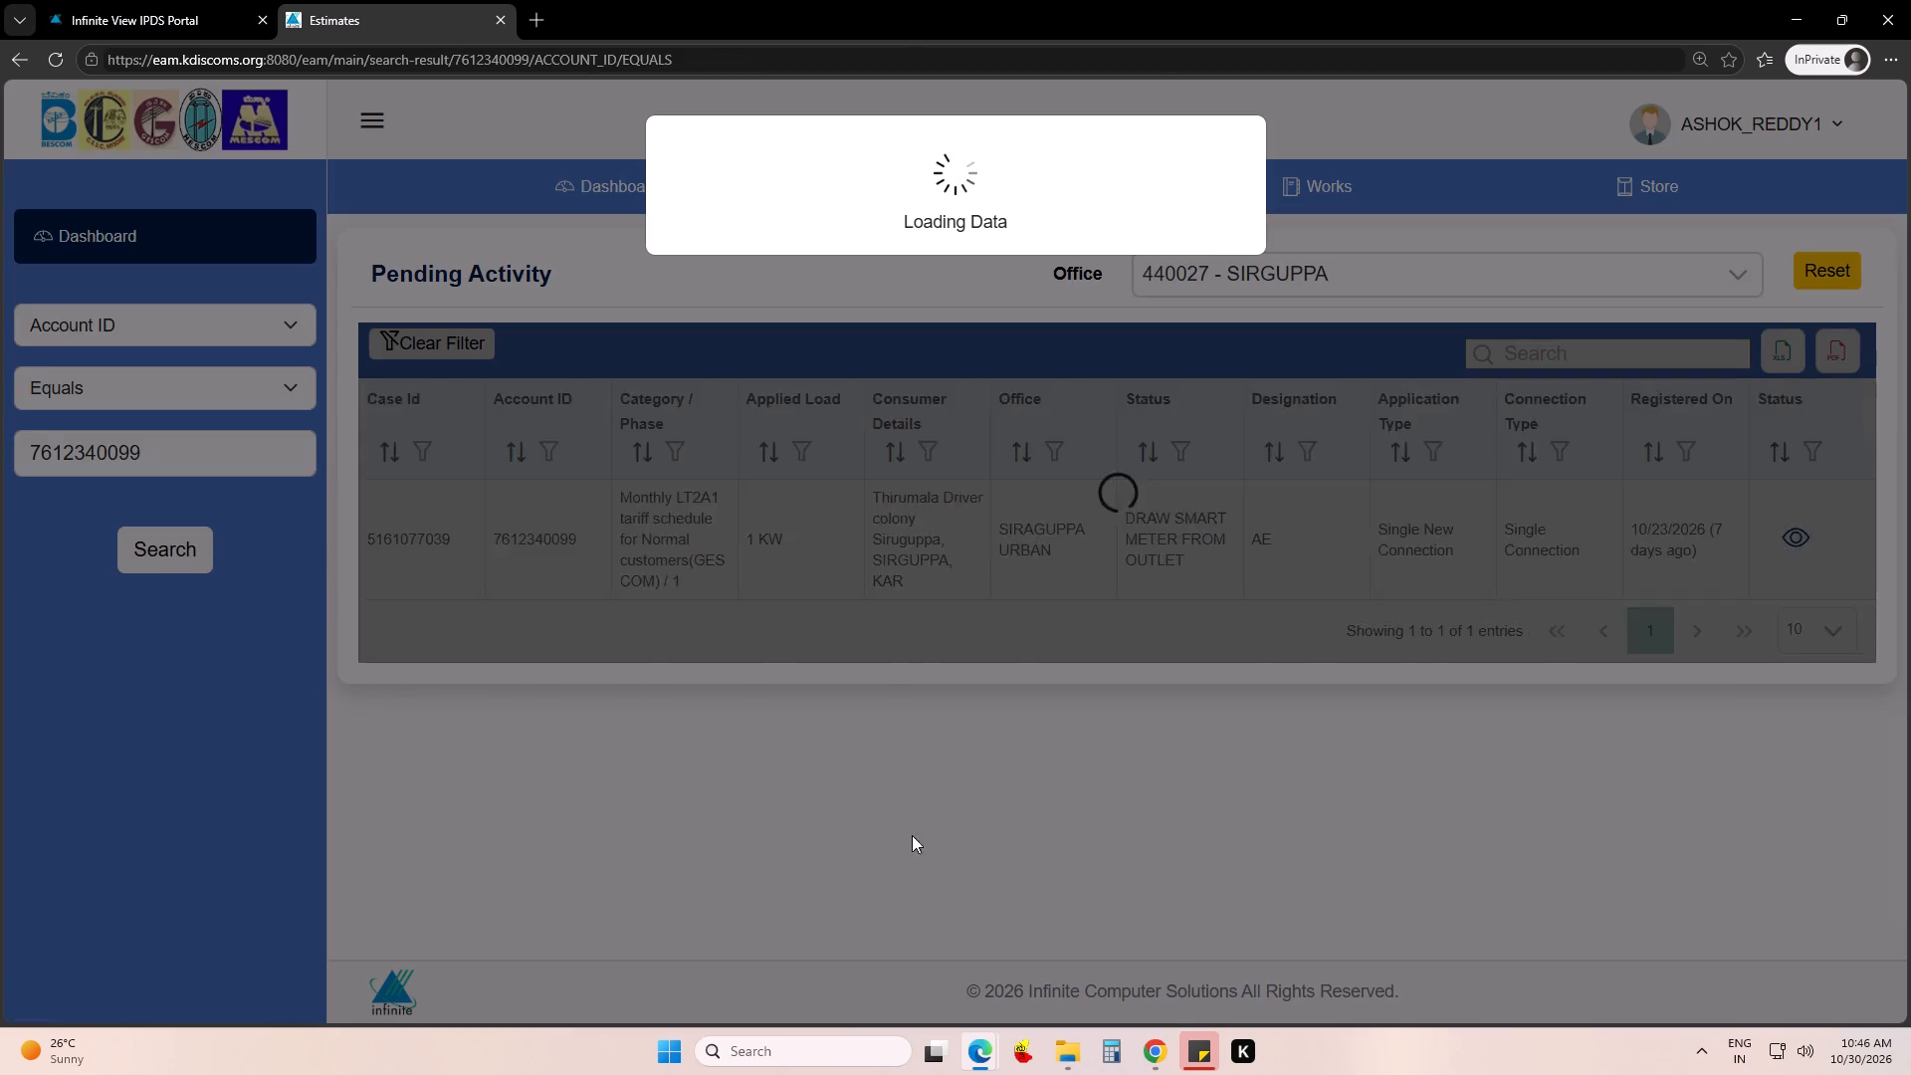
Switch to Oracle's Control Central Search in the creator's browser window and search by the copied account ID.
left_click(917, 952)
left_click(865, 0)
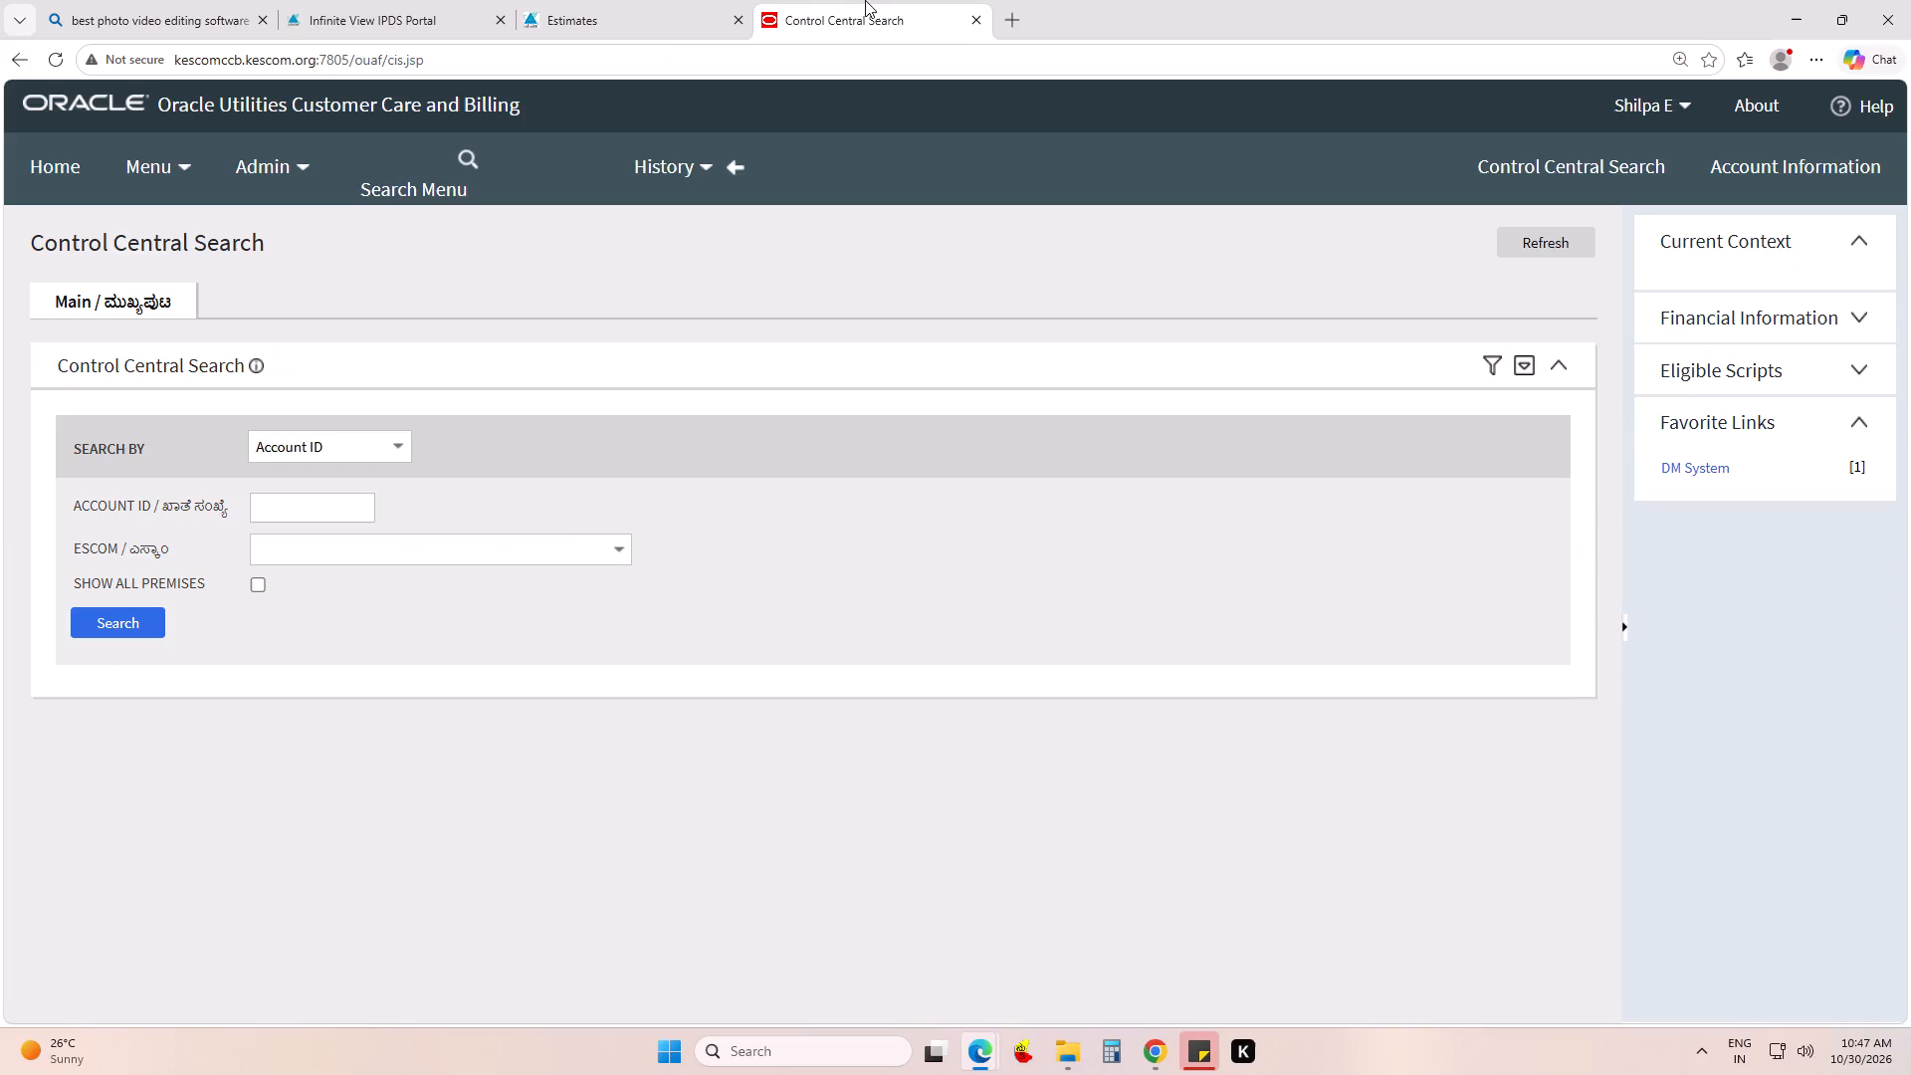
left_click(345, 502)
key("ctrl+v")
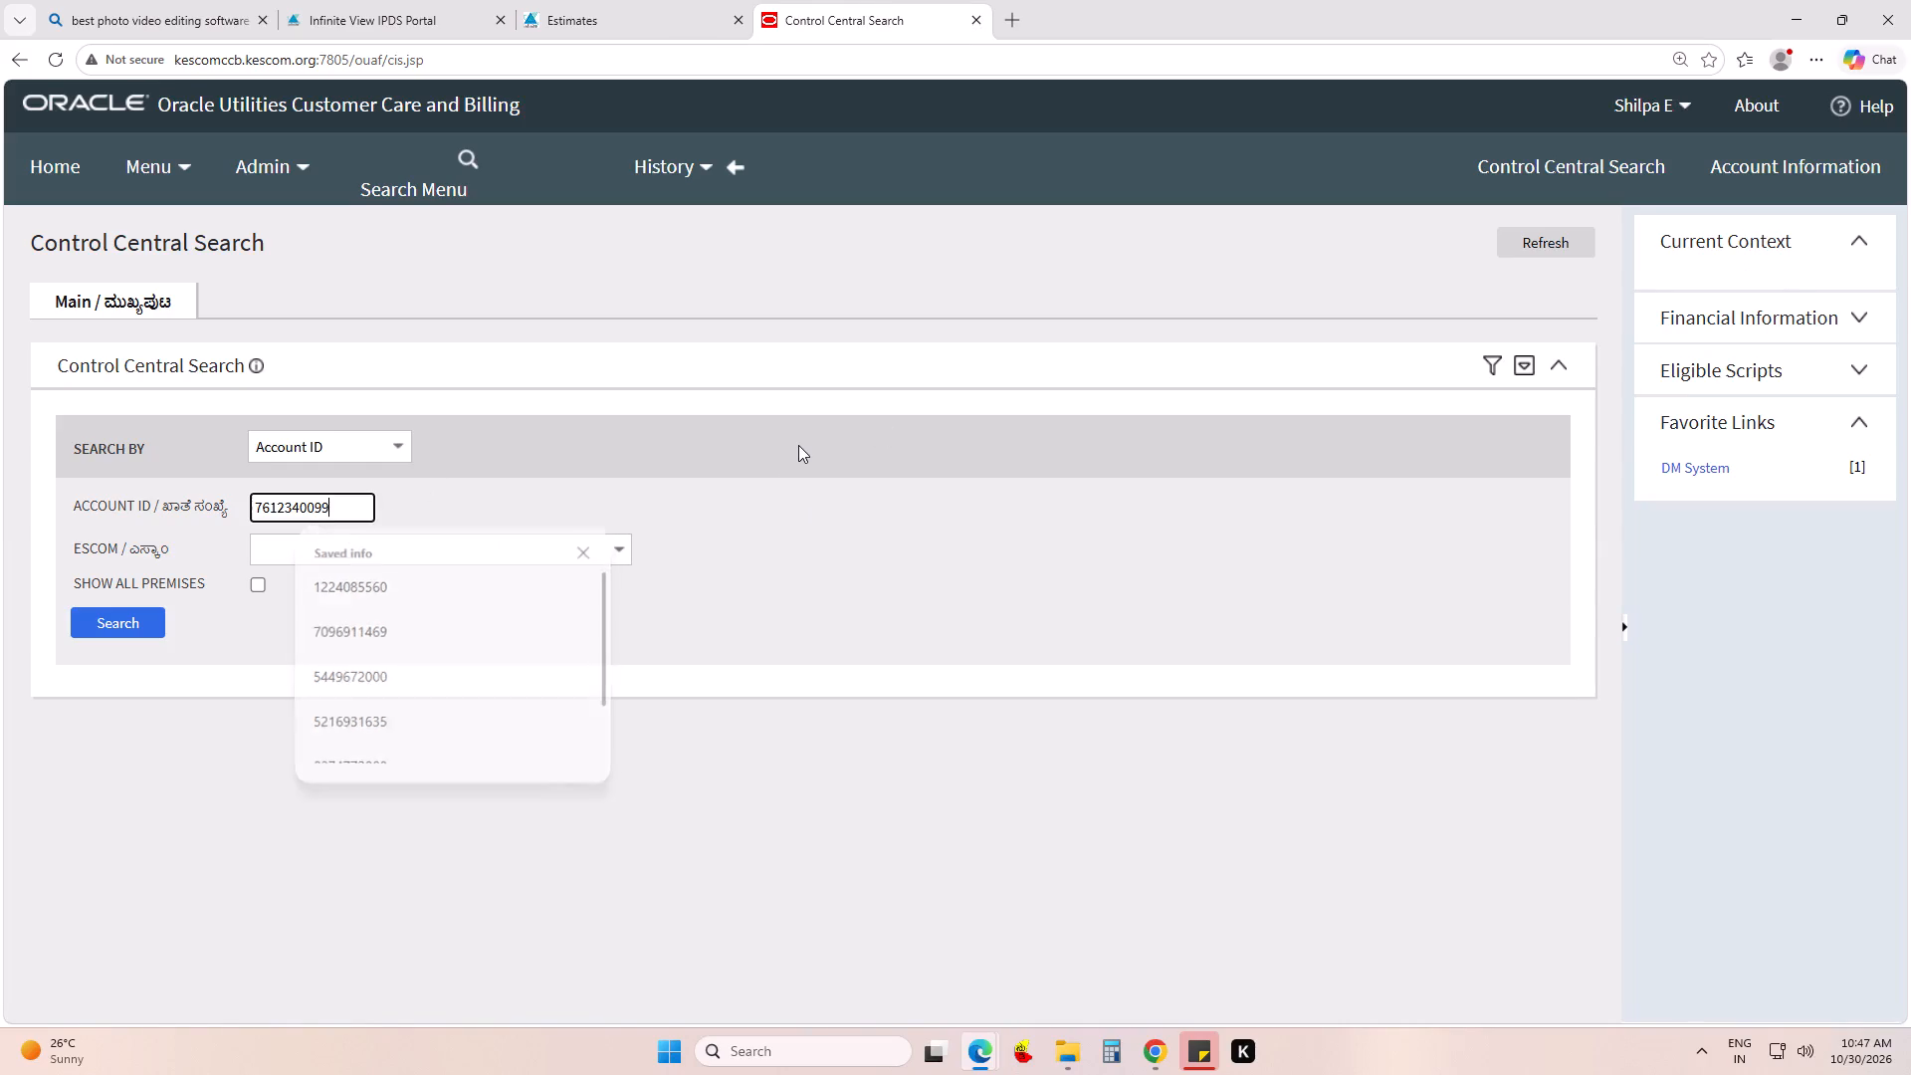
key("Return")
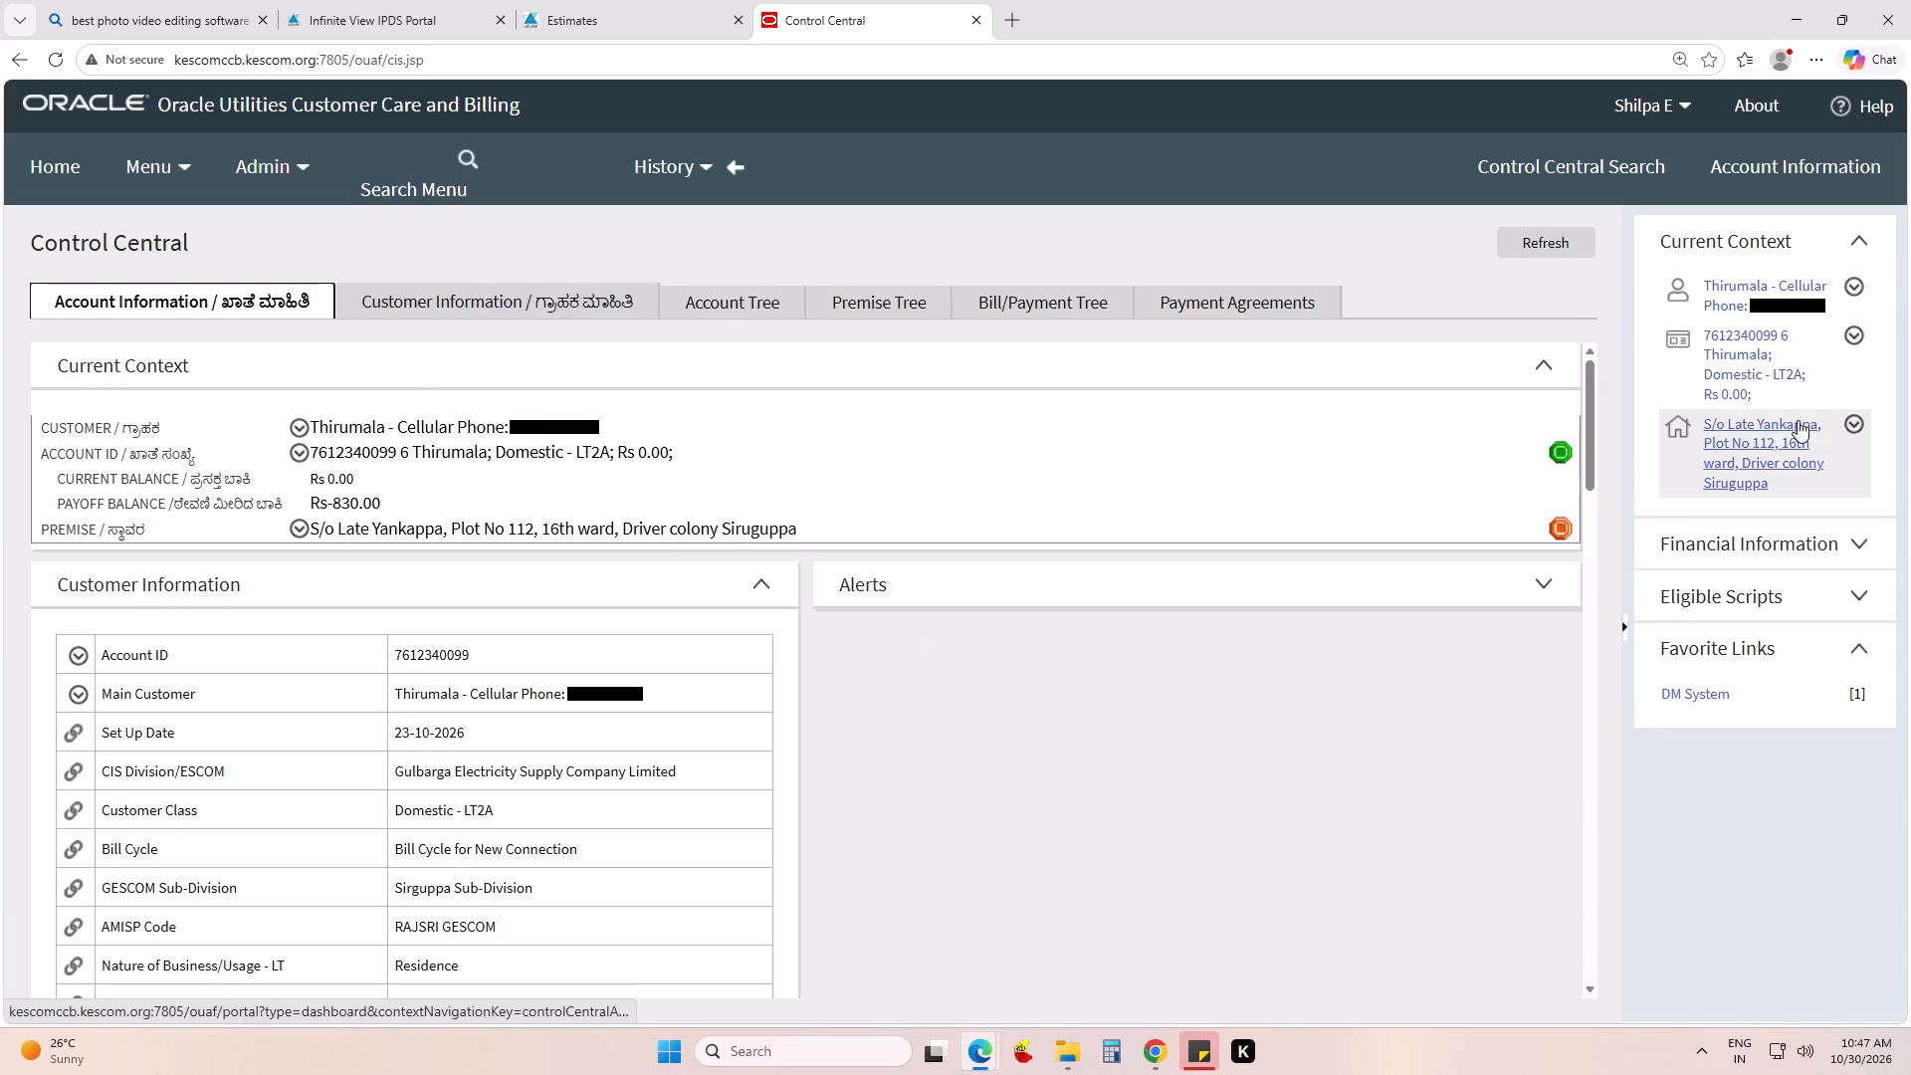
Find the cases linked to the account's premise, open the New Connection case and start its Document Verification Step.
left_click(1851, 425)
left_click(1610, 480)
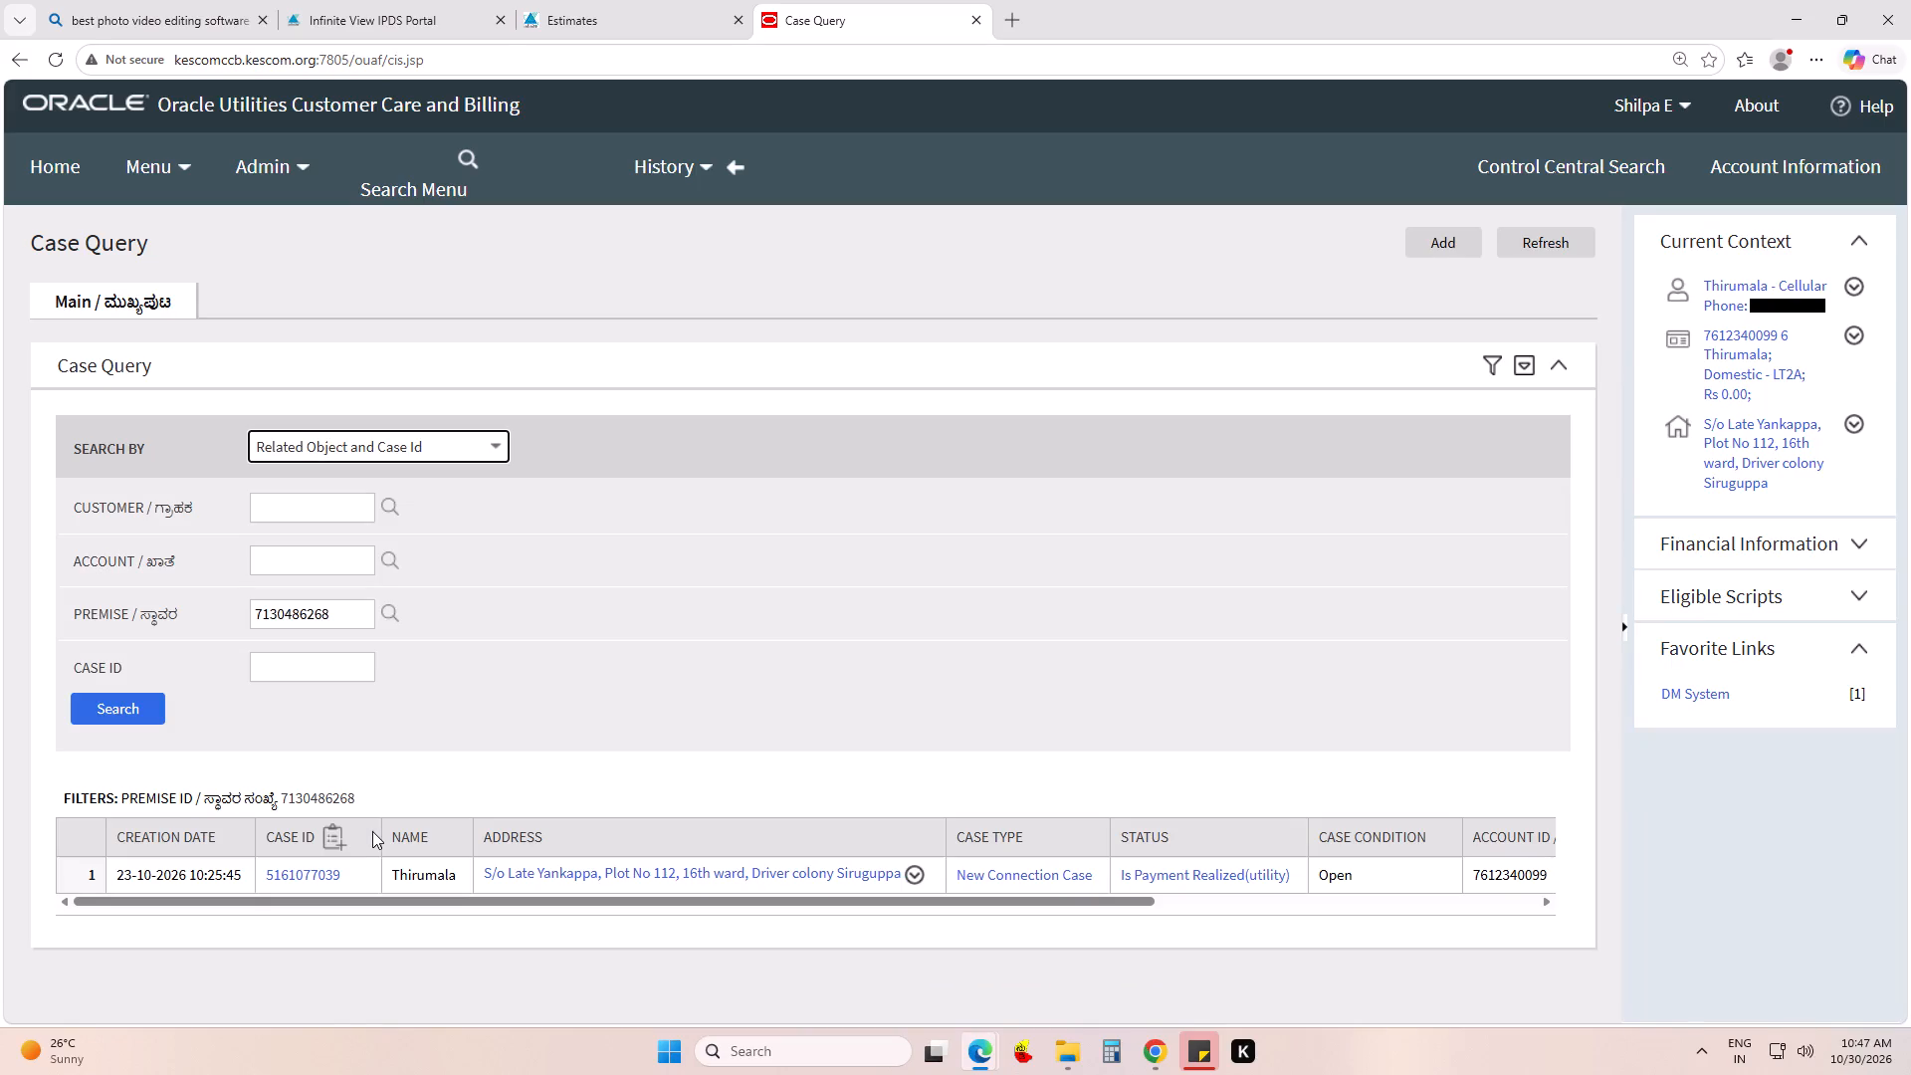
left_click(304, 878)
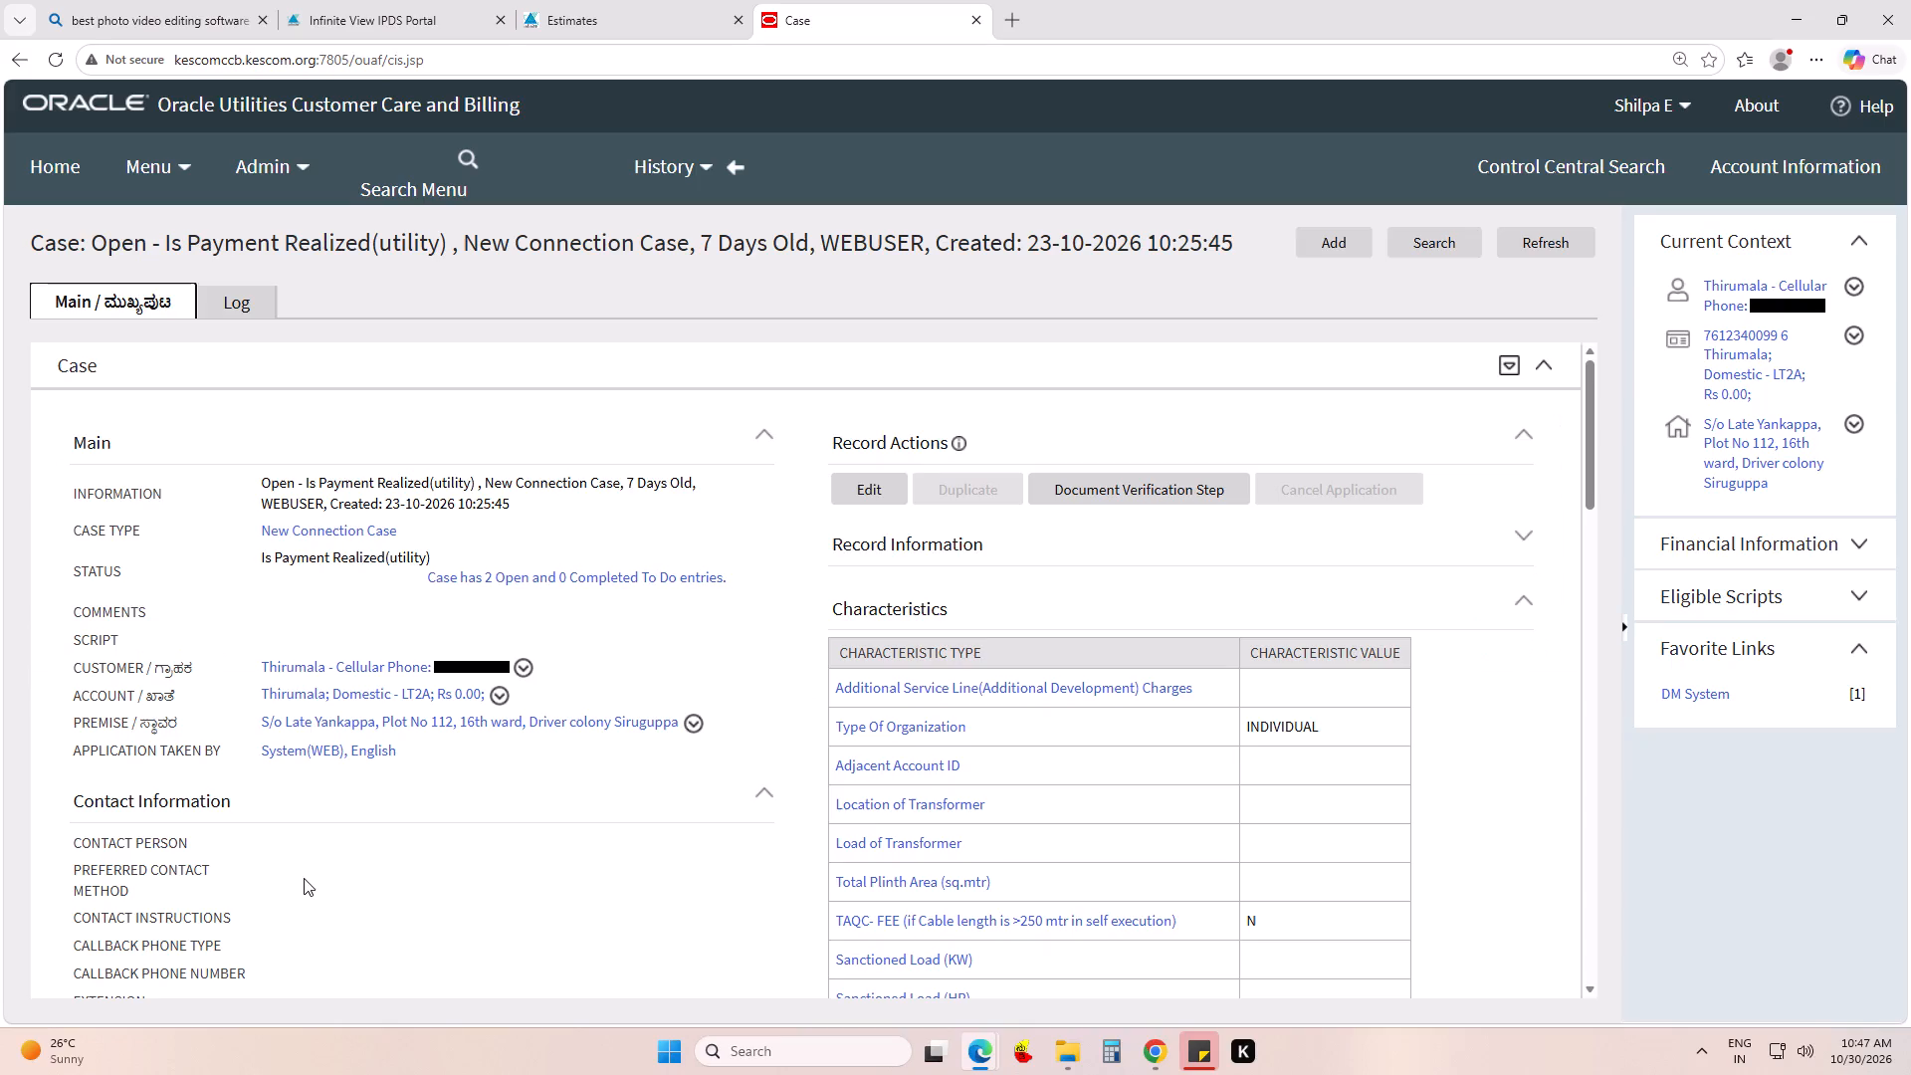
left_click(1092, 483)
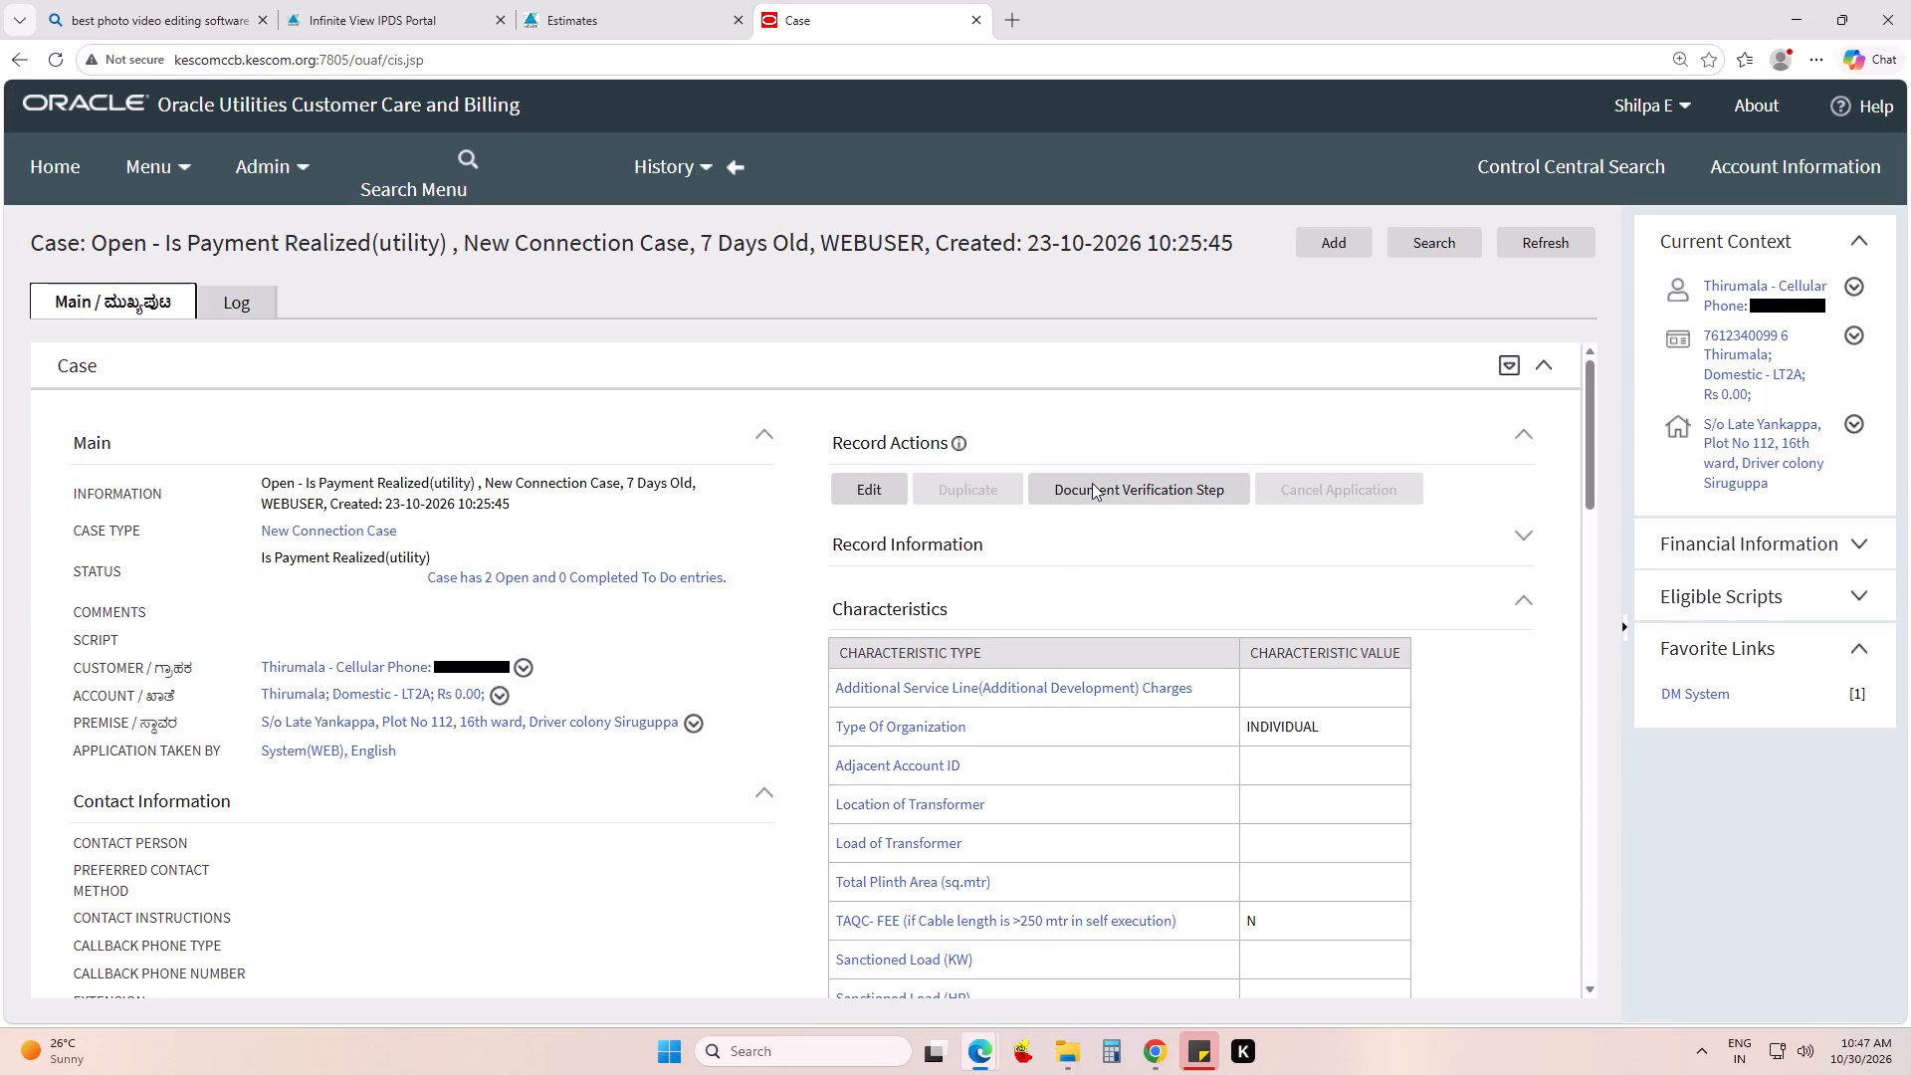
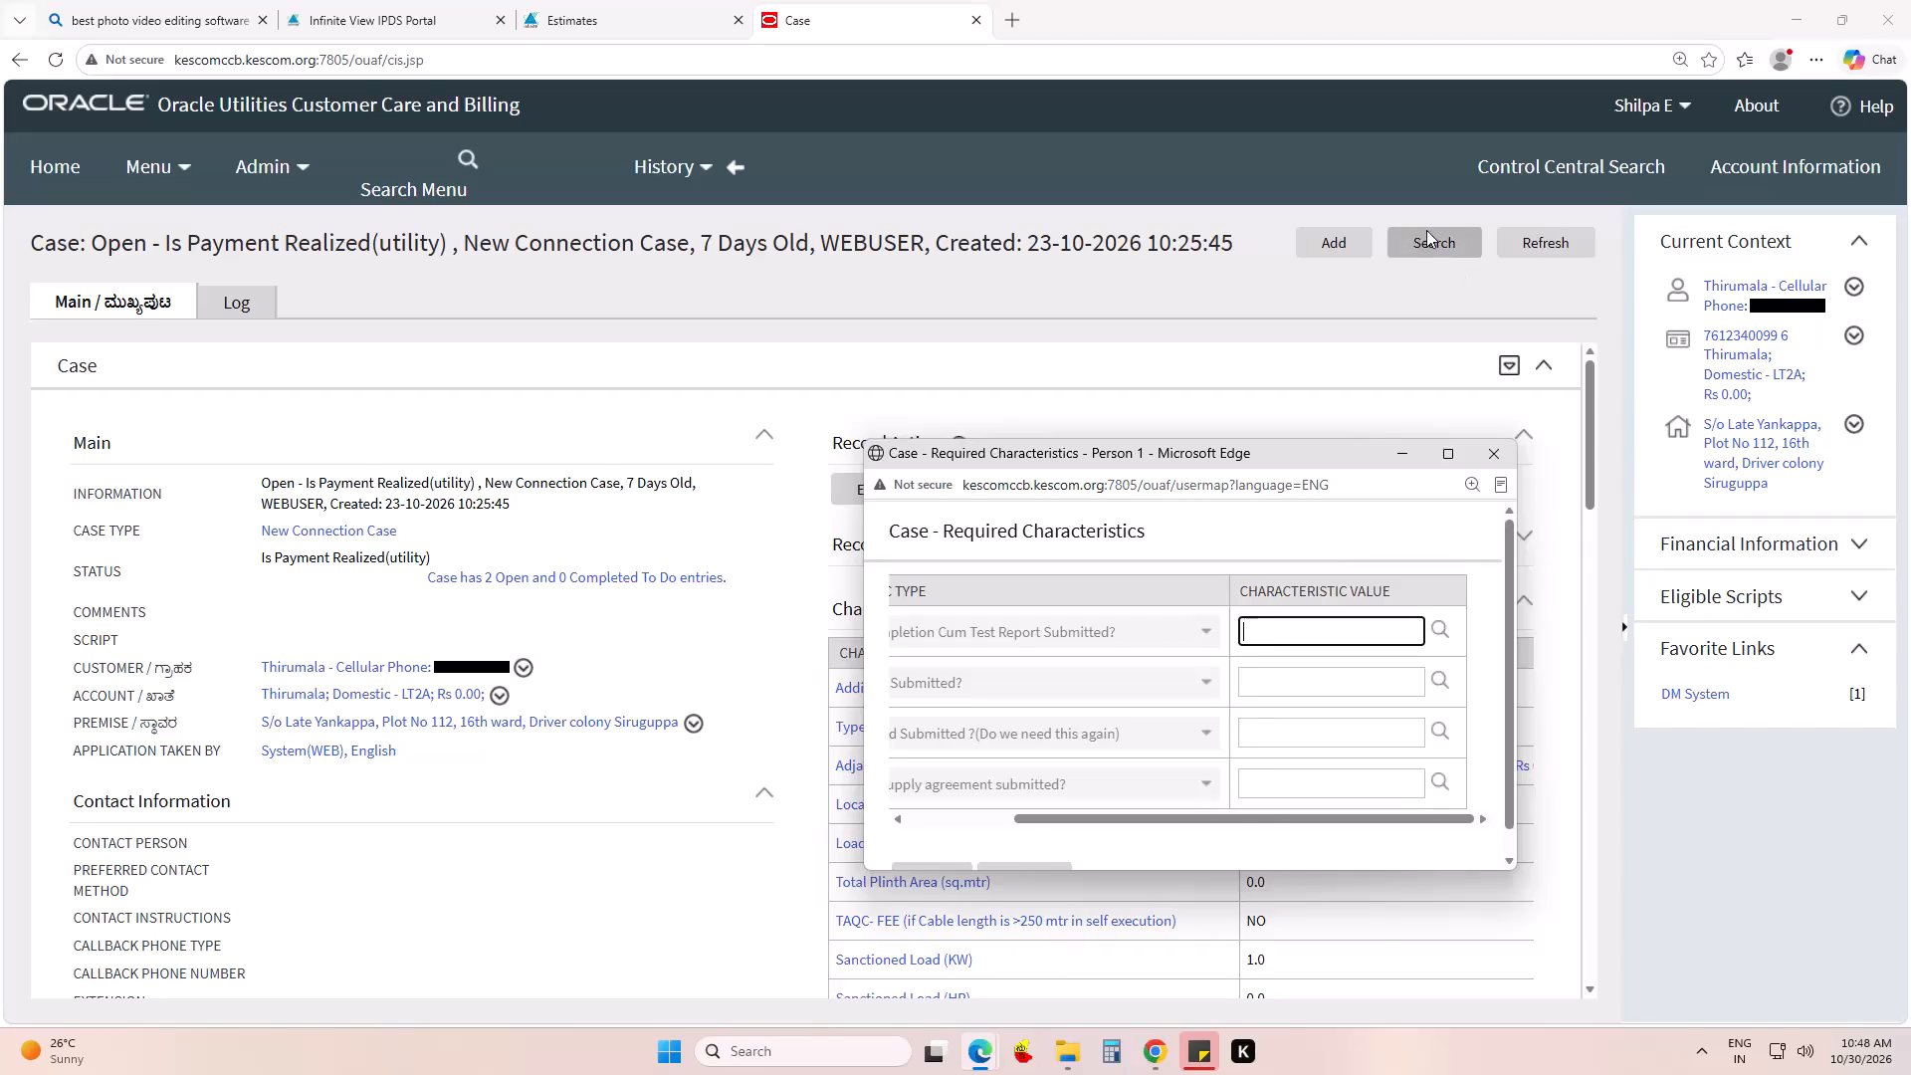
Set the completion cum test report characteristic and the "Submitted?" characteristic directly below it to Y.
key("y")
left_click(1281, 695)
left_click(1286, 691)
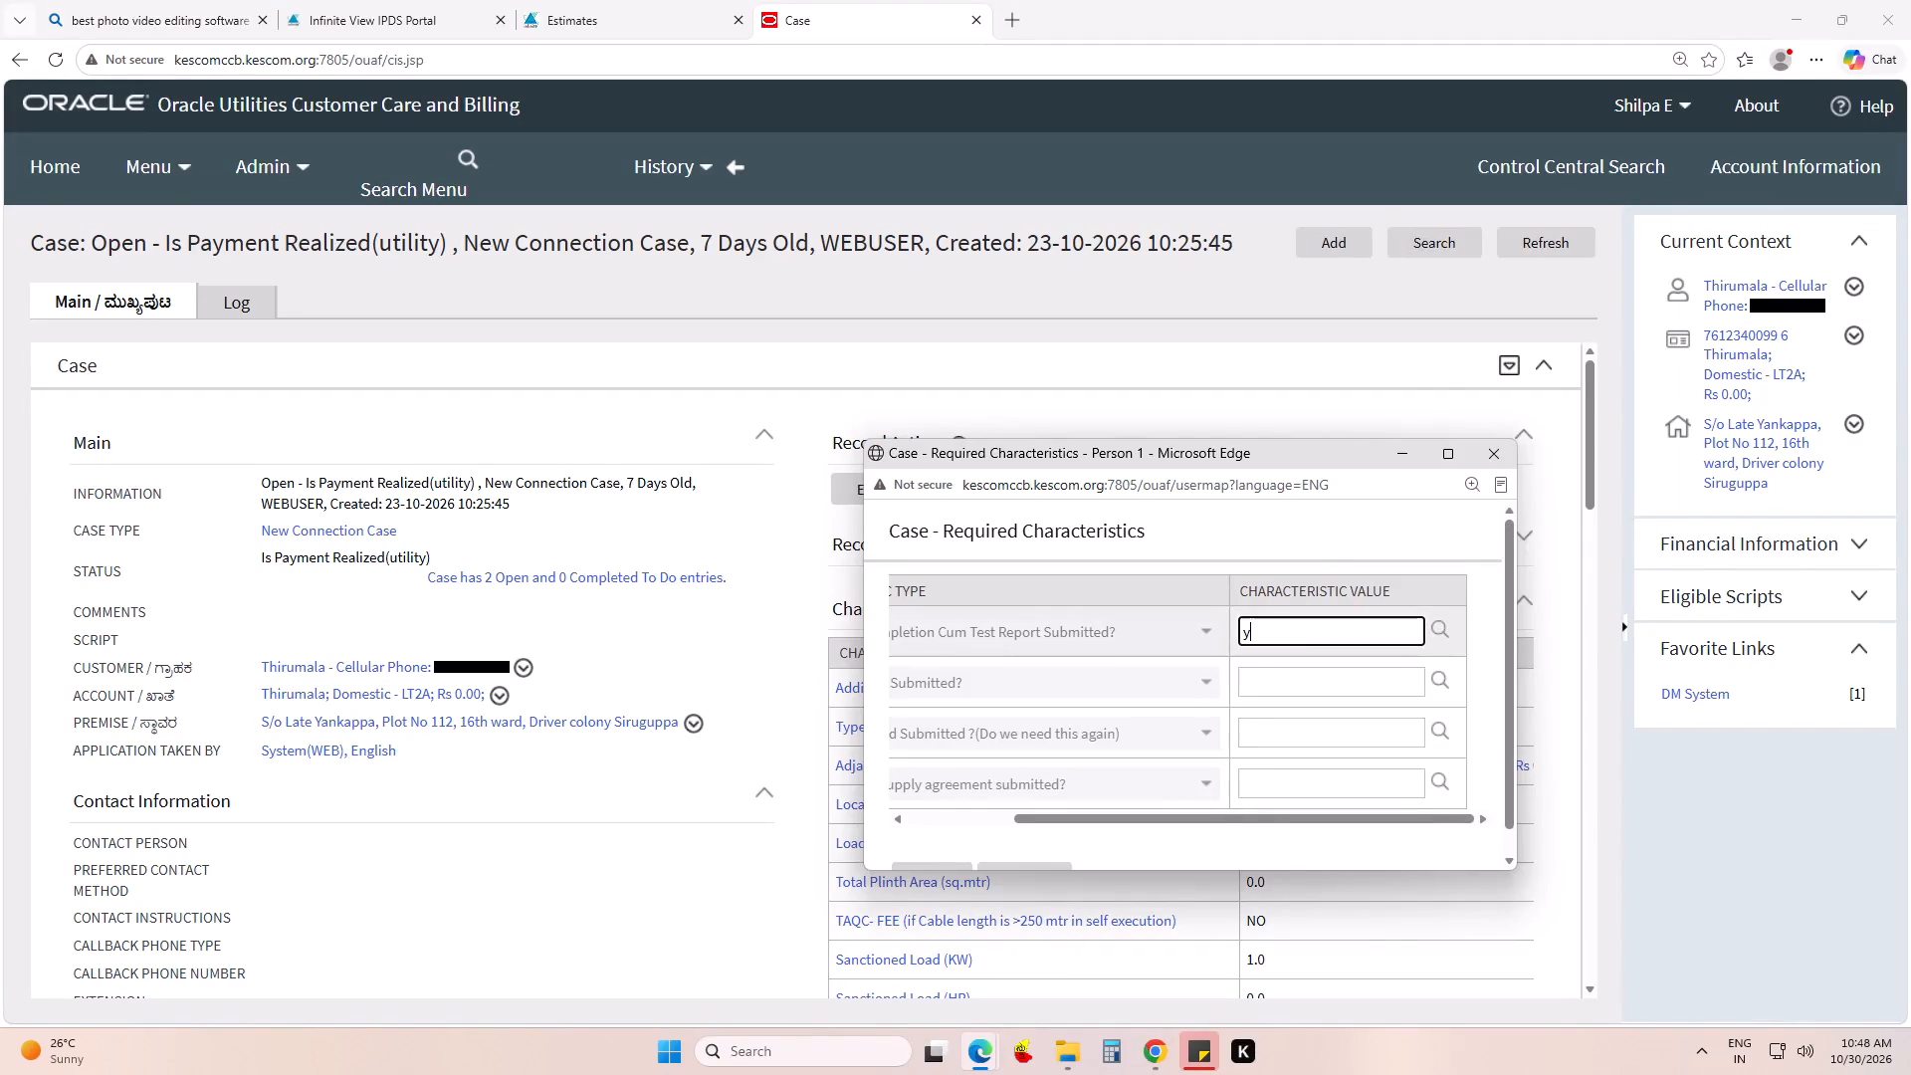
triple_click(1285, 691)
left_click(1284, 690)
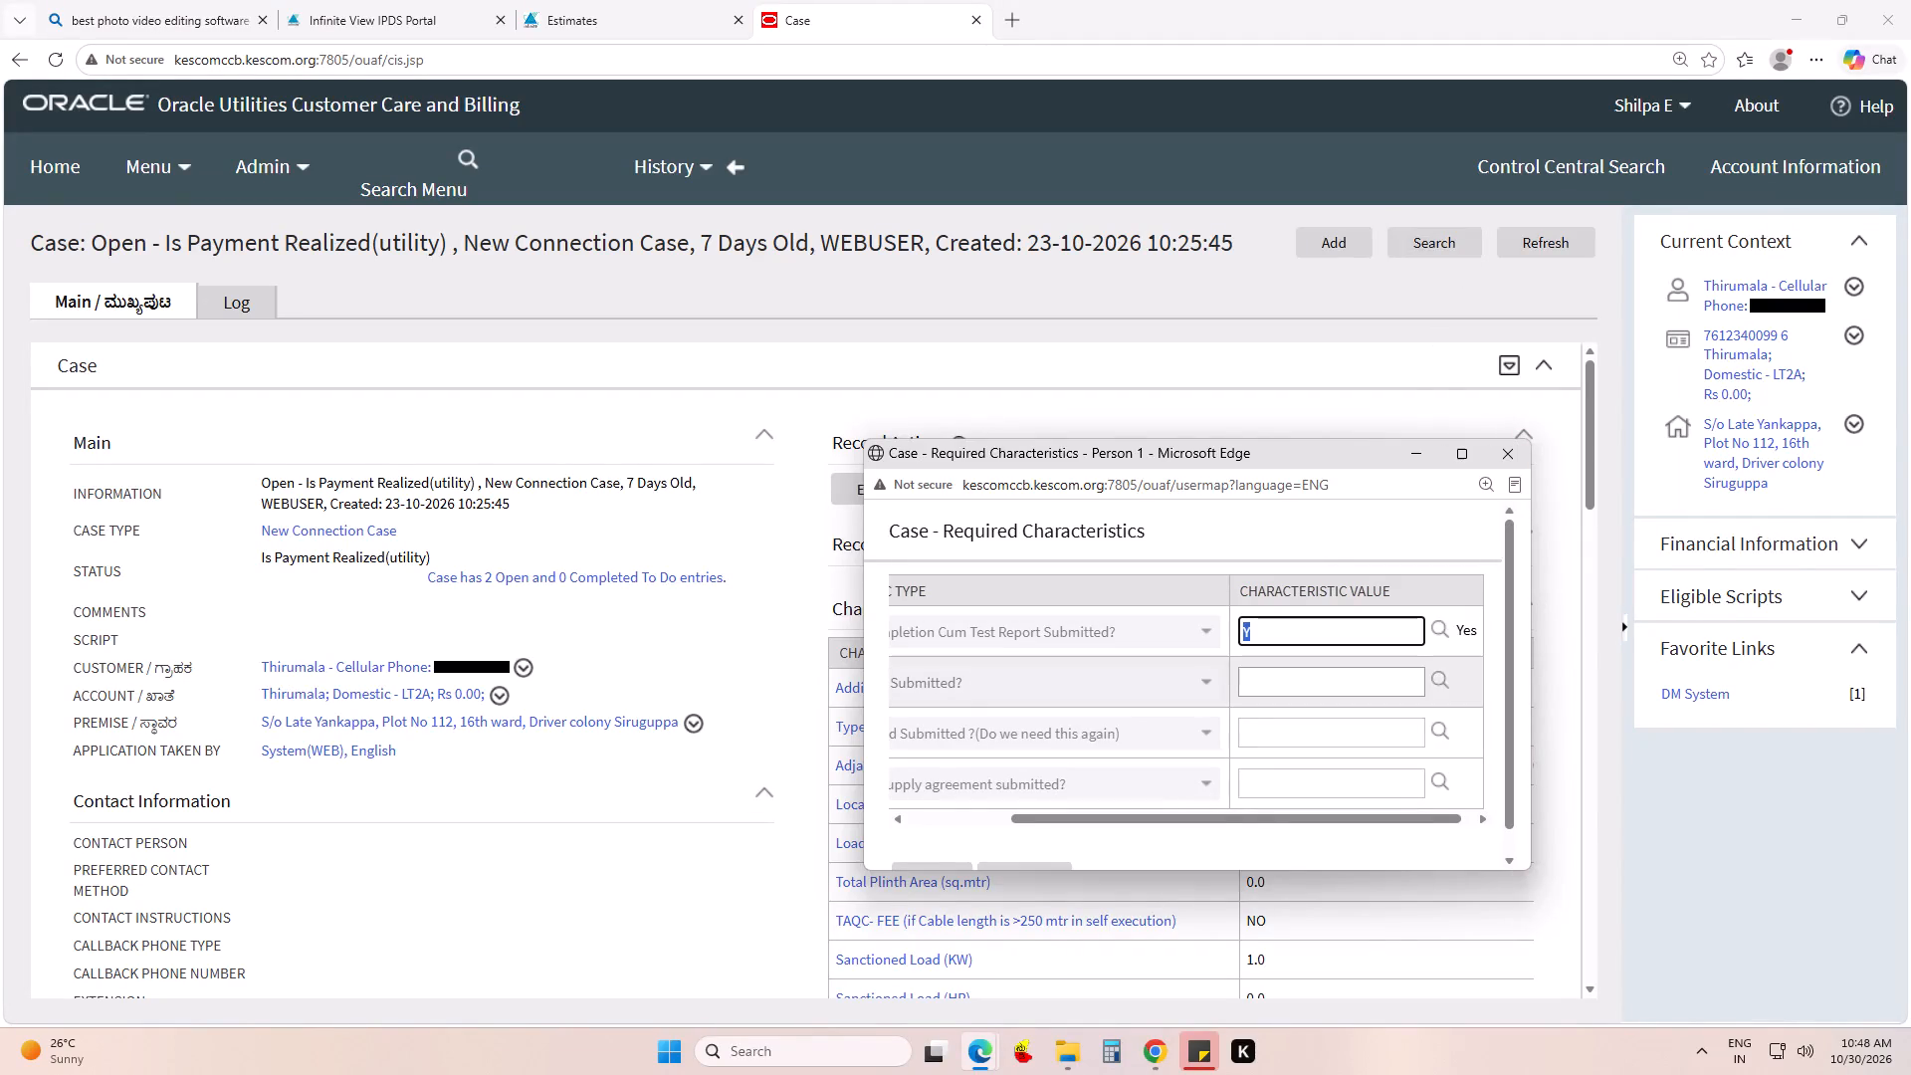
left_click(1250, 681)
scroll(1343, 681, "down", 4)
scroll(1333, 683, "up", 3)
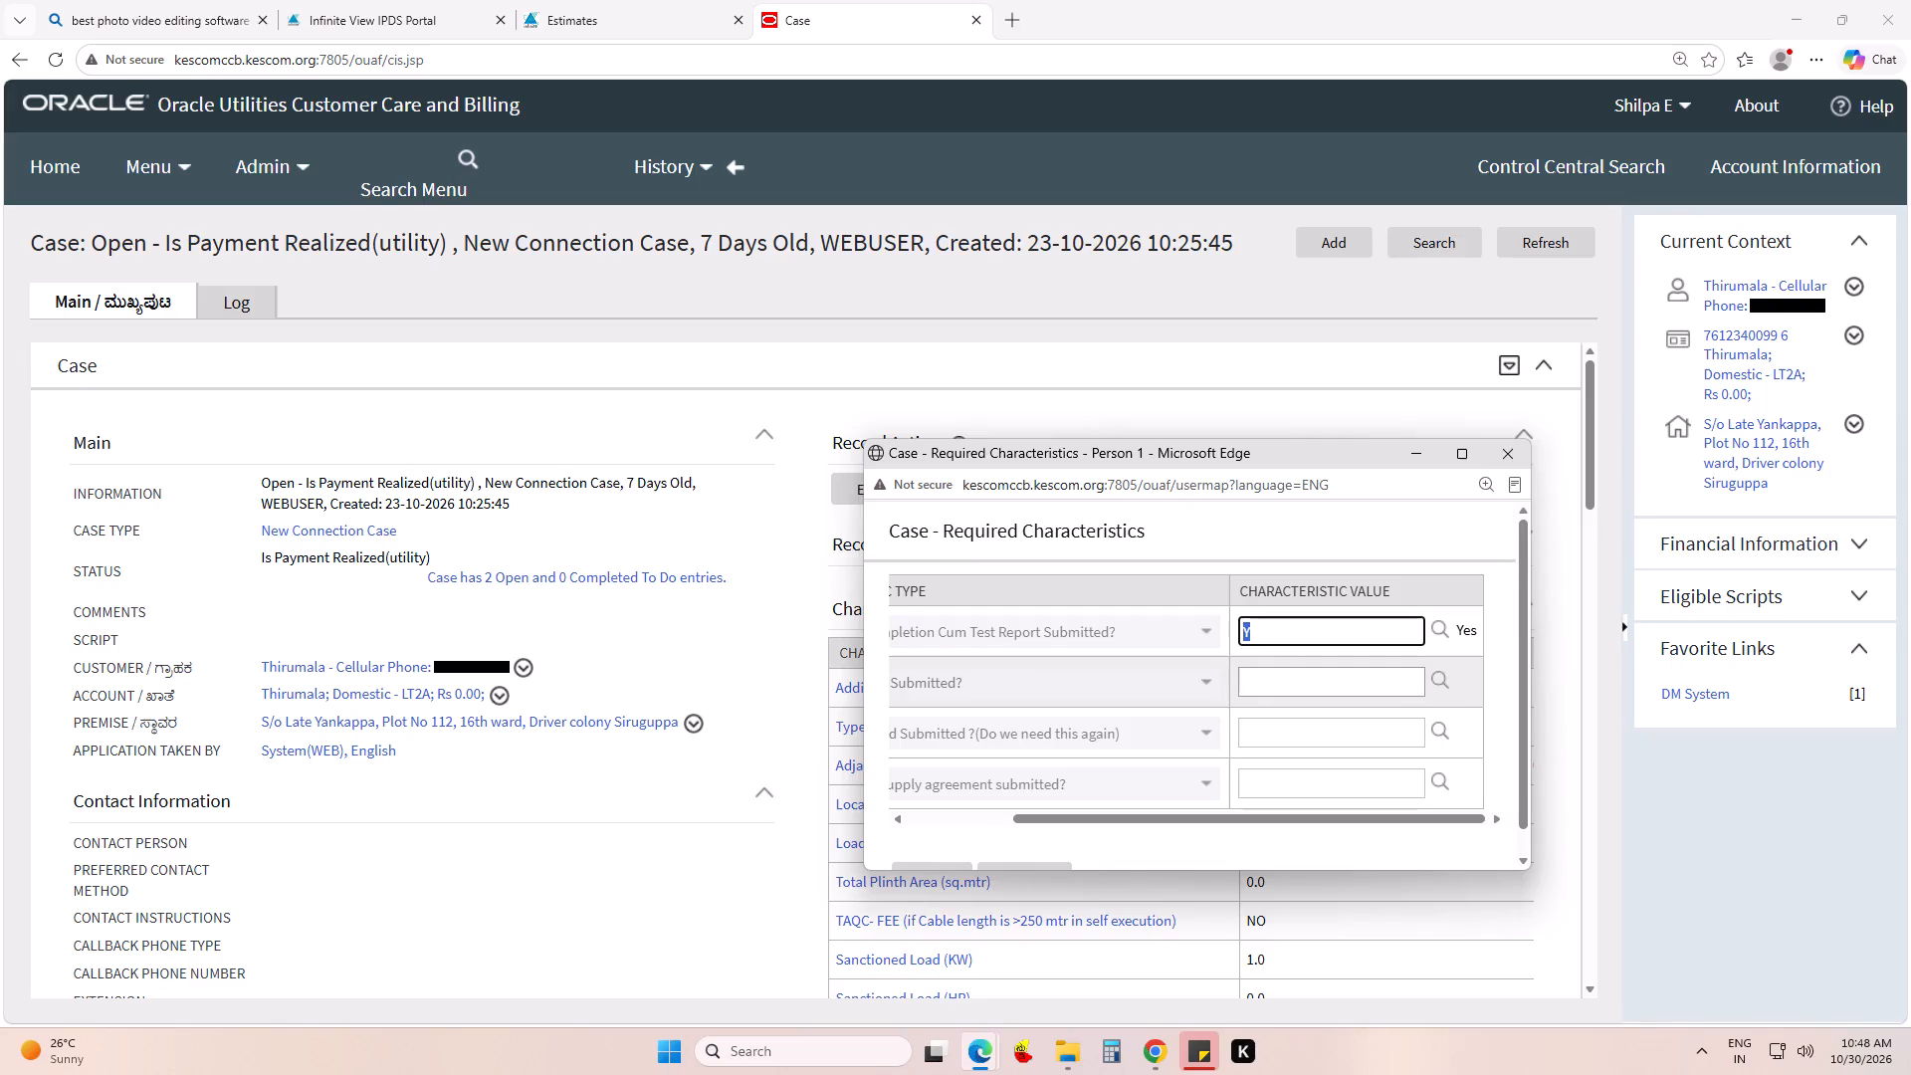
key("Tab")
key("Tab")
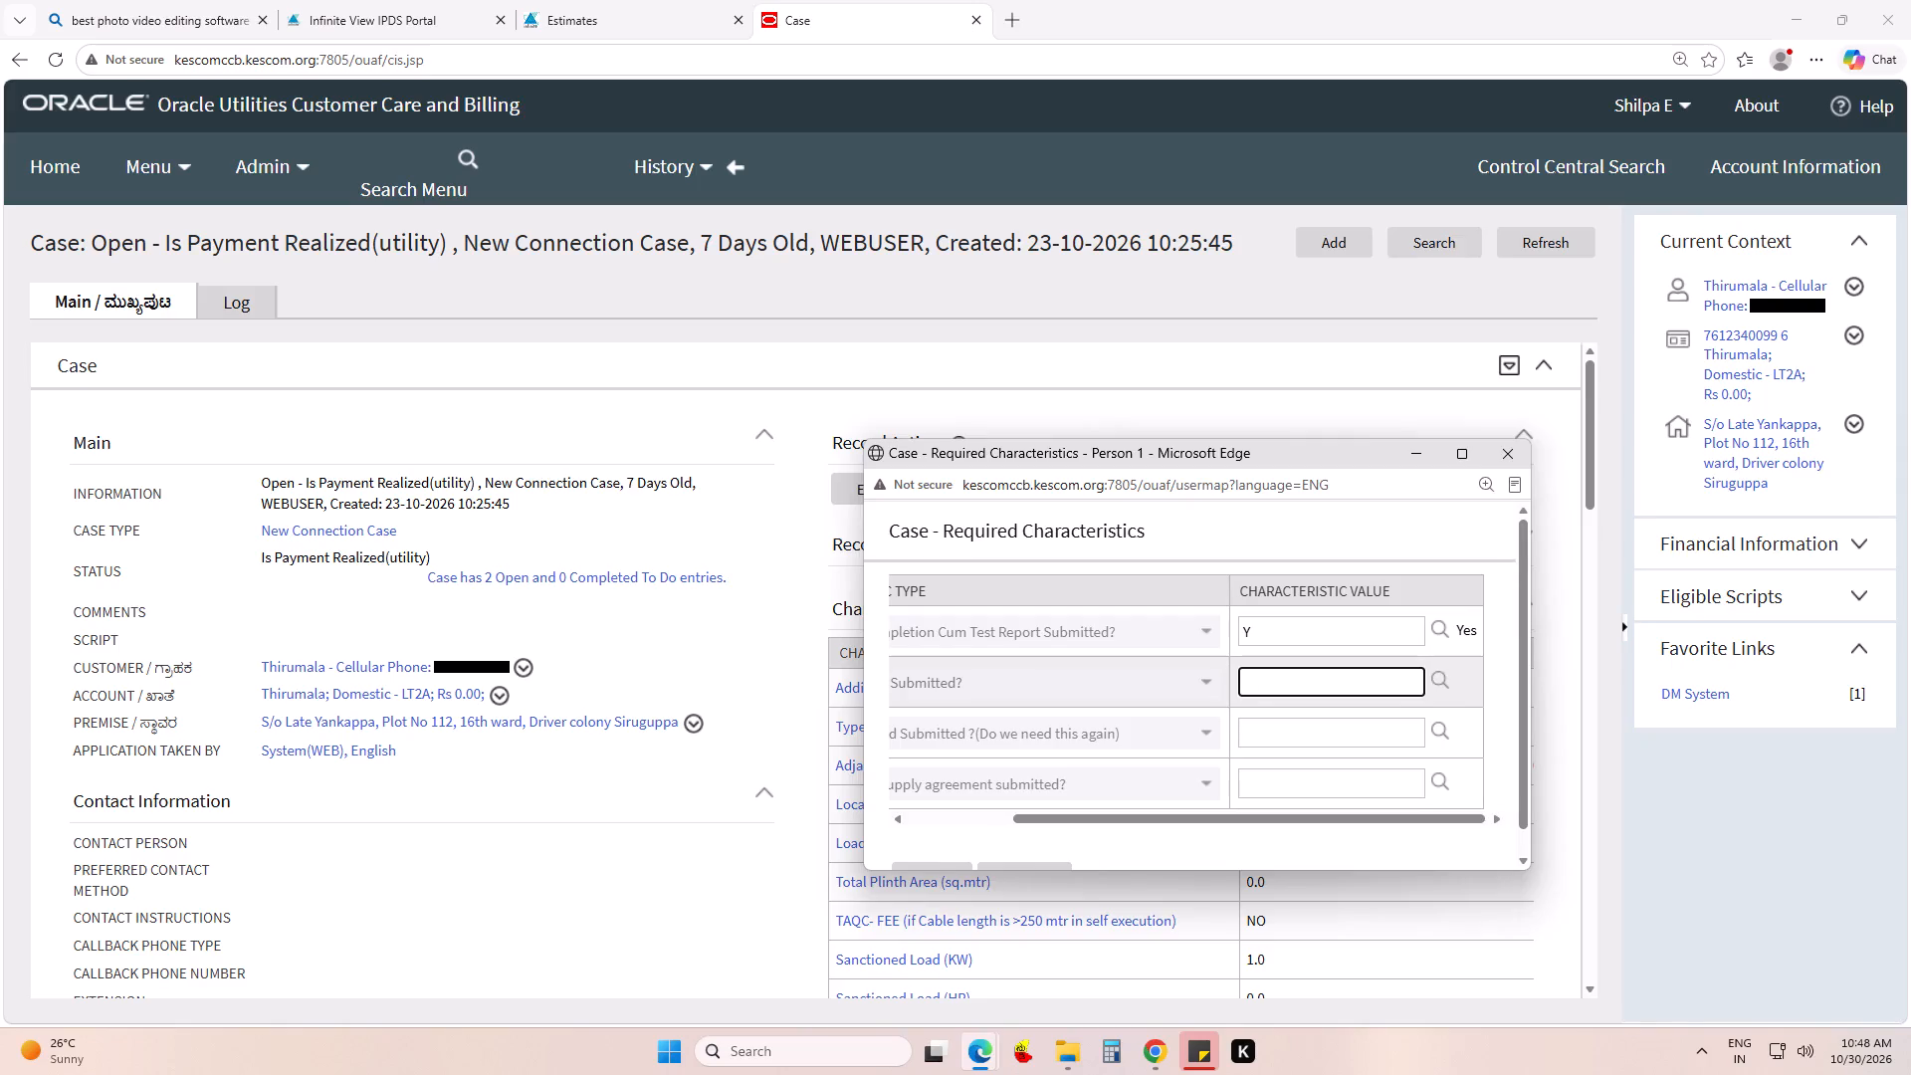
key("y")
key("Tab")
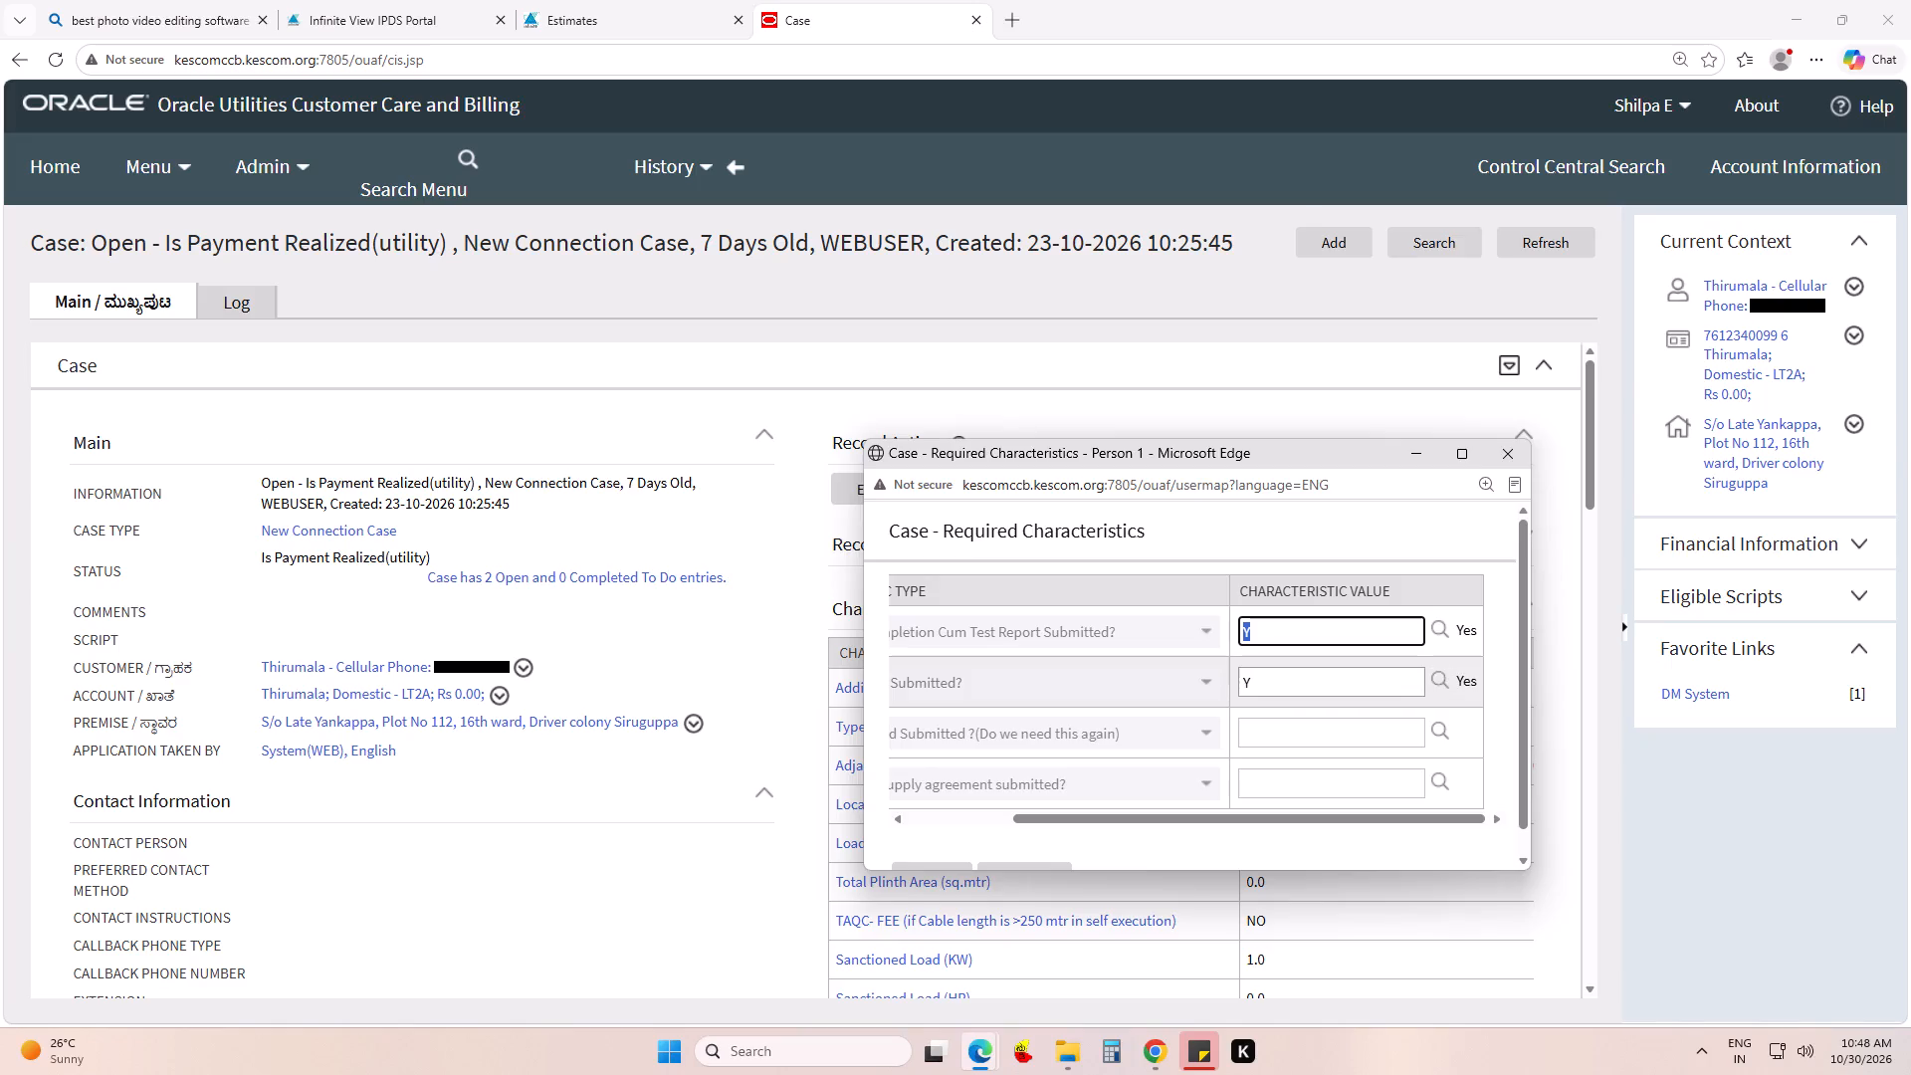
Set the remaining two required characteristics, including the supply agreement submission, to Y and confirm the form.
key("Tab")
key("Tab")
key("Tab")
key("Tab")
key("y")
key("Tab")
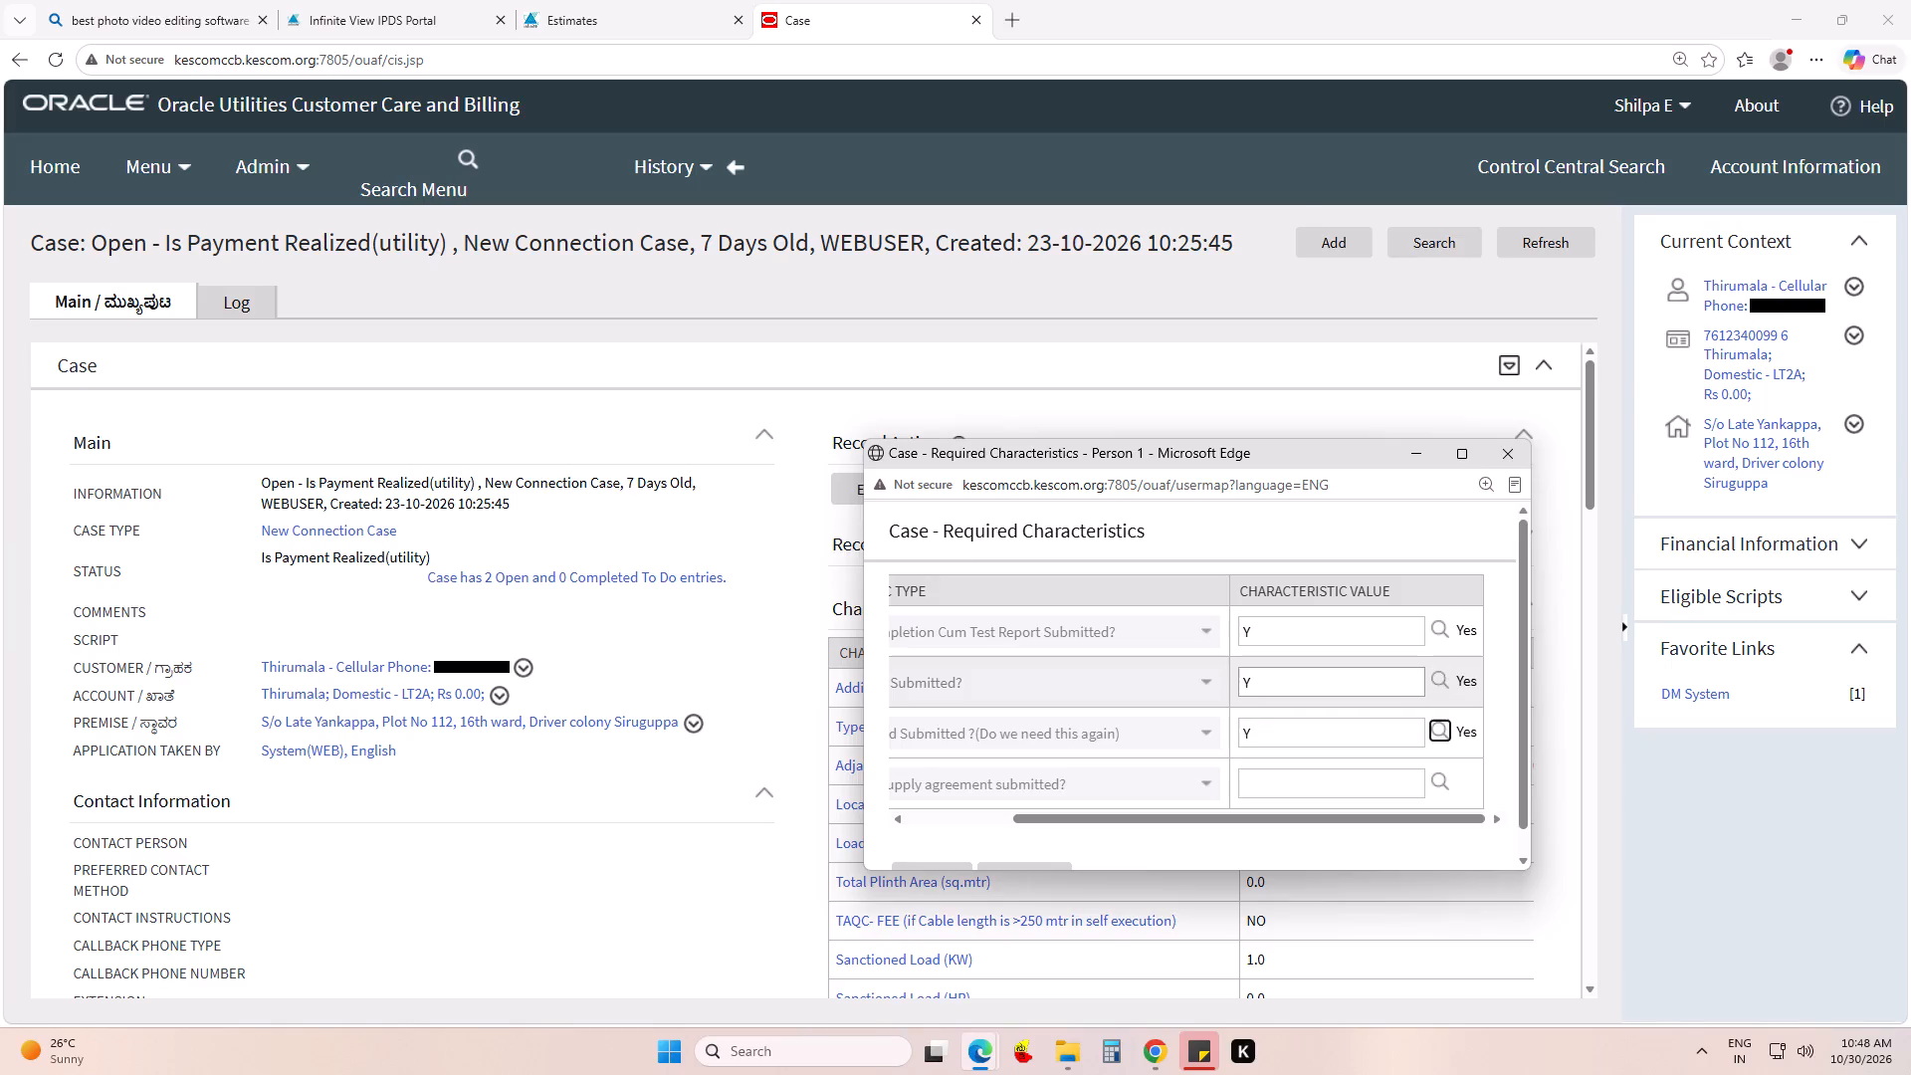
key("Tab")
key("Tab")
key("Tab")
key("Tab")
key("Tab")
key("Tab")
key("Tab")
key("Tab")
key("Tab")
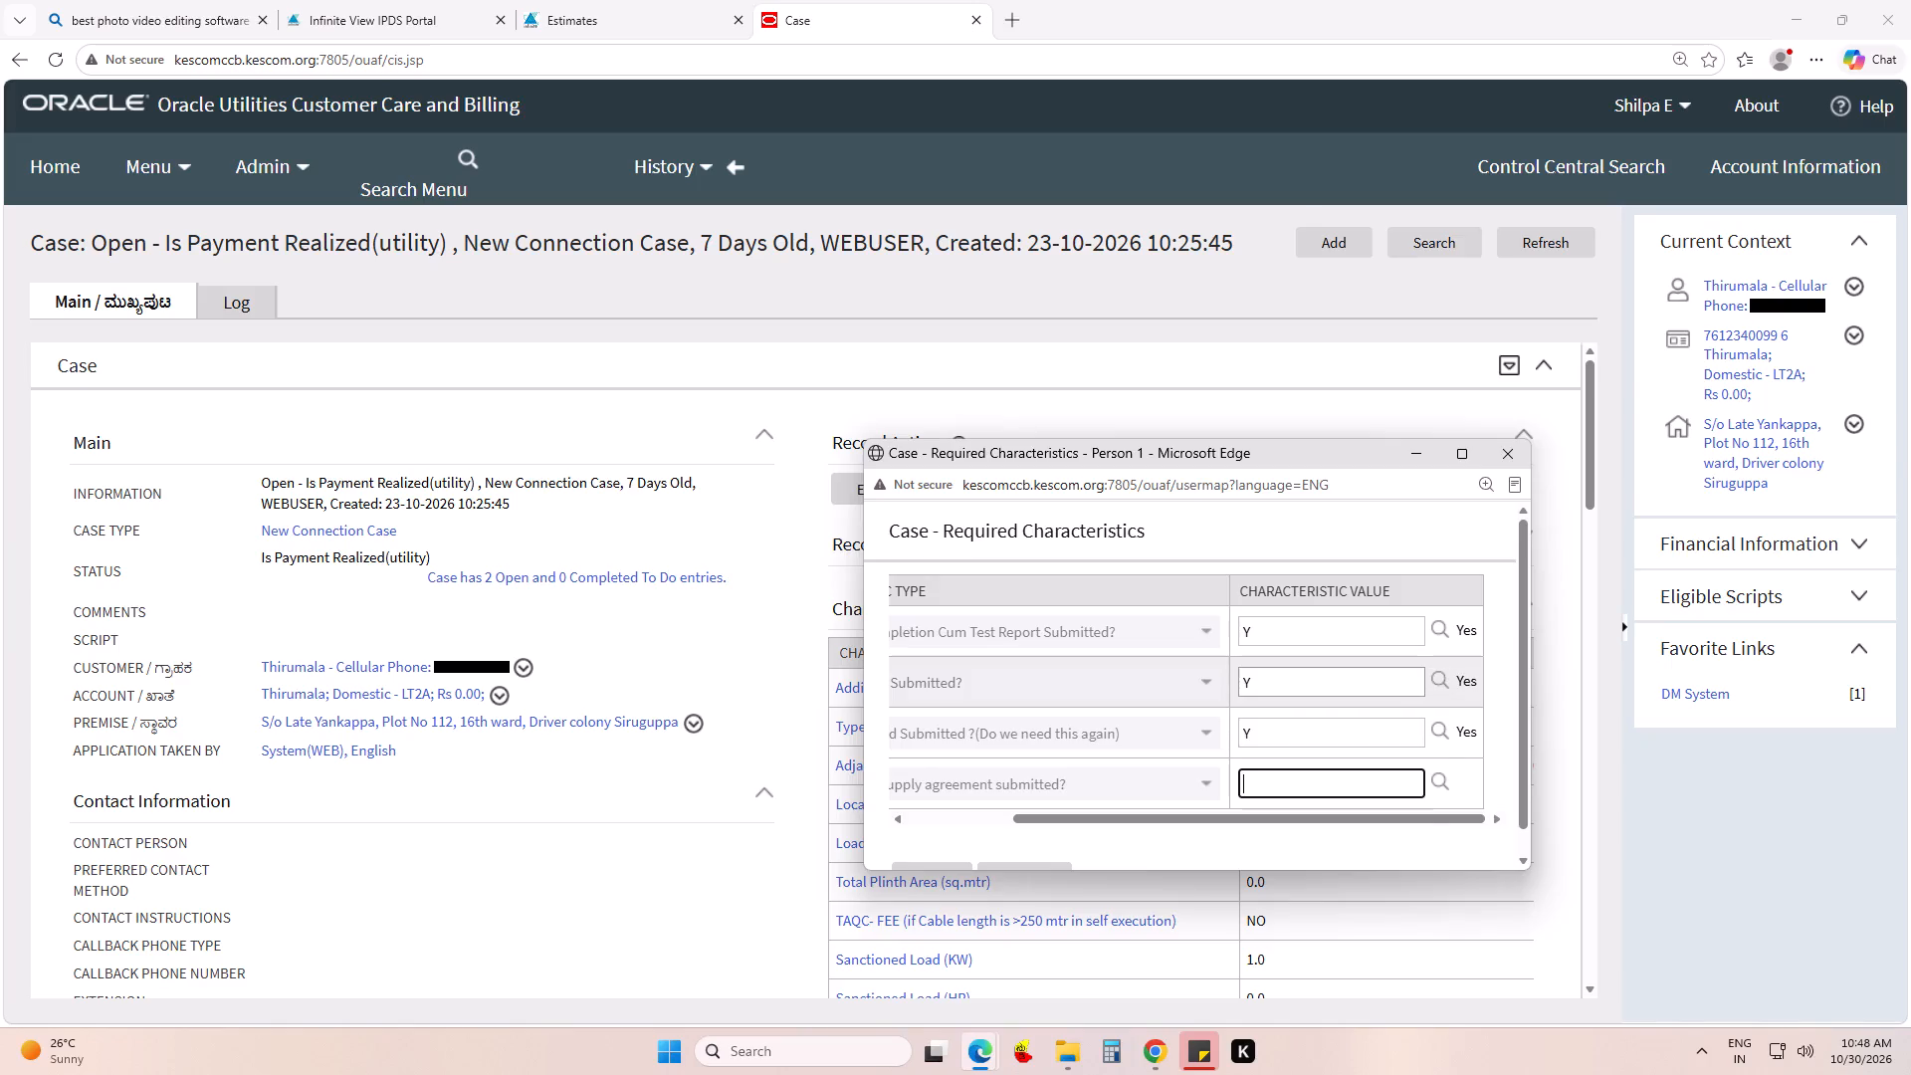
key("y")
key("Tab")
key("Tab")
key("Tab")
key("Tab")
key("Tab")
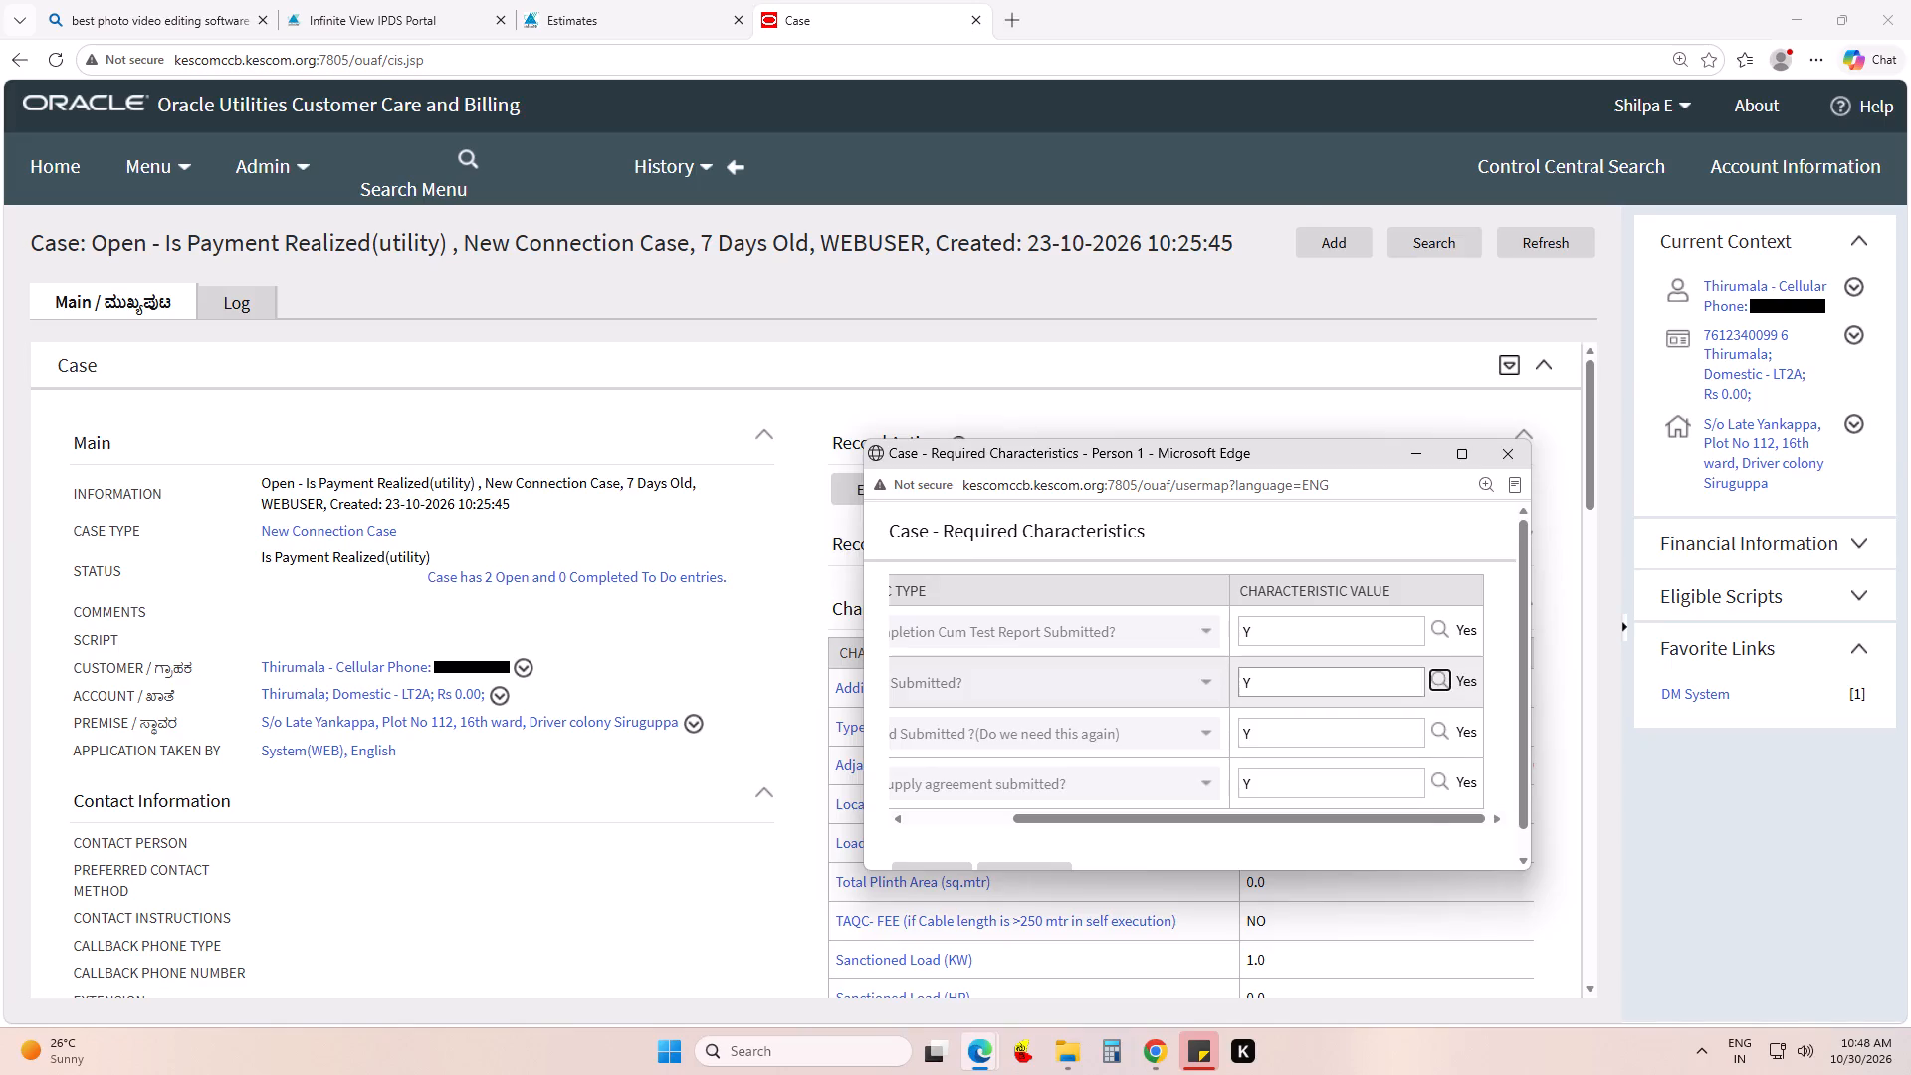
key("Tab")
key("Tab")
key("Tab")
key("Tab")
key("Tab")
key("Return")
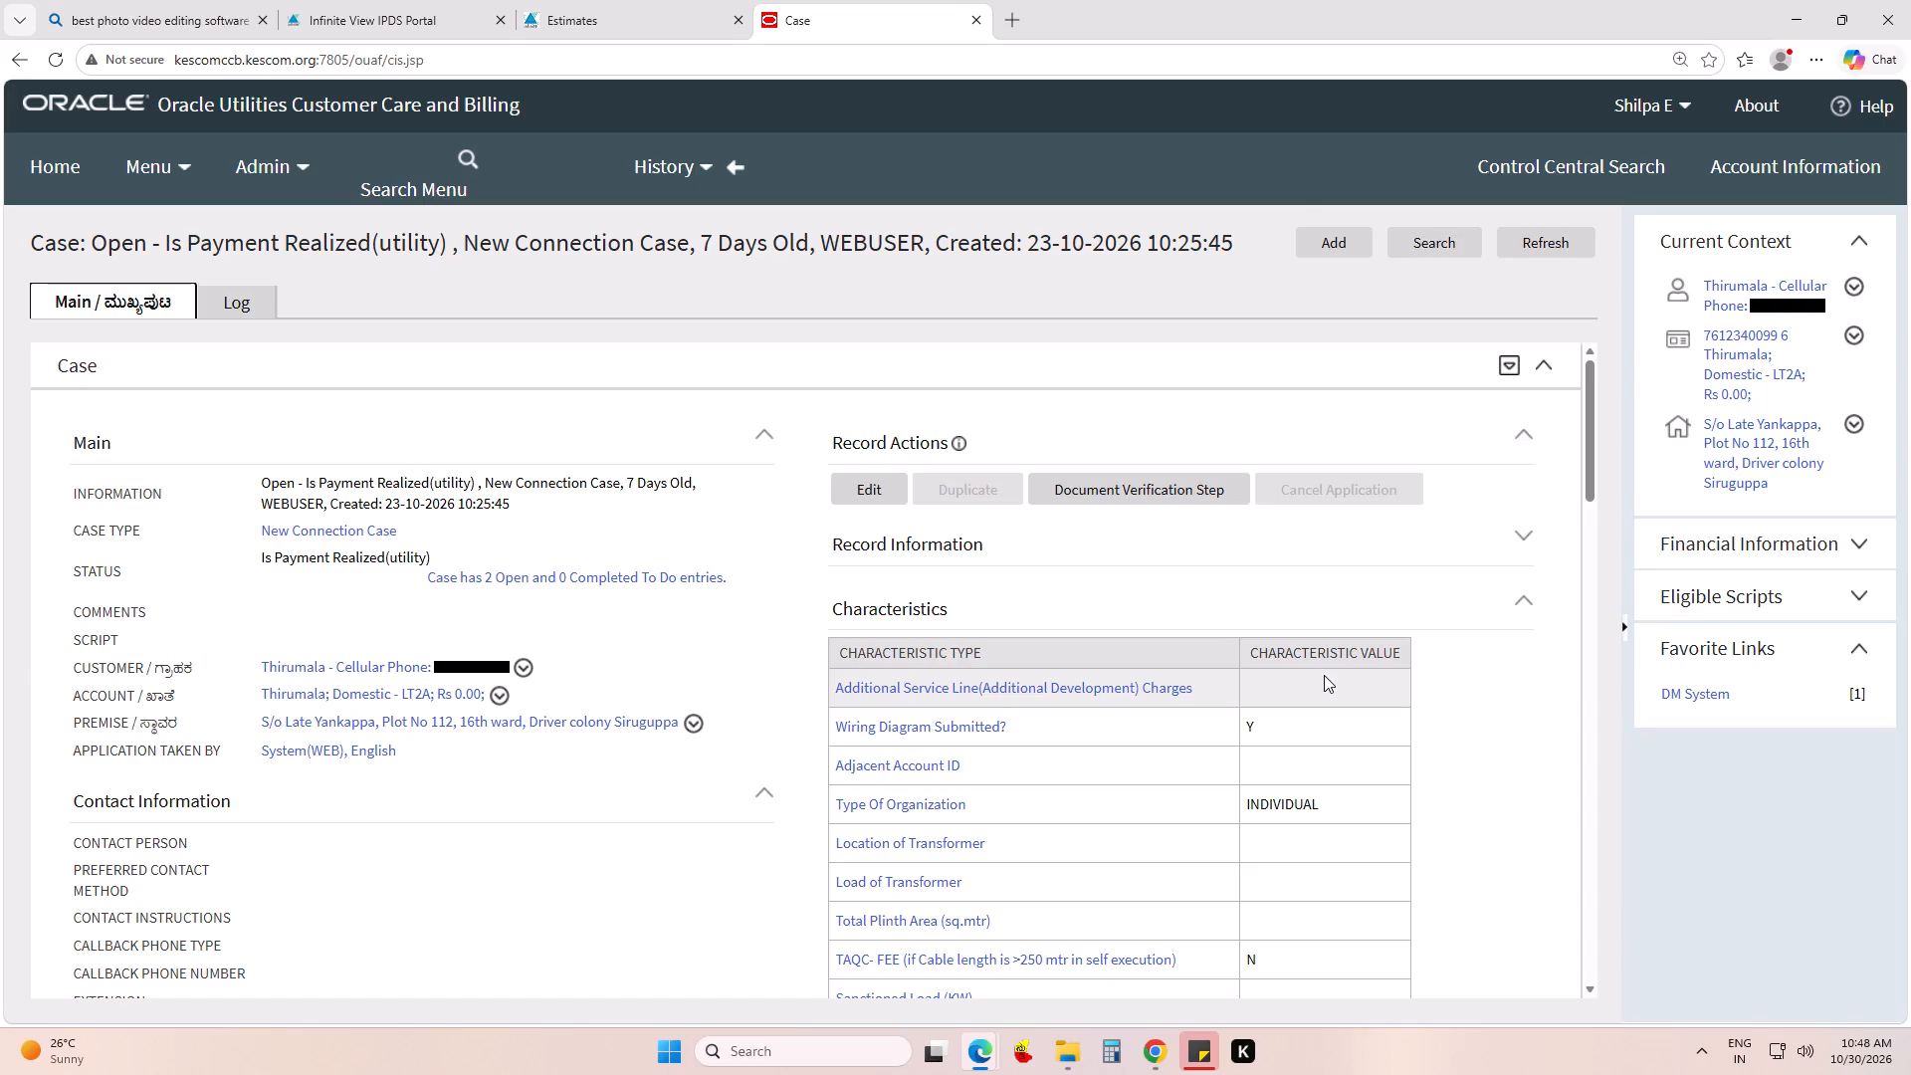
Start the Document Verification Step again for the same New Connection case.
left_click(1175, 457)
left_click(1170, 489)
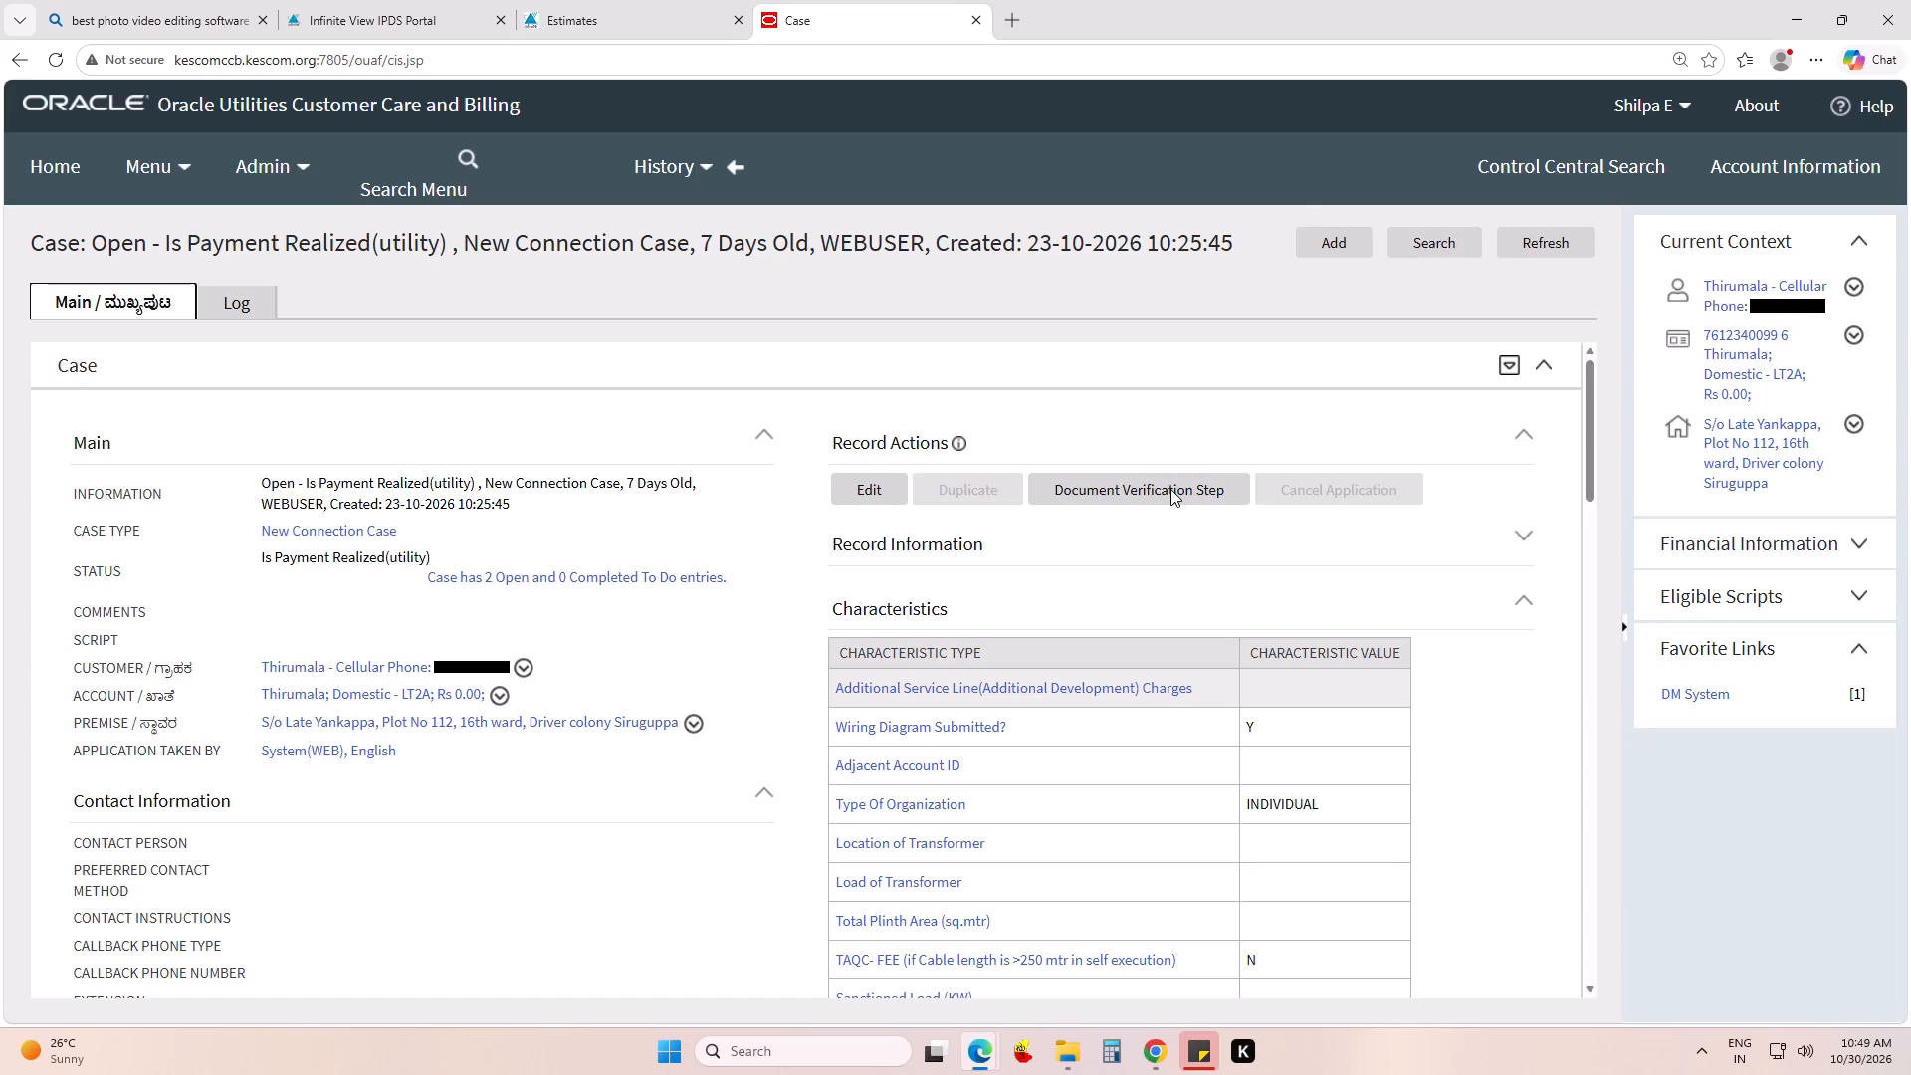
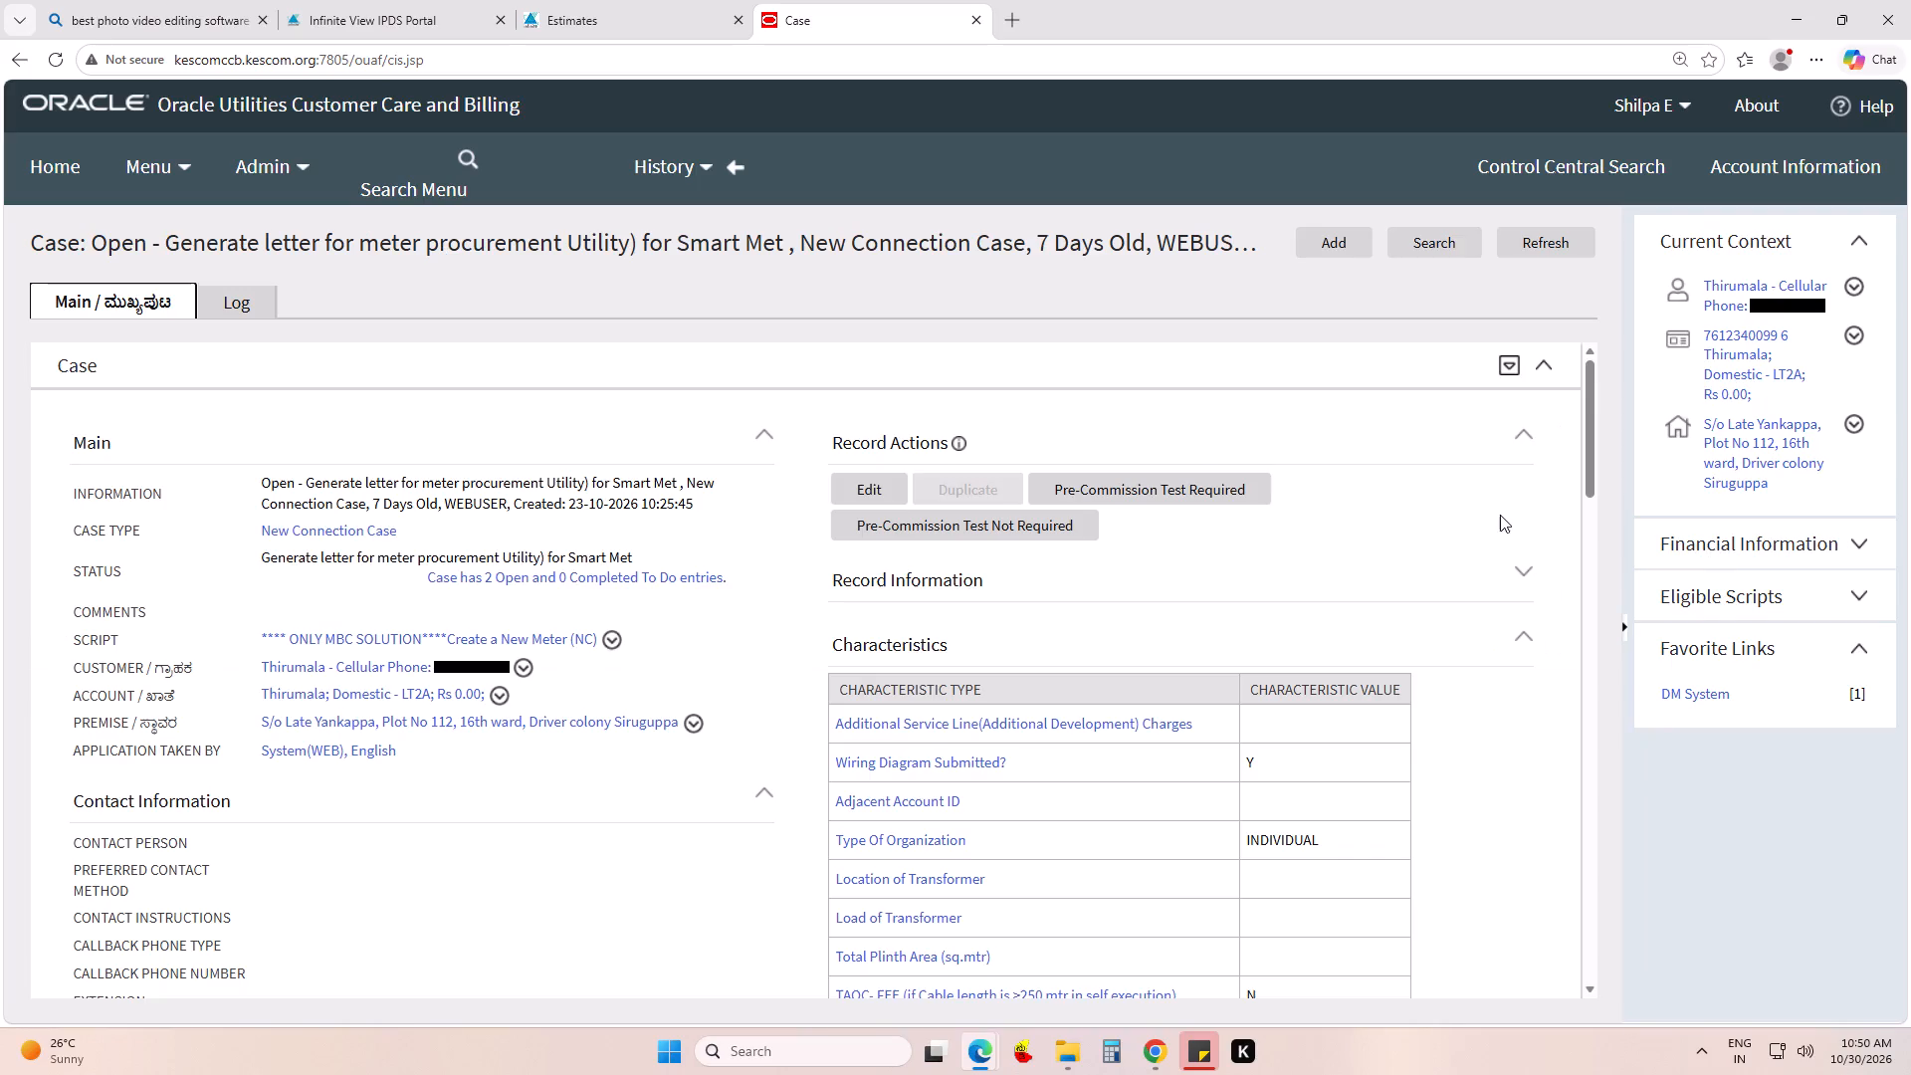
Advance the New Connection case to the Pre-Commission Test Not Required status.
left_click(996, 530)
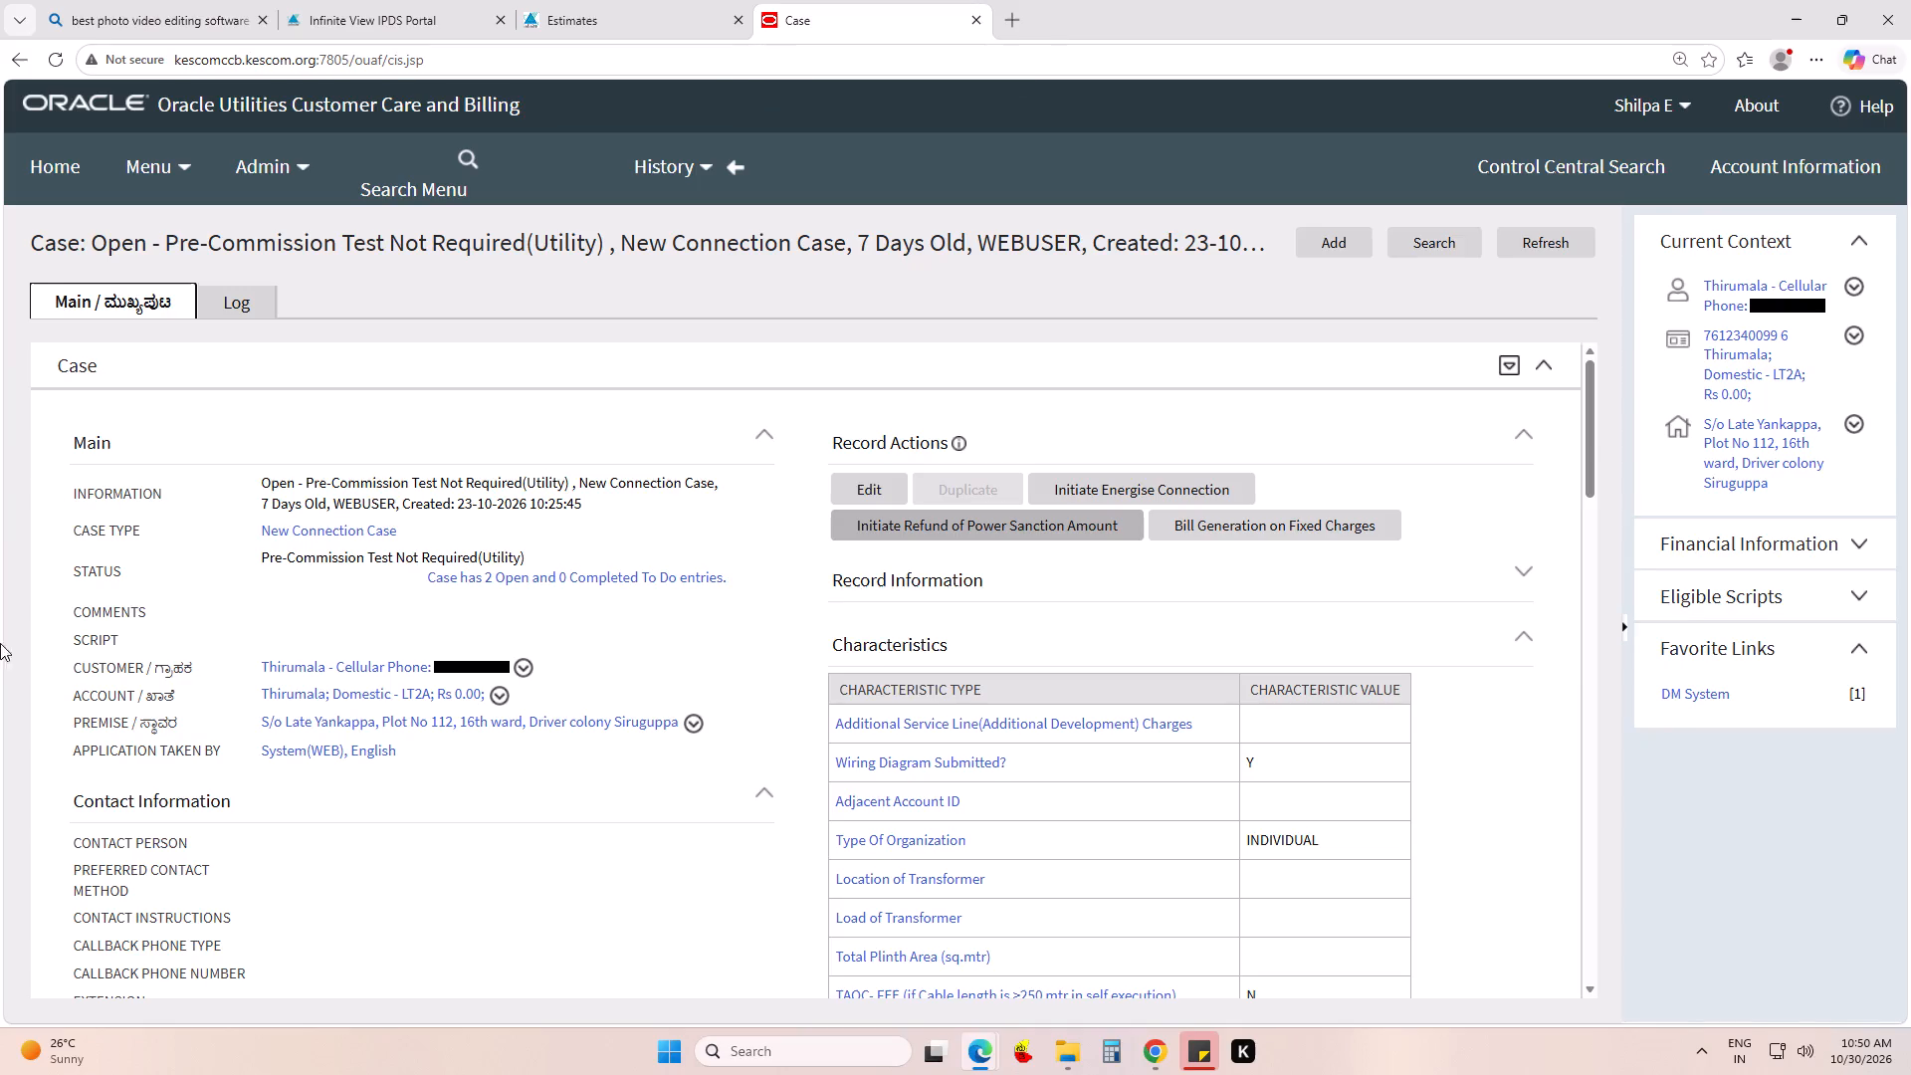
Open the customer contact record linked to the latest Customer Contact Created entry in the case log.
double_click(237, 296)
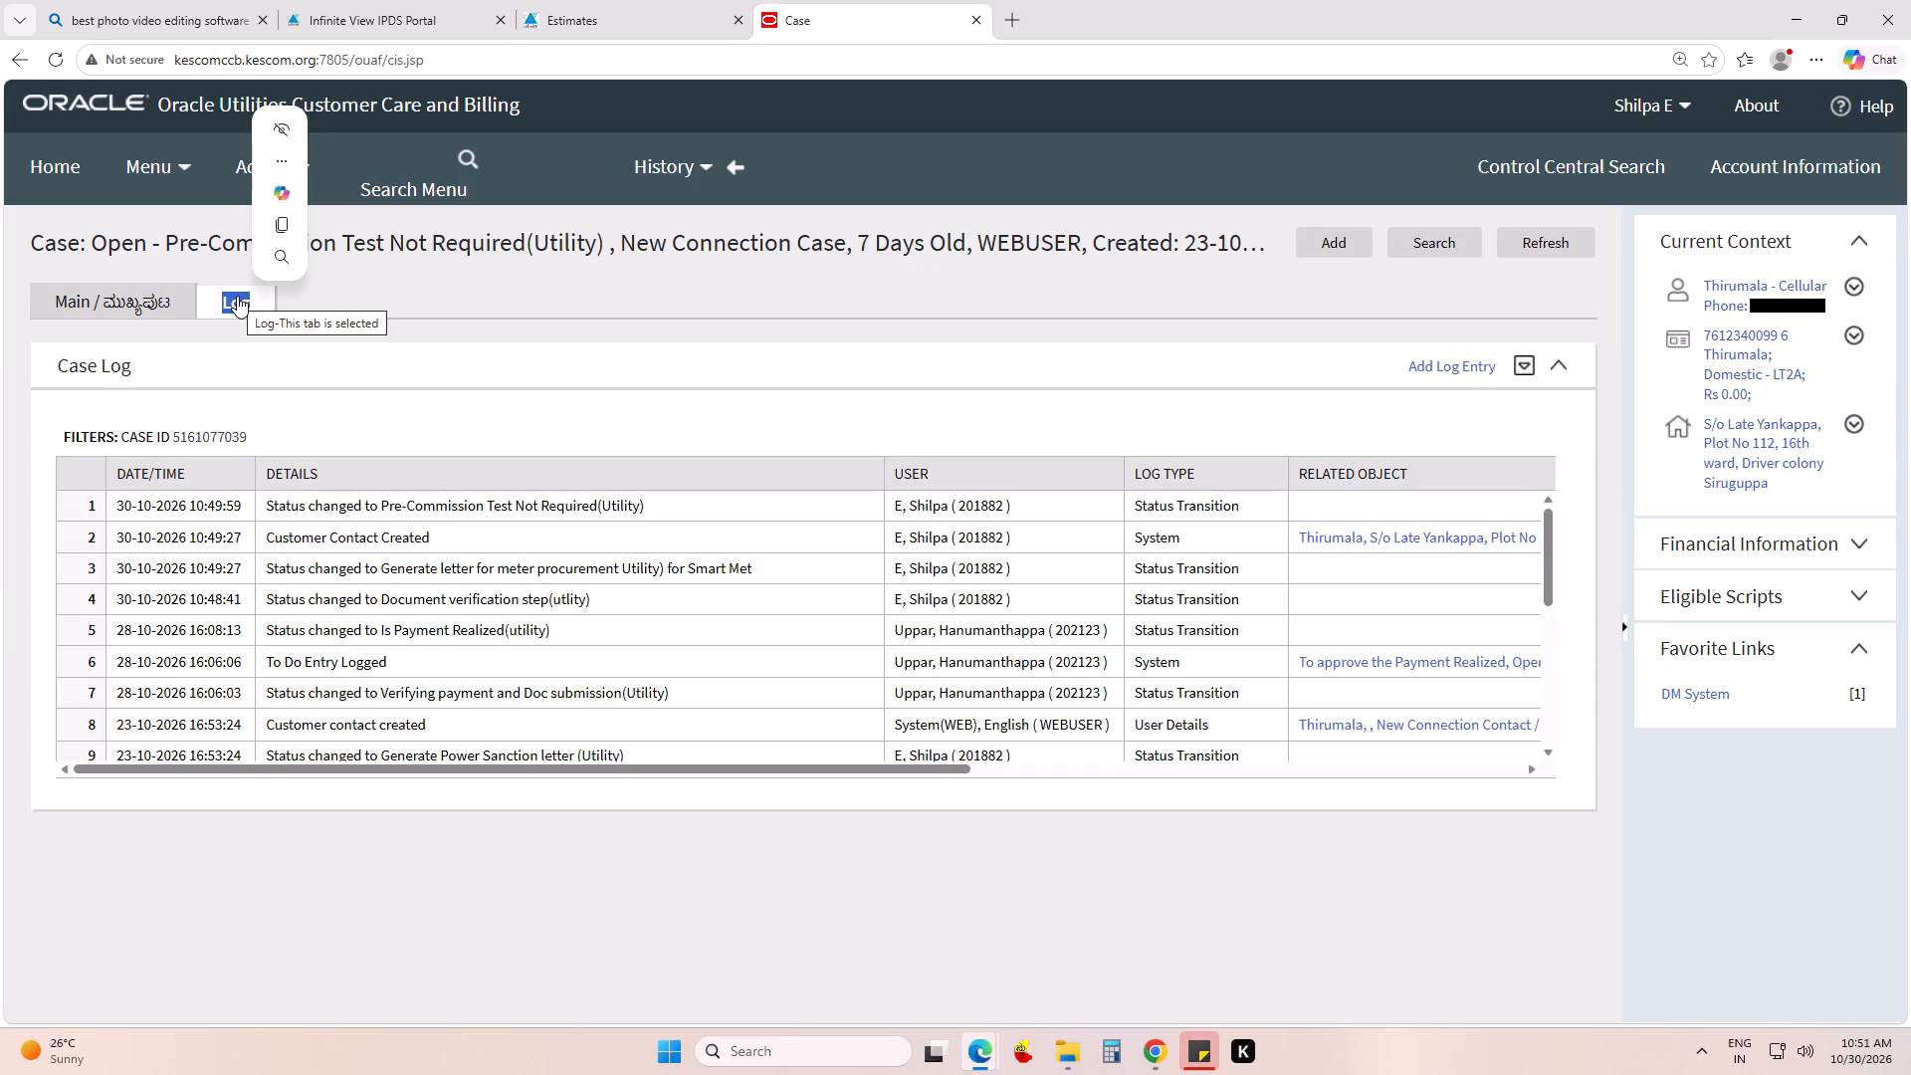
left_click(1485, 528)
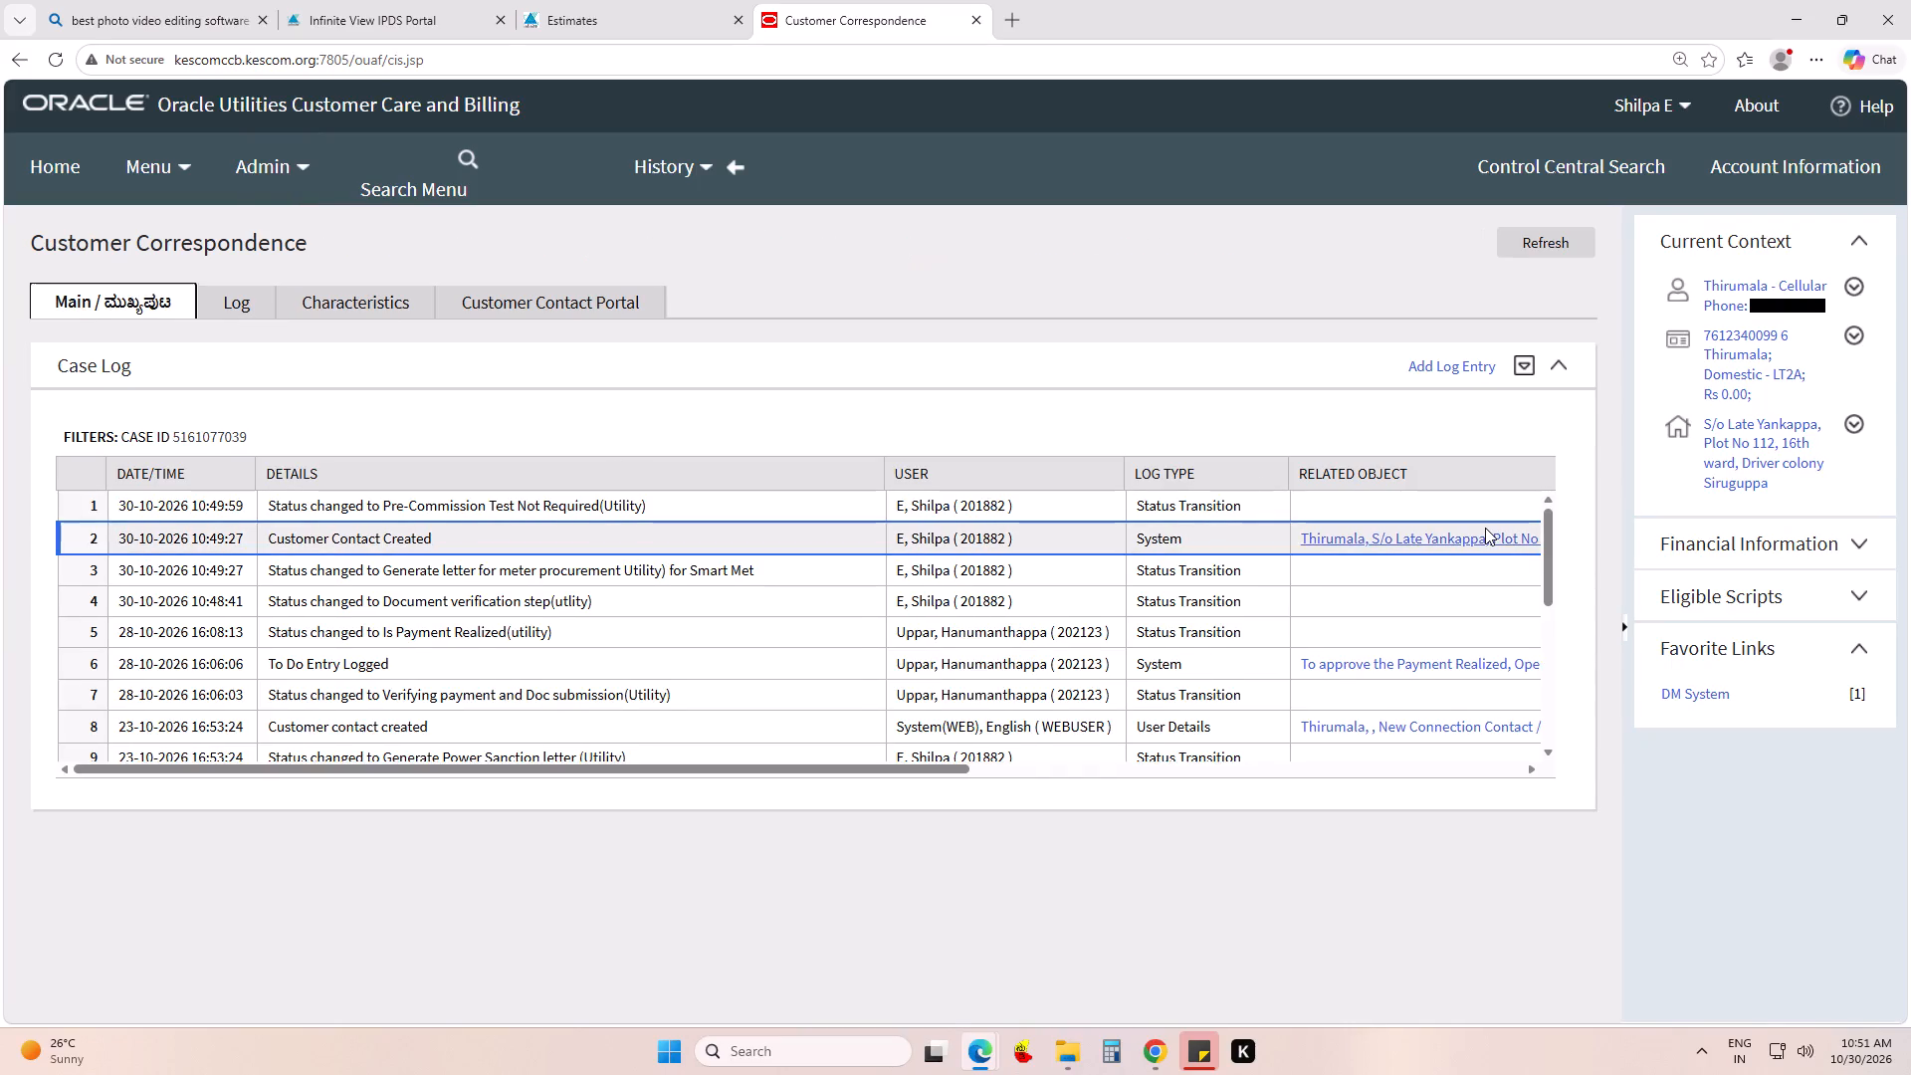
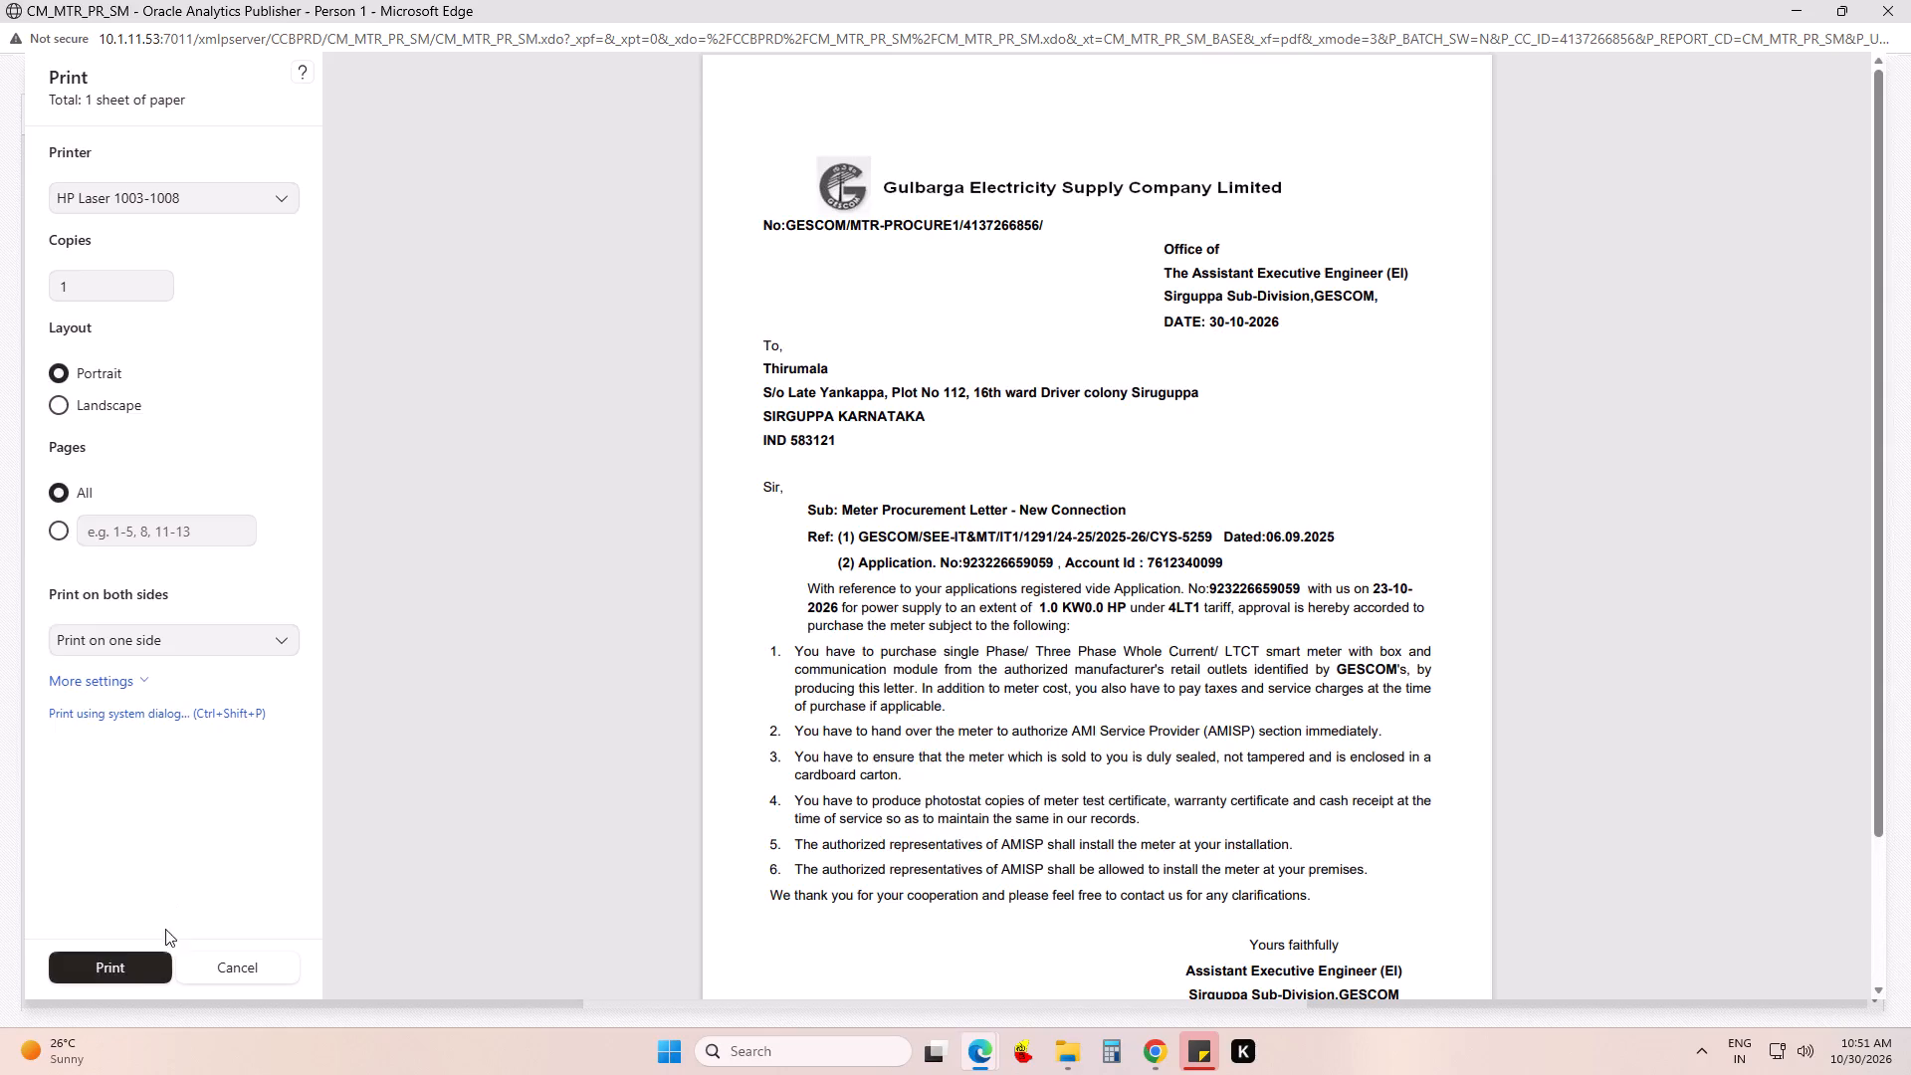
Print one single-sided portrait copy of the smart meter procurement letter on the HP Laser 1003-1008 and close the letter.
left_click(141, 953)
left_click(1884, 0)
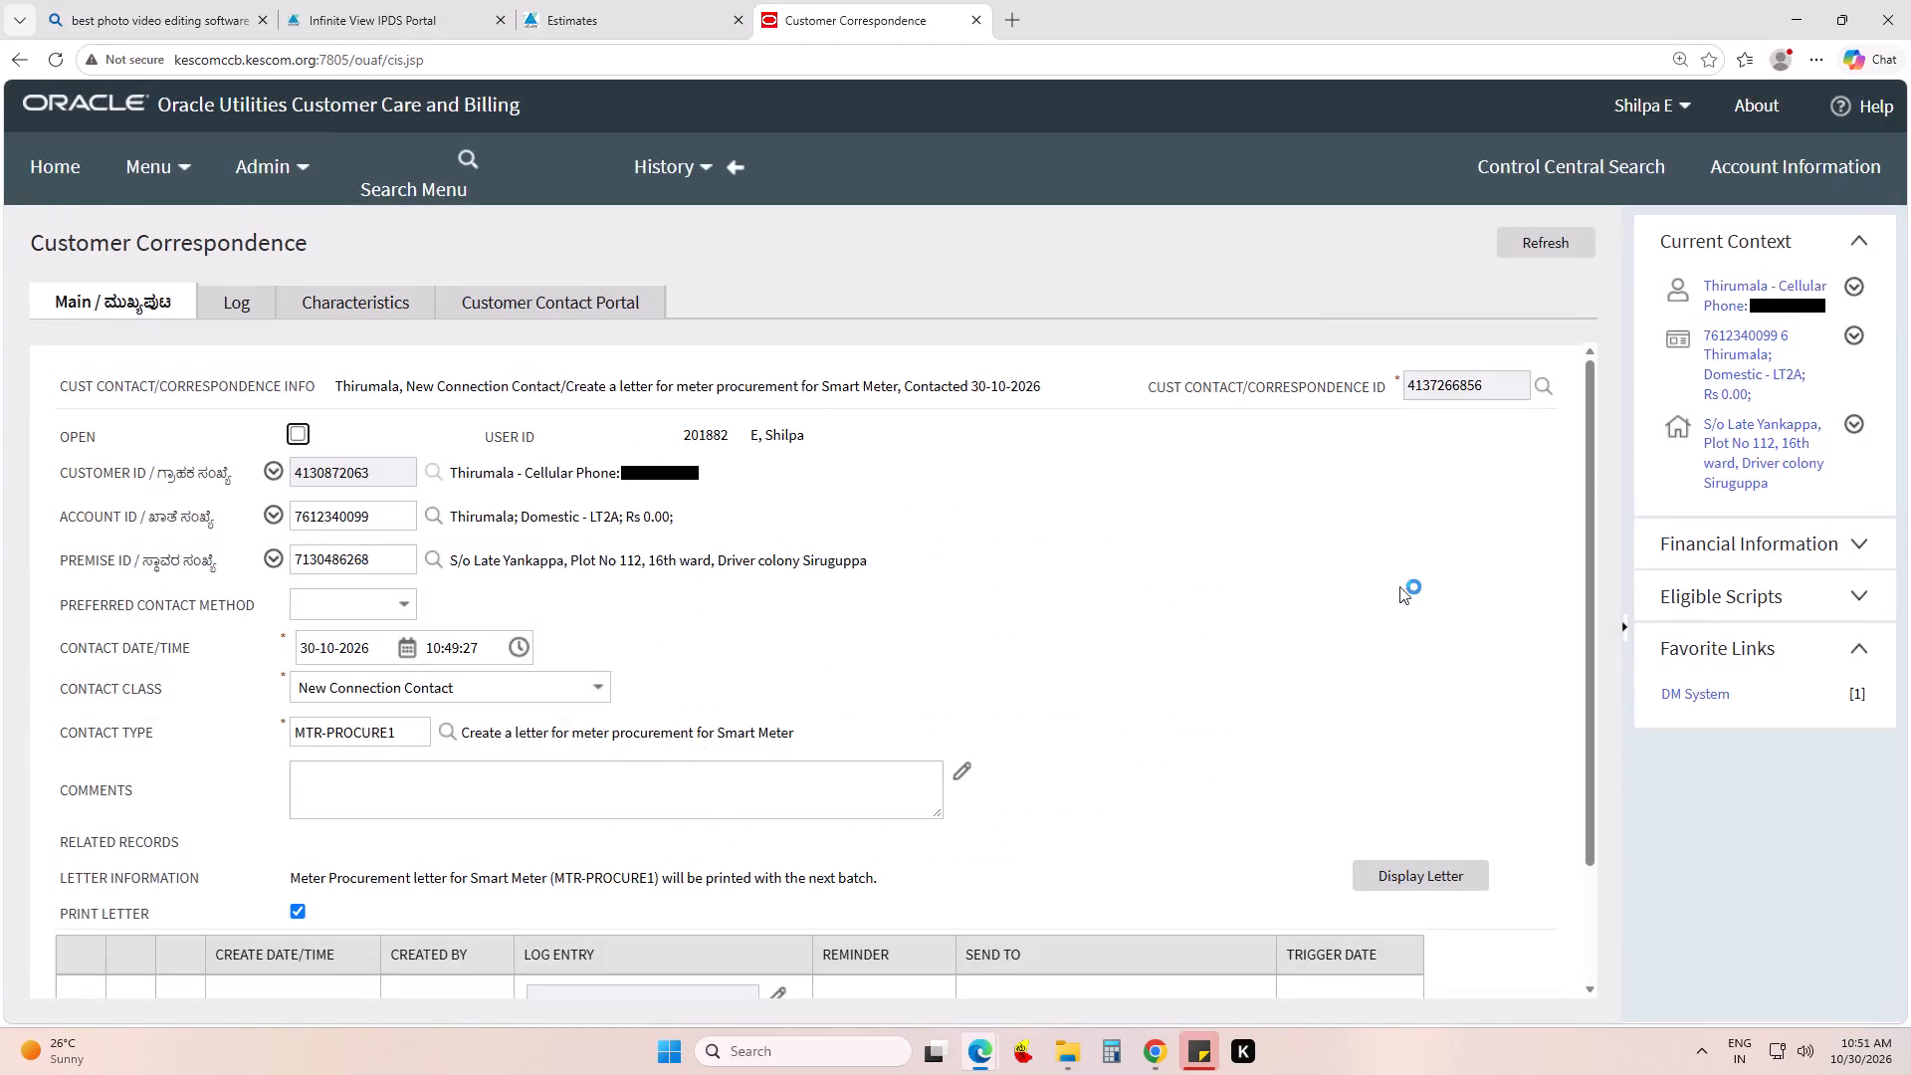
left_click(1233, 624)
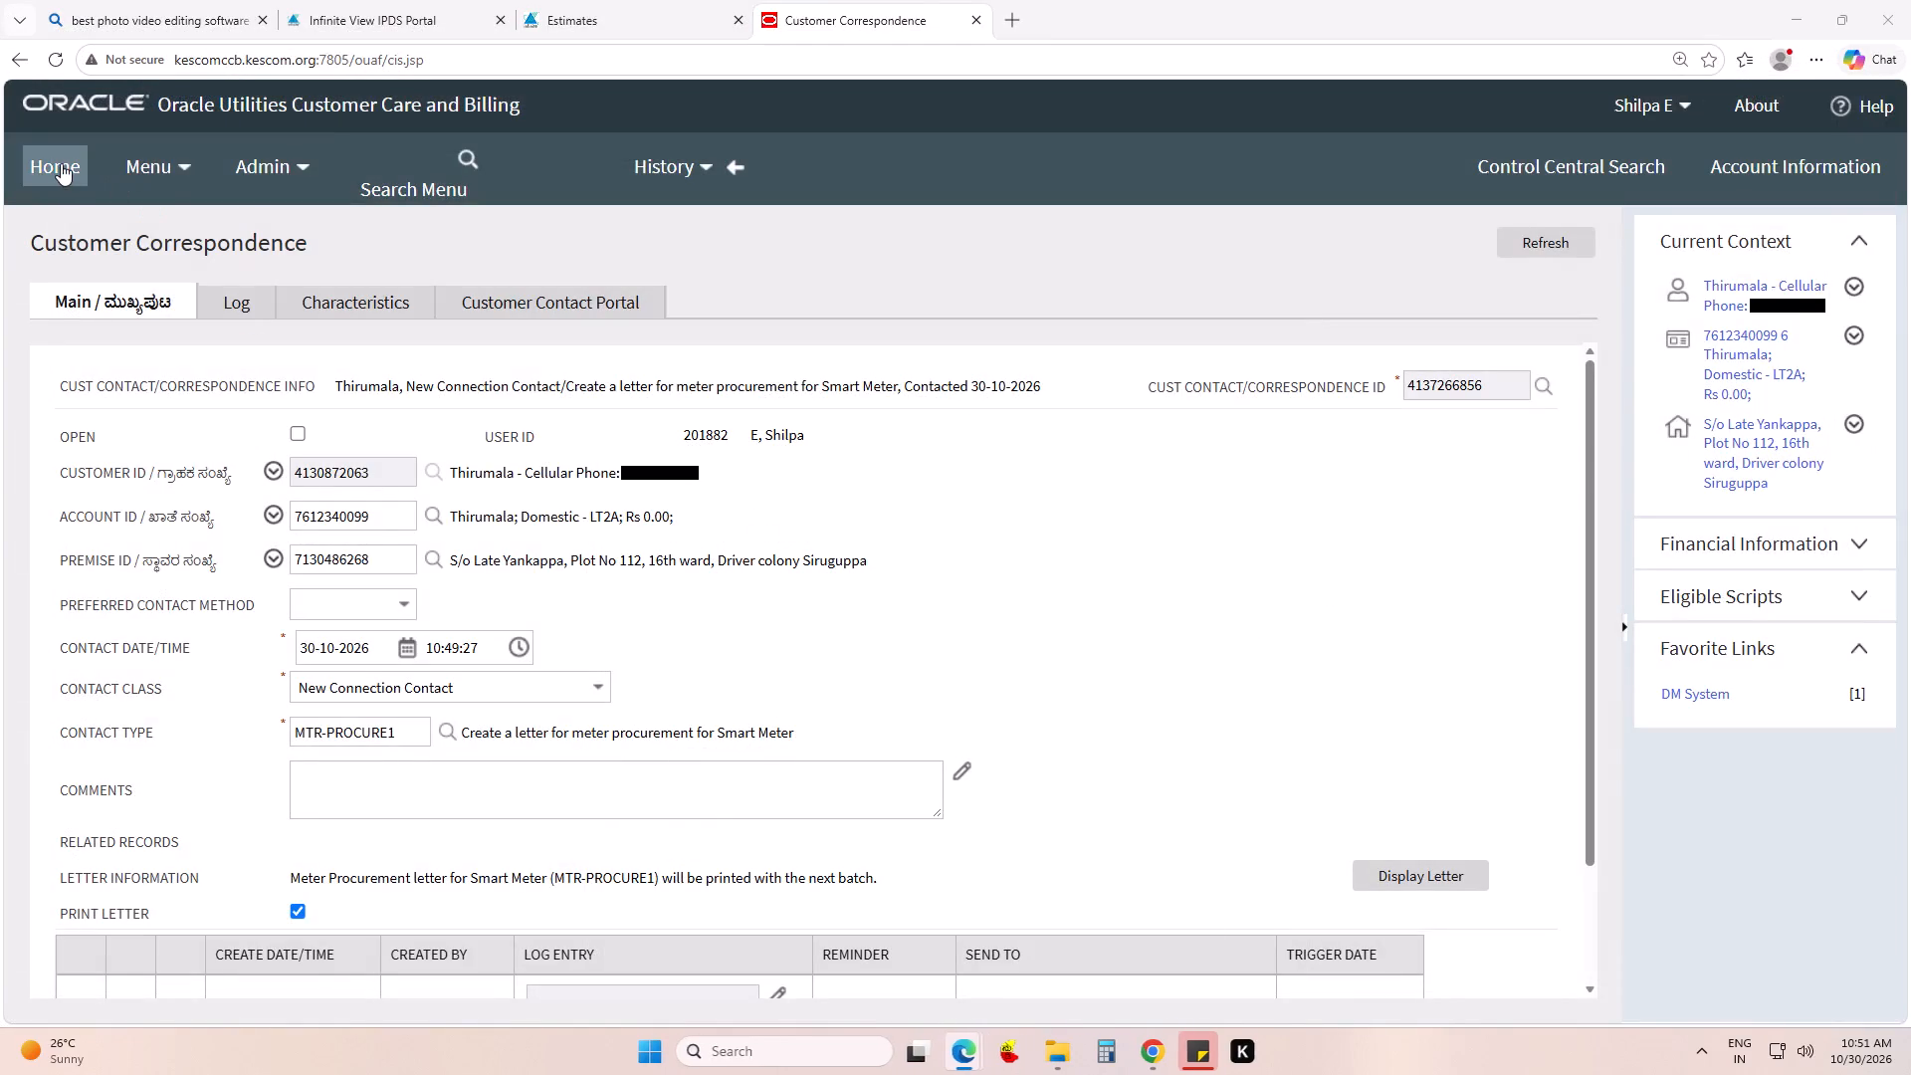
Leave the customer correspondence record and return to the Control Central Search home page.
left_click(61, 163)
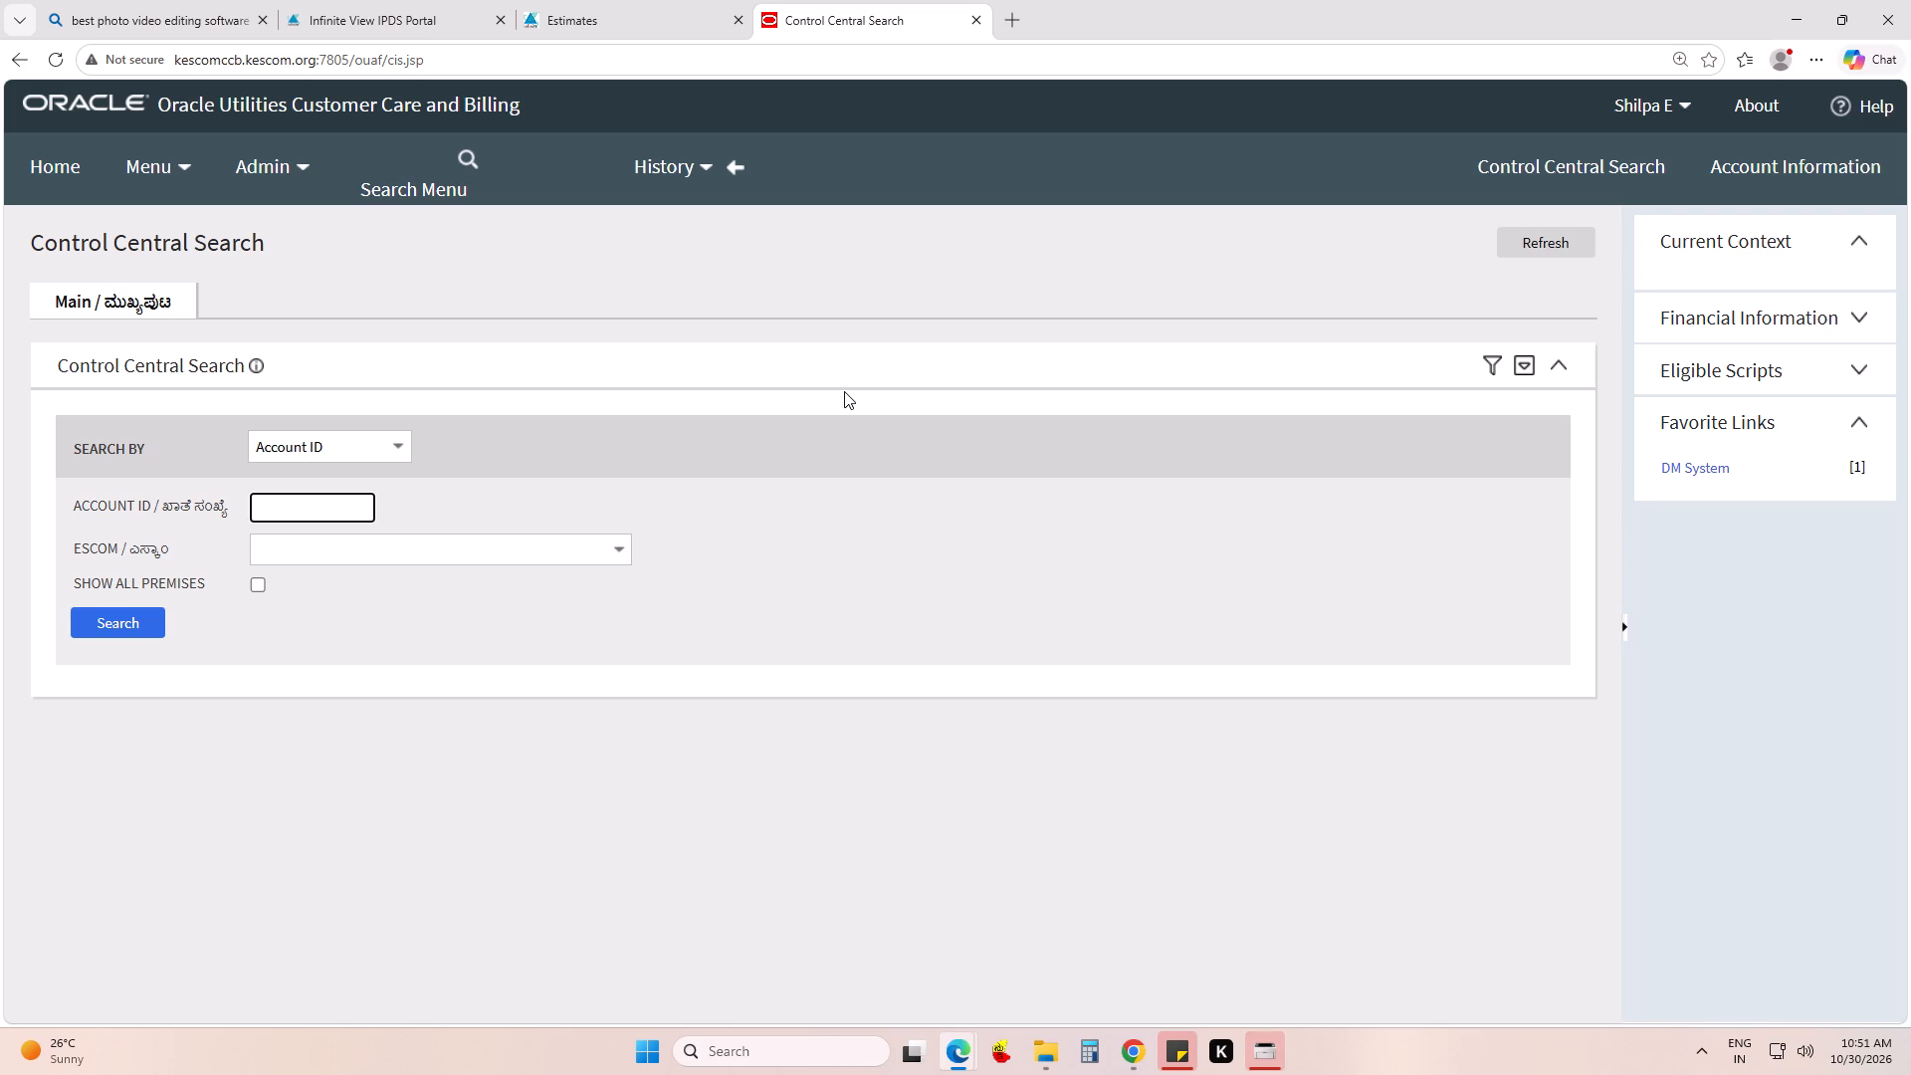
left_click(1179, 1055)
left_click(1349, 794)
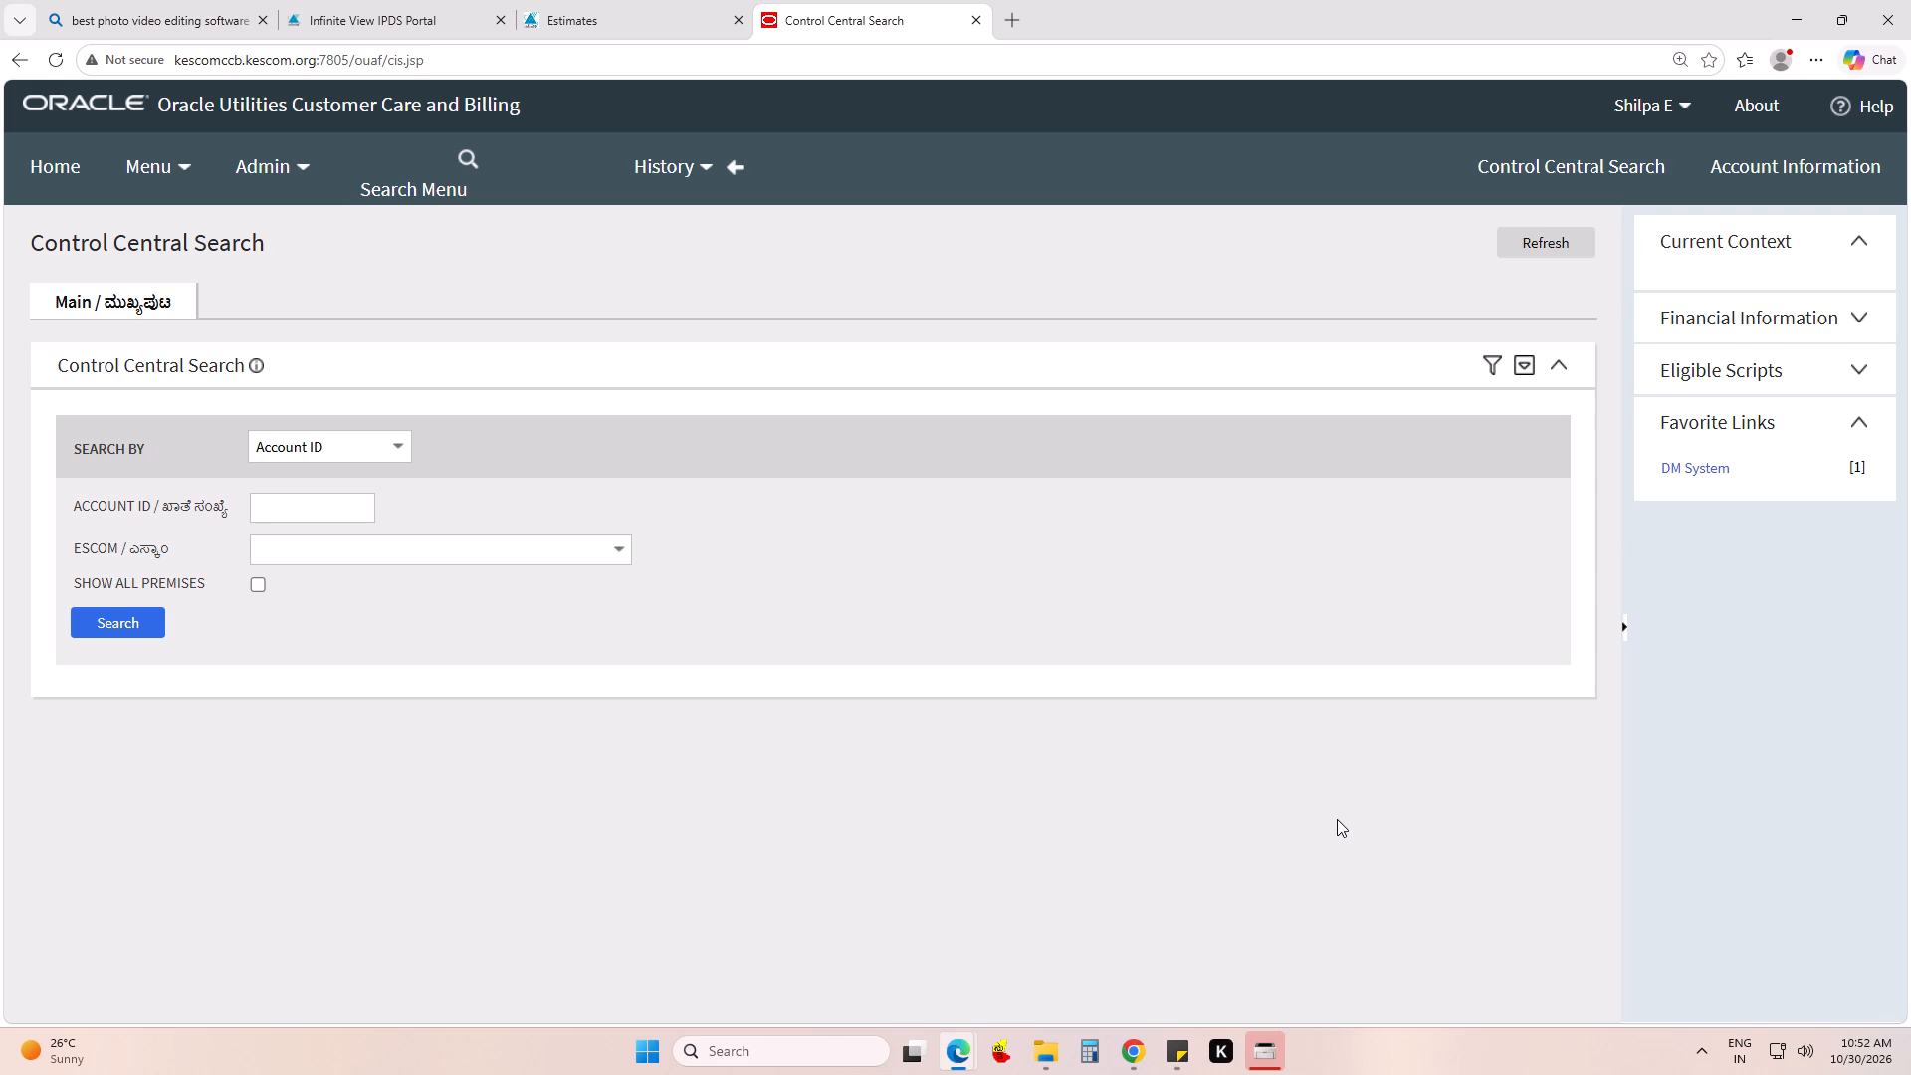
Switch to File Explorer at its Home view of quick access folders and recent files.
left_click(1064, 1050)
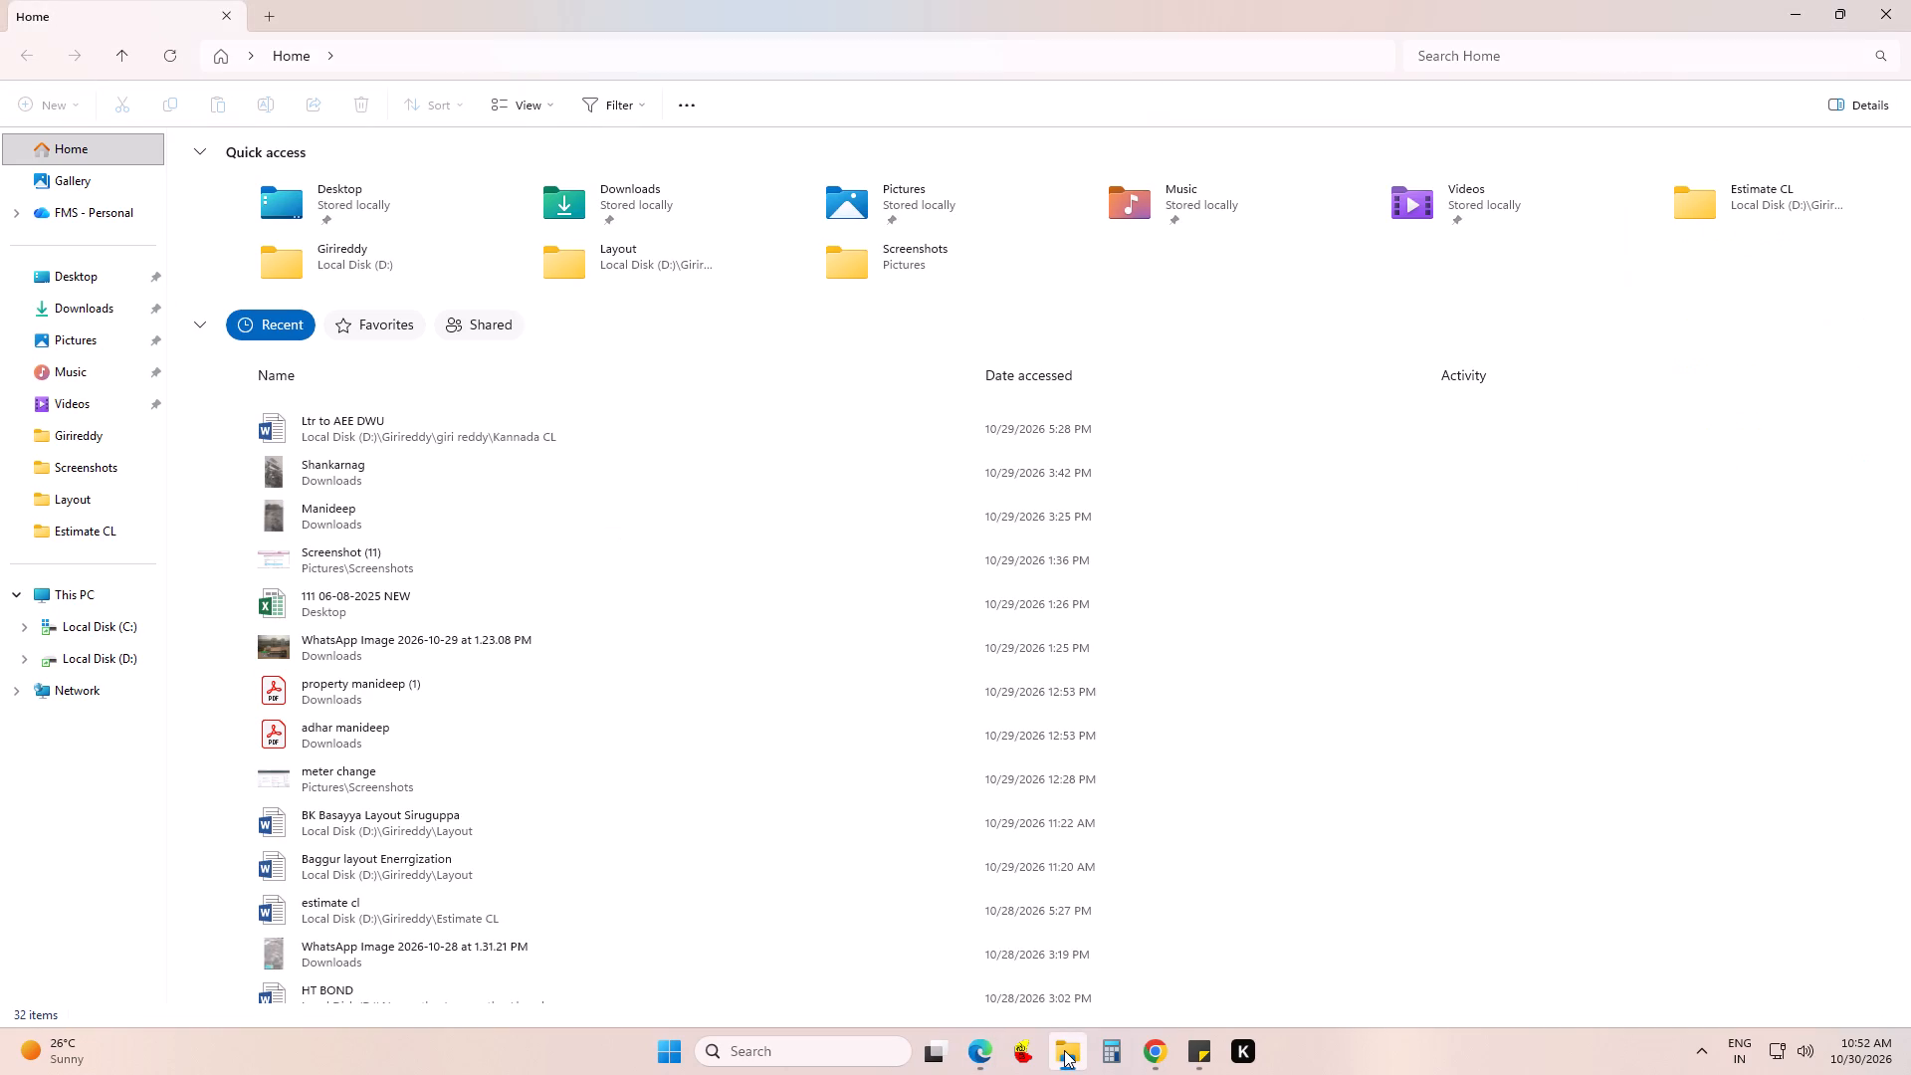
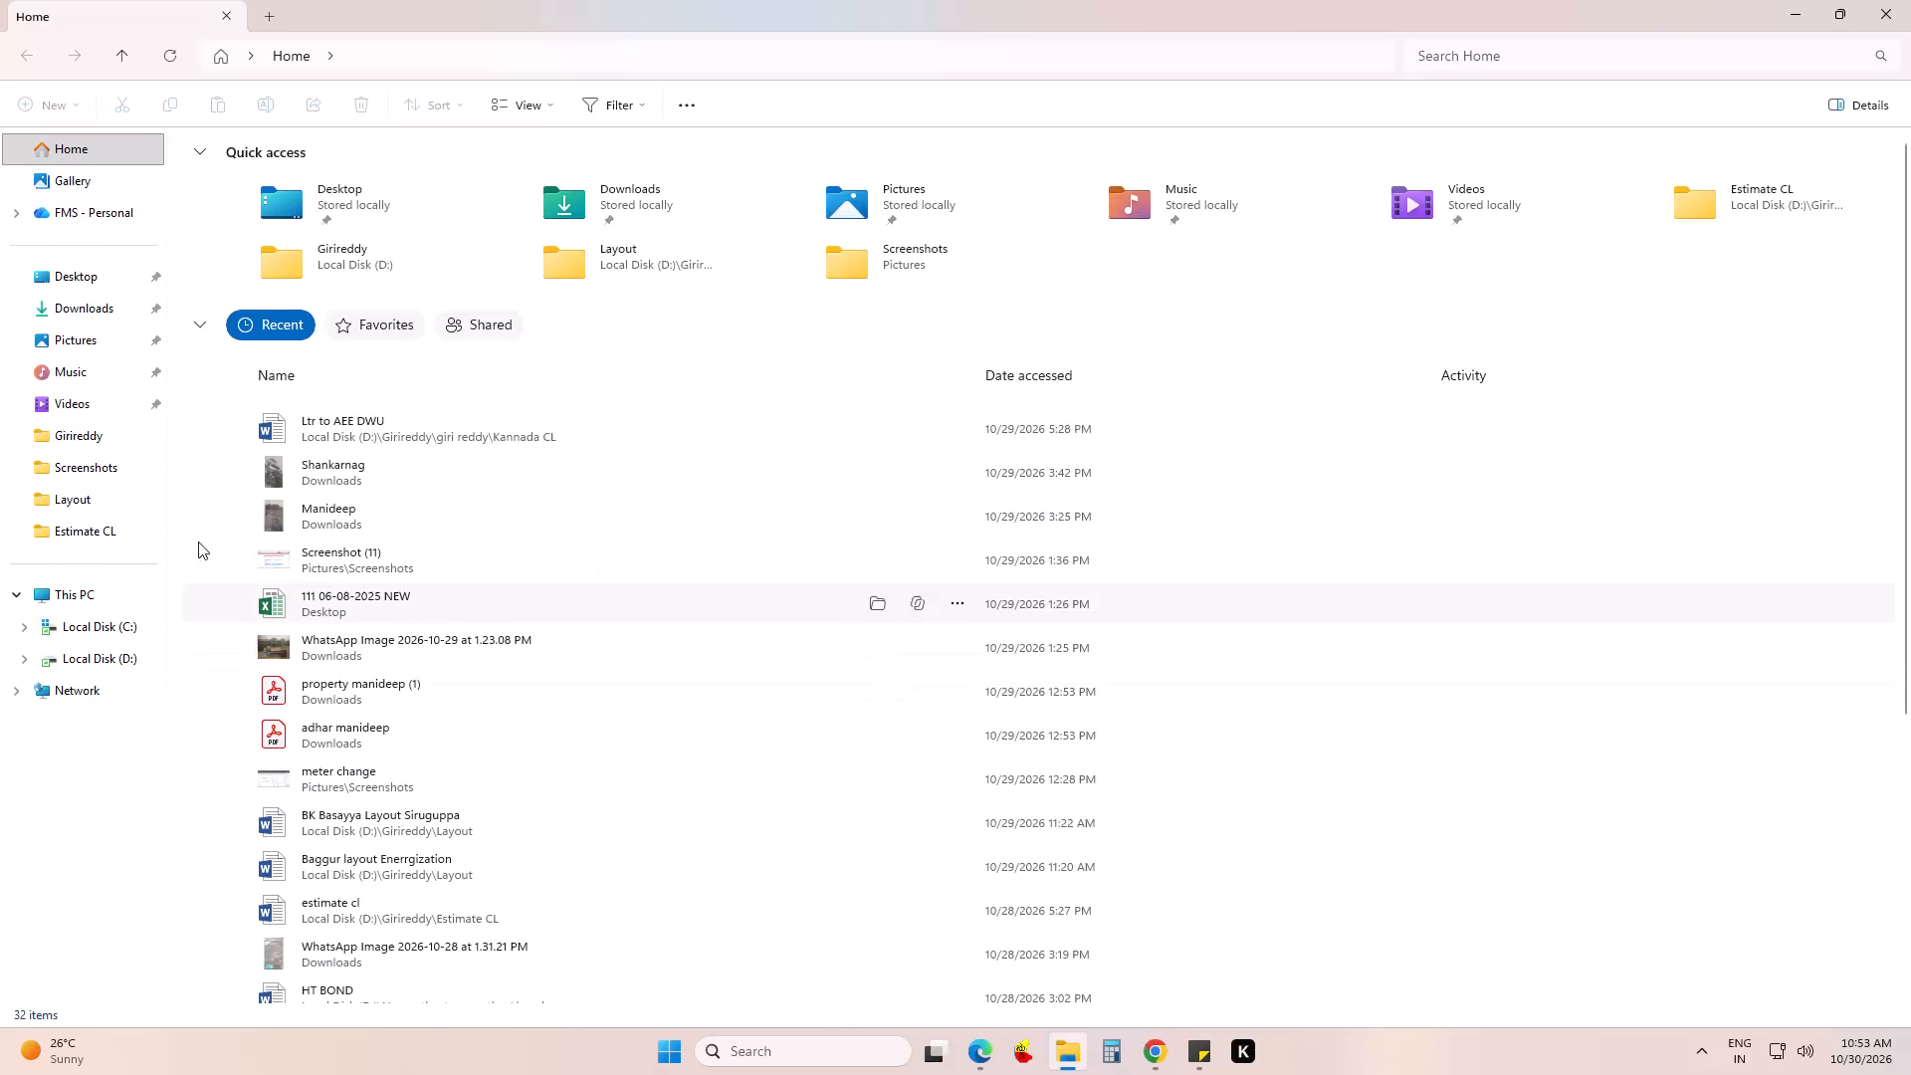
Open the LT Agreement Bond document from the Bonds folder within the nested personal folder on drive D and look through its pages.
left_click(81, 427)
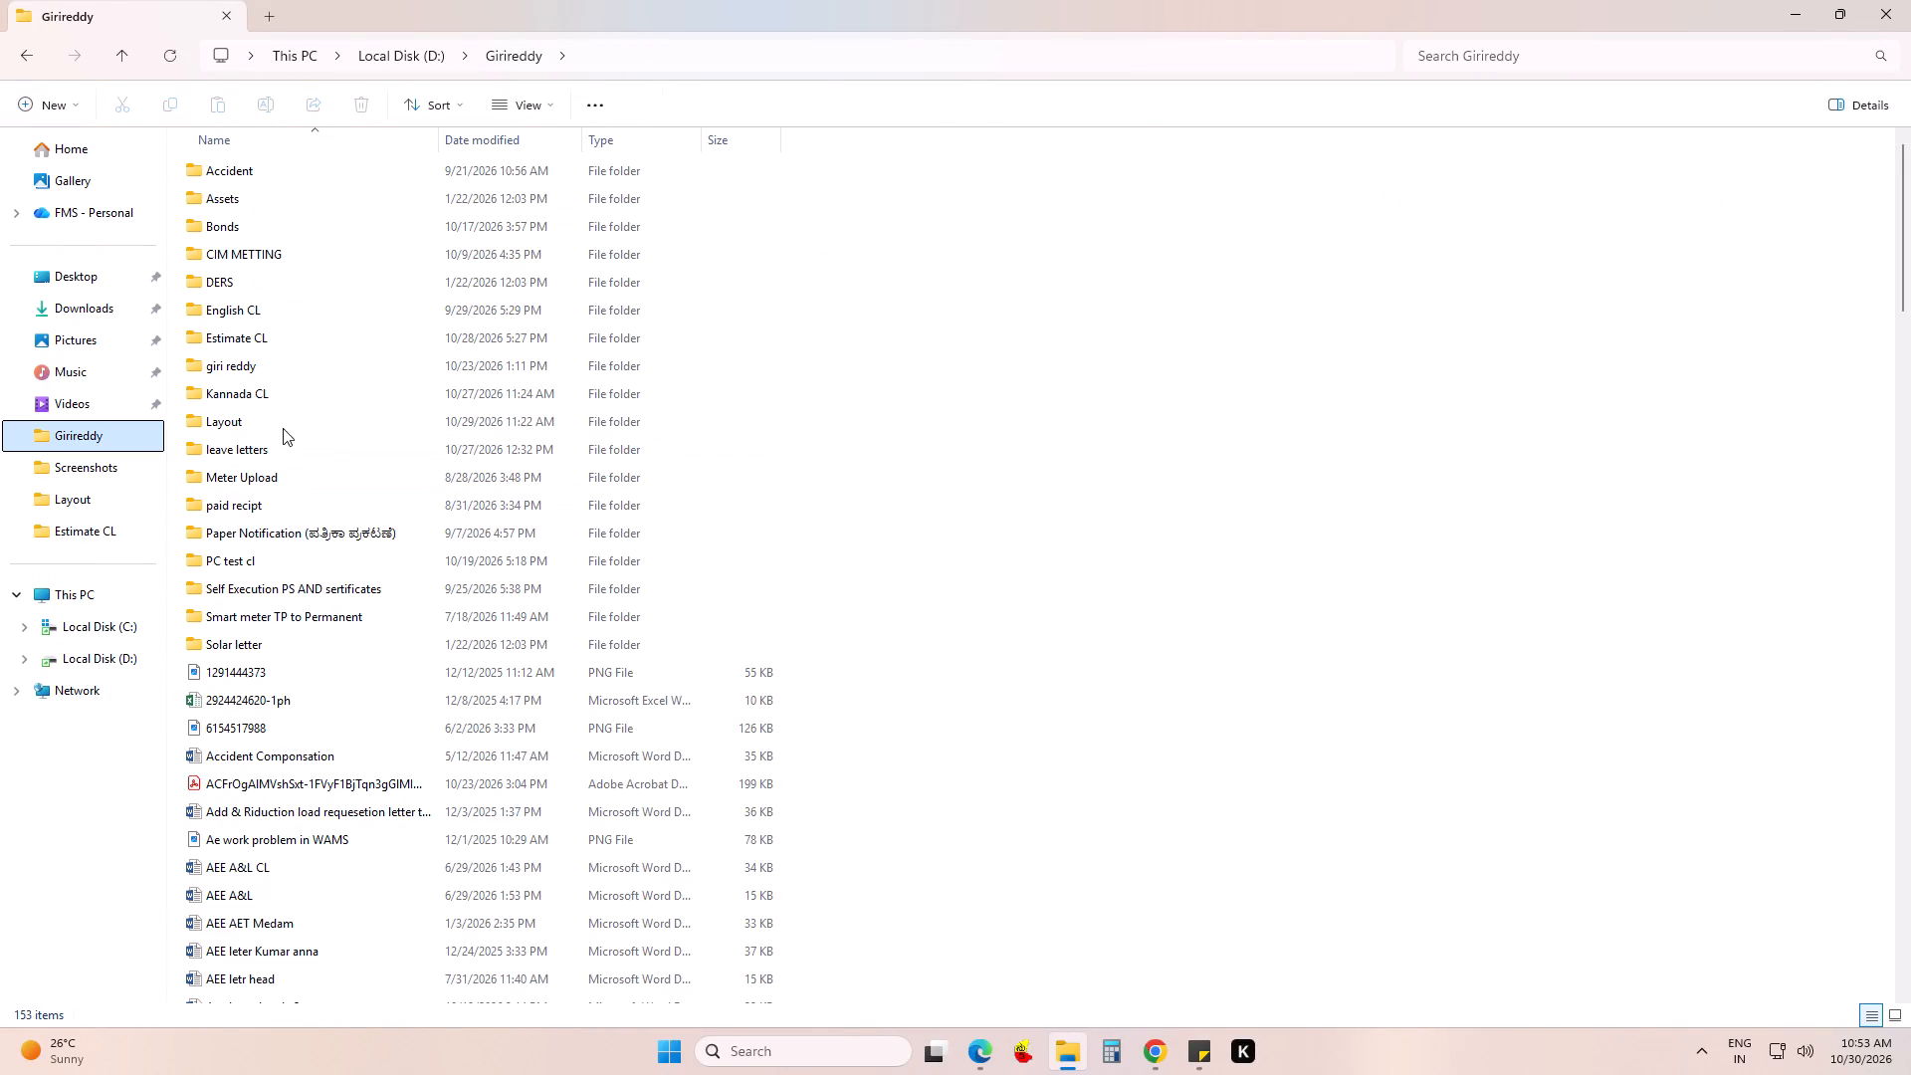
double_click(303, 372)
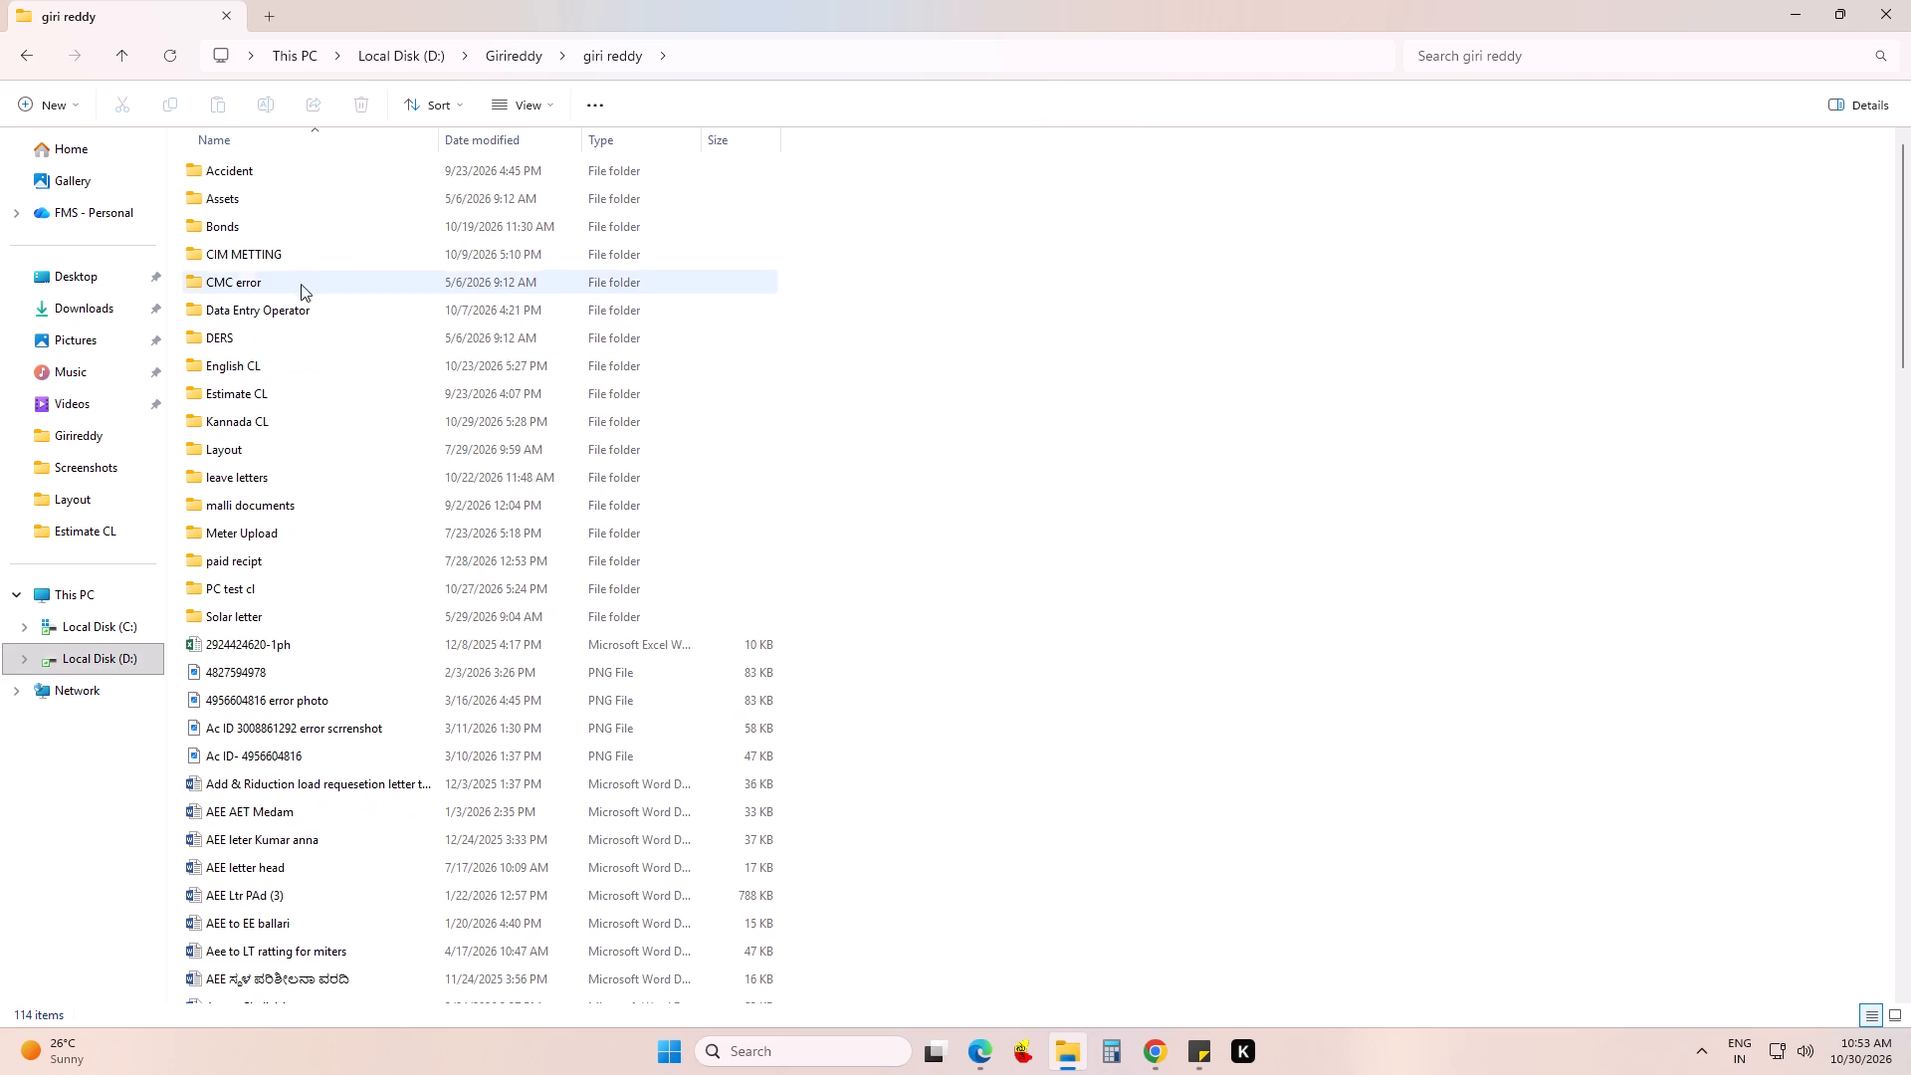
double_click(305, 236)
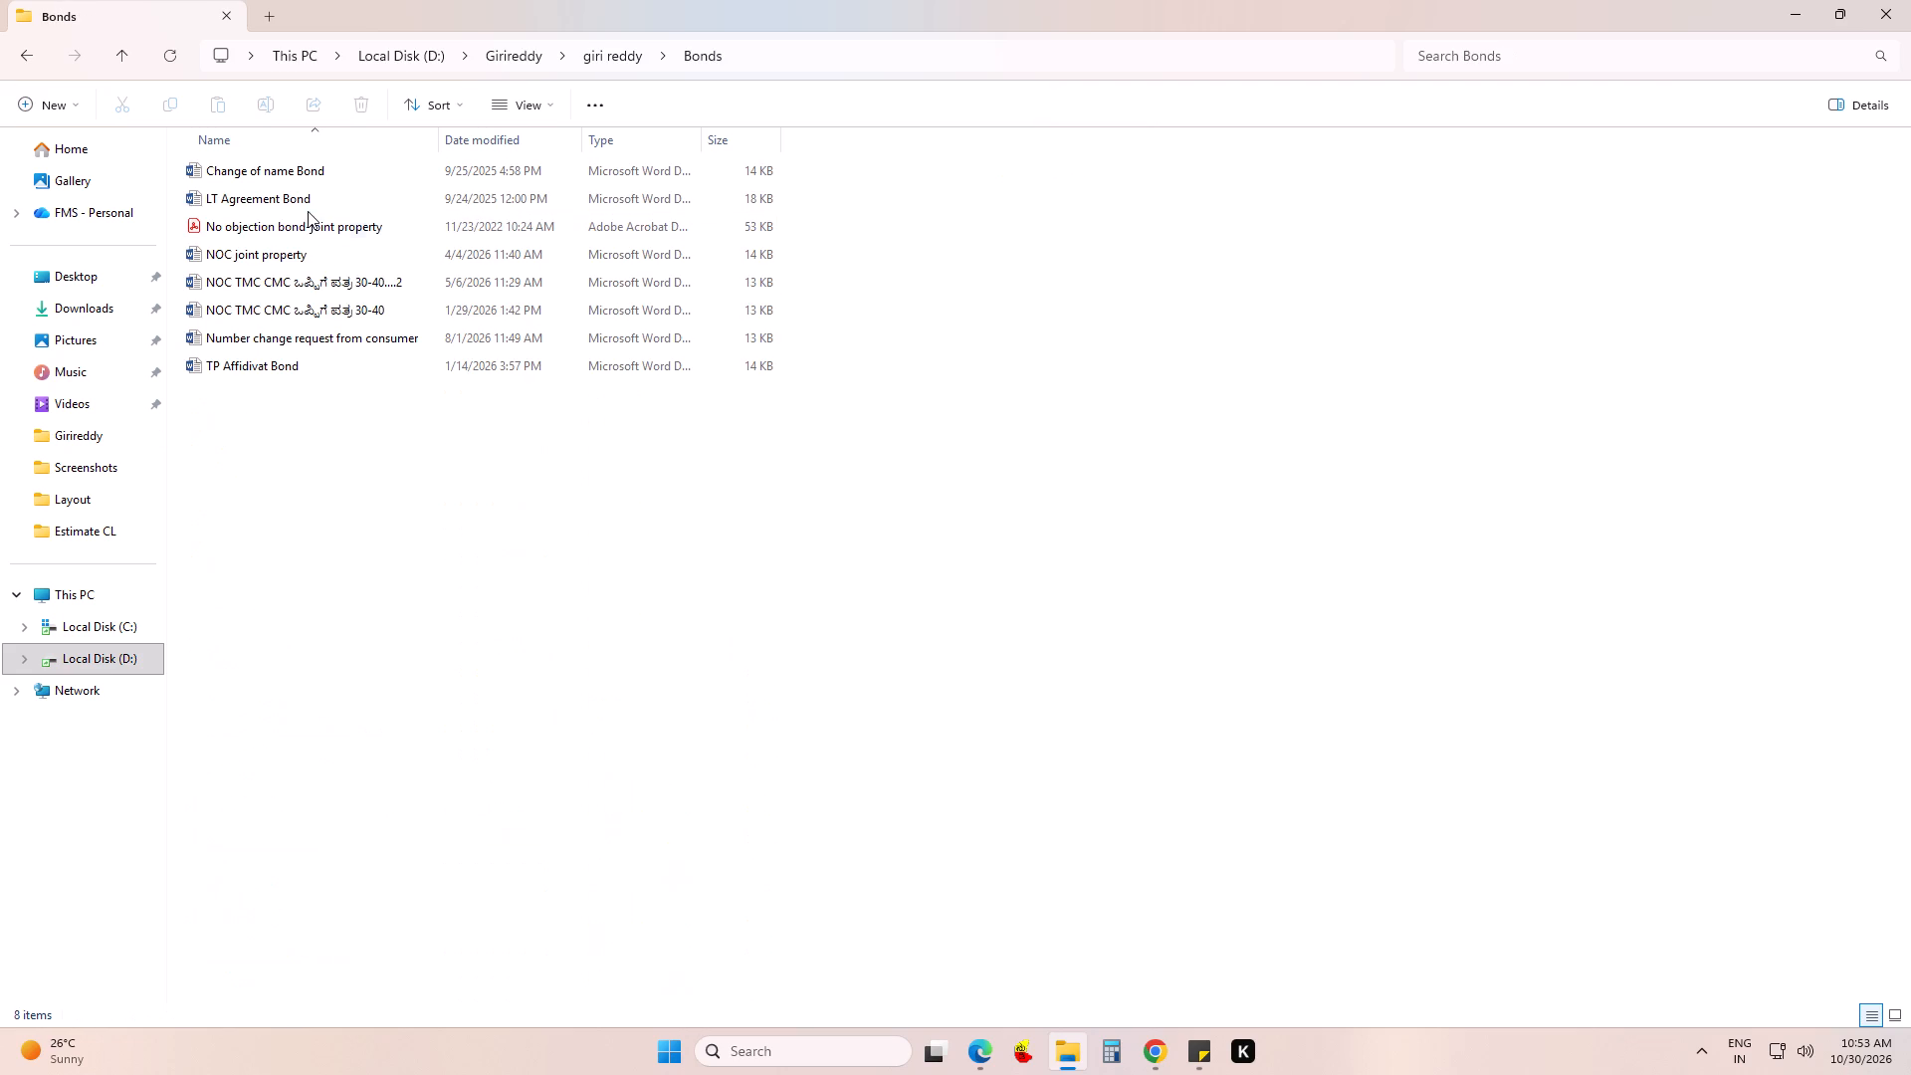
double_click(309, 208)
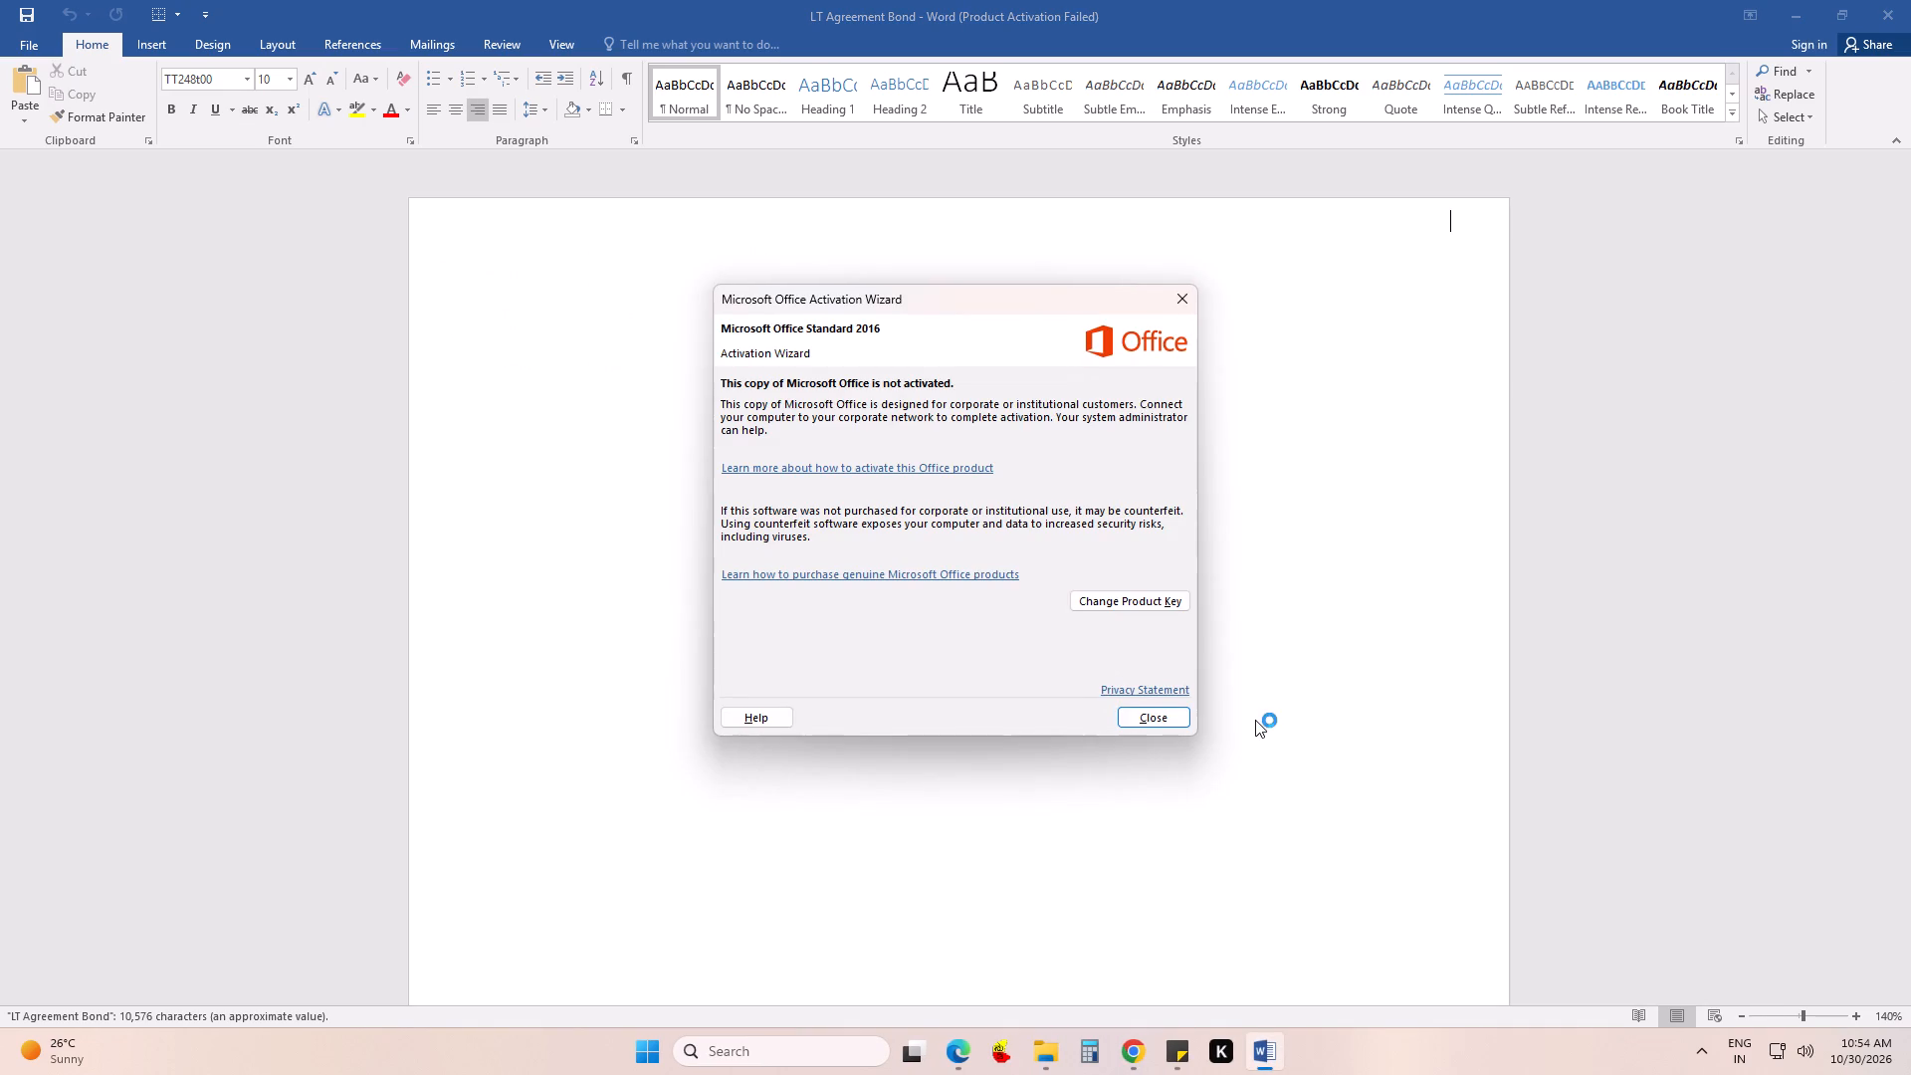
left_click(1155, 726)
scroll(1140, 757, "down", 13)
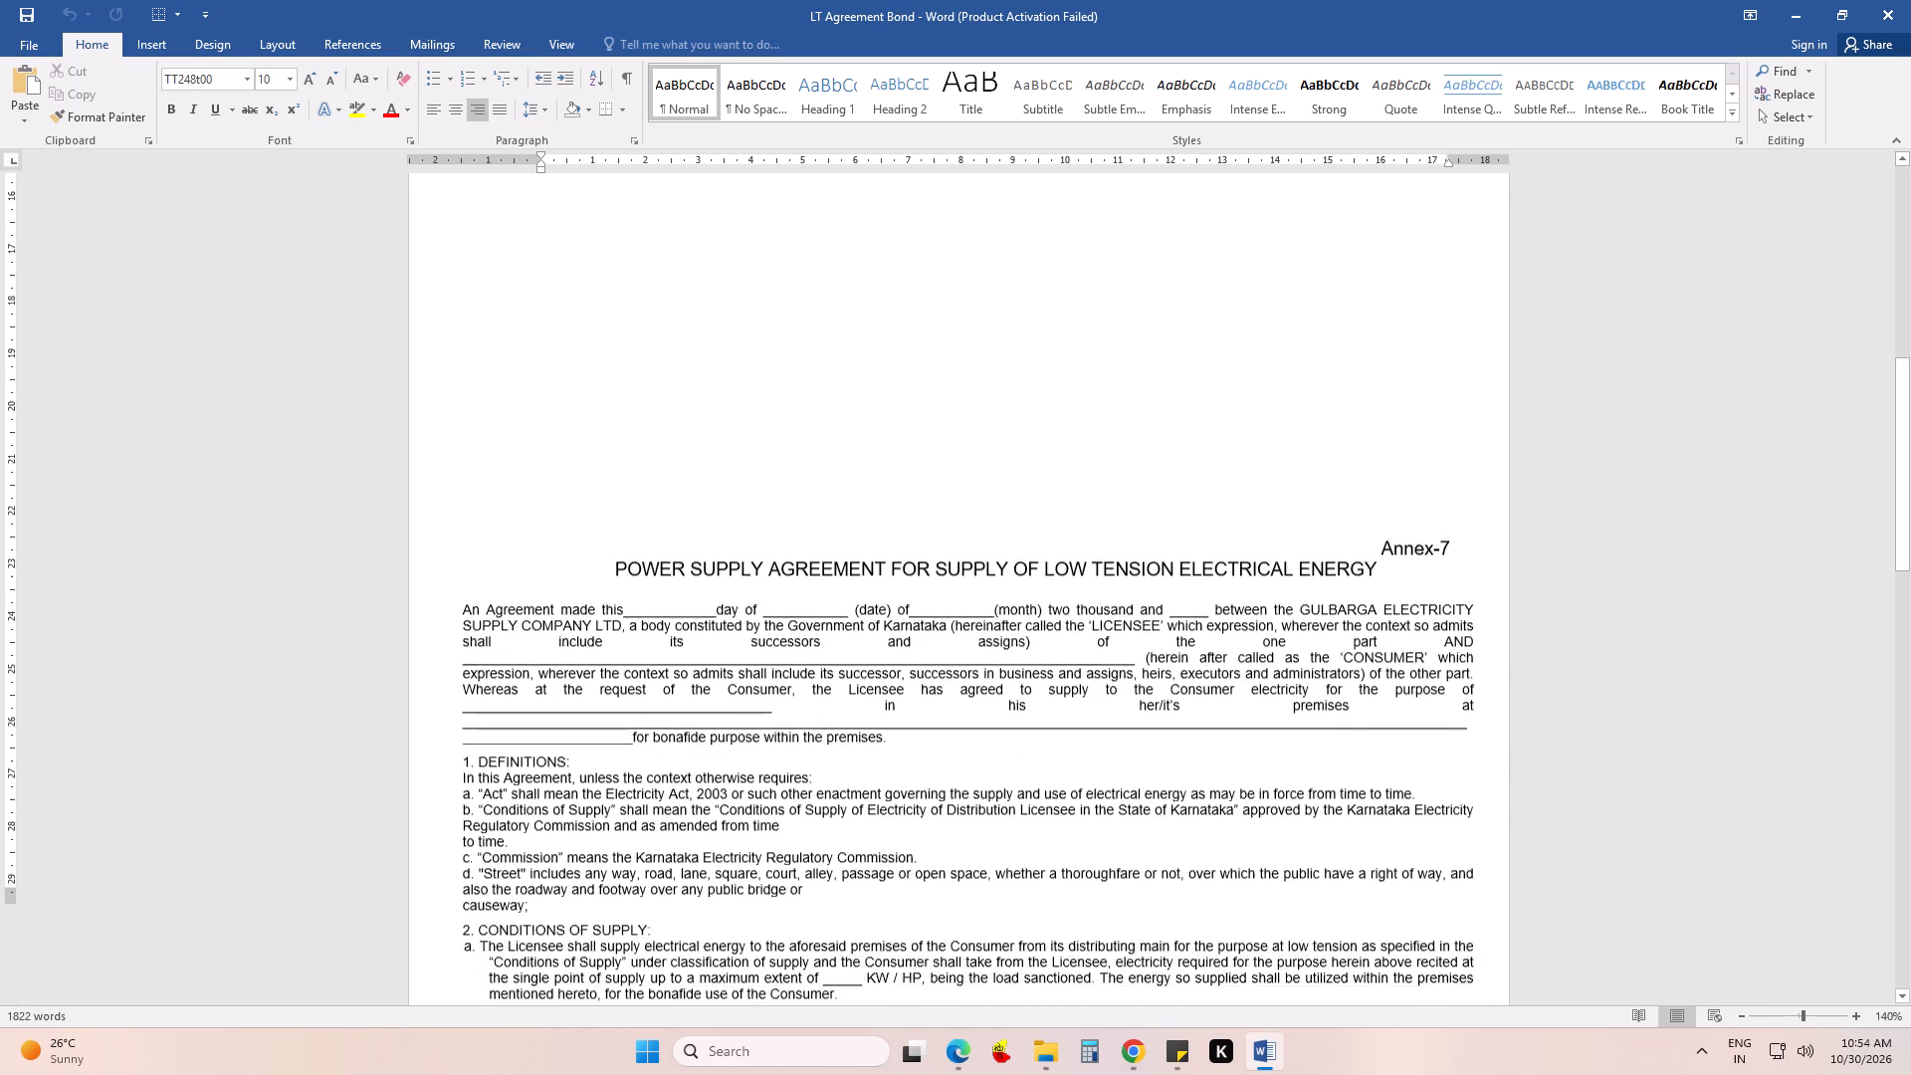
scroll(1127, 781, "down", 2)
scroll(1127, 781, "up", 1)
scroll(1127, 781, "down", 20)
scroll(1127, 781, "down", 8)
scroll(1124, 787, "up", 2)
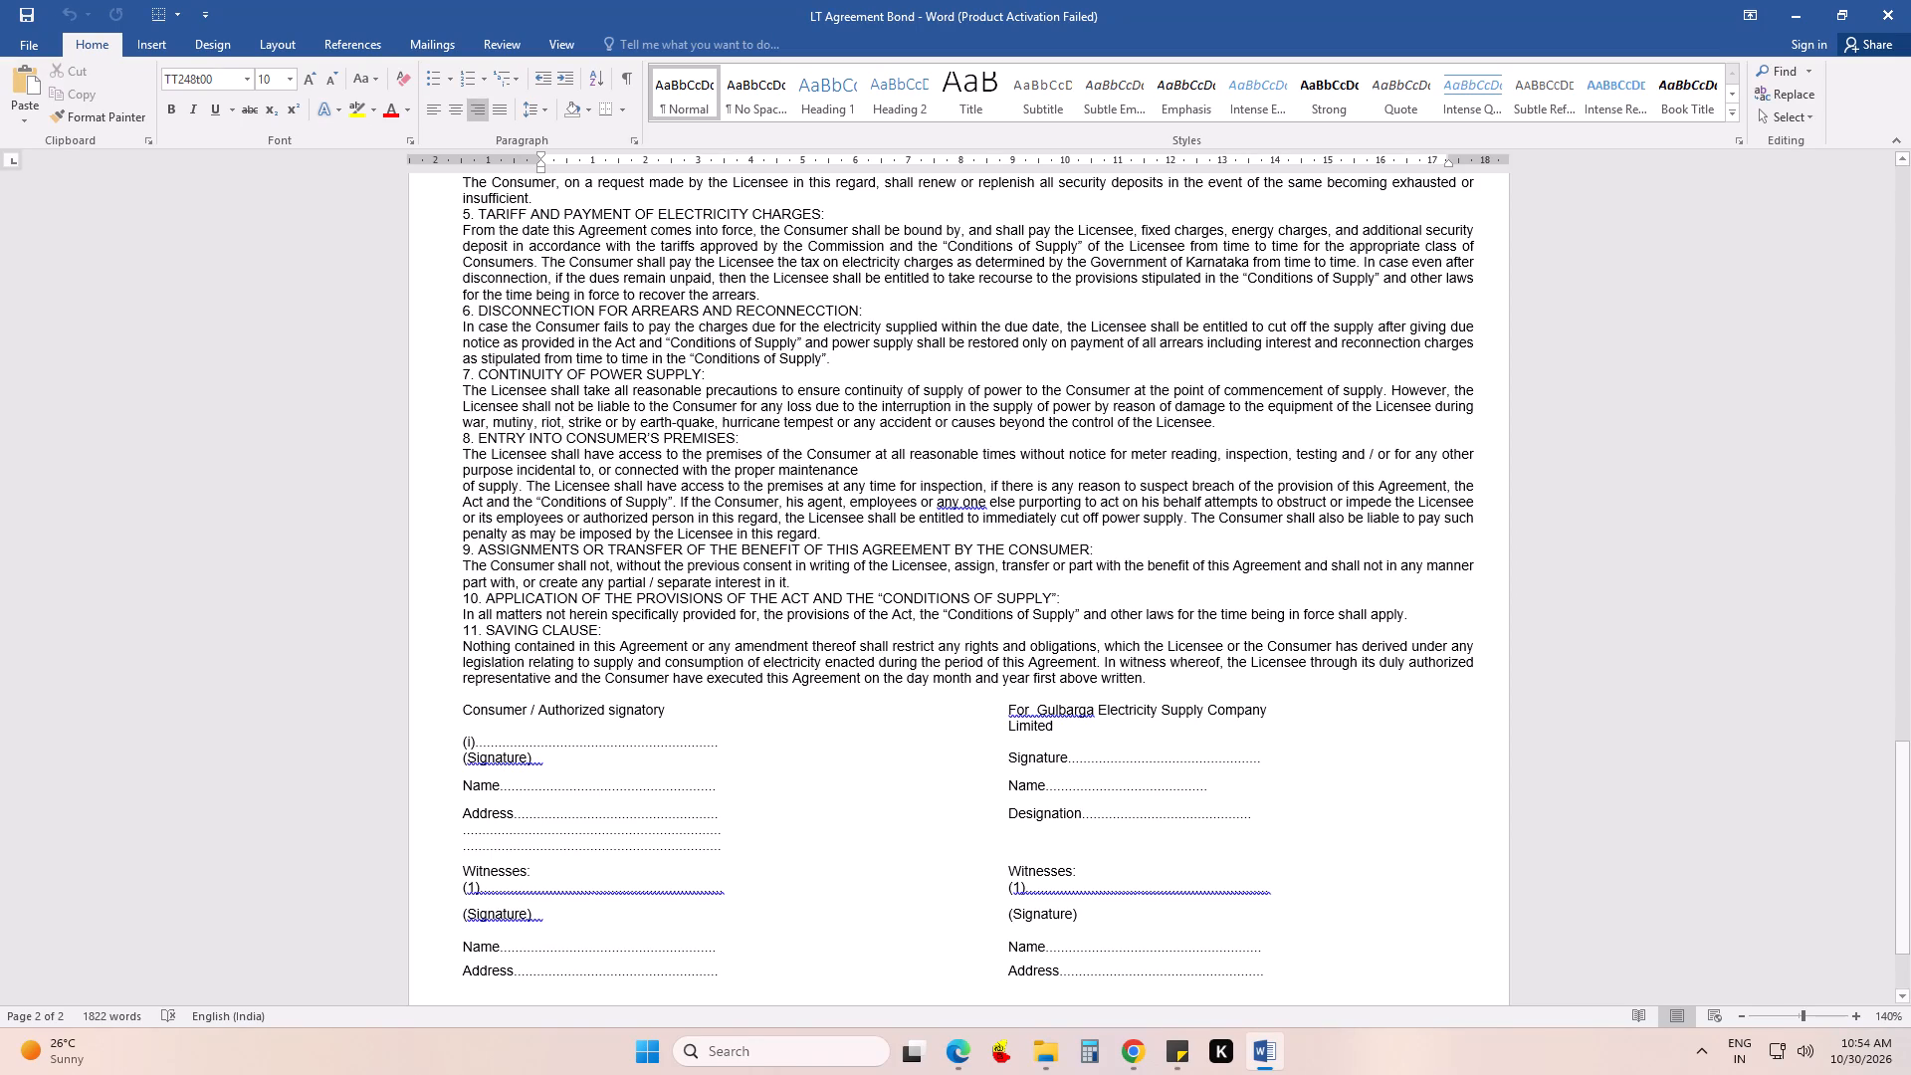
Print three single-sided copies of page 2 of the LT Agreement Bond despite its small margins, and close the document.
key("ctrl+p")
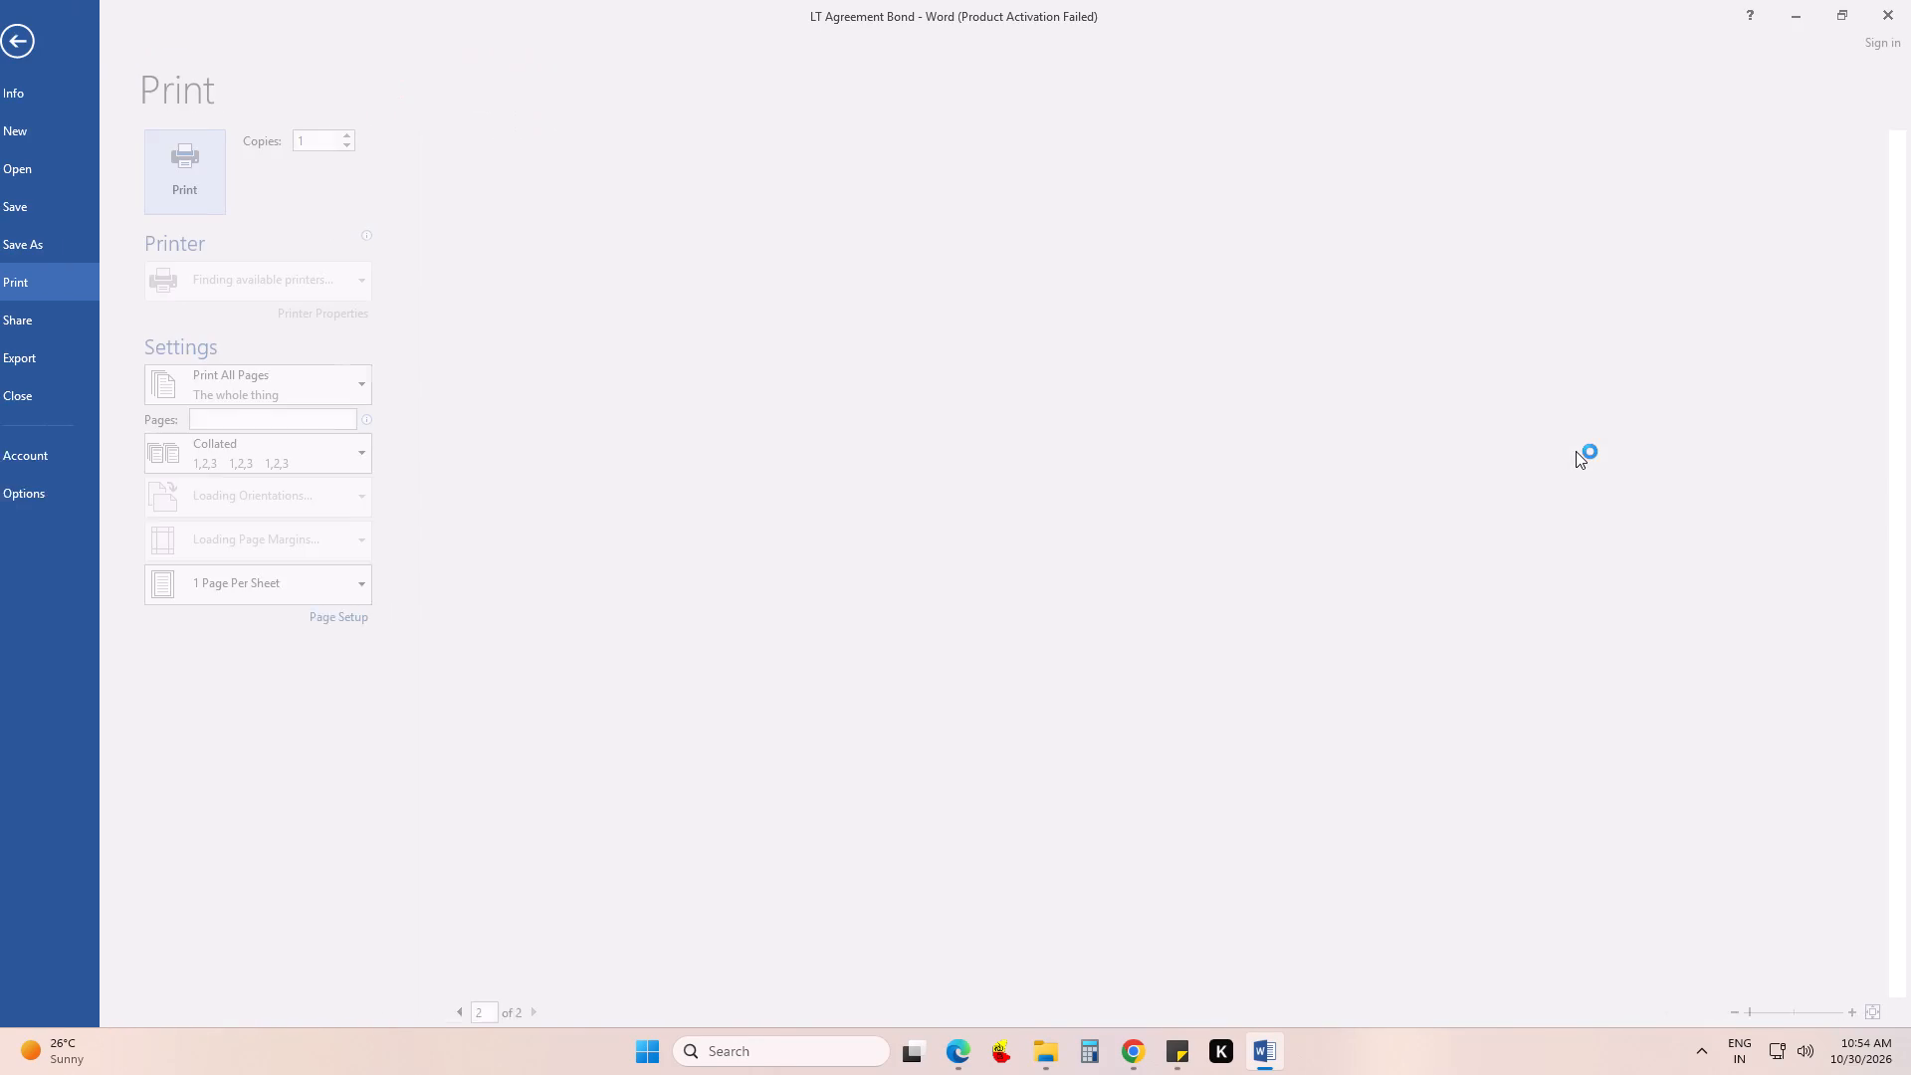
left_click(322, 424)
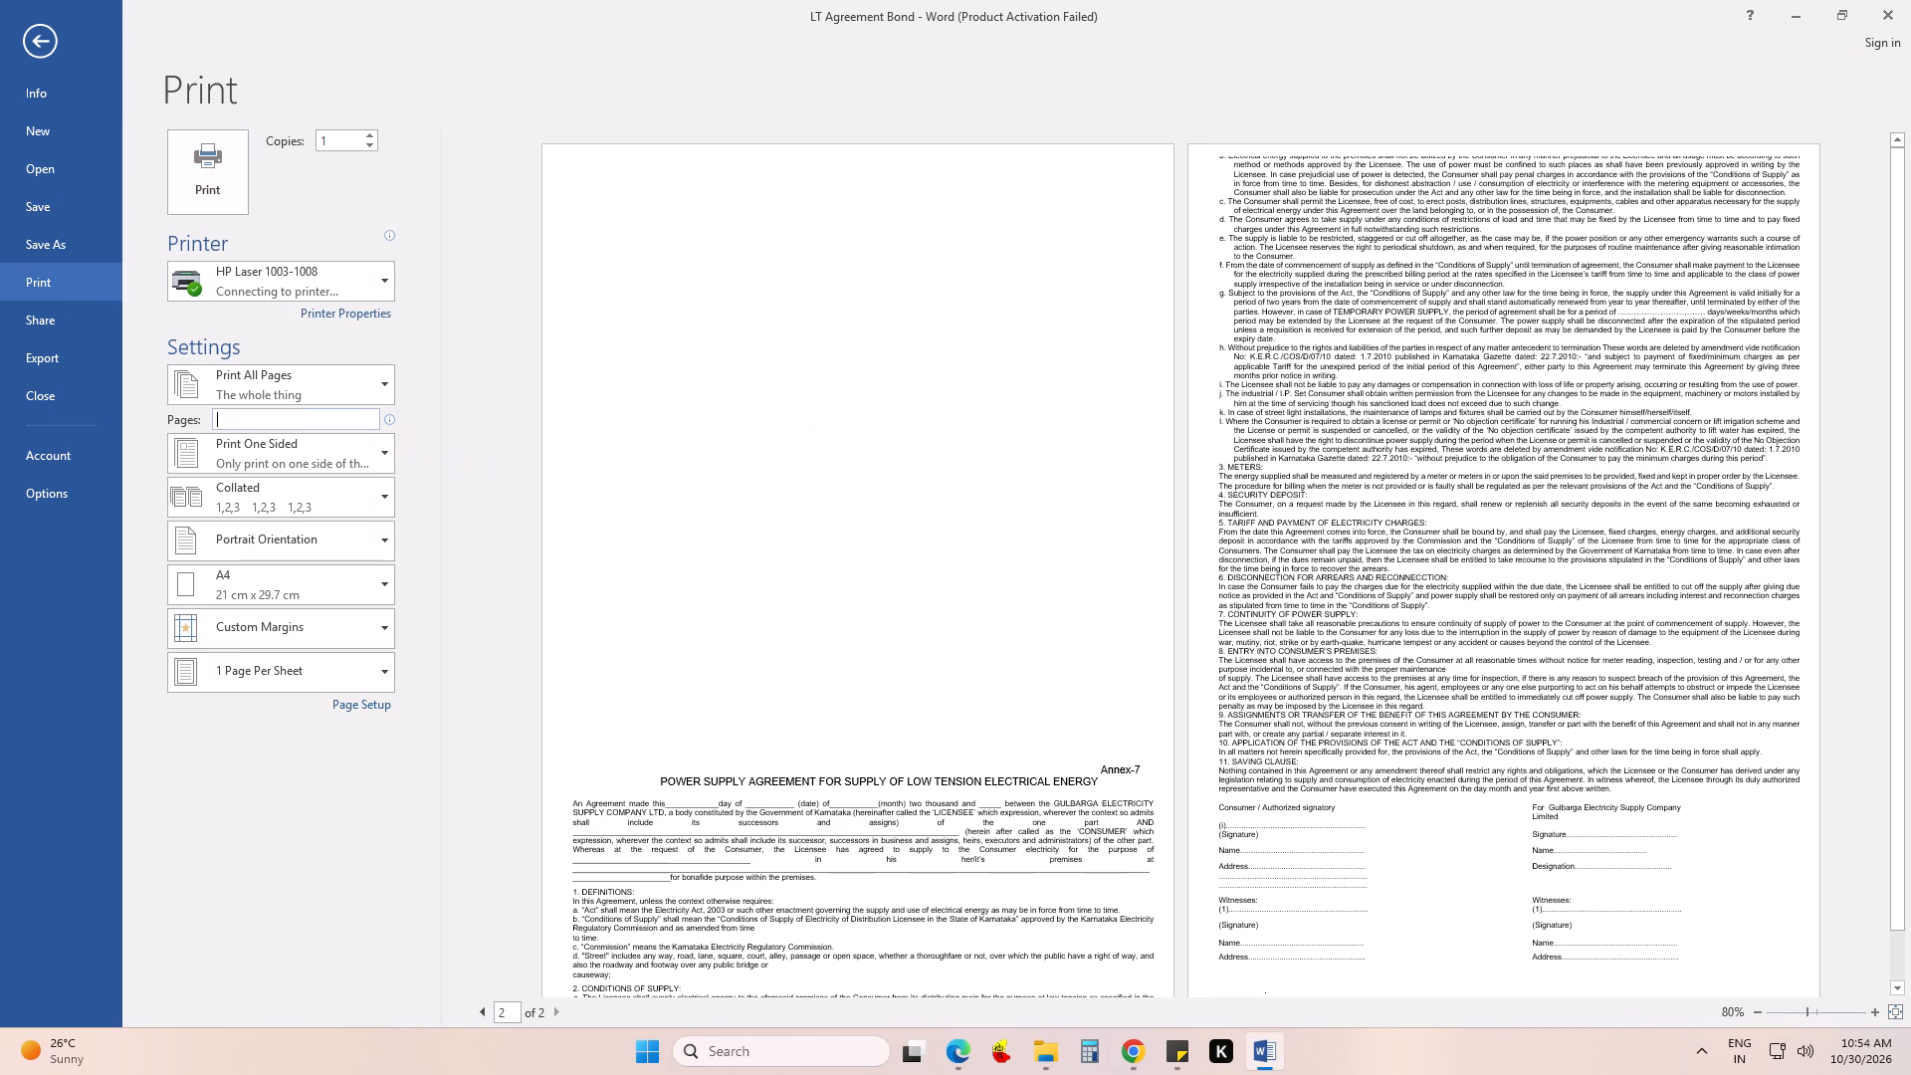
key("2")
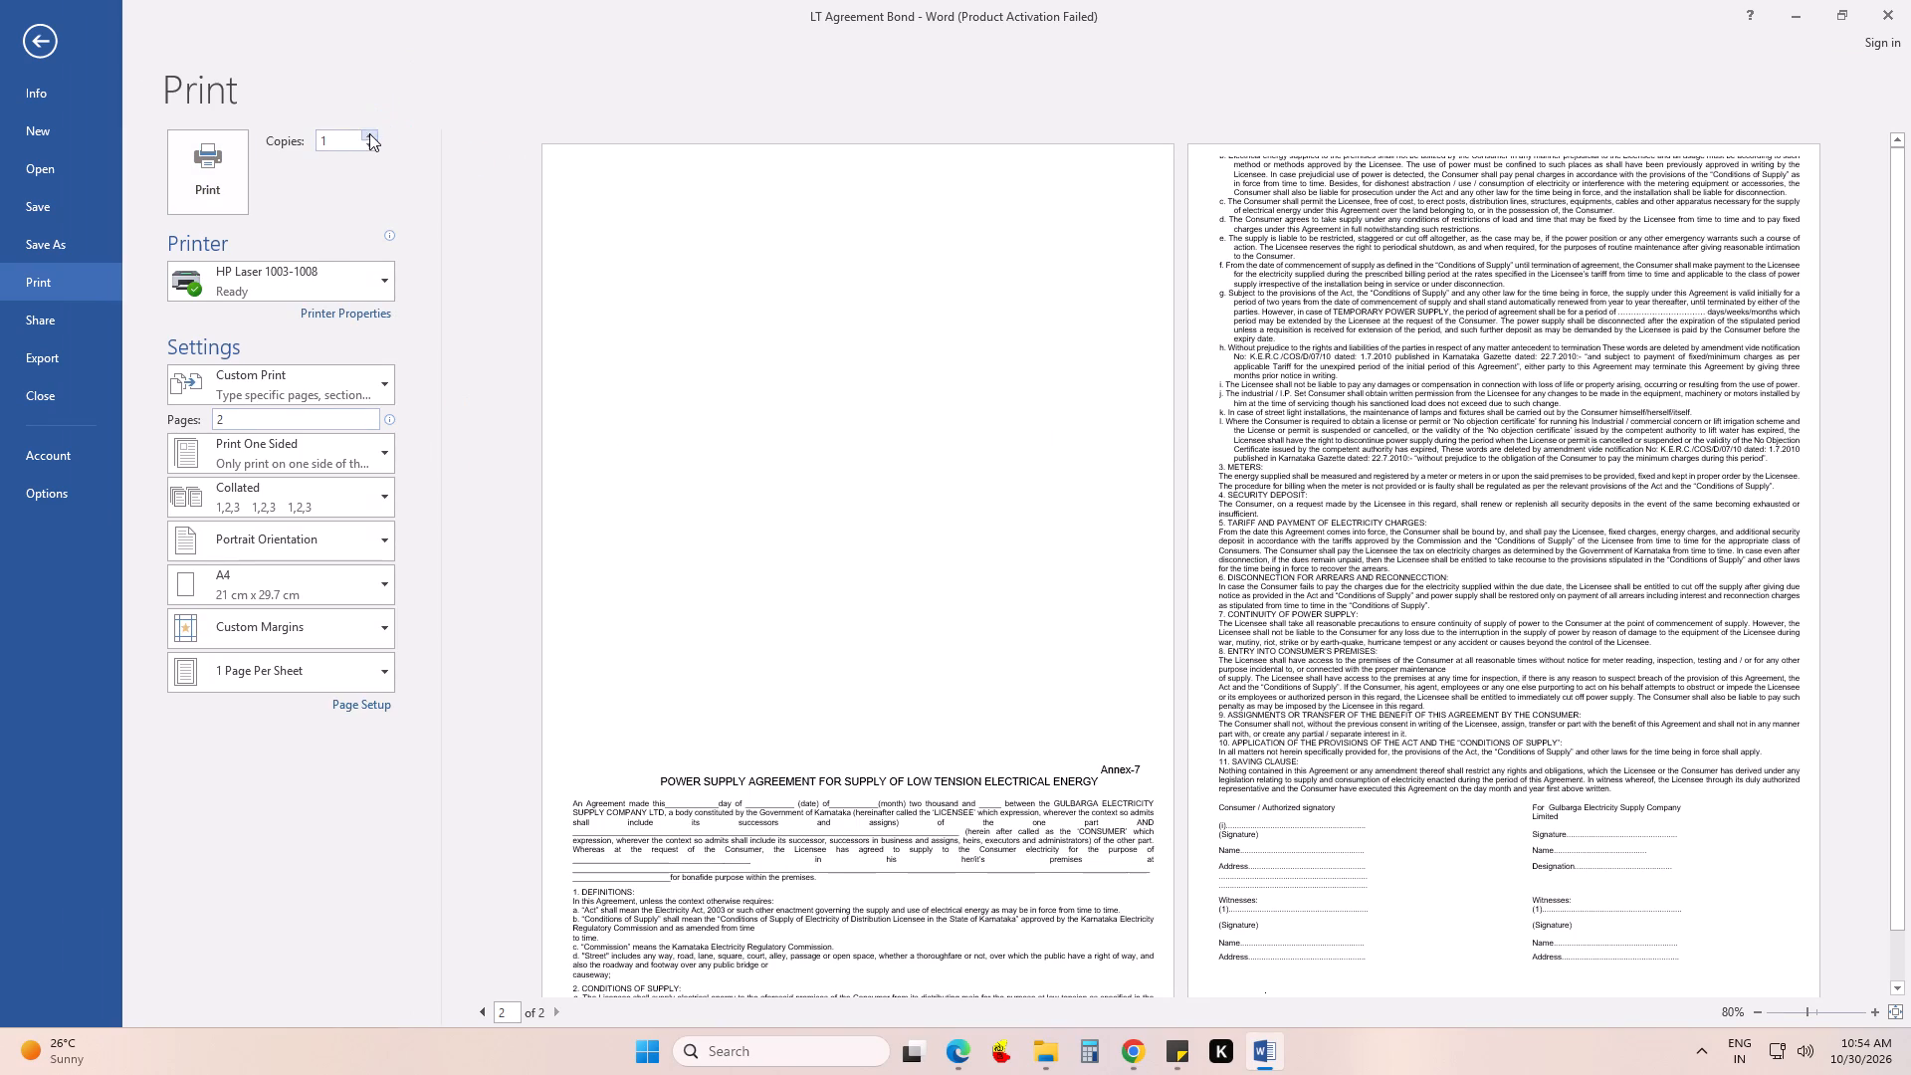
left_click(369, 133)
left_click(369, 133)
left_click(356, 194)
left_click(190, 173)
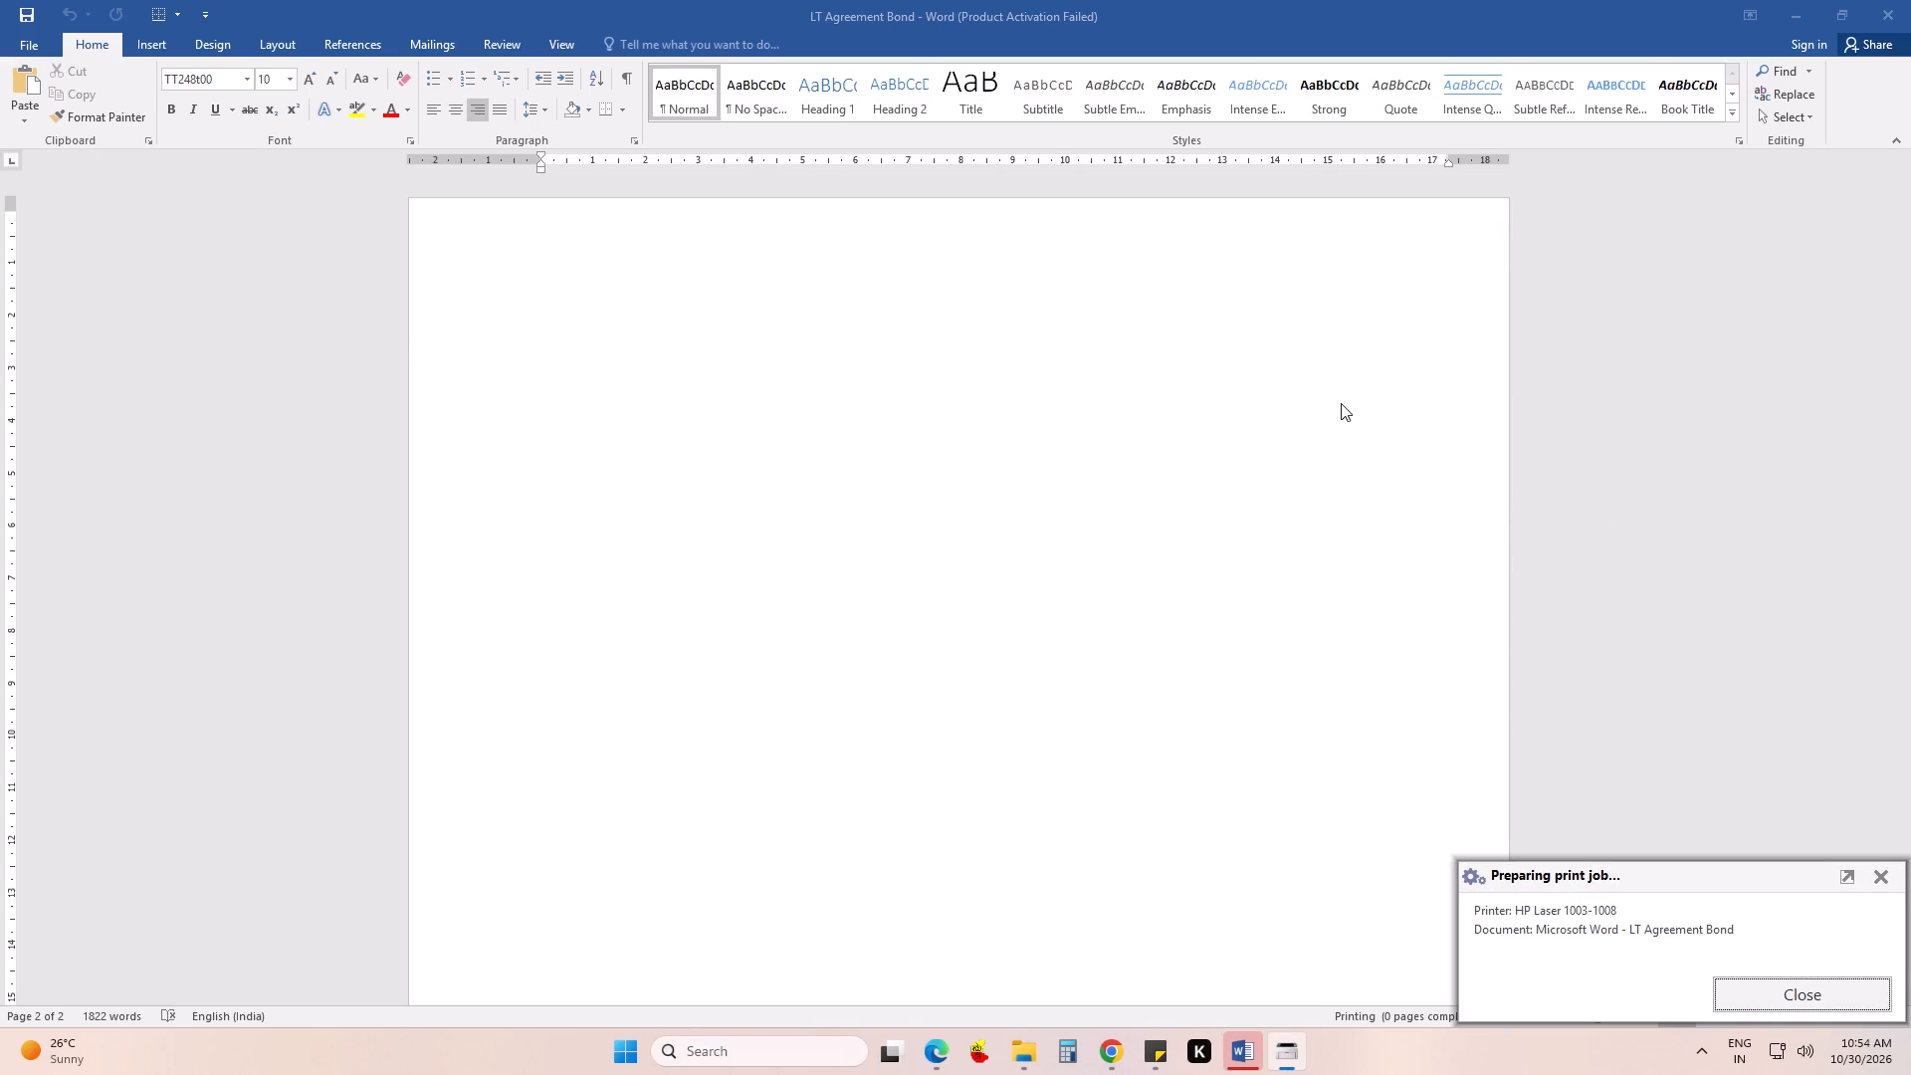
left_click(1169, 600)
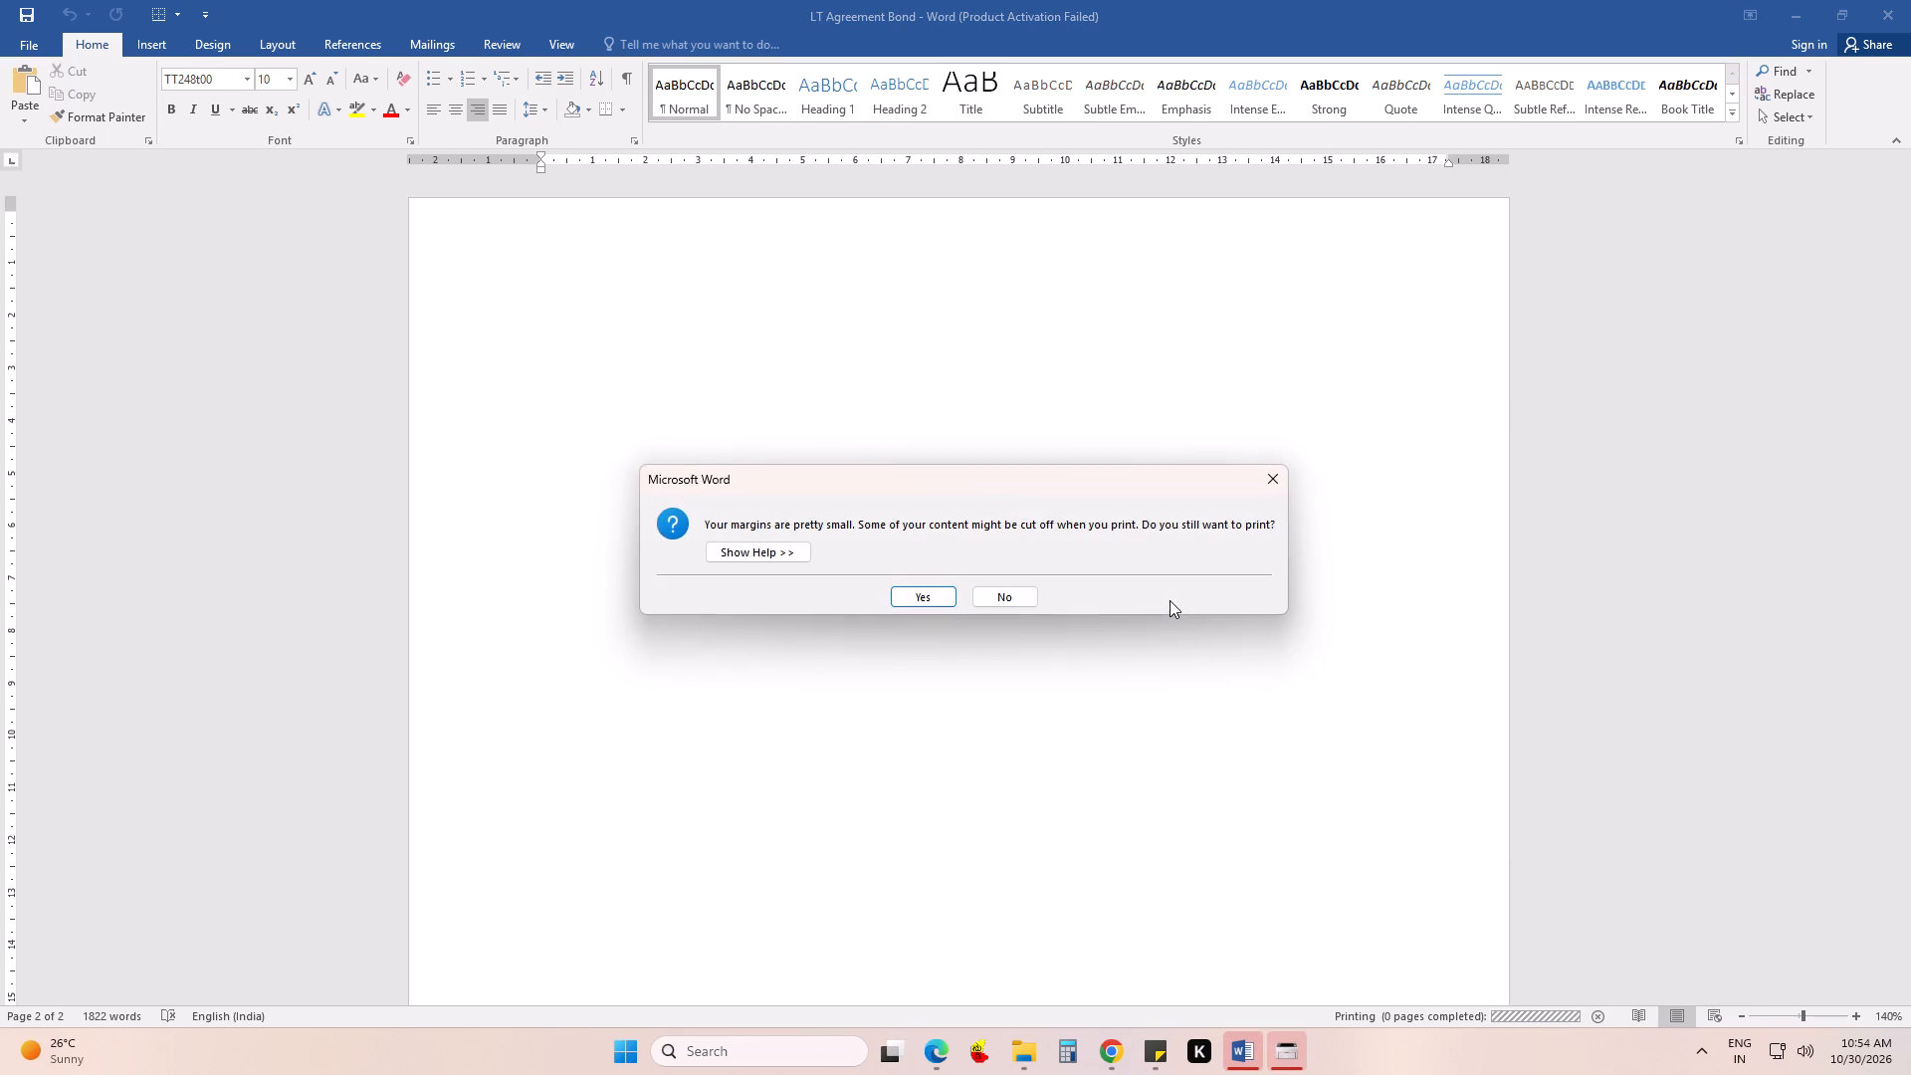
left_click(914, 586)
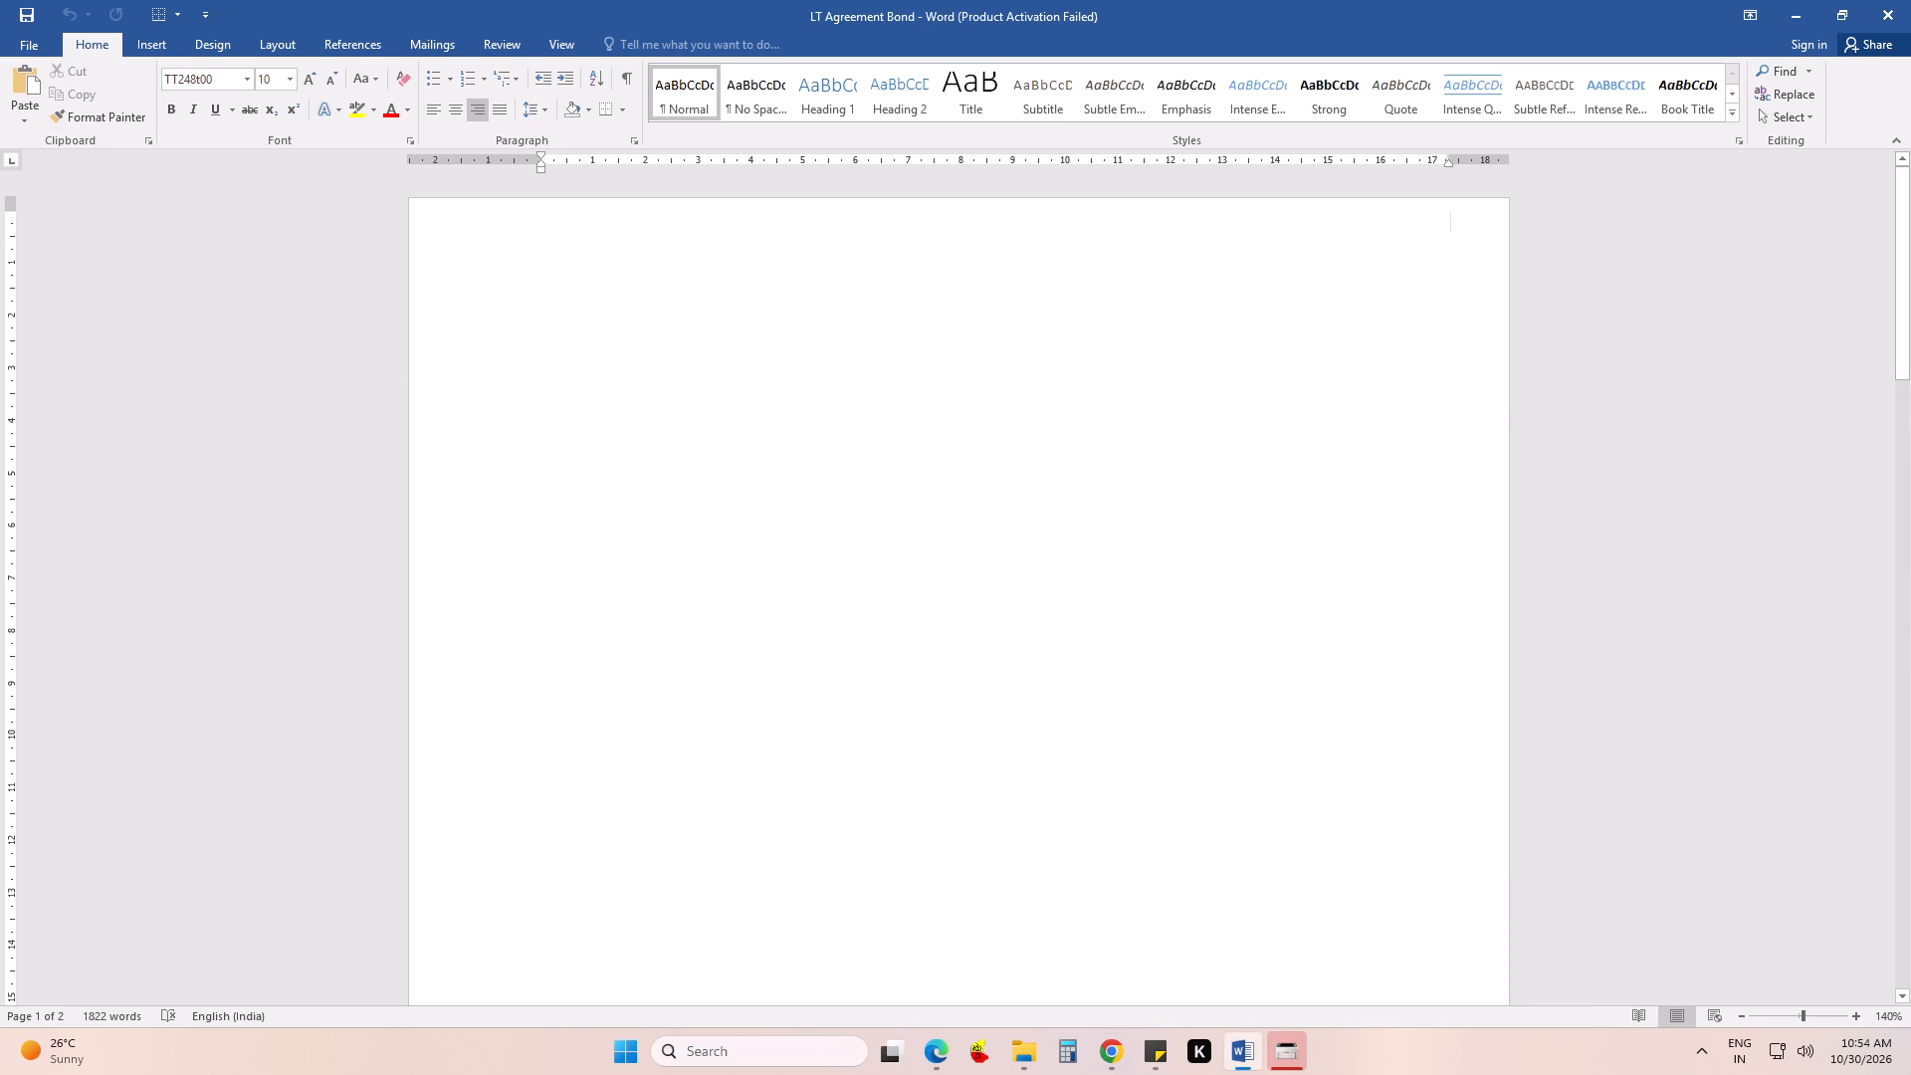
left_click(1896, 1)
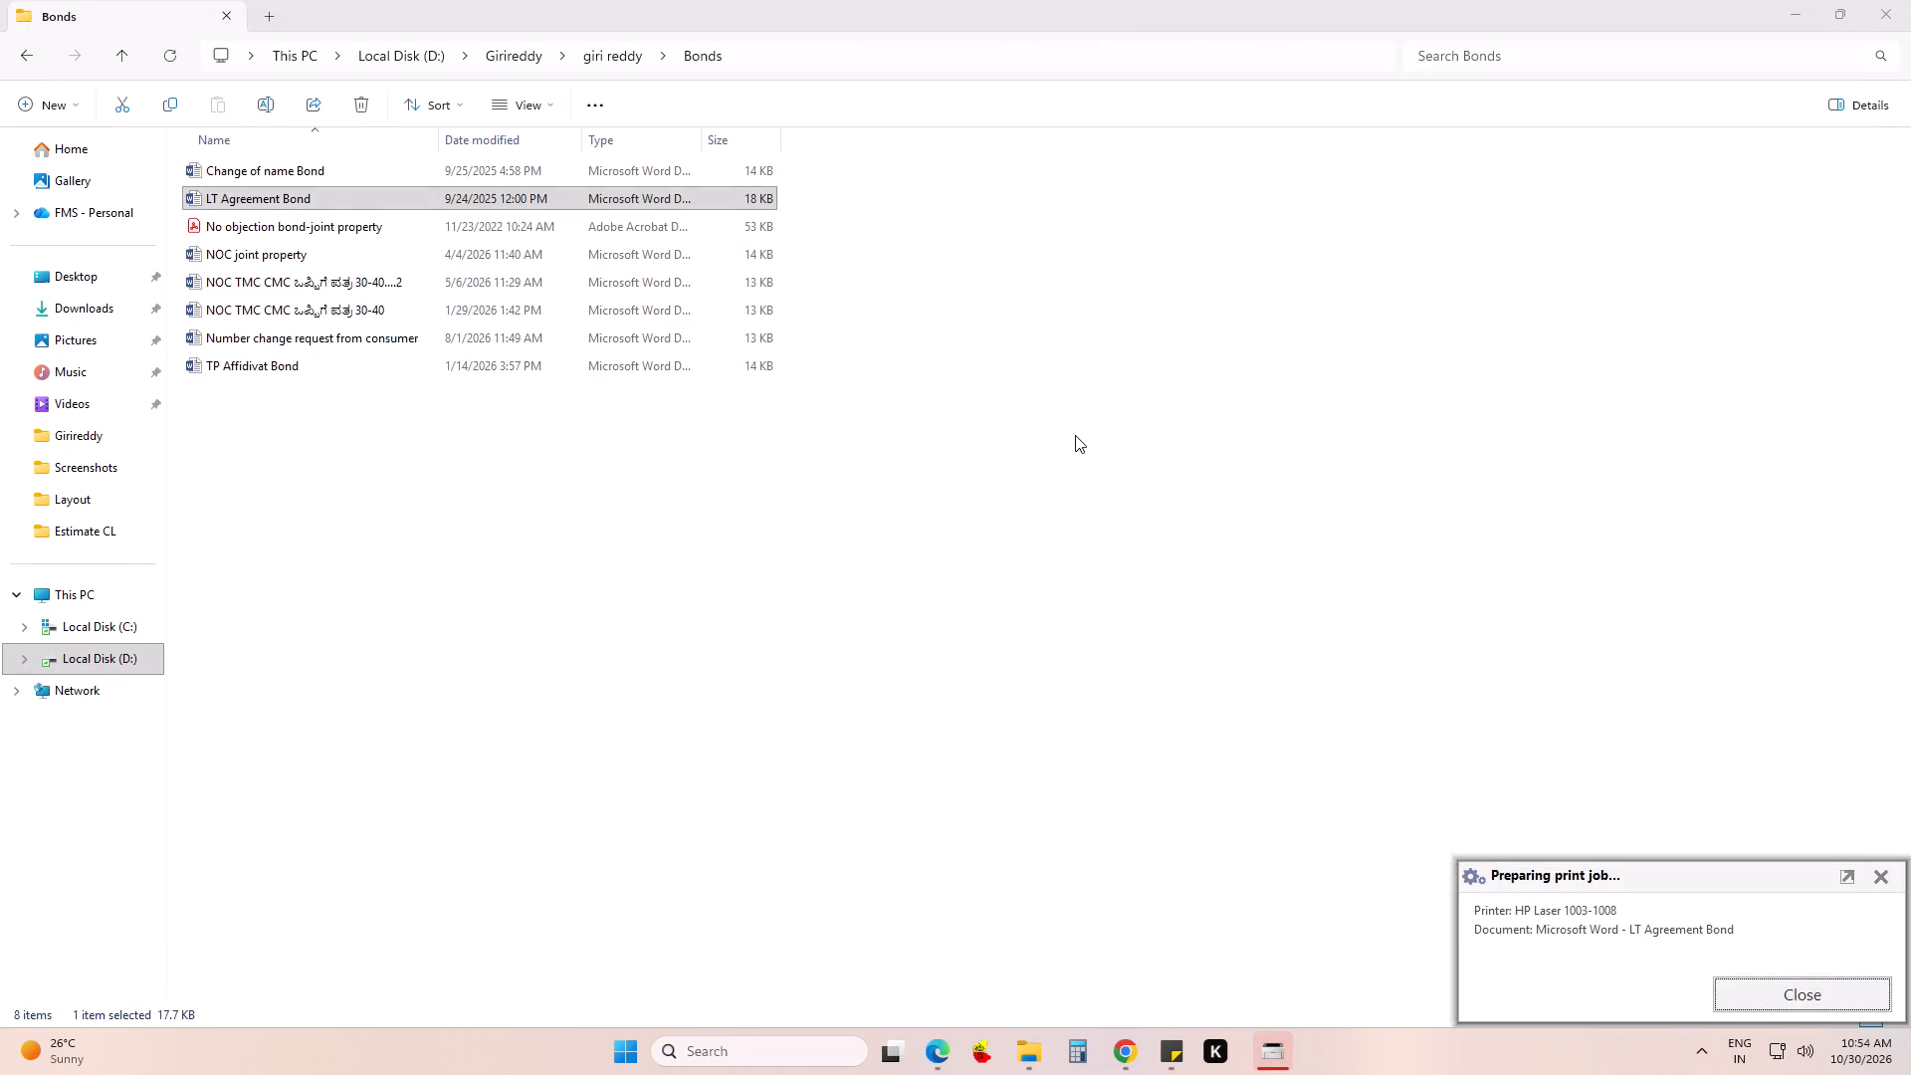
left_click(1070, 436)
Open the Change of name Bond document, print three single-sided copies of page 1 on the HP Laser 1003-1008, and close it.
double_click(297, 175)
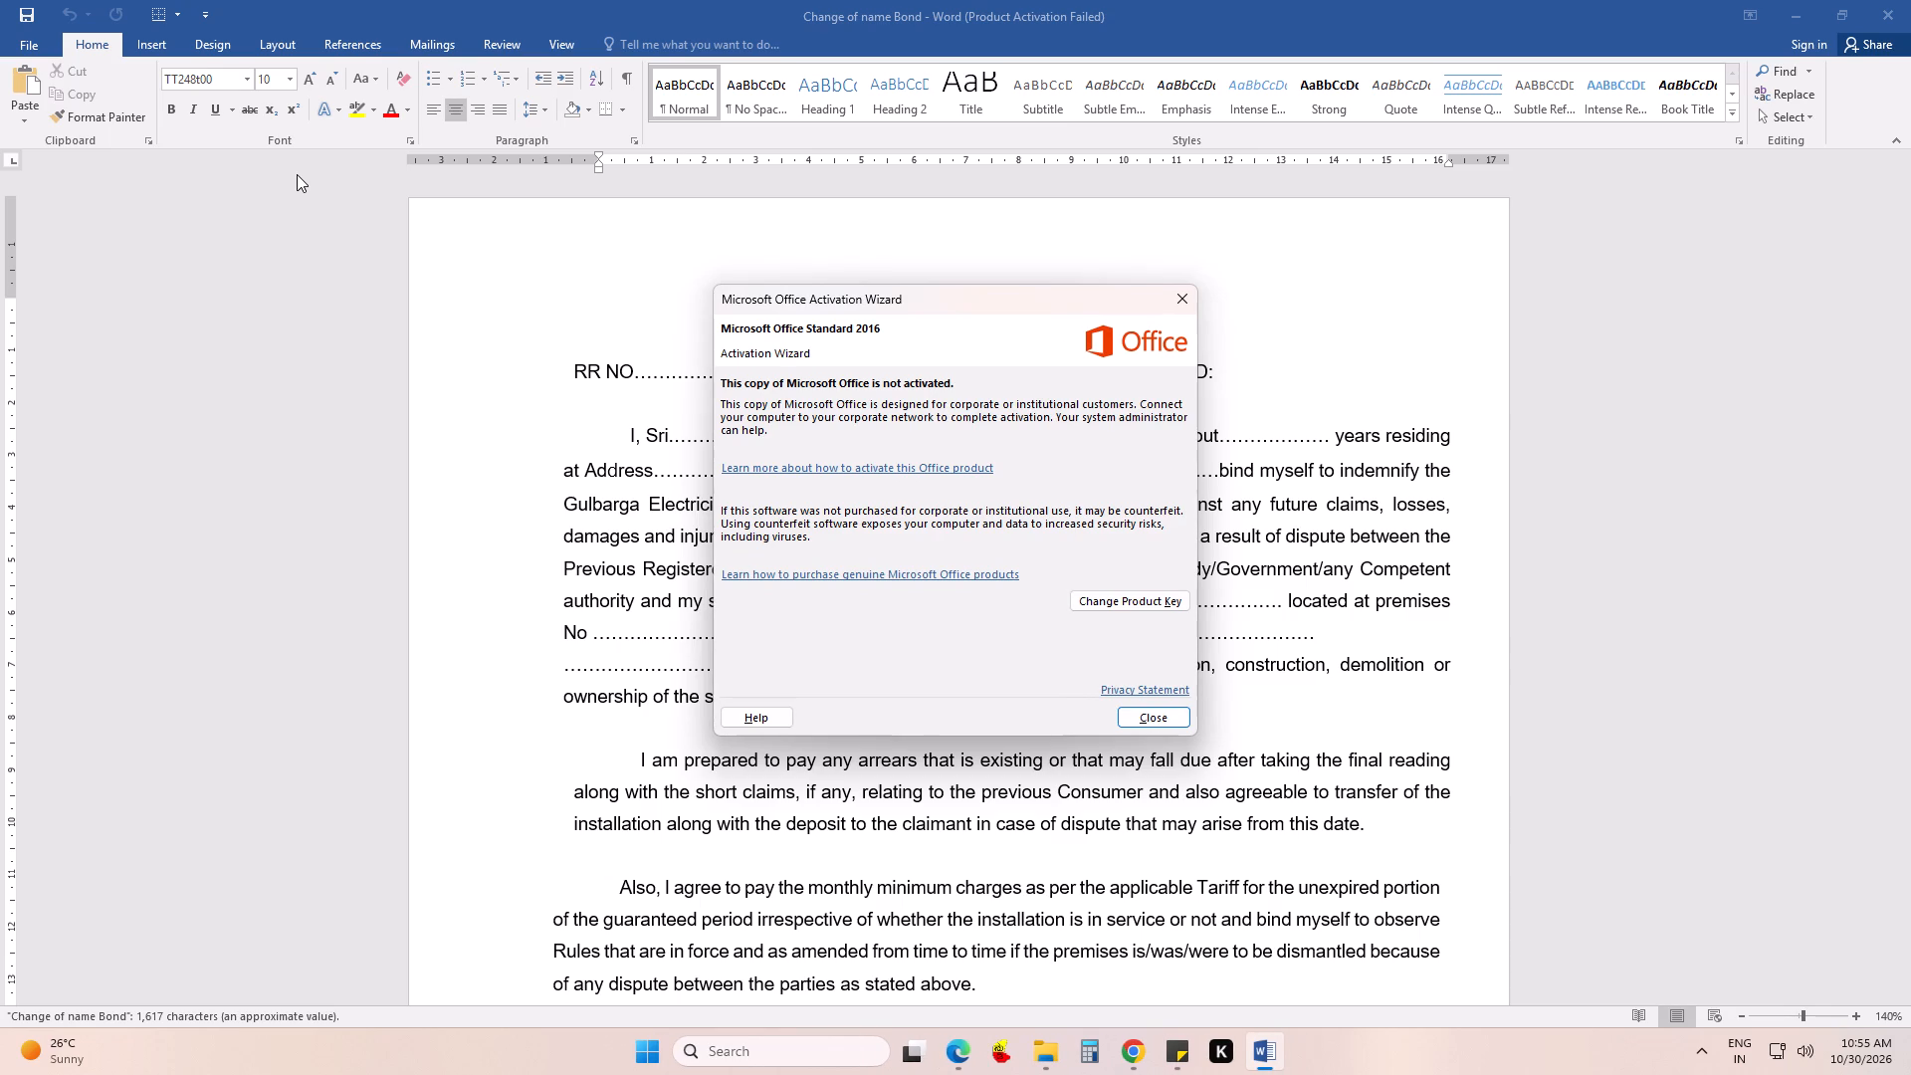
left_click(1145, 724)
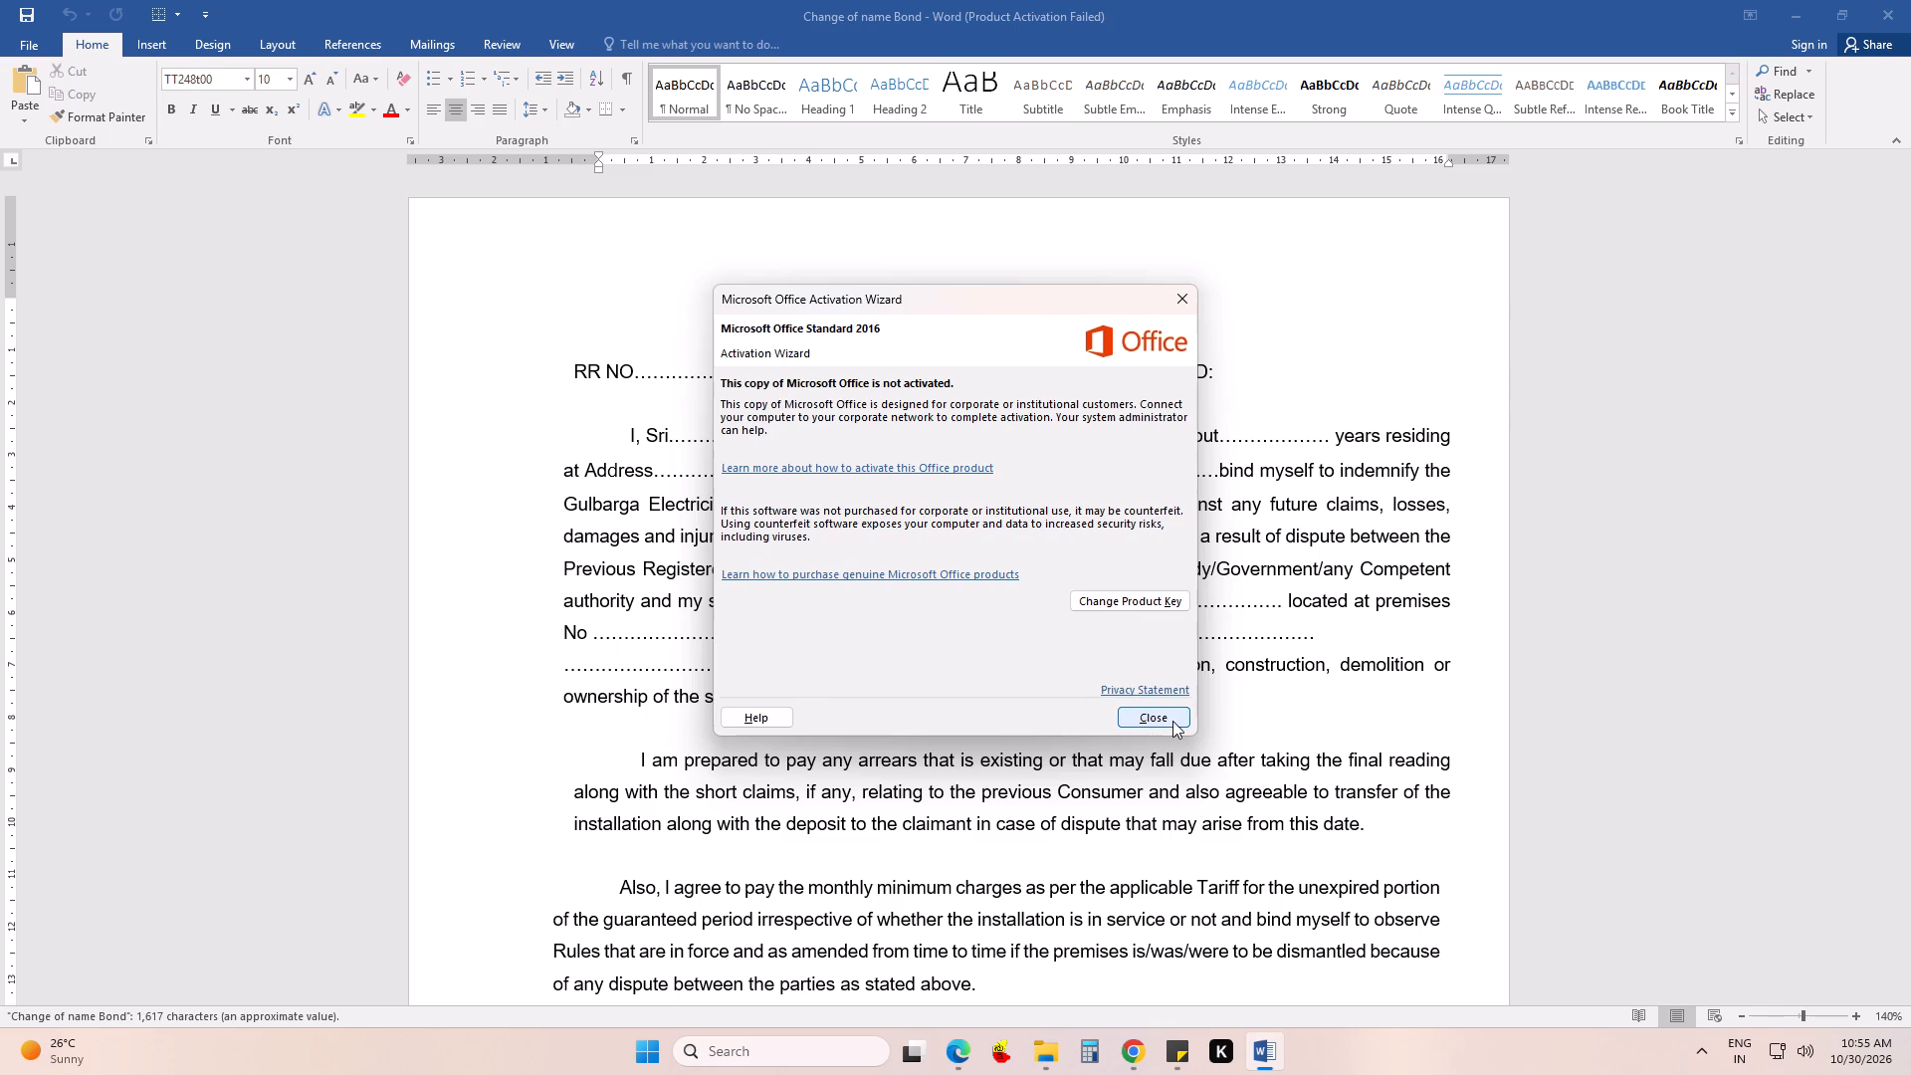
left_click(1172, 721)
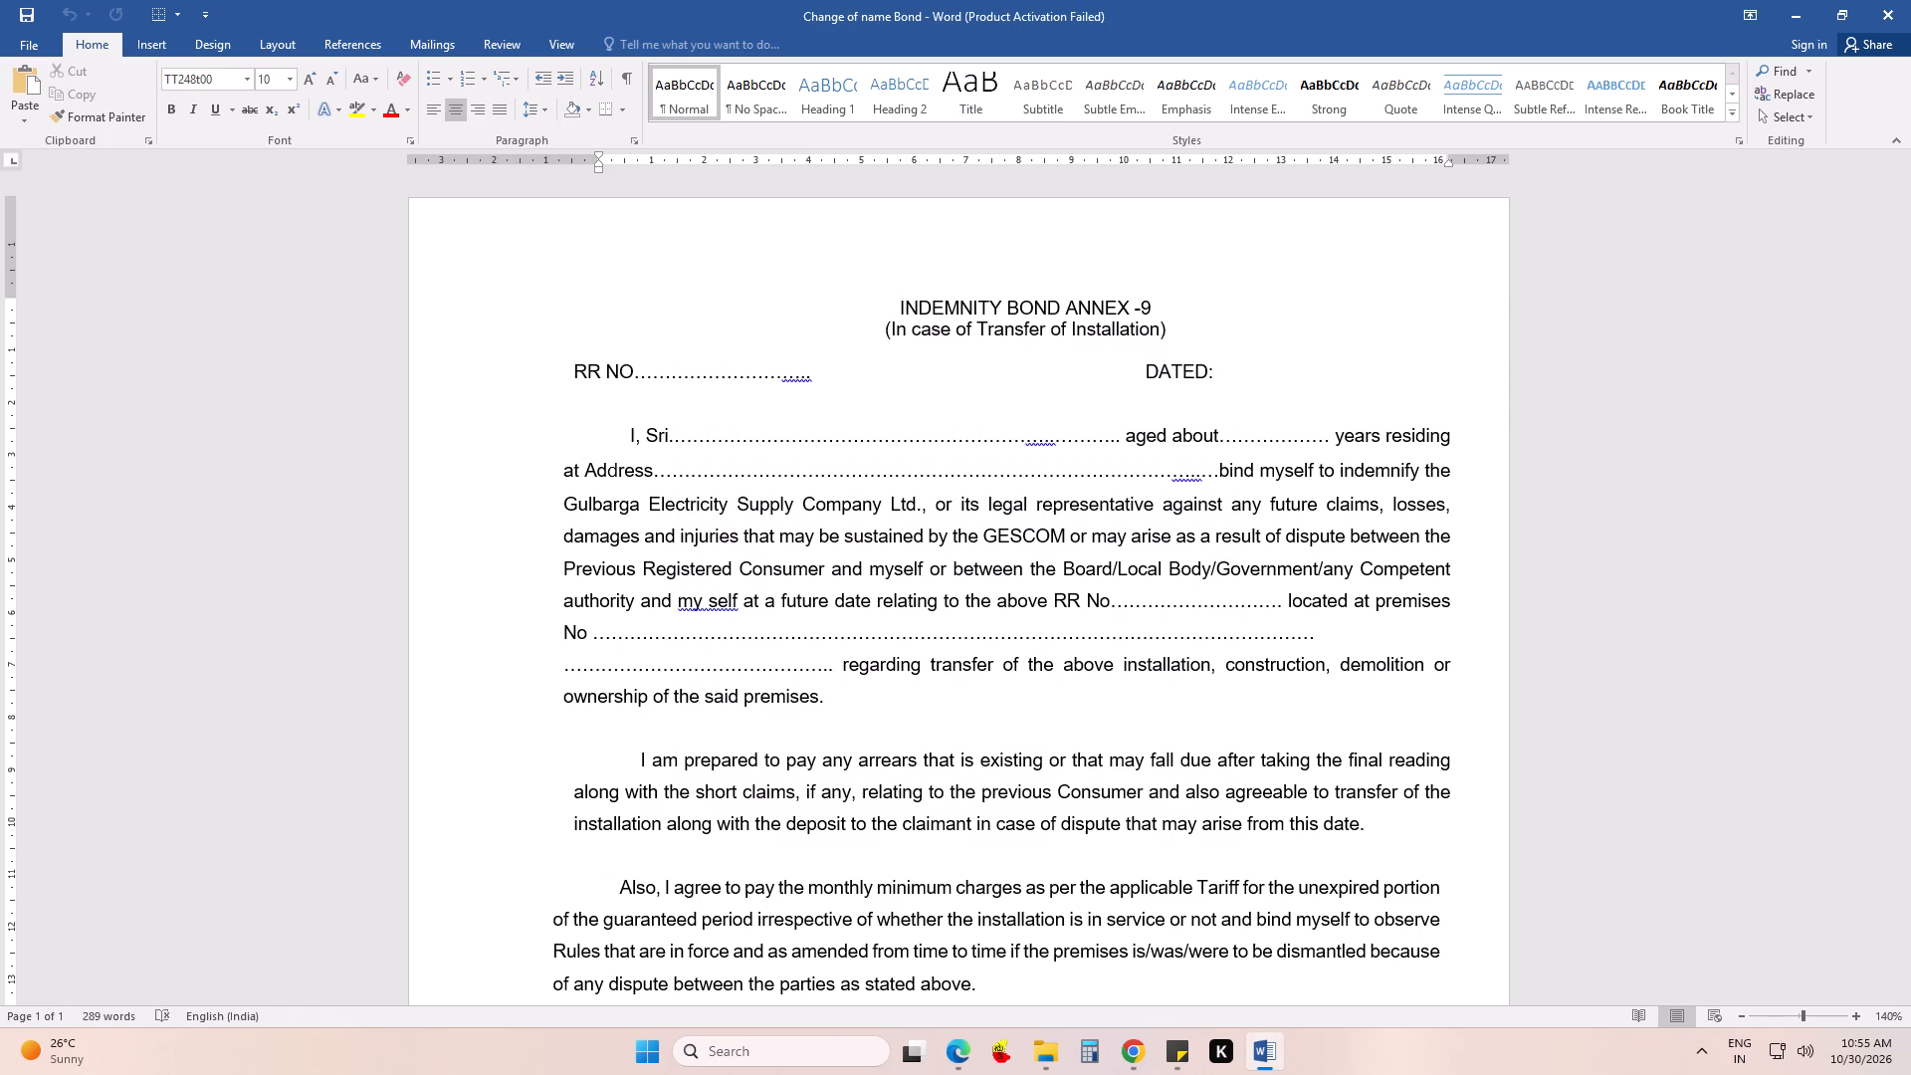
key("ctrl+p")
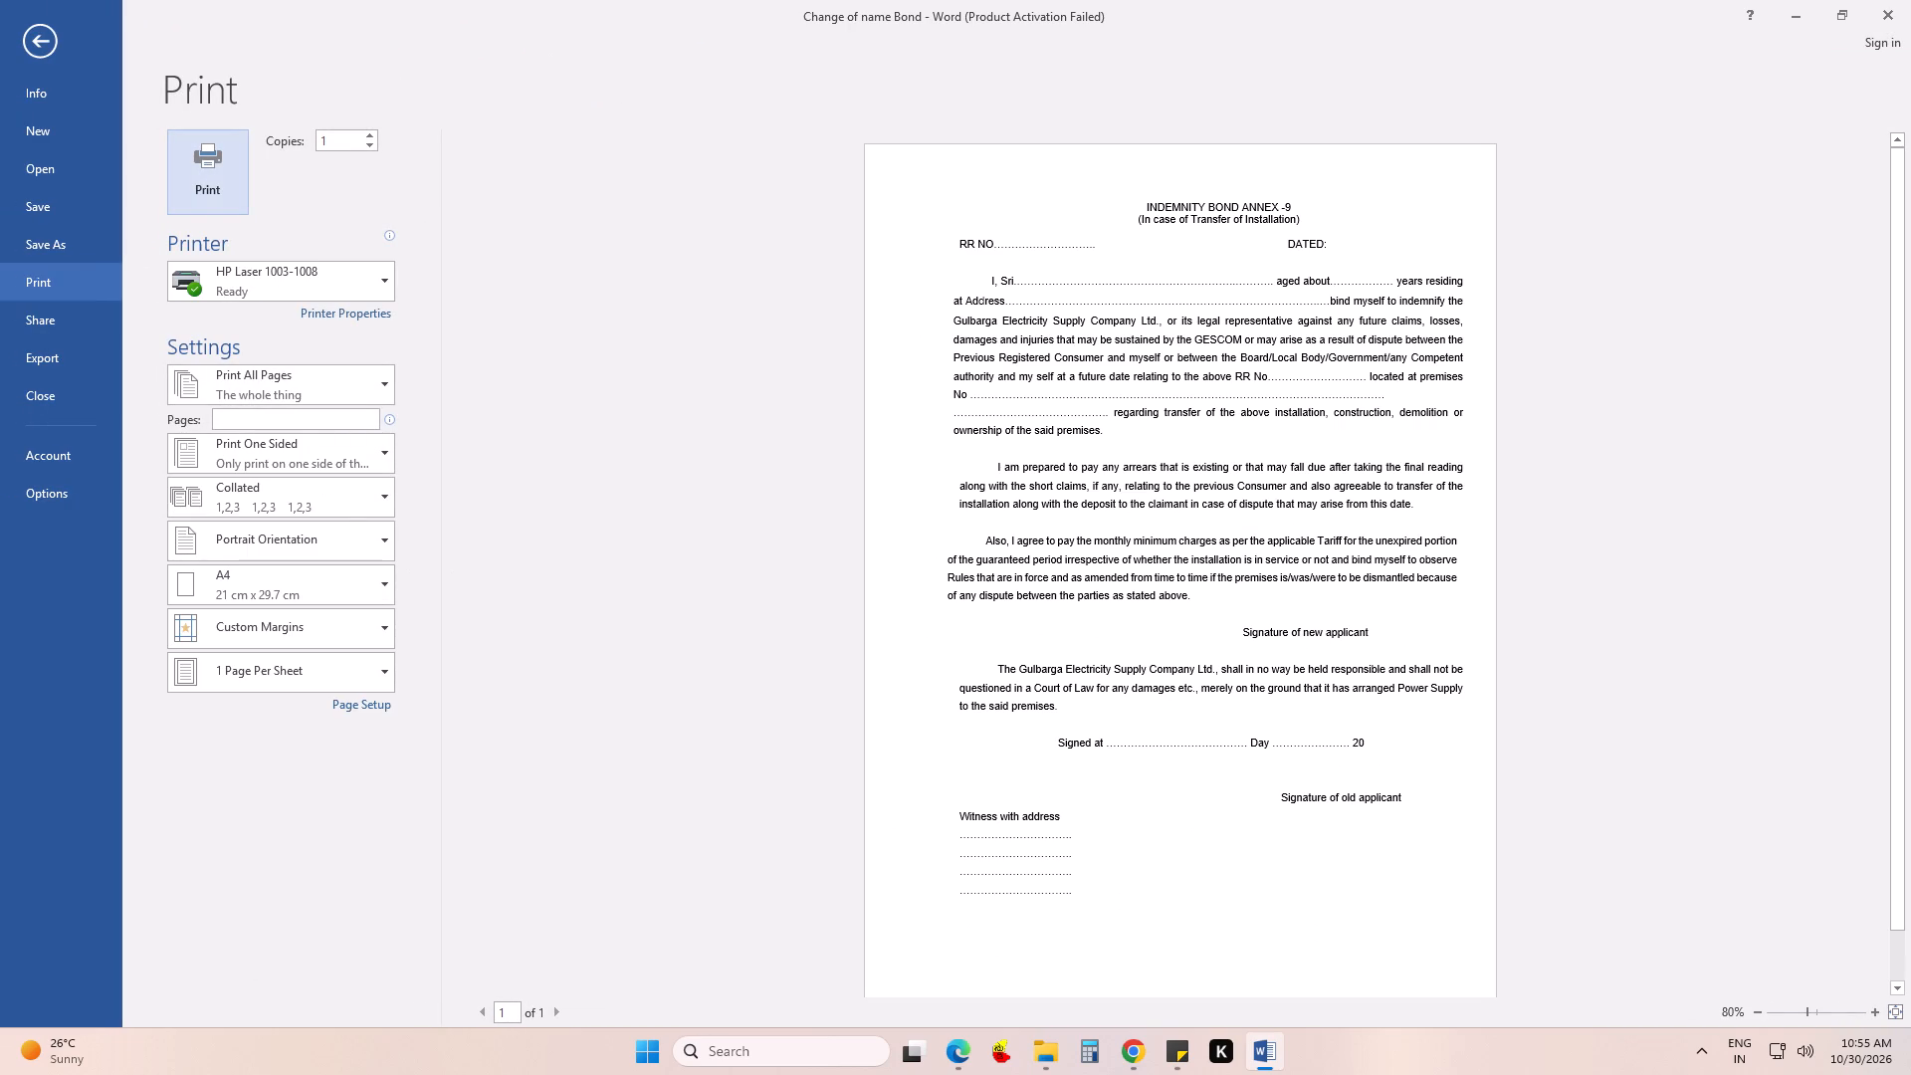
left_click(310, 410)
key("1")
scroll(310, 410, "up", 1)
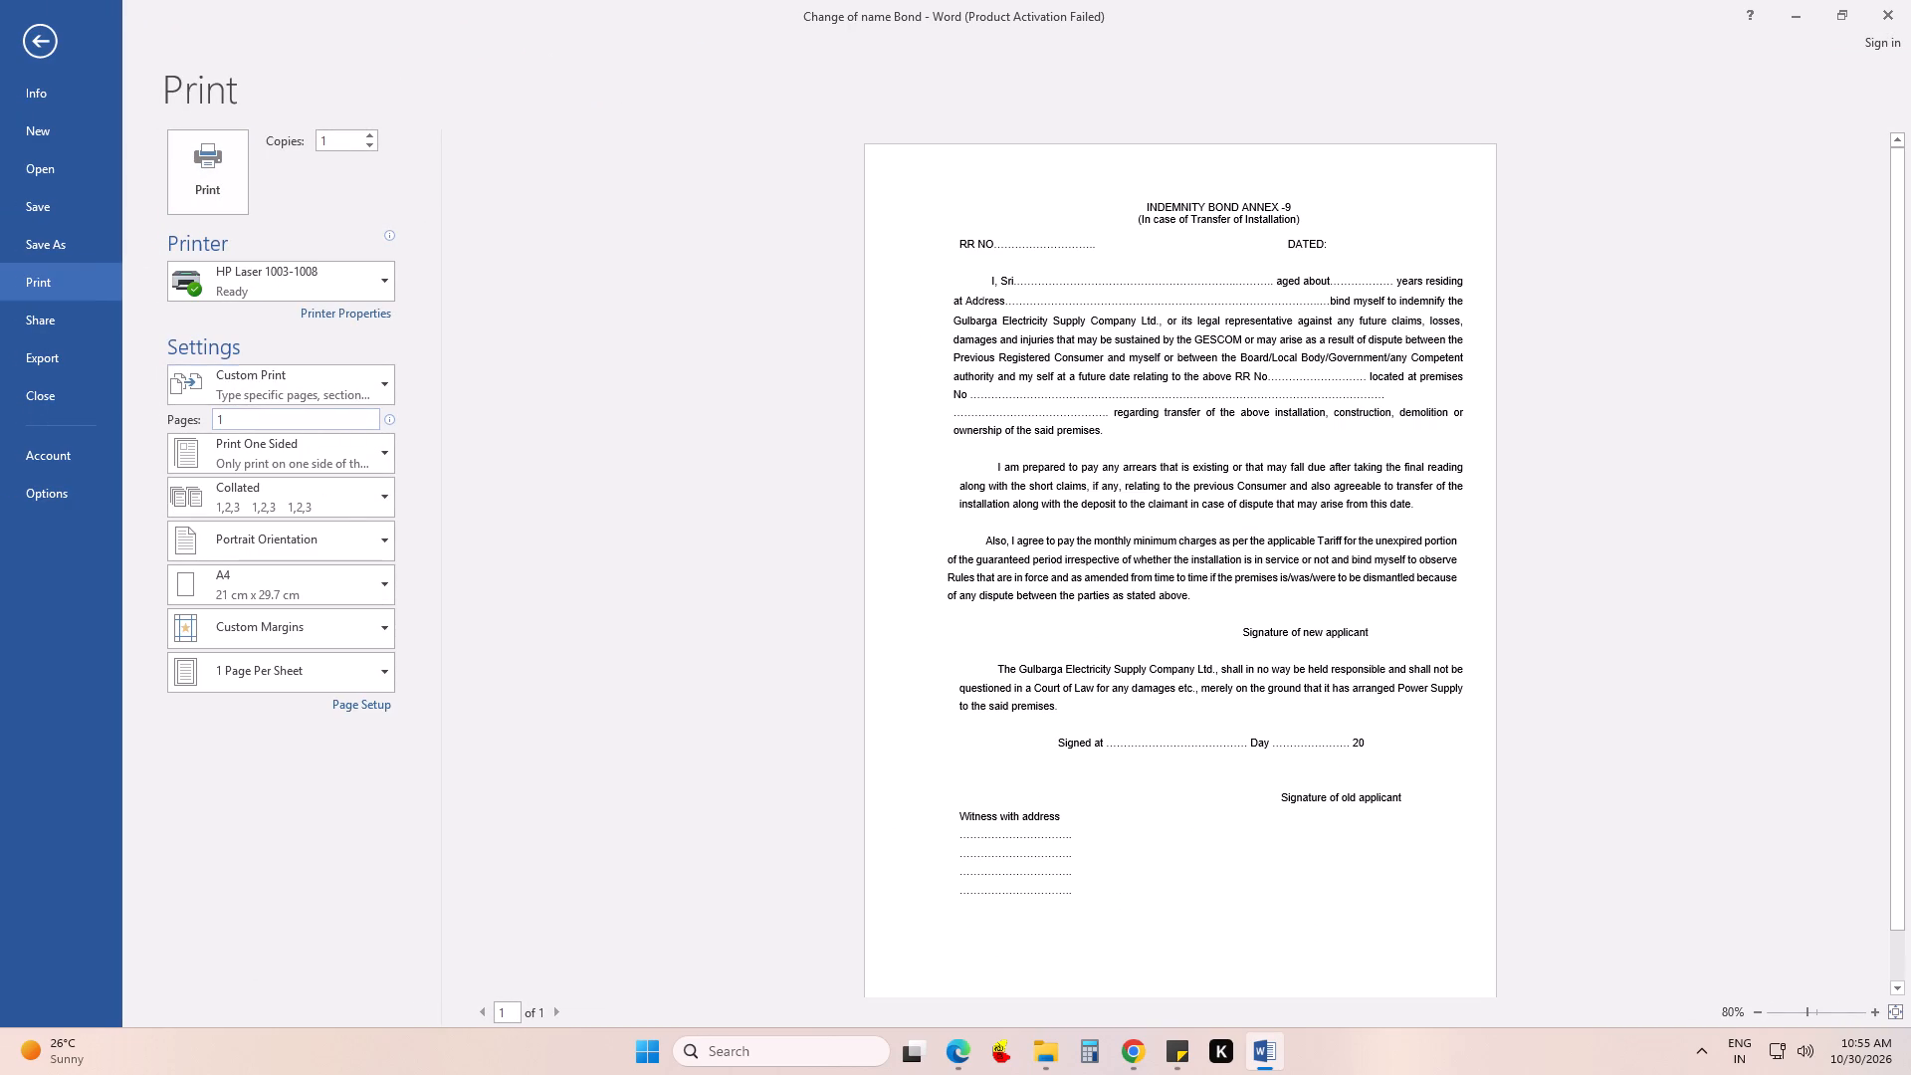
double_click(367, 132)
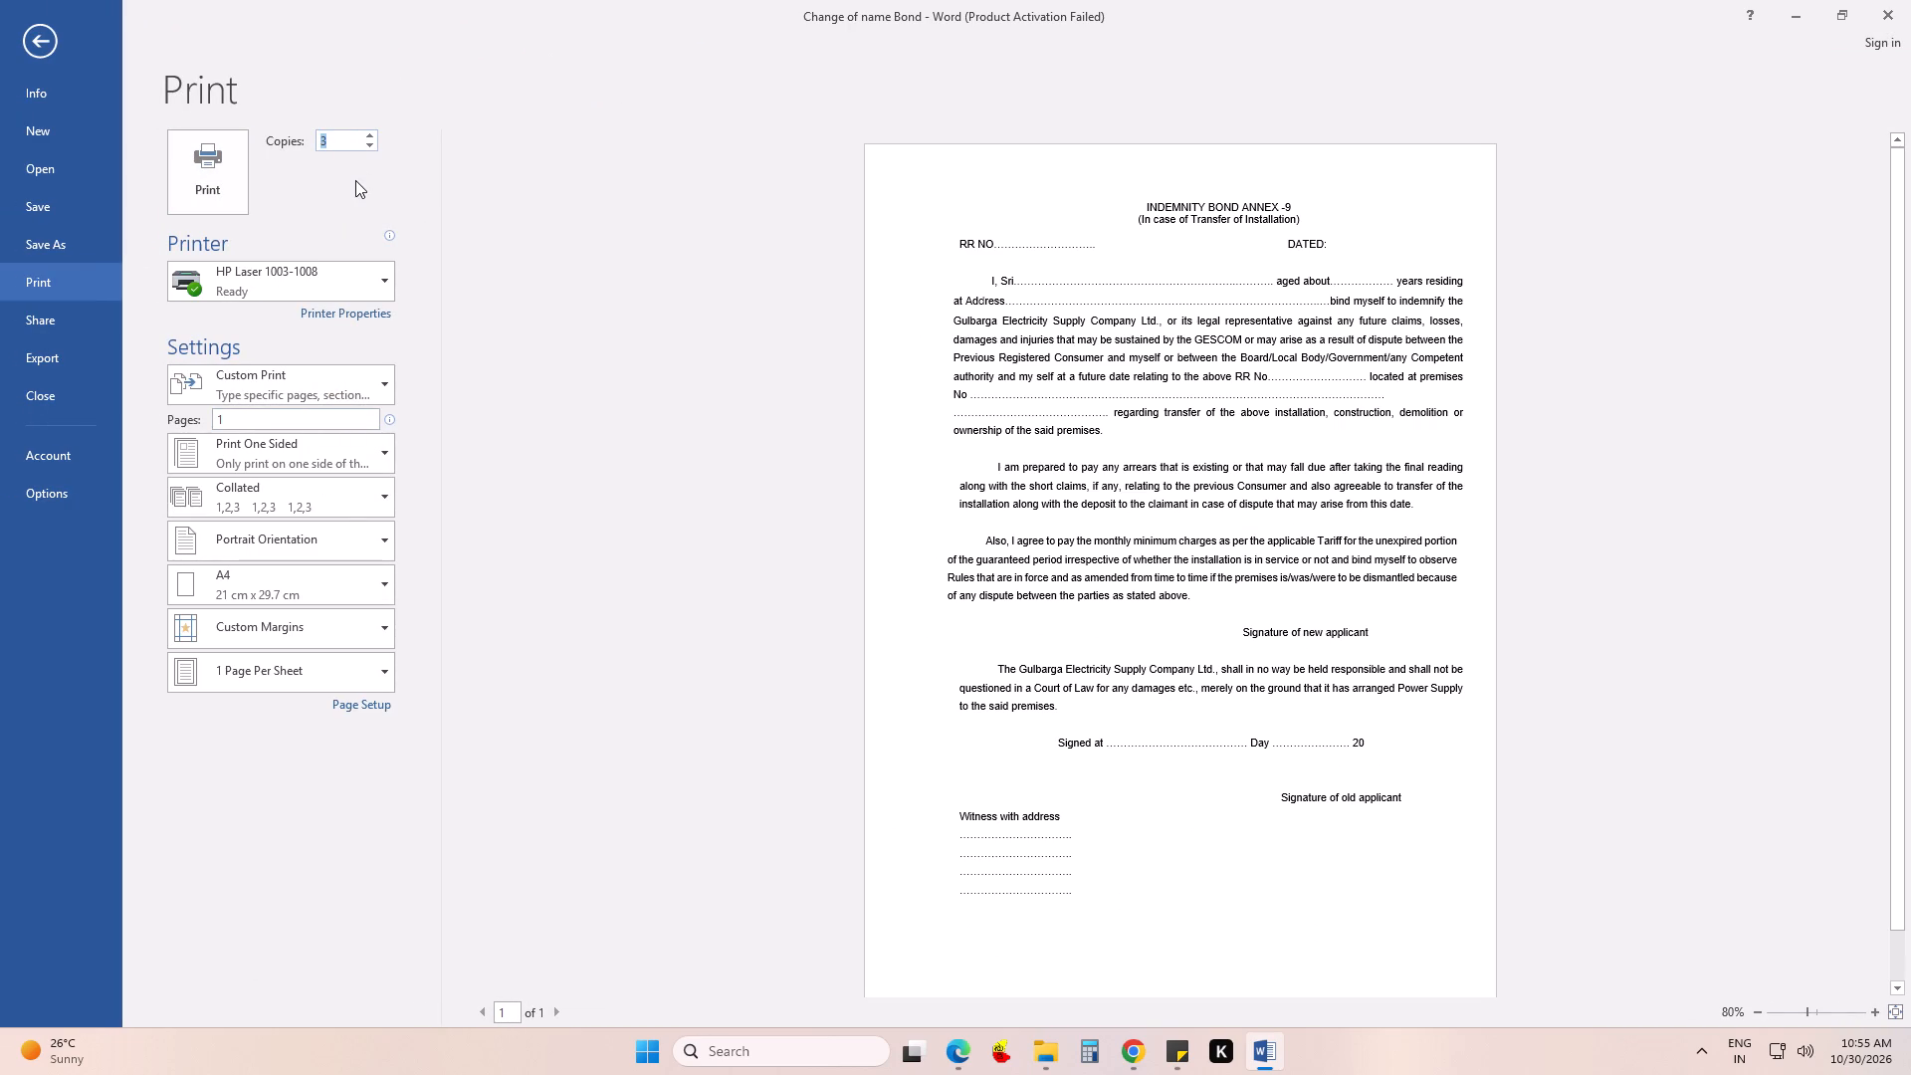
left_click(355, 180)
left_click(232, 184)
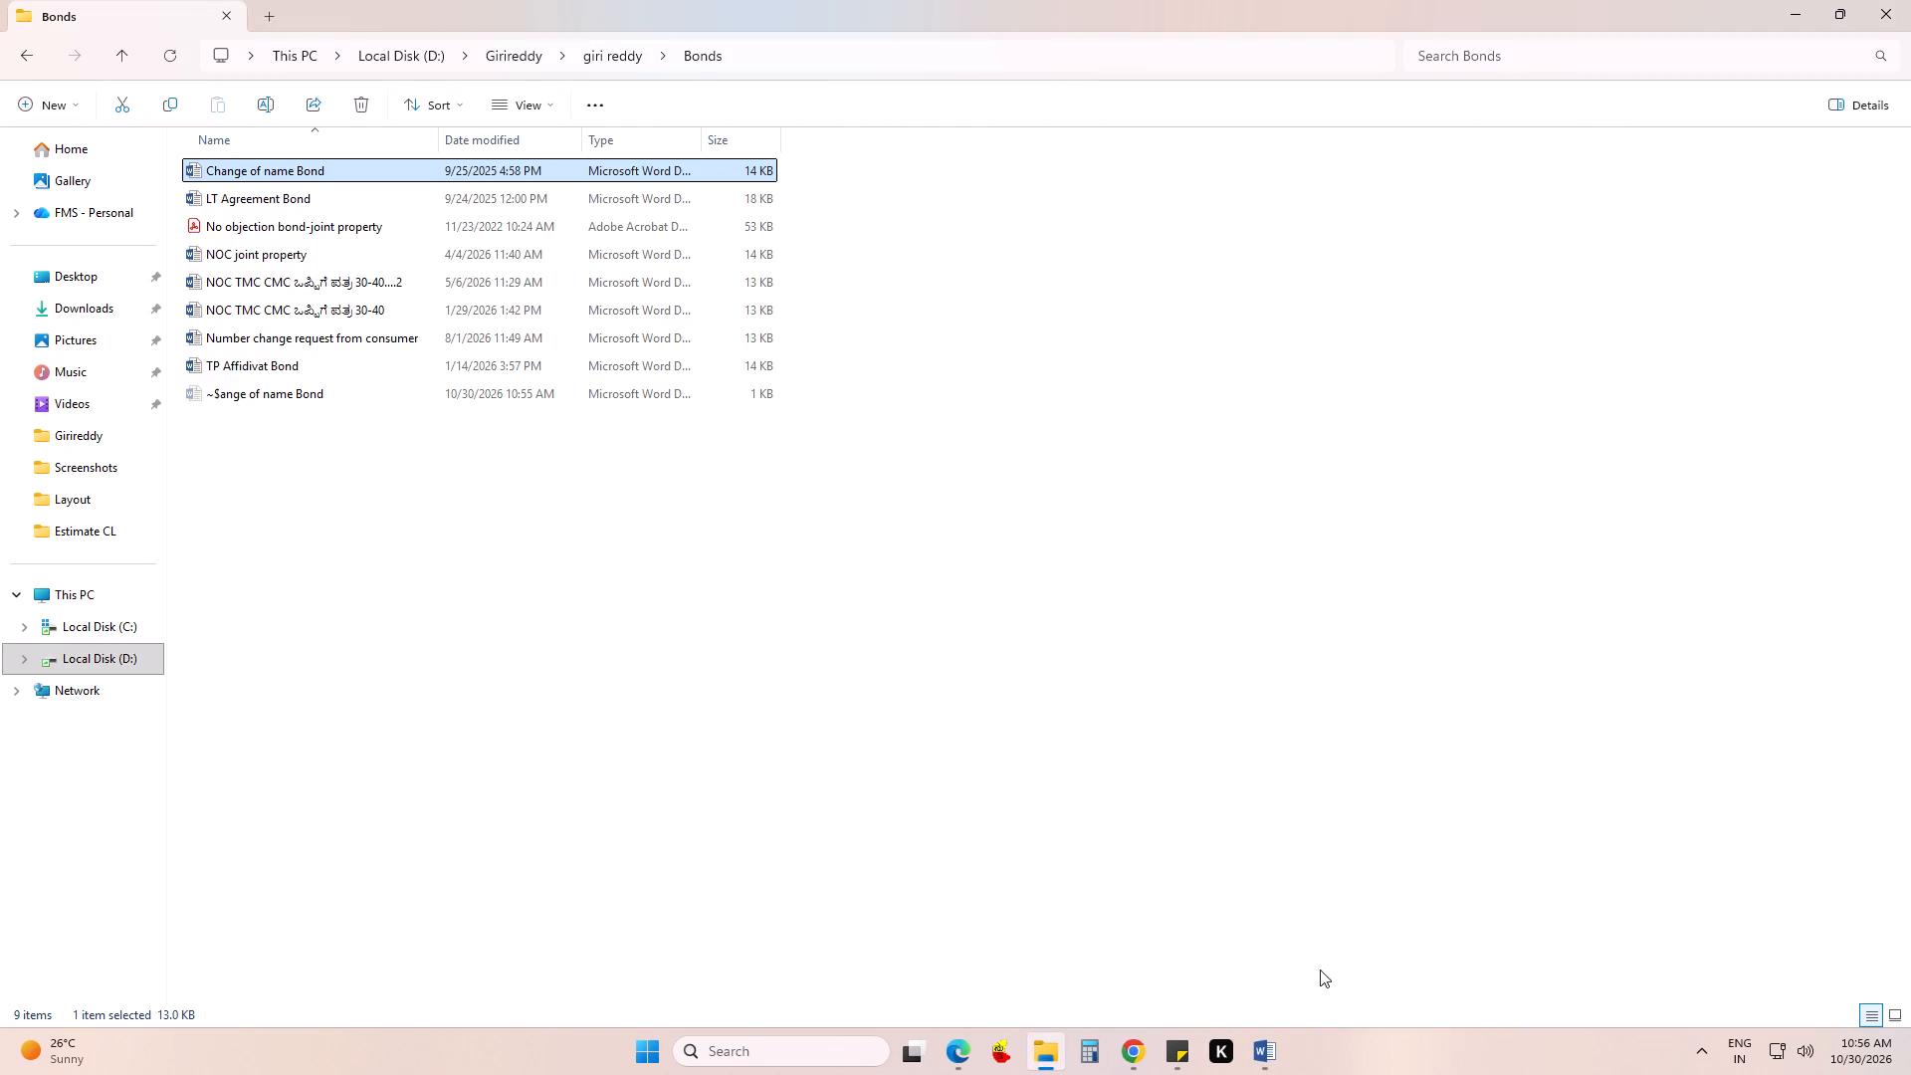
left_click(1313, 948)
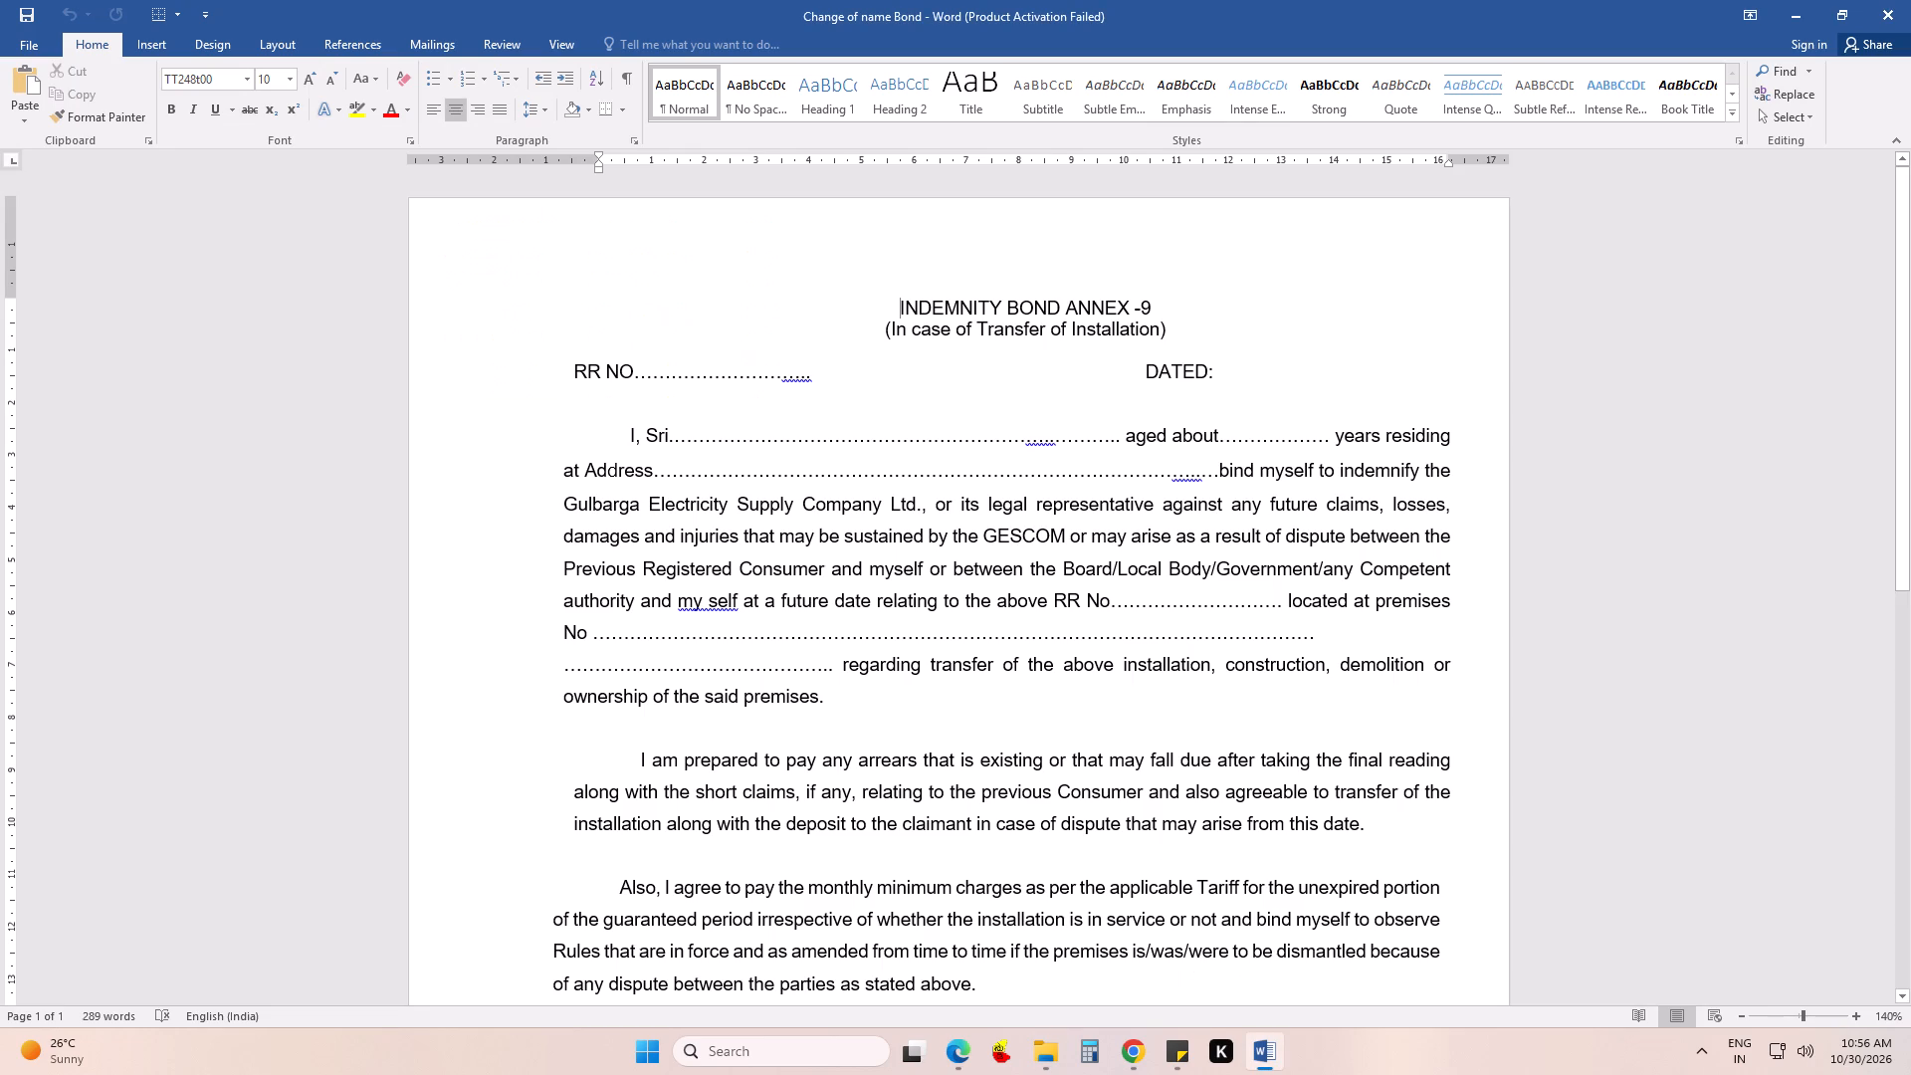
left_click(1903, 19)
left_click(1251, 634)
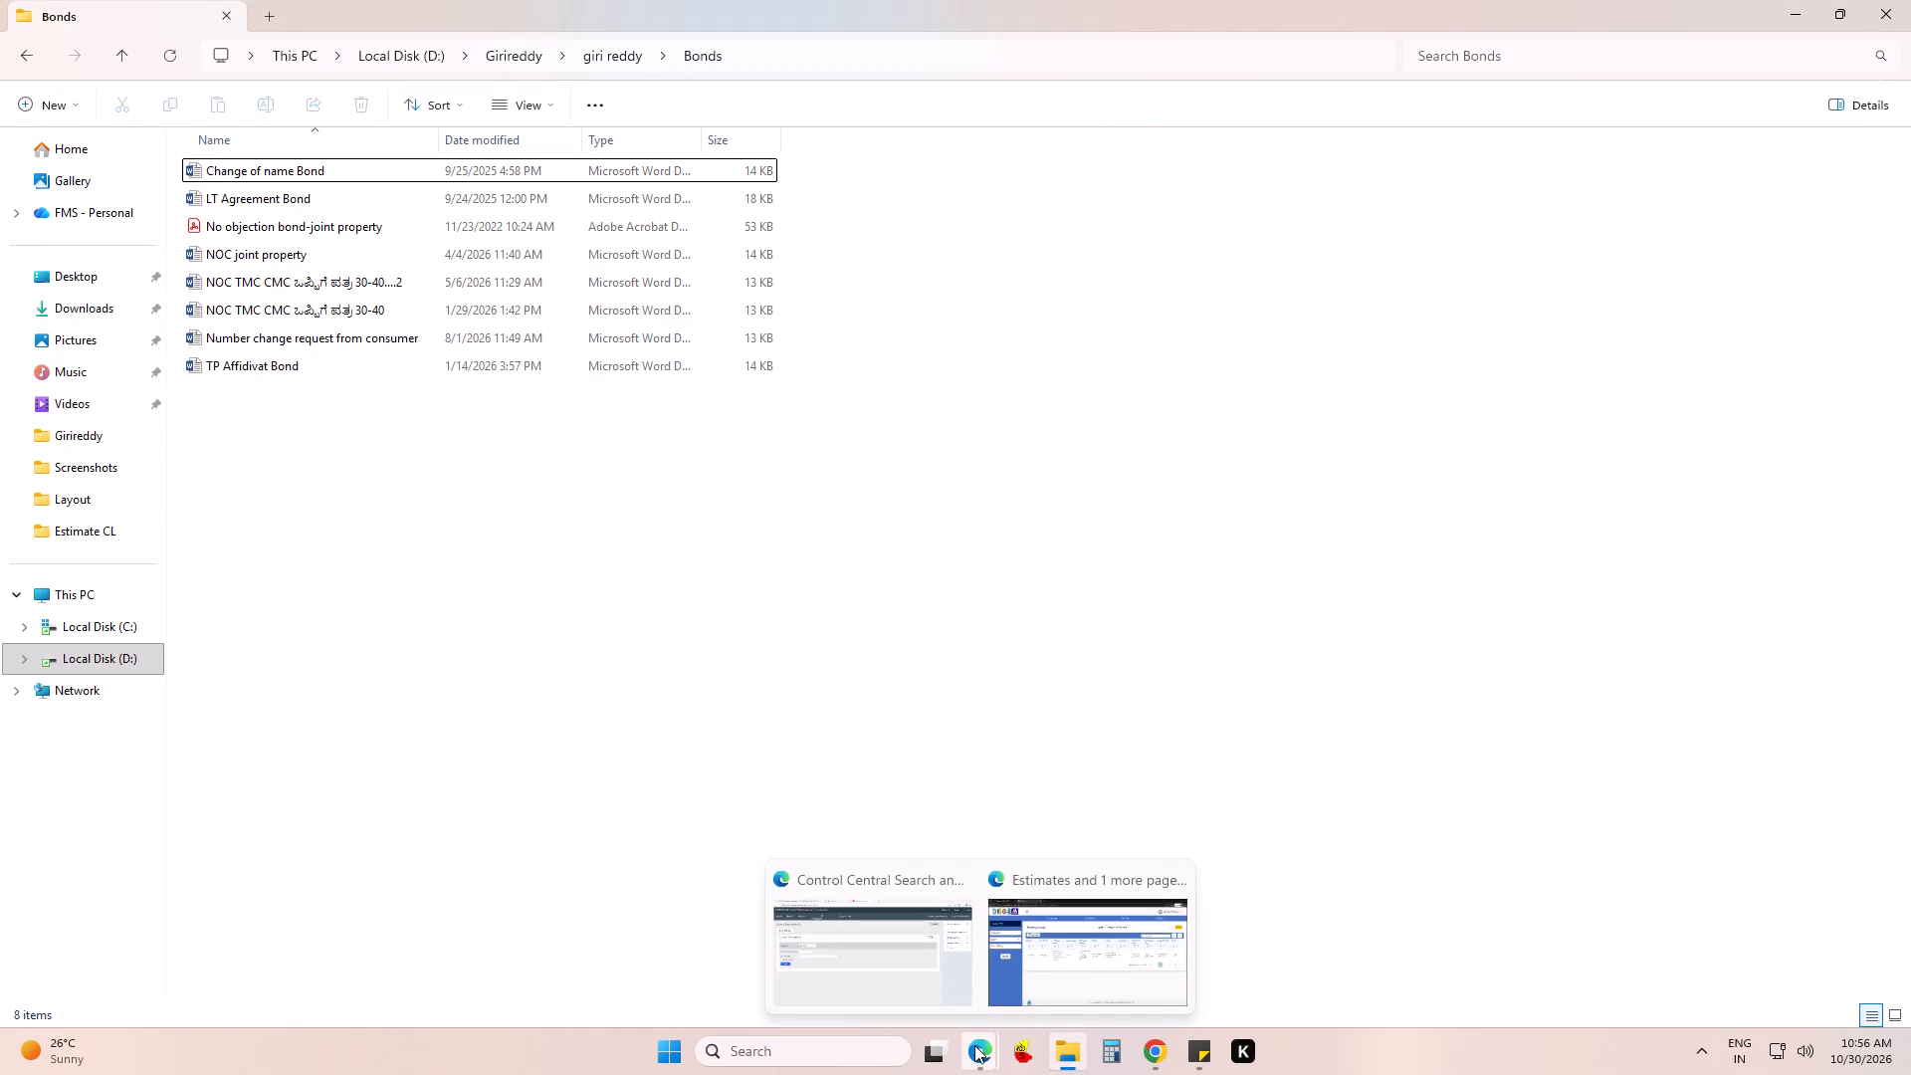
Switch to Oracle Customer Care and Billing in Edge and search Control Central for the consumer's account ID.
left_click(930, 980)
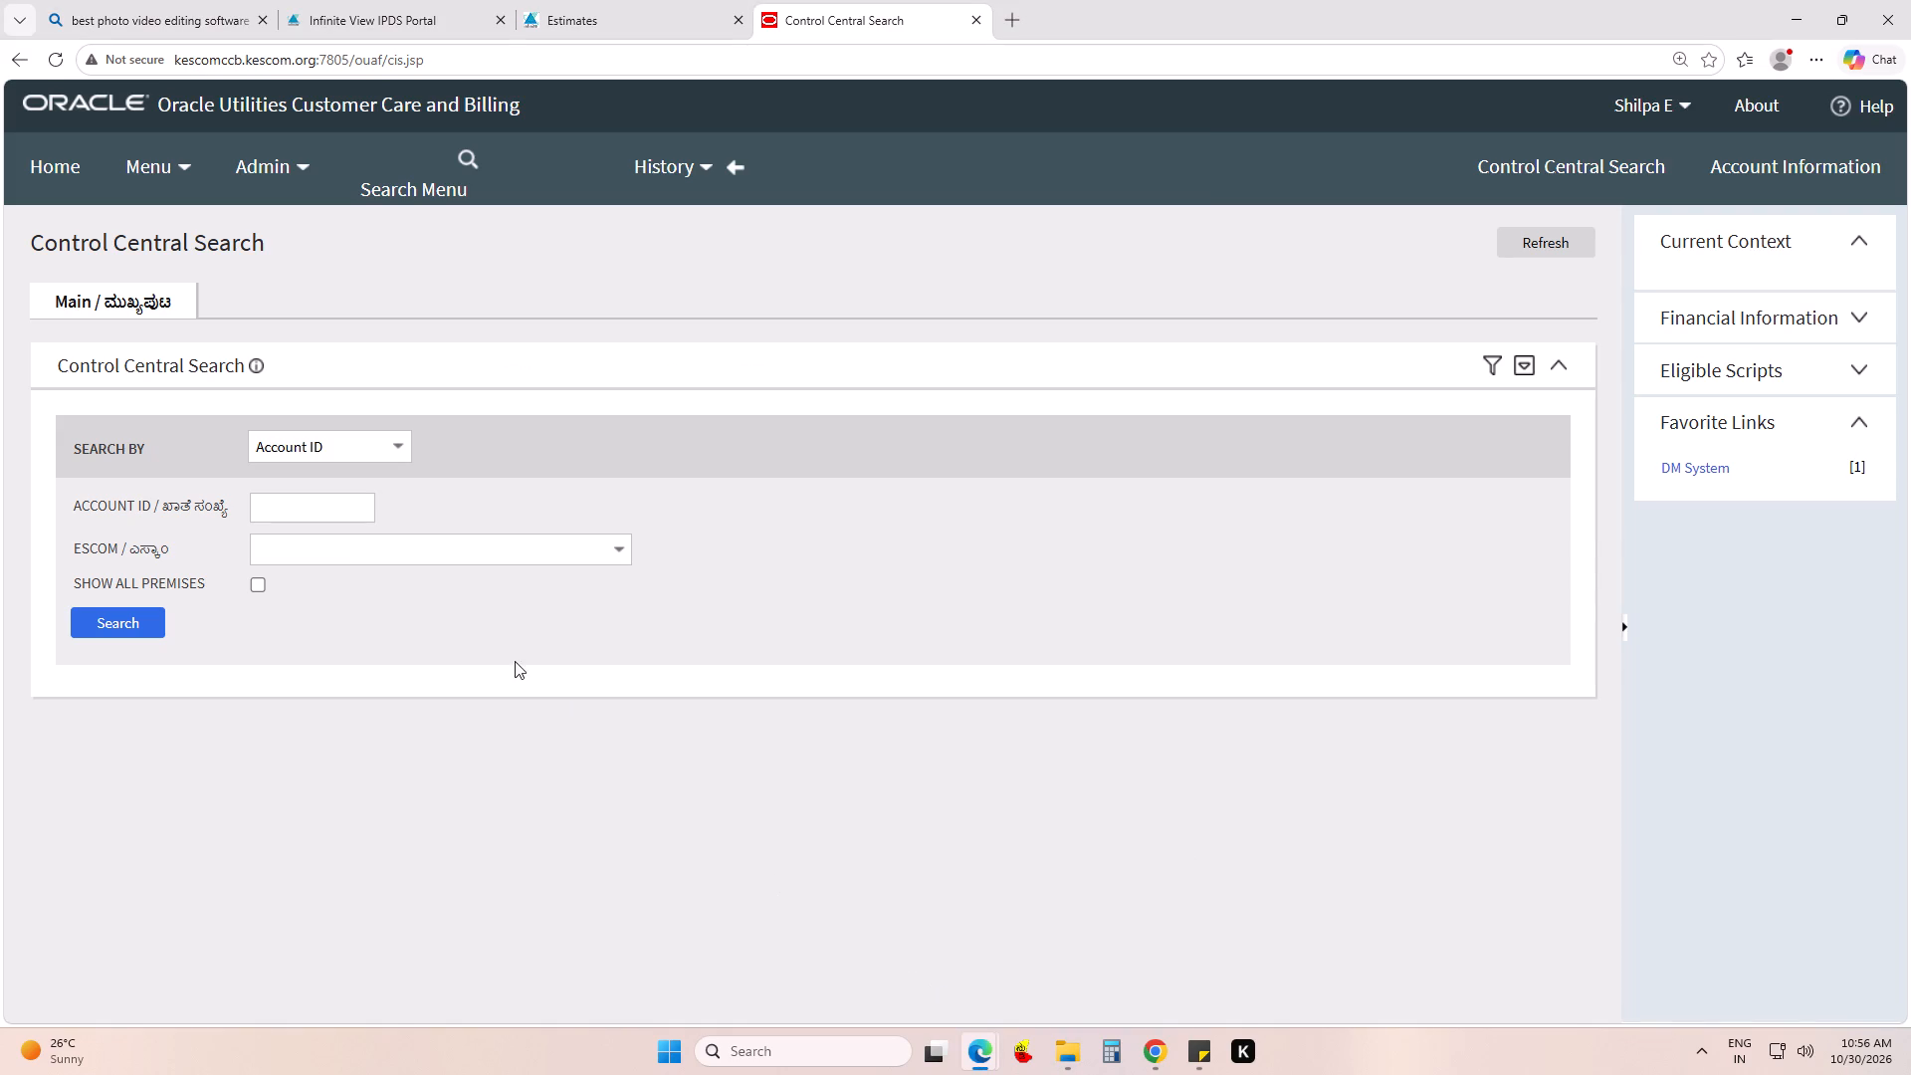
left_click(323, 515)
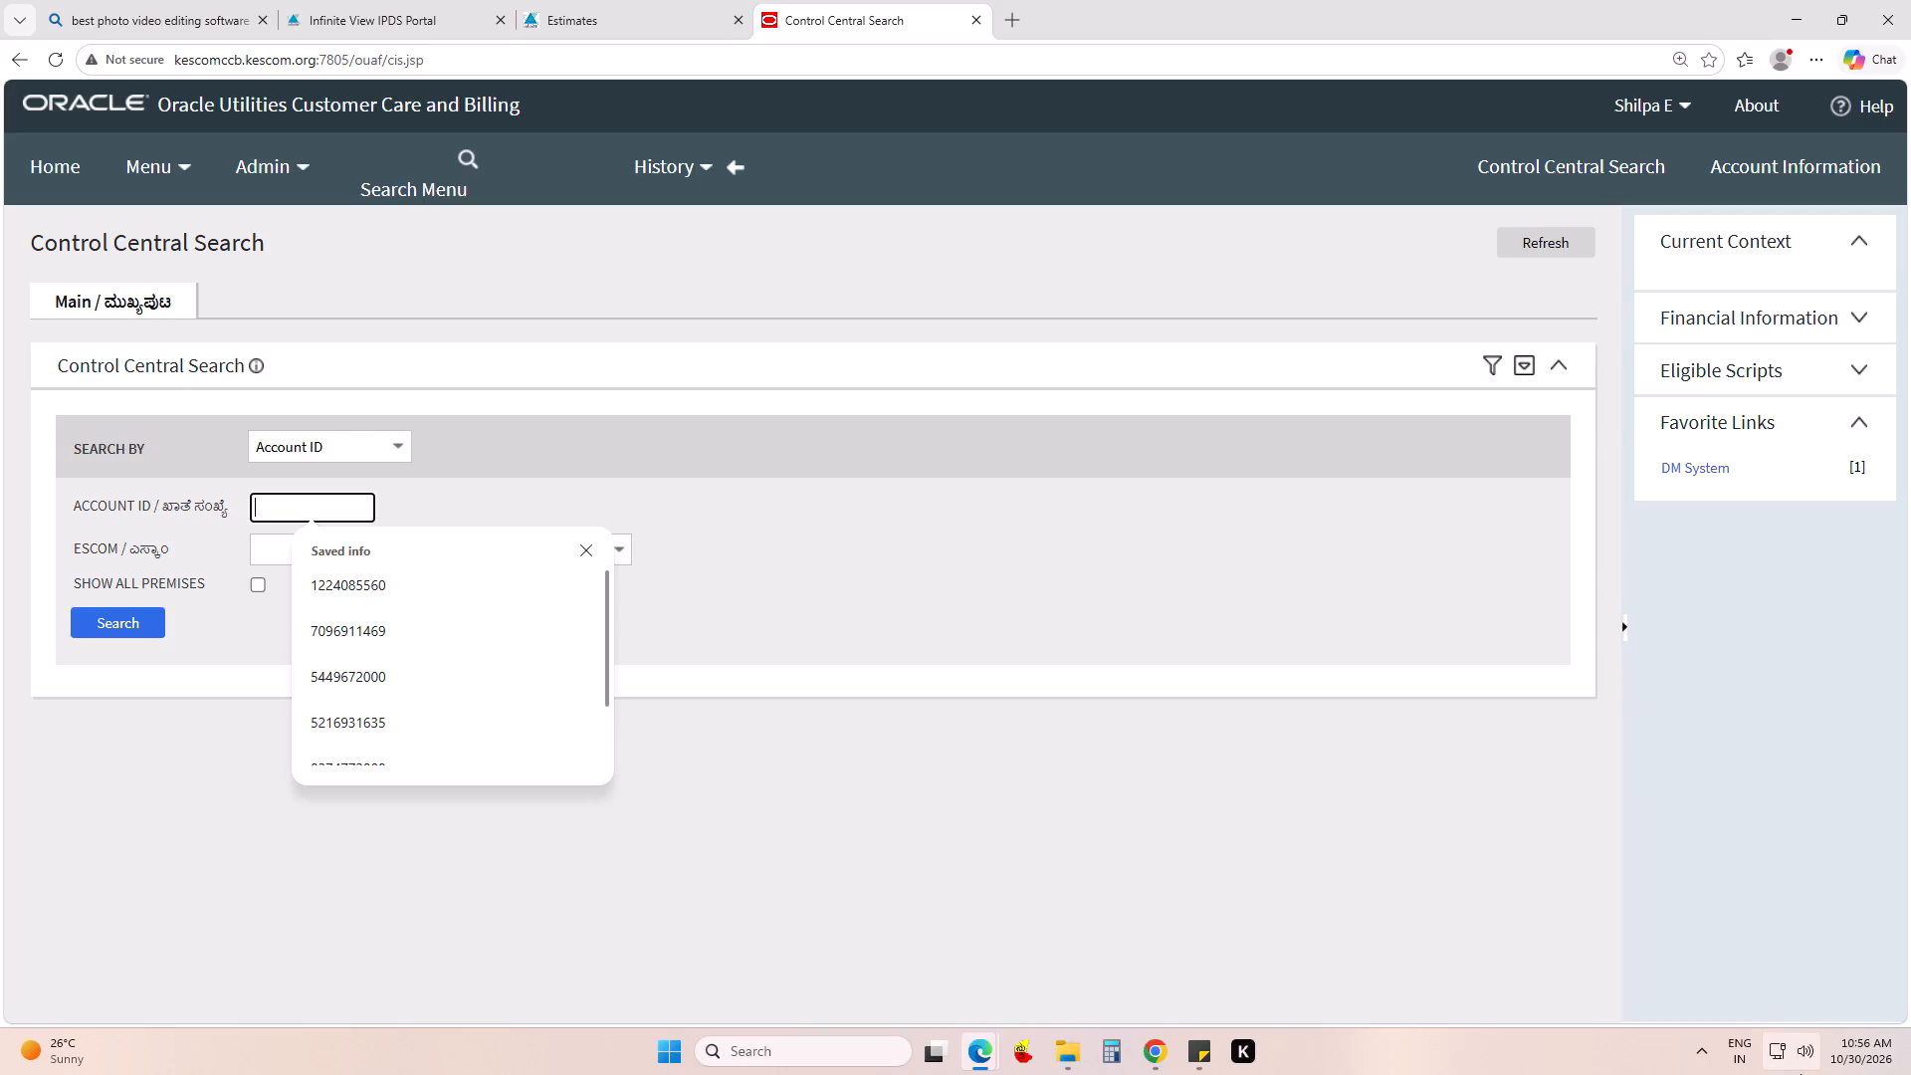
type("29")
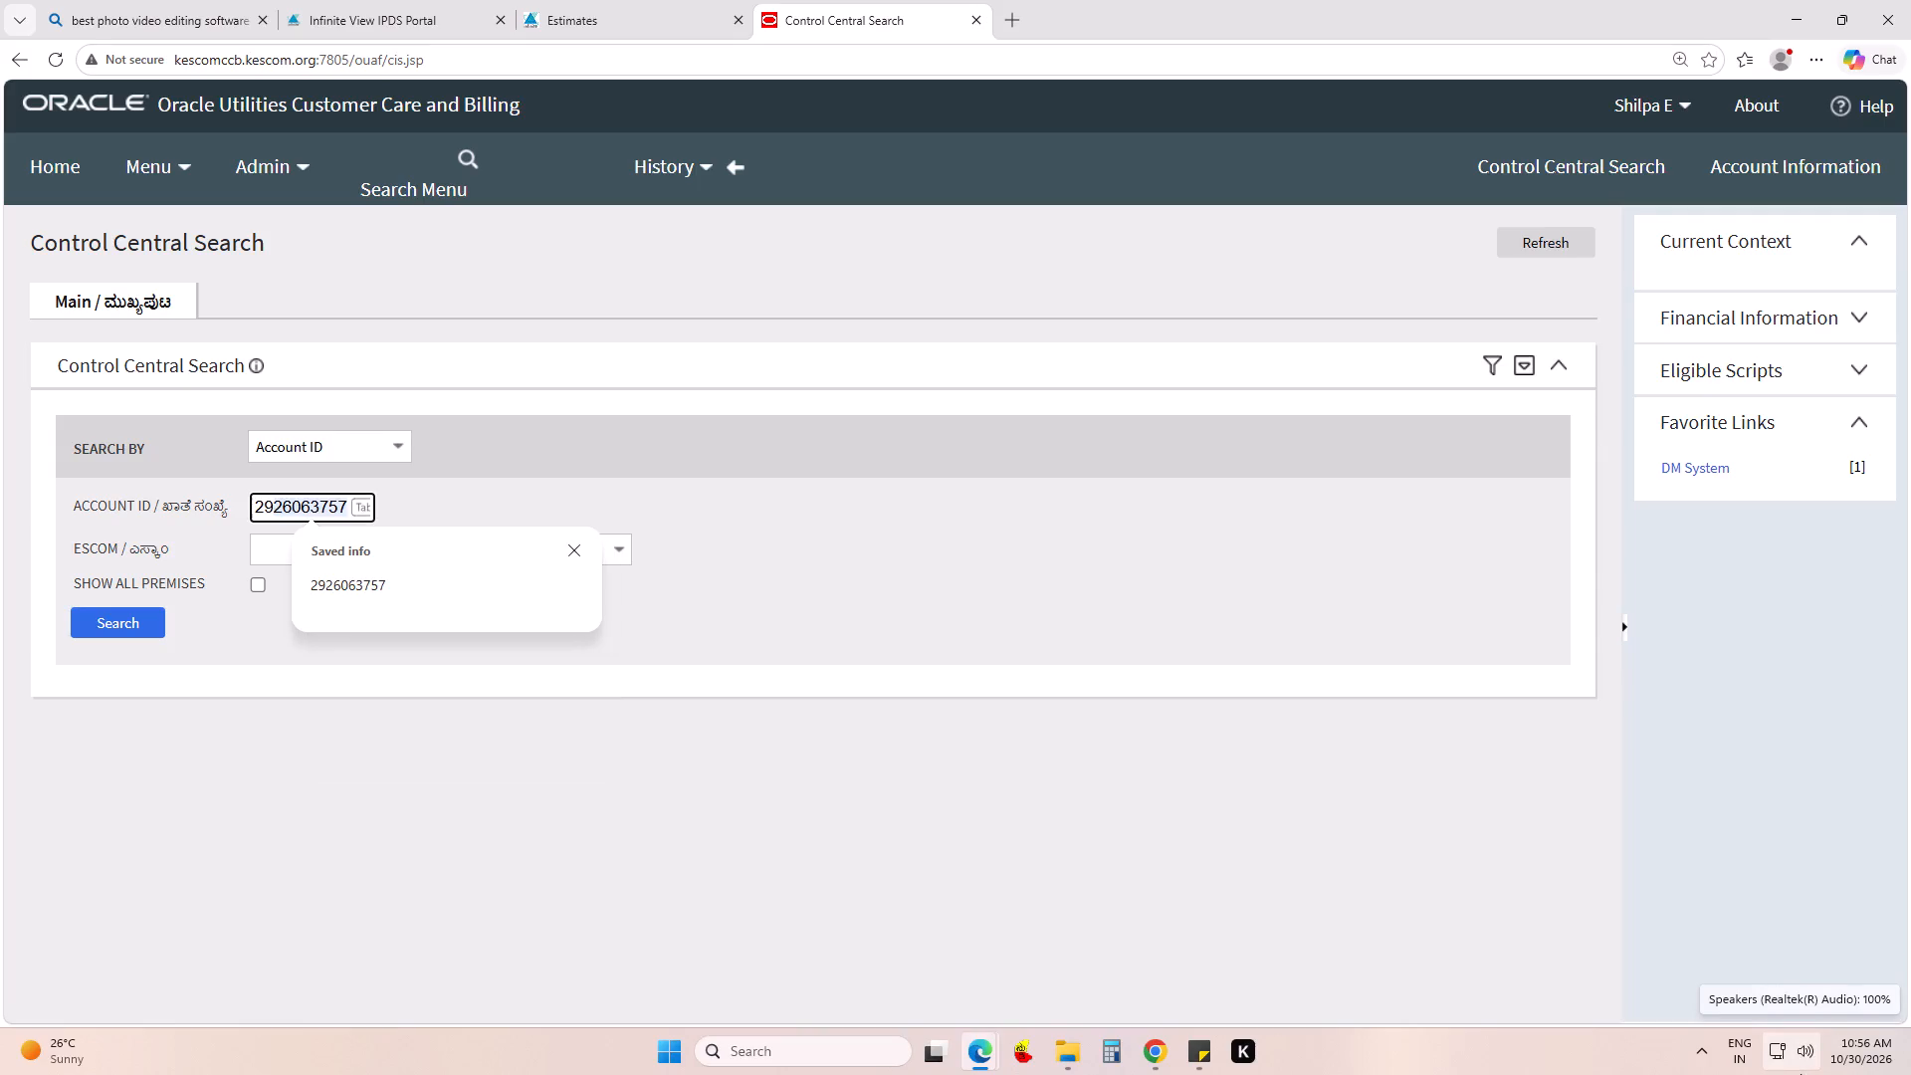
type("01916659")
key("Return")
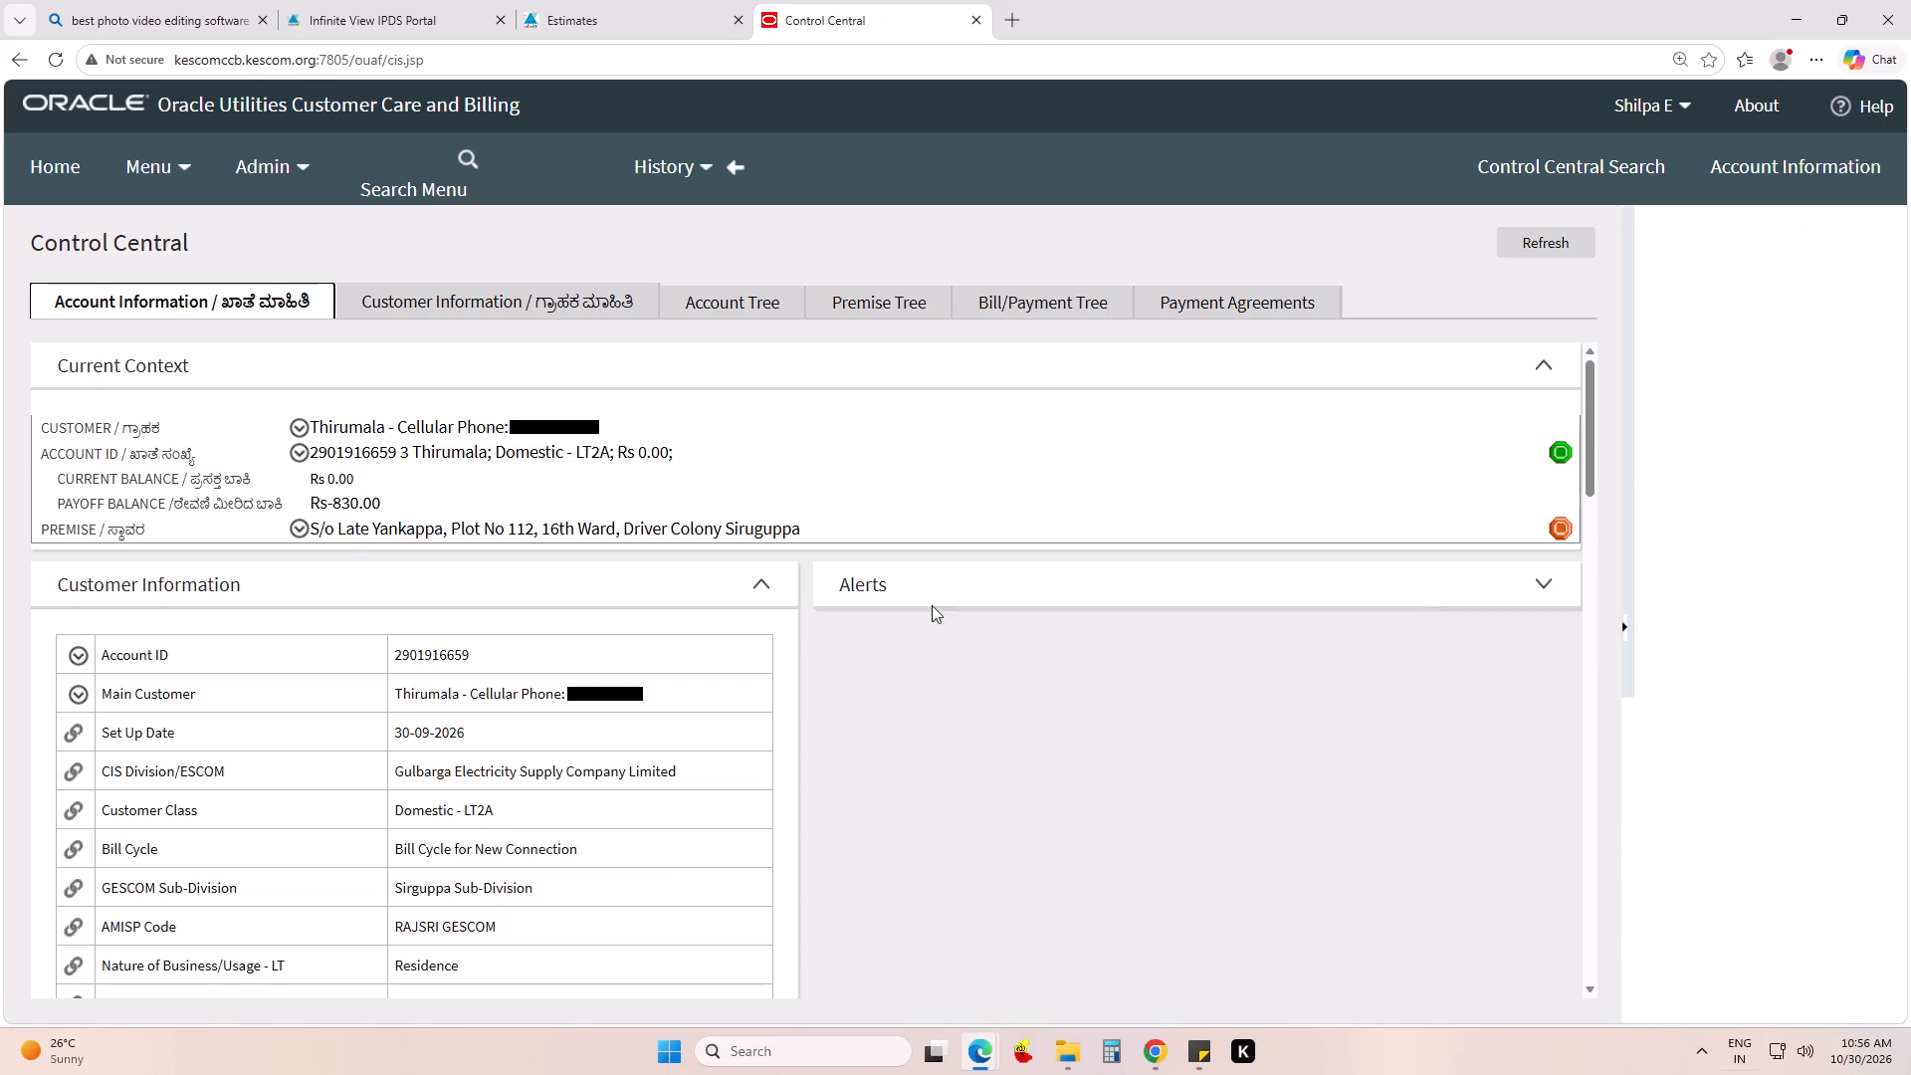
Query the cases for the consumer's premise and open the New Connection Case awaiting payment realization.
left_click(1859, 424)
left_click(1606, 479)
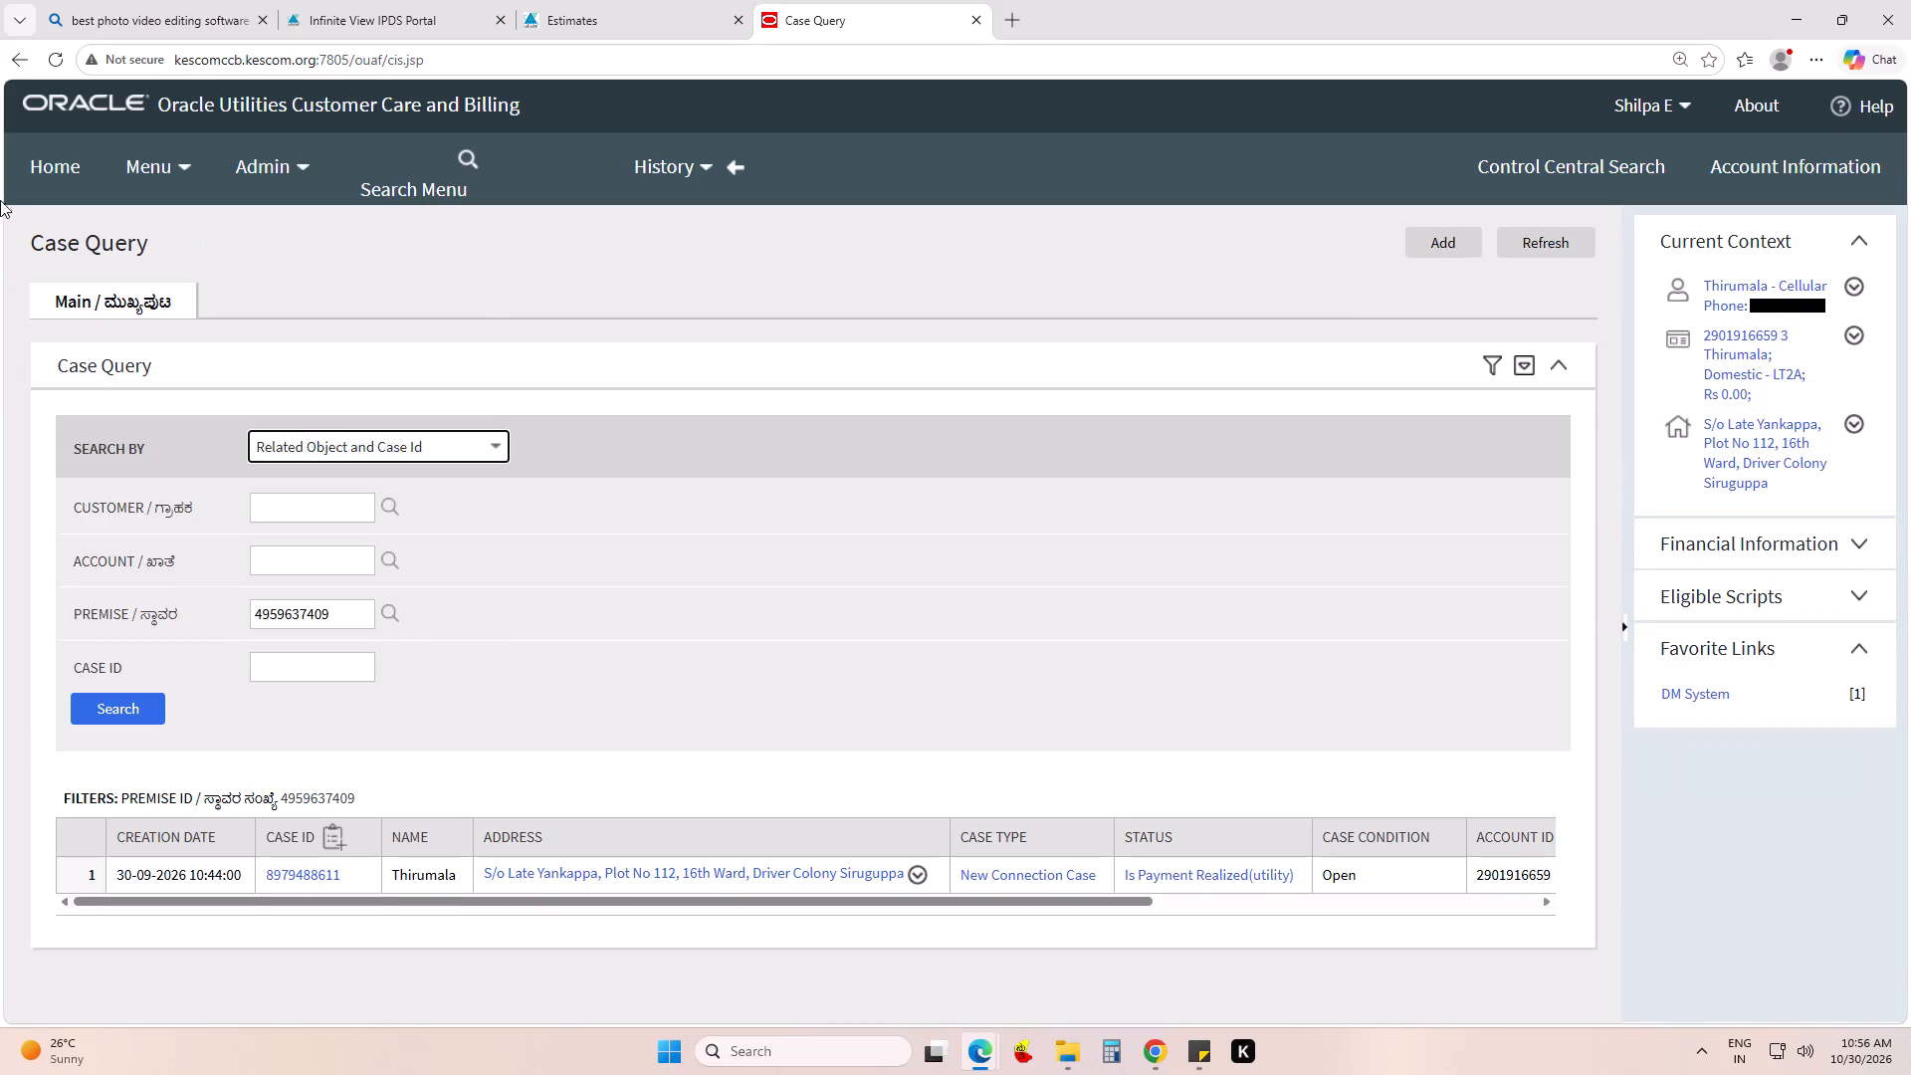
left_click(322, 868)
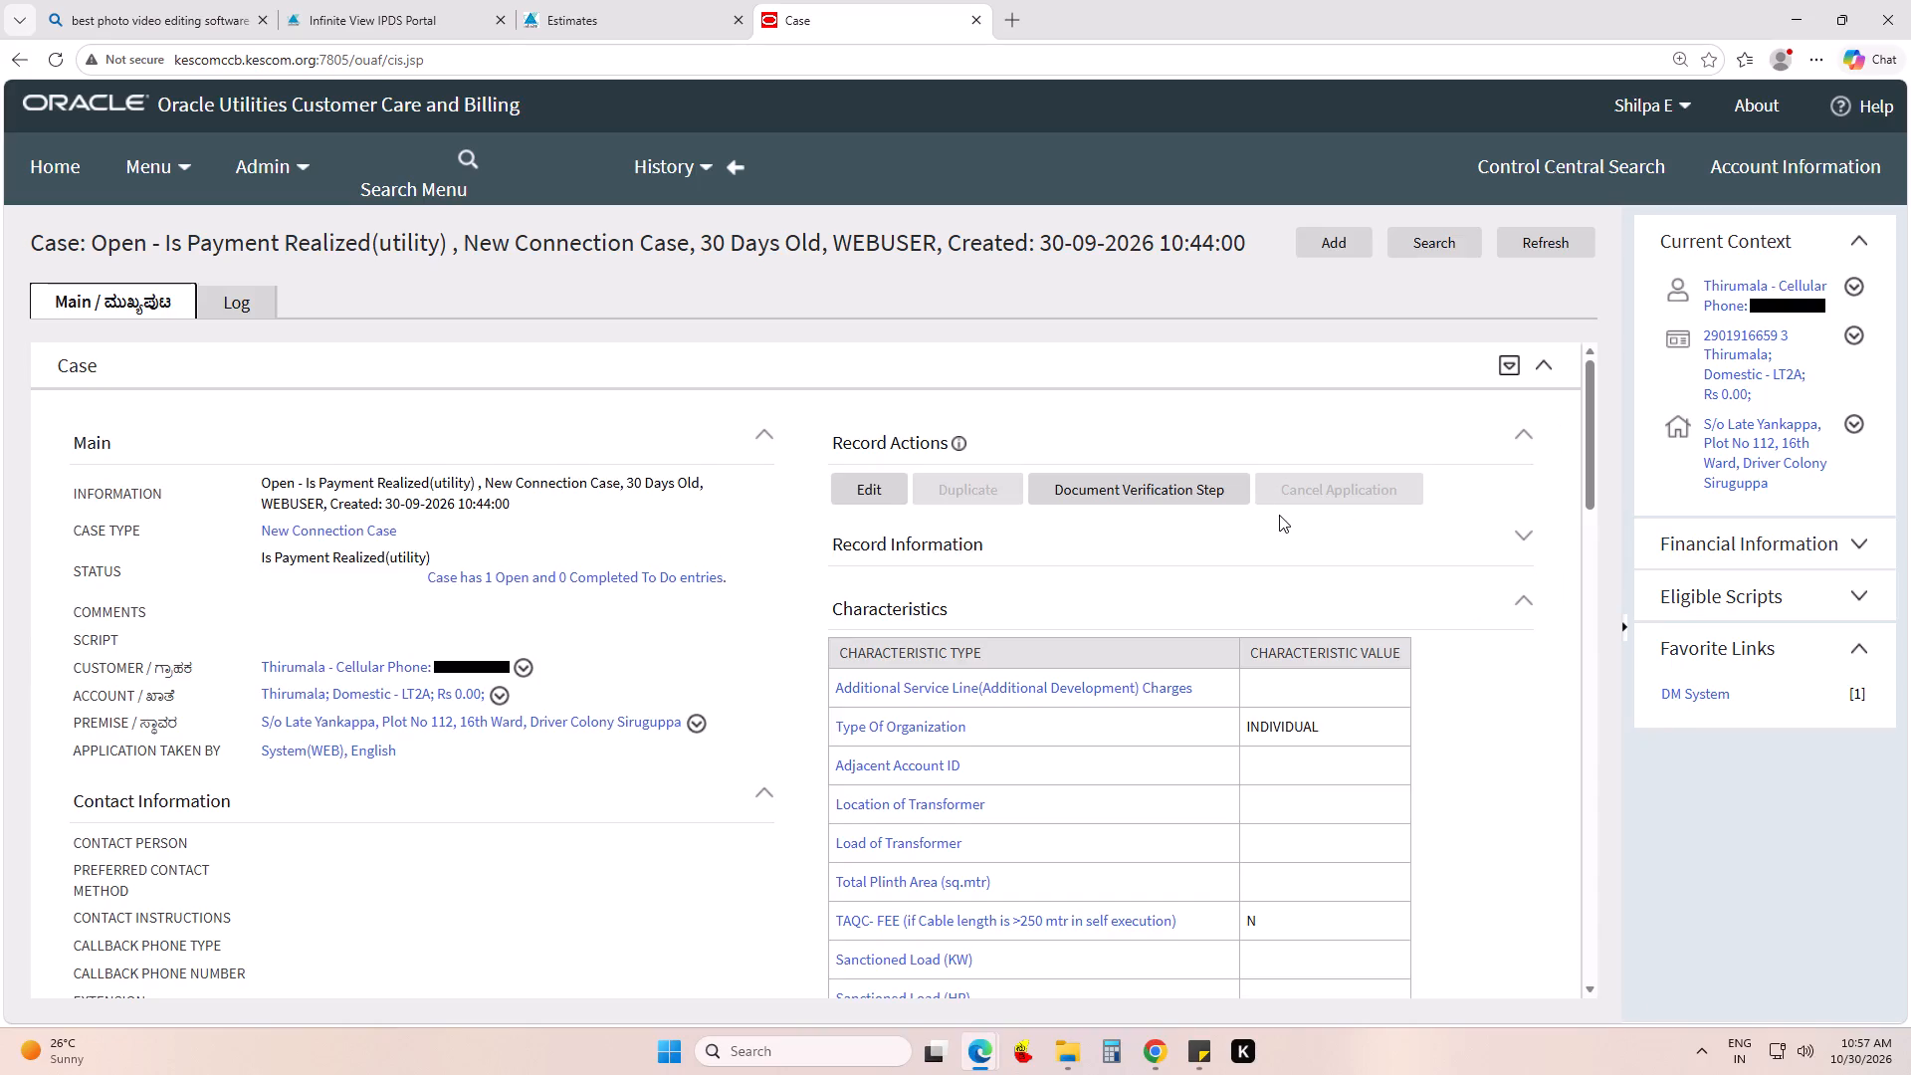
Advance the consumer's new connection case to the Document Verification Step.
left_click(1190, 489)
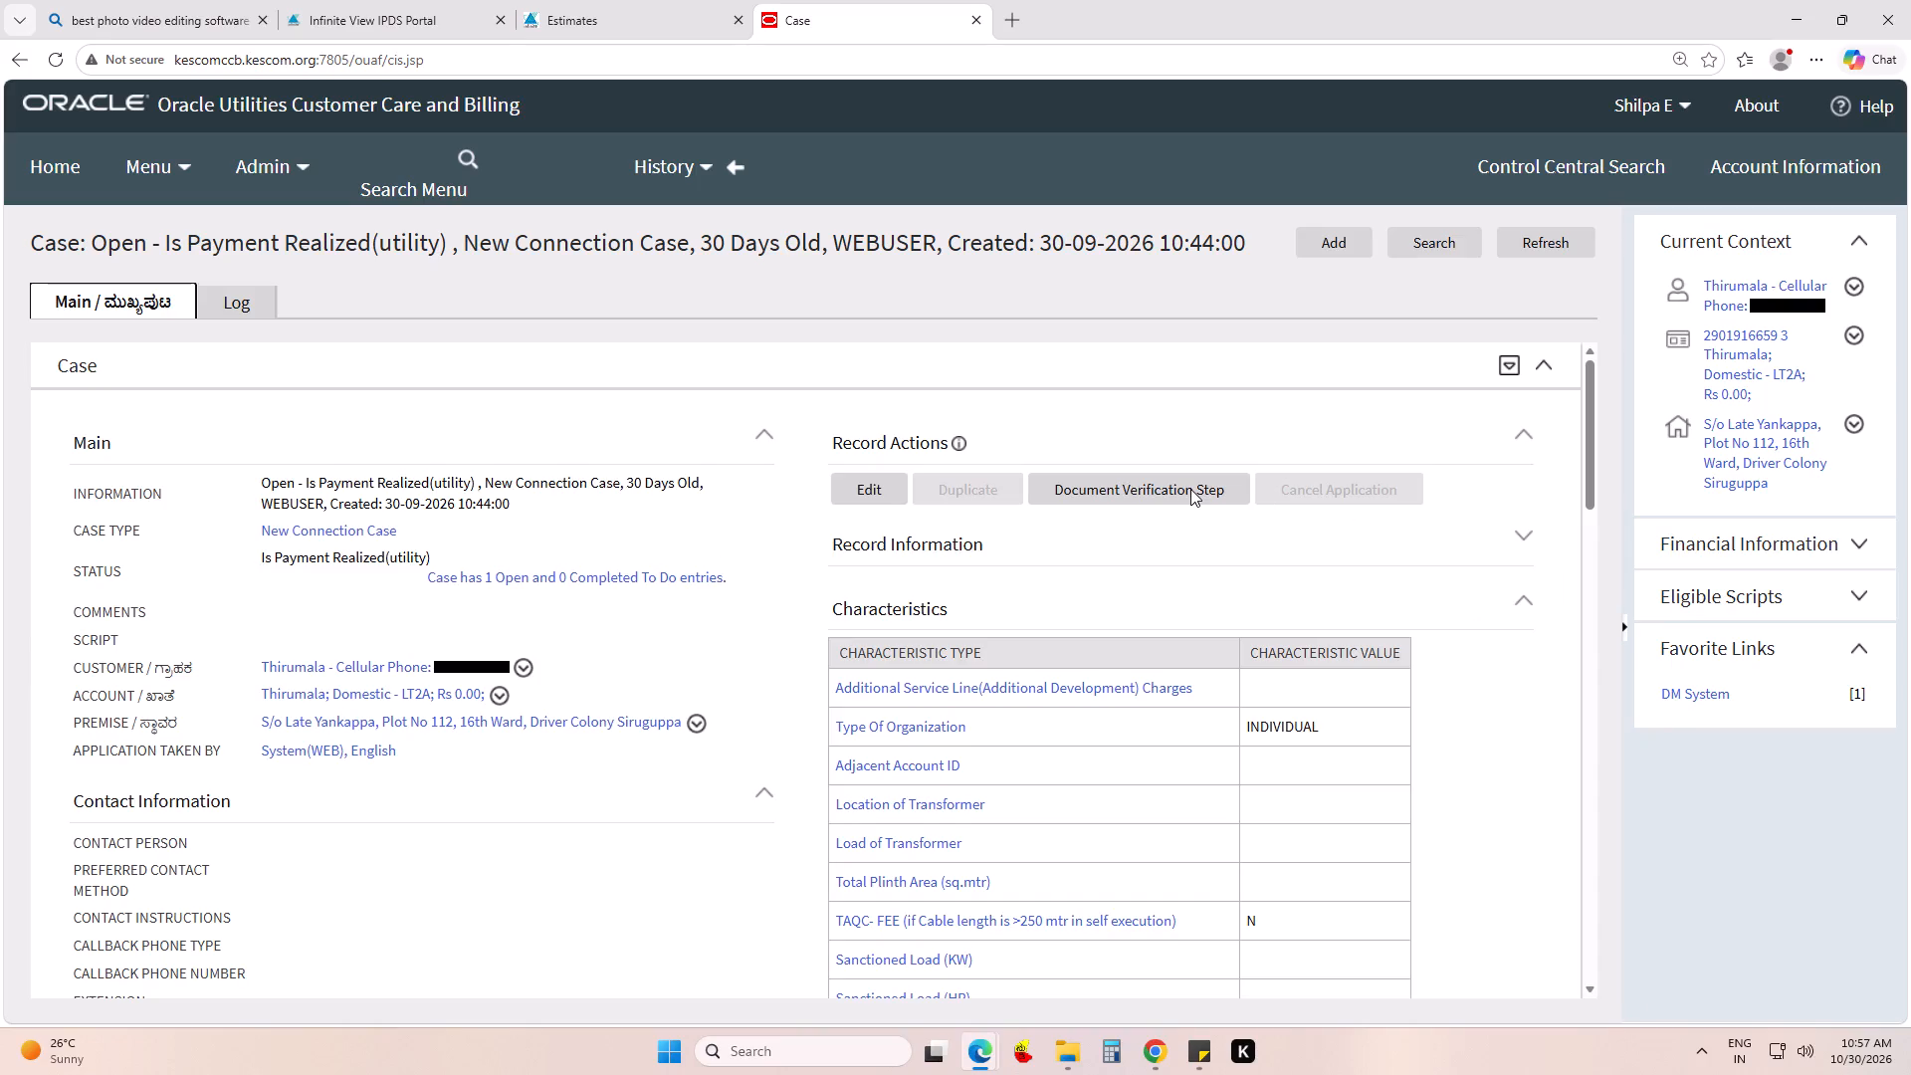
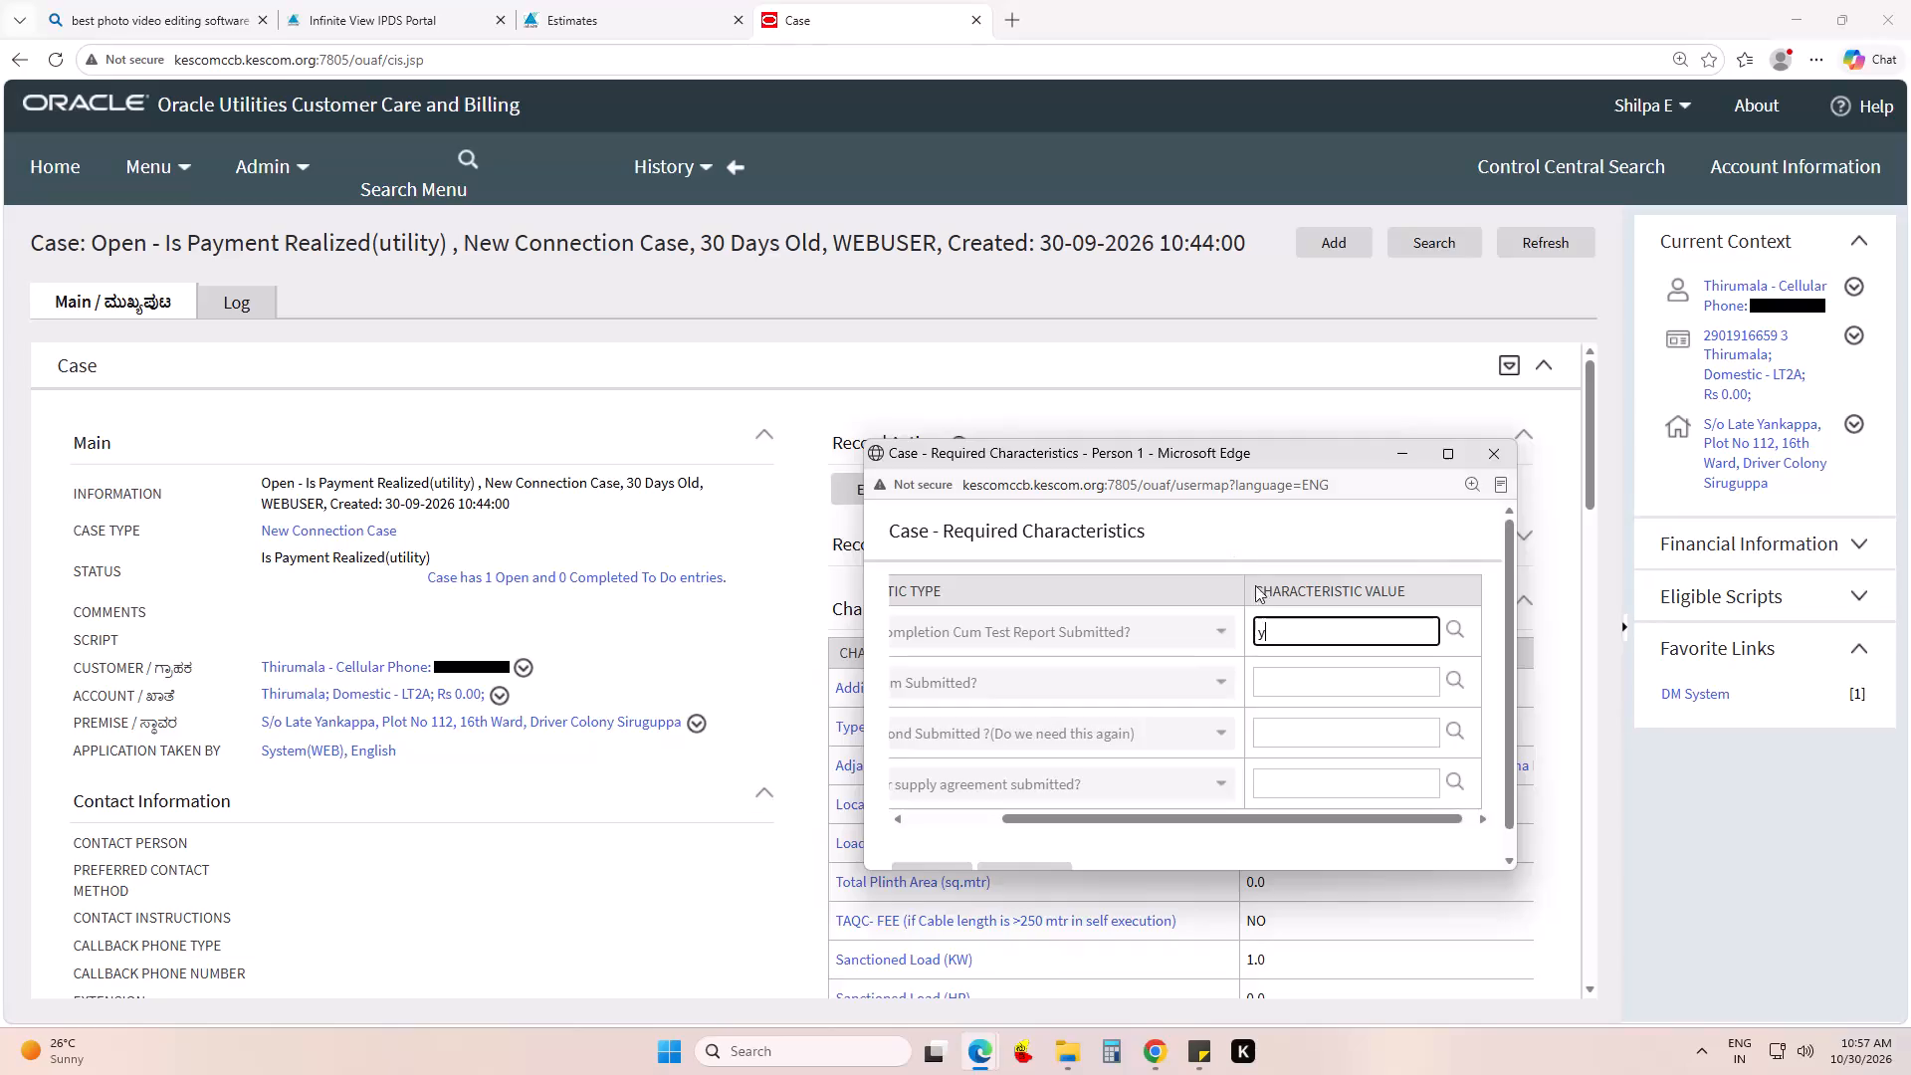
Answer Y for the remaining three required characteristics, including the bond and supply agreement submissions, and save them.
left_click(1312, 694)
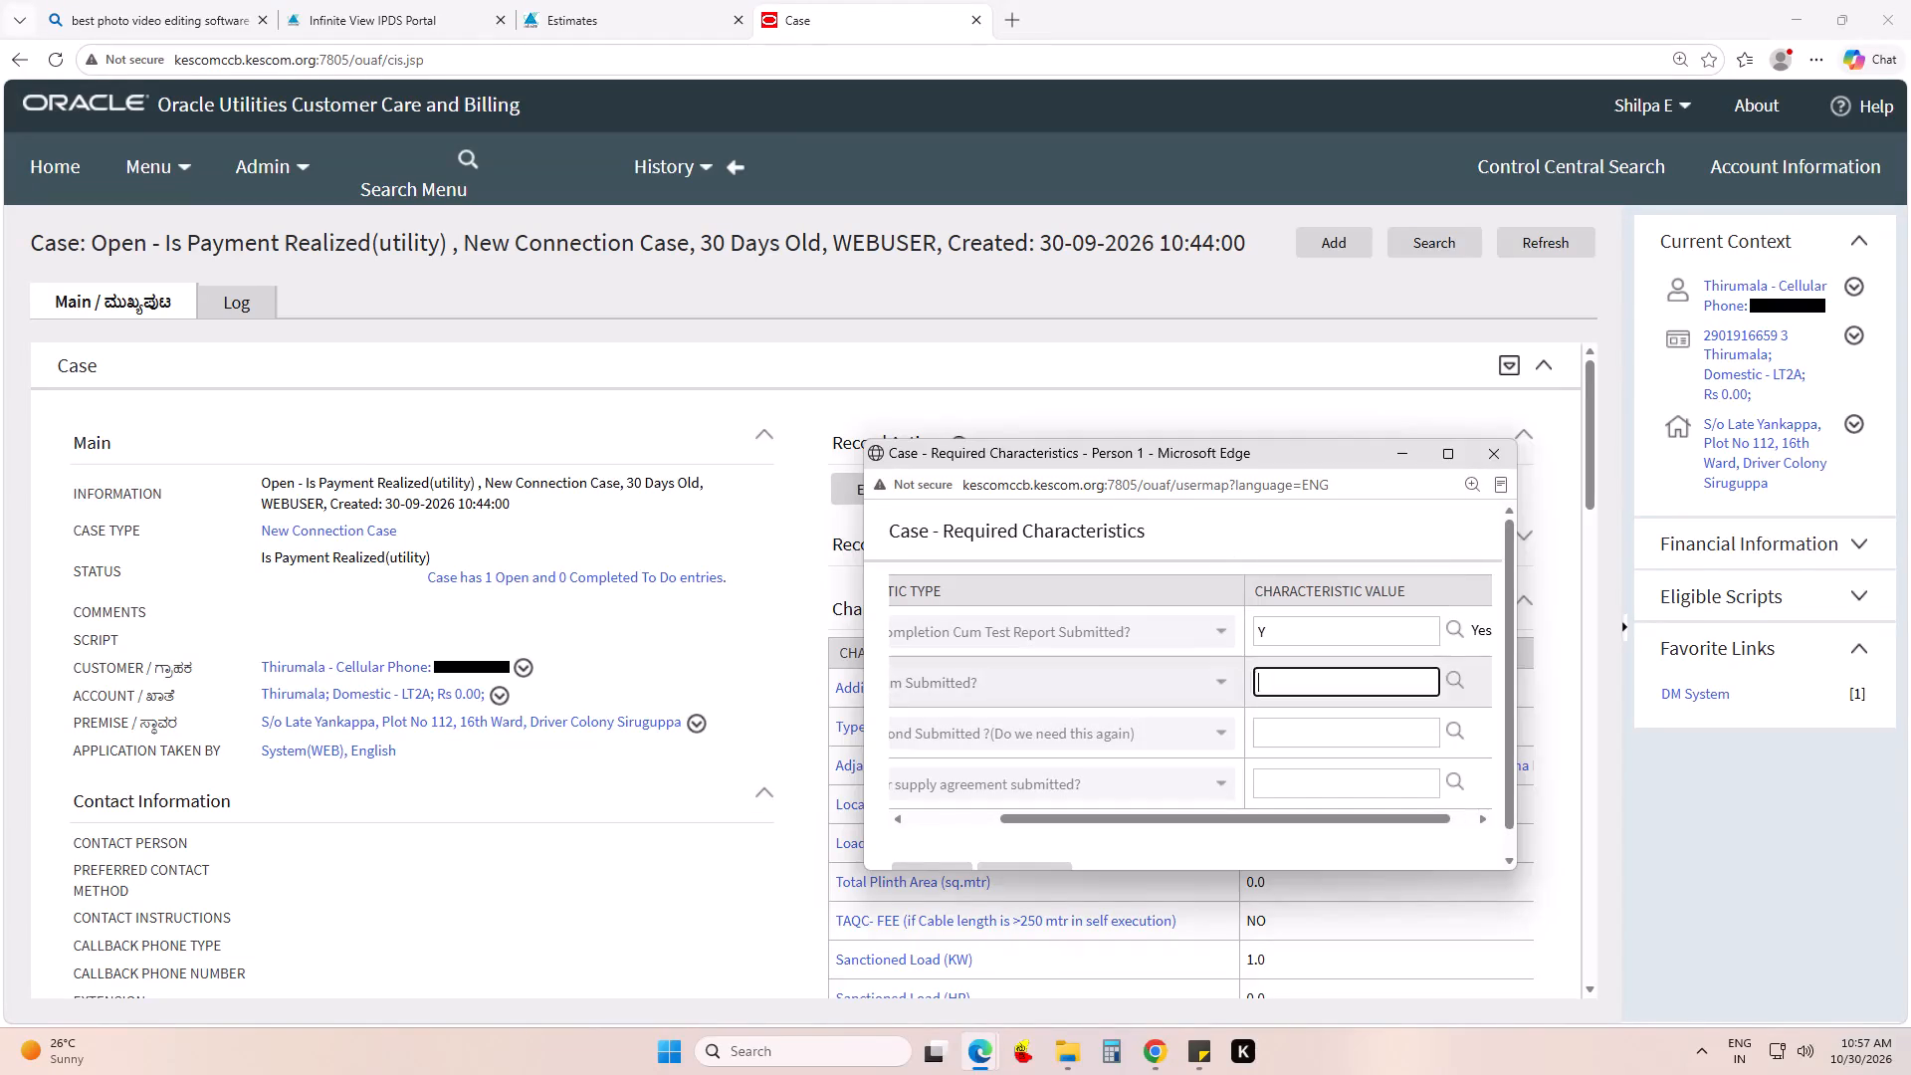
left_click(1314, 685)
left_click(1314, 685)
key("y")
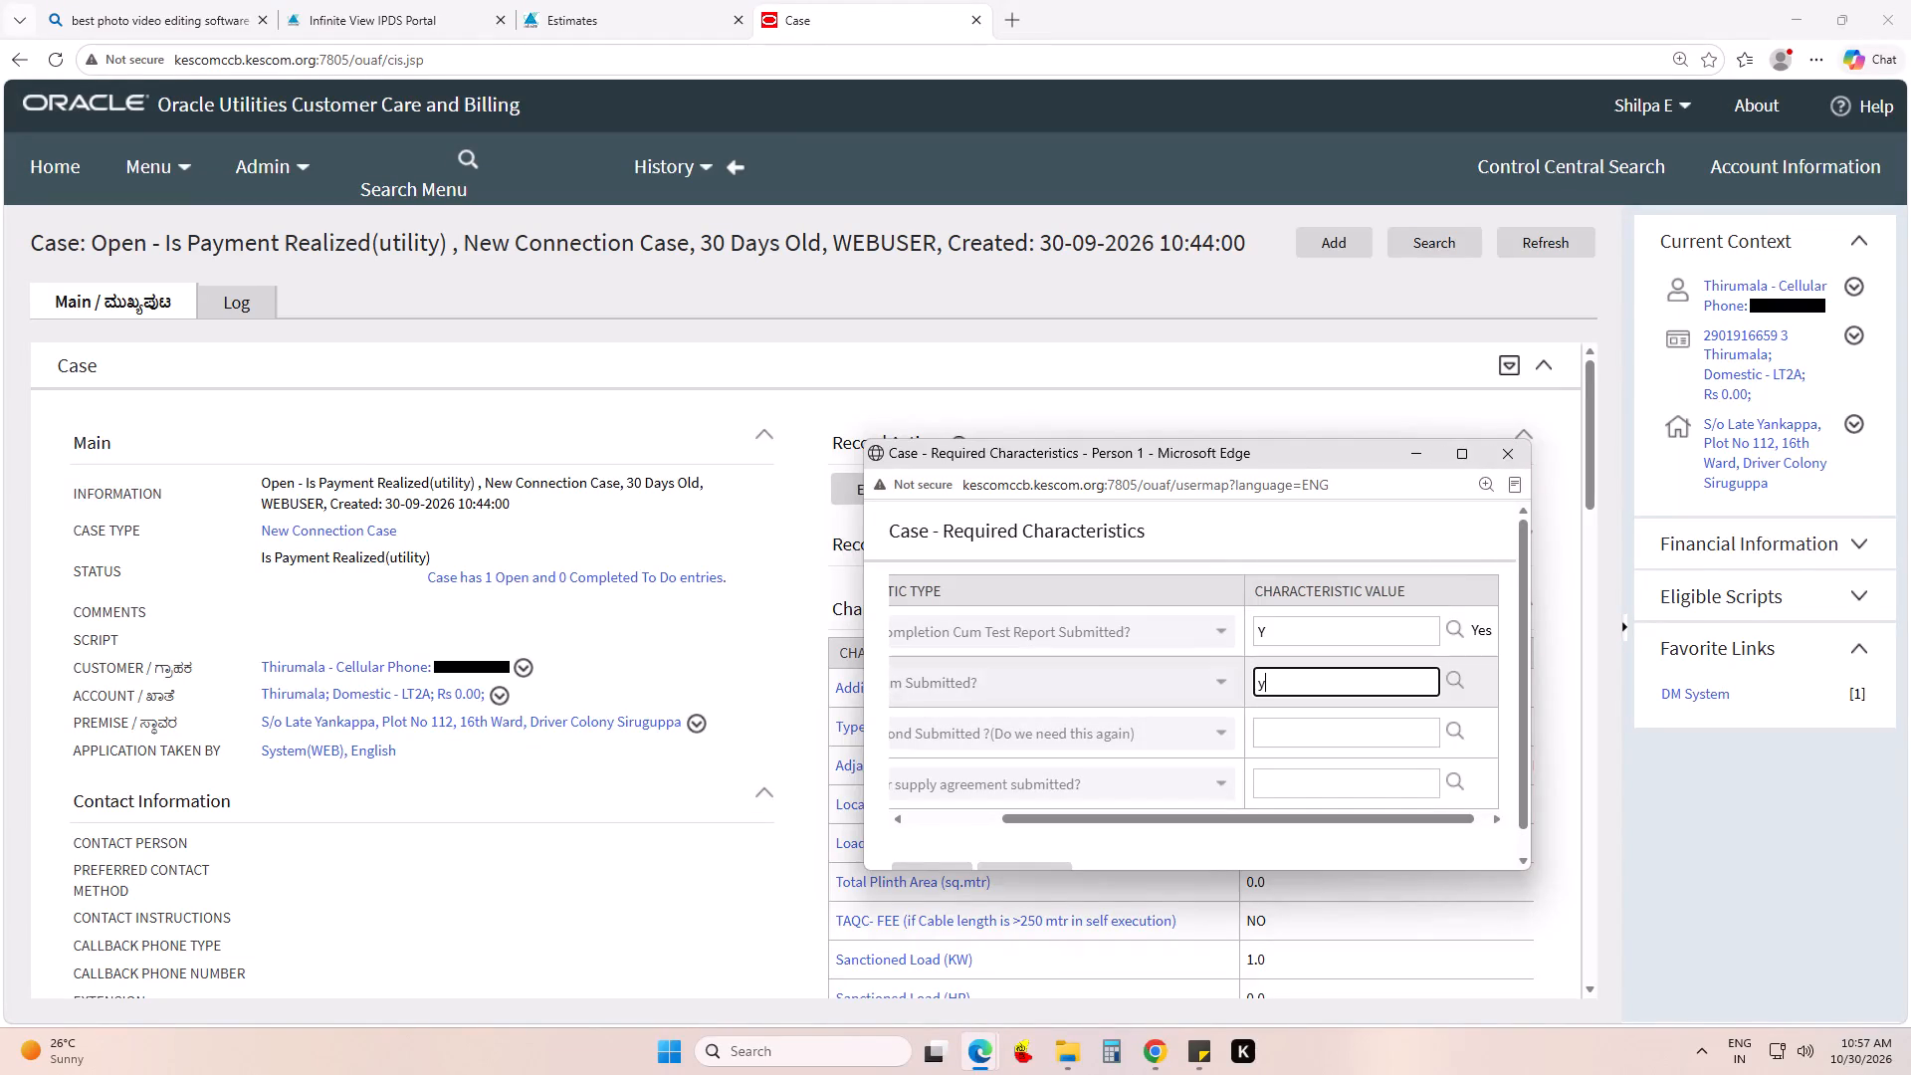
left_click(1272, 750)
left_click(1290, 733)
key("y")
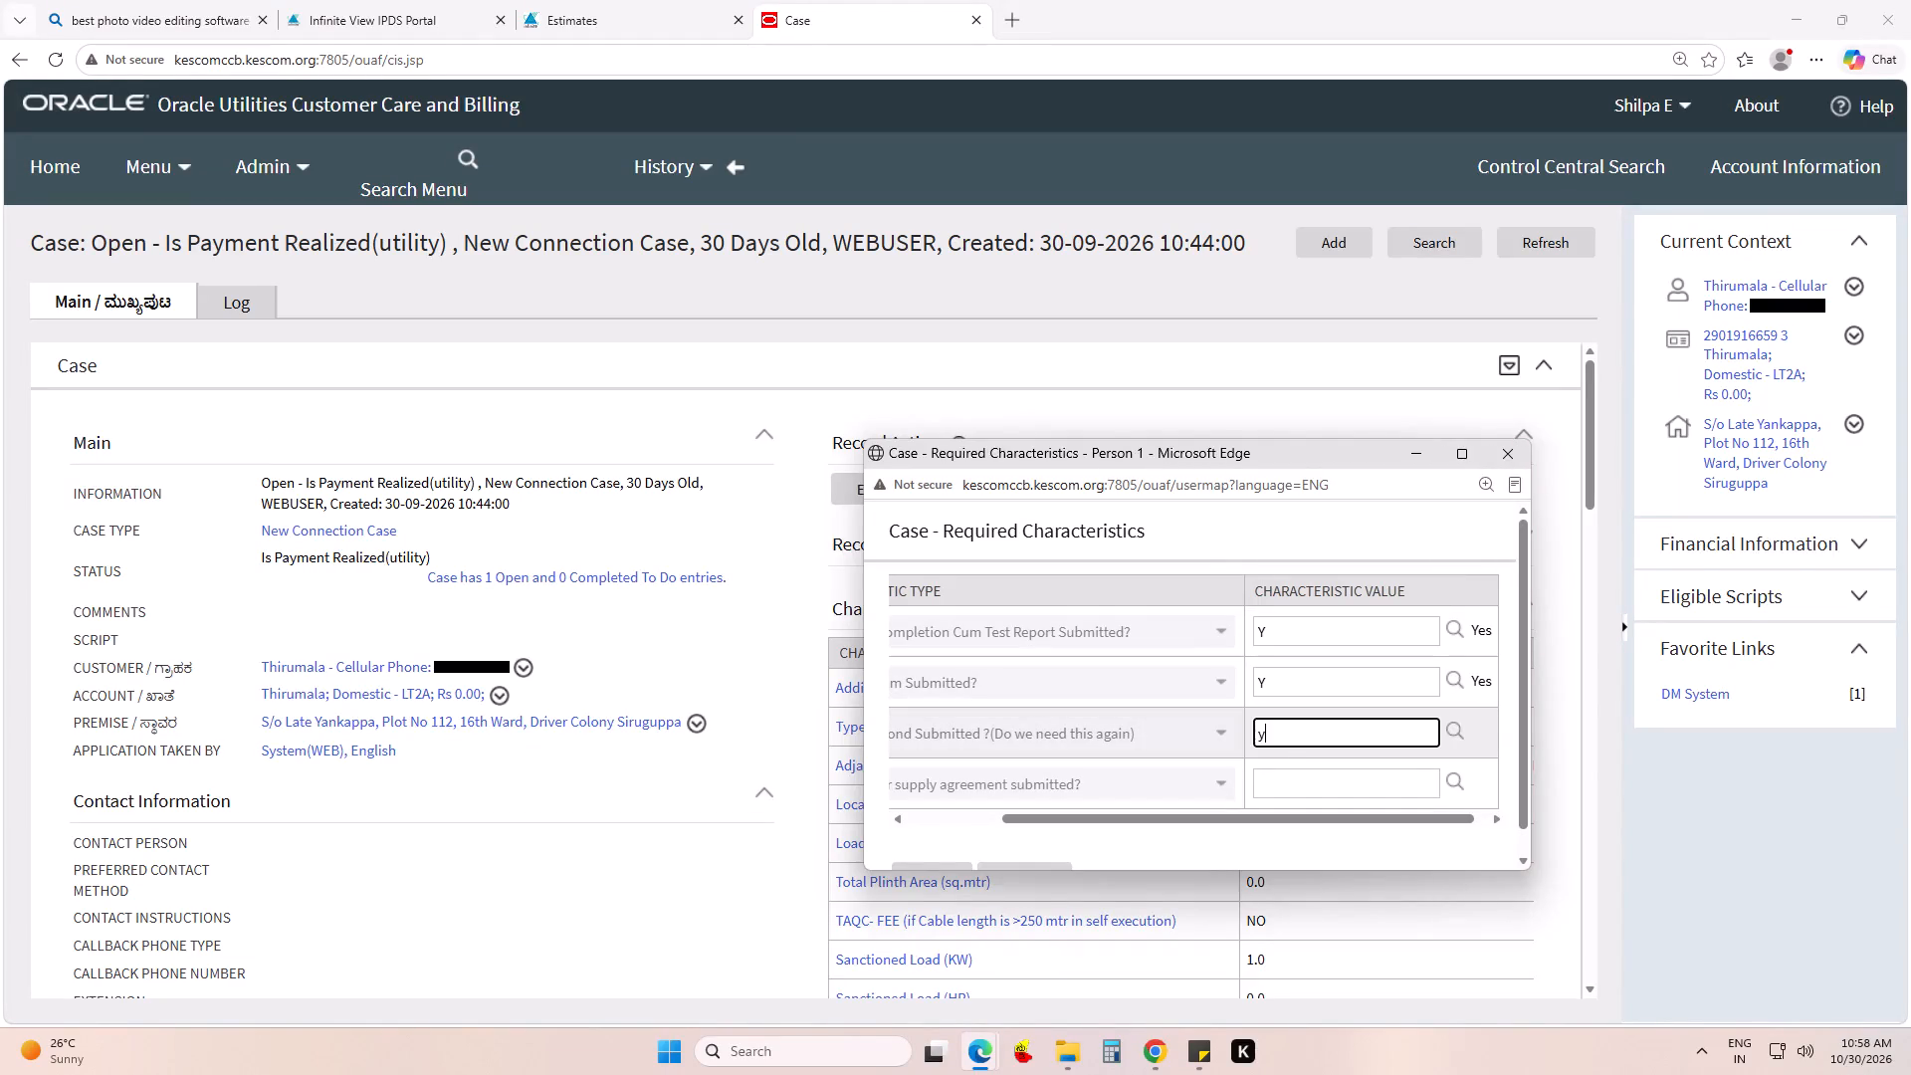
left_click(1310, 794)
left_click(1307, 791)
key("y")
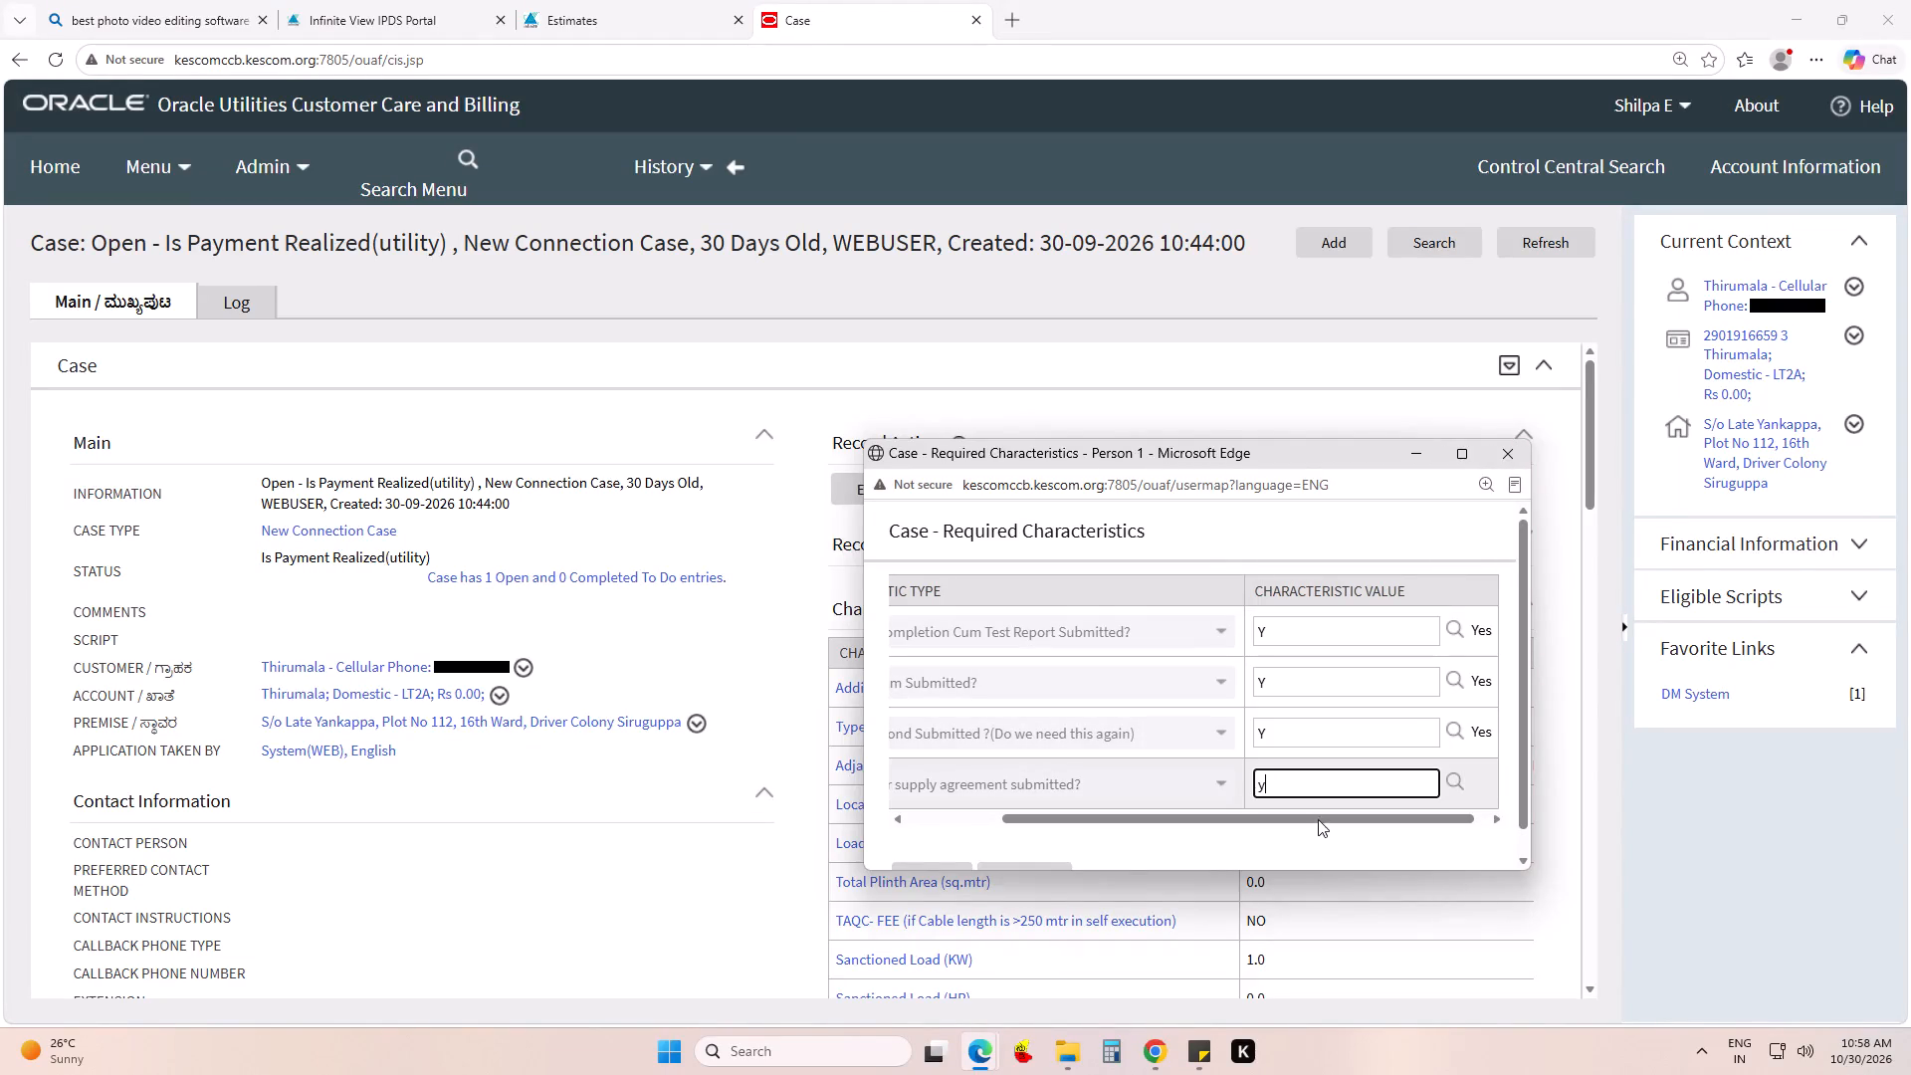
left_click(1319, 821)
scroll(1319, 821, "down", 5)
left_click(1310, 822)
left_click(1297, 823)
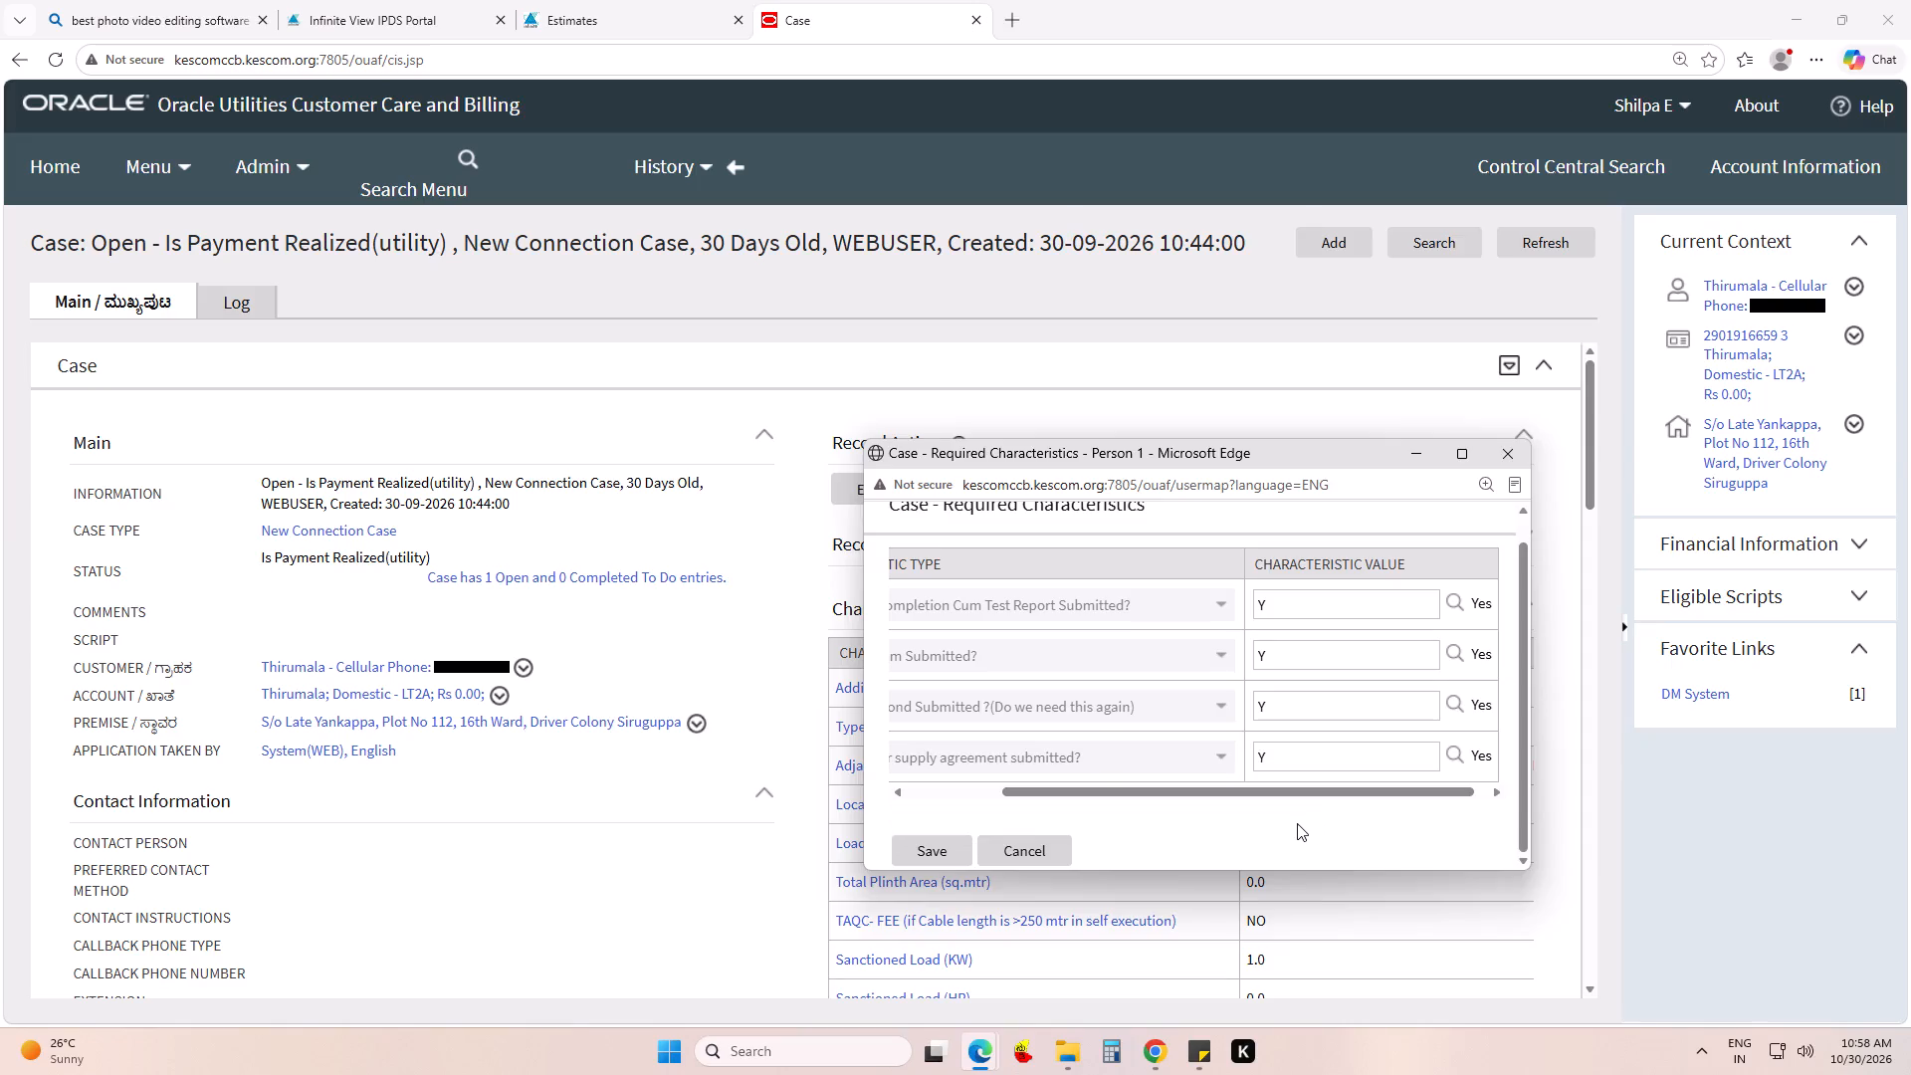
left_click(1275, 833)
left_click(949, 846)
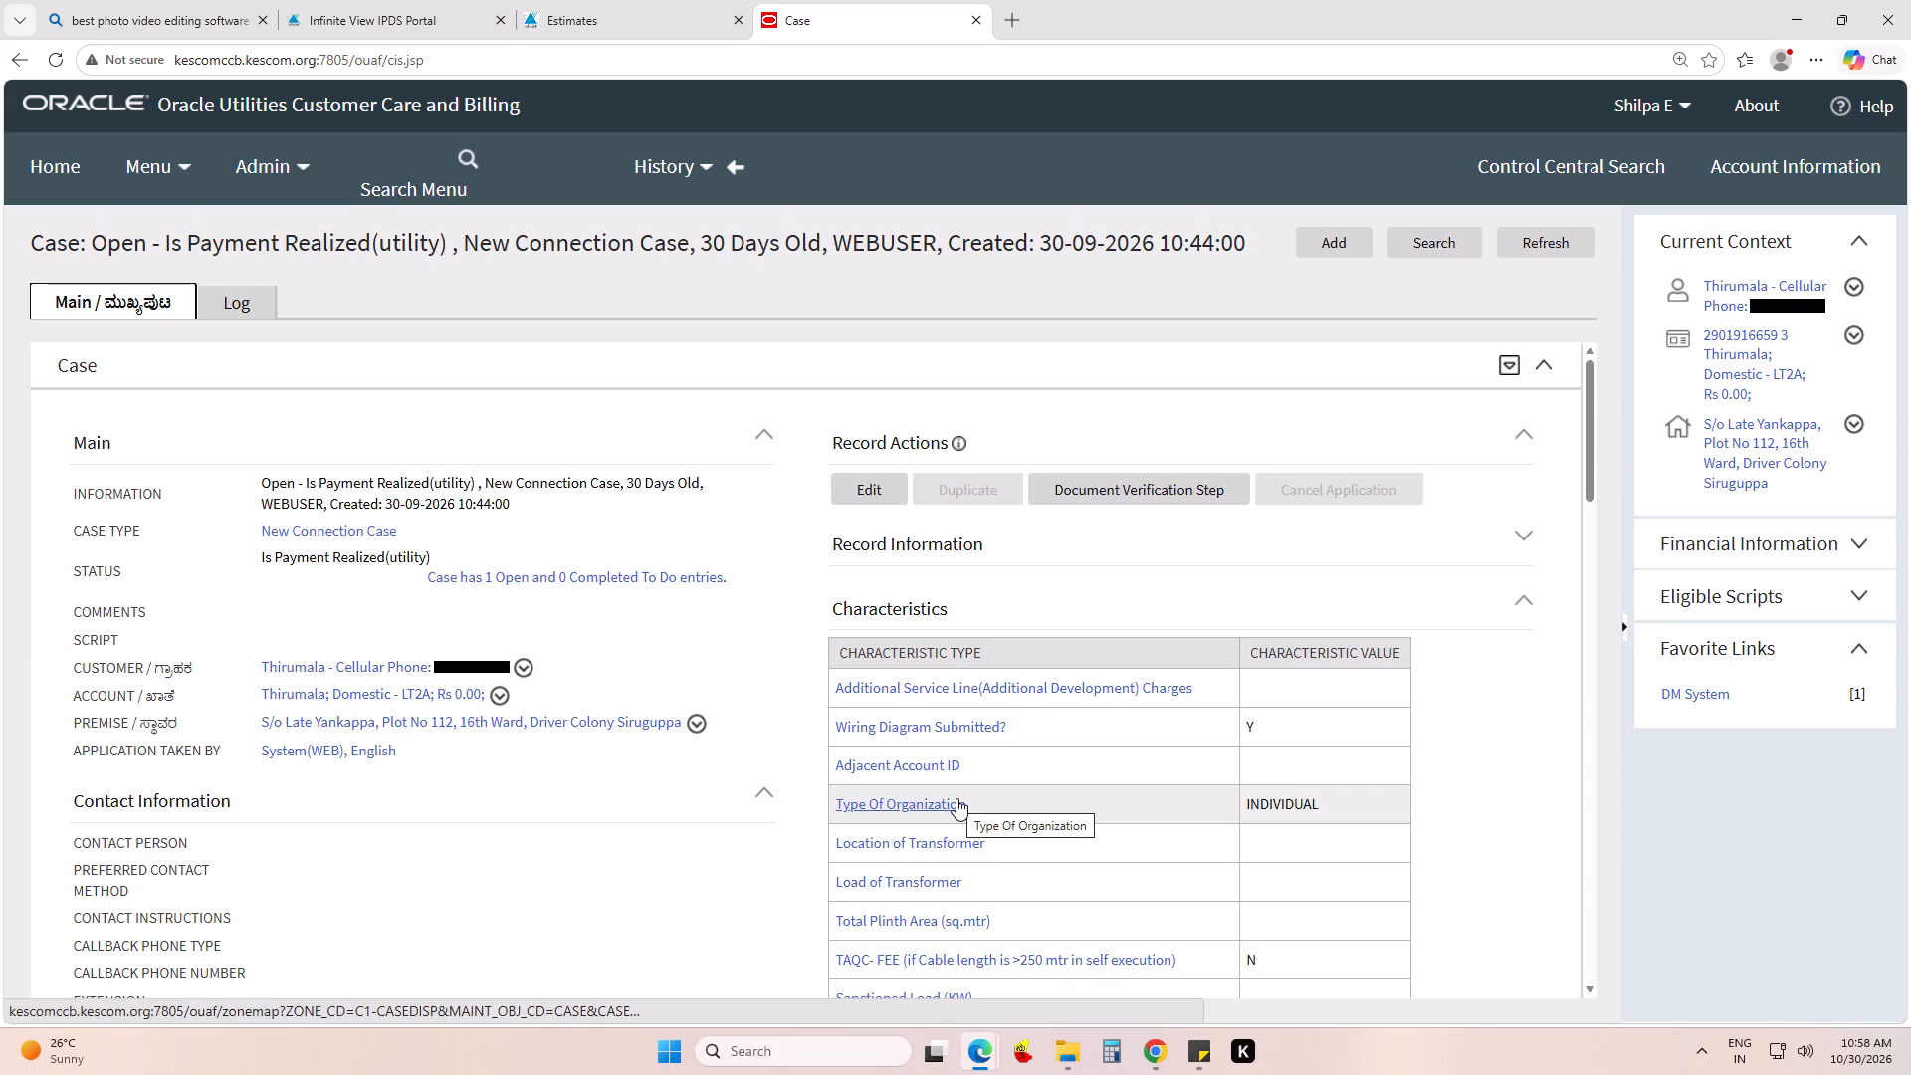
Move the new connection case on to the Document Verification Step.
left_click(1132, 494)
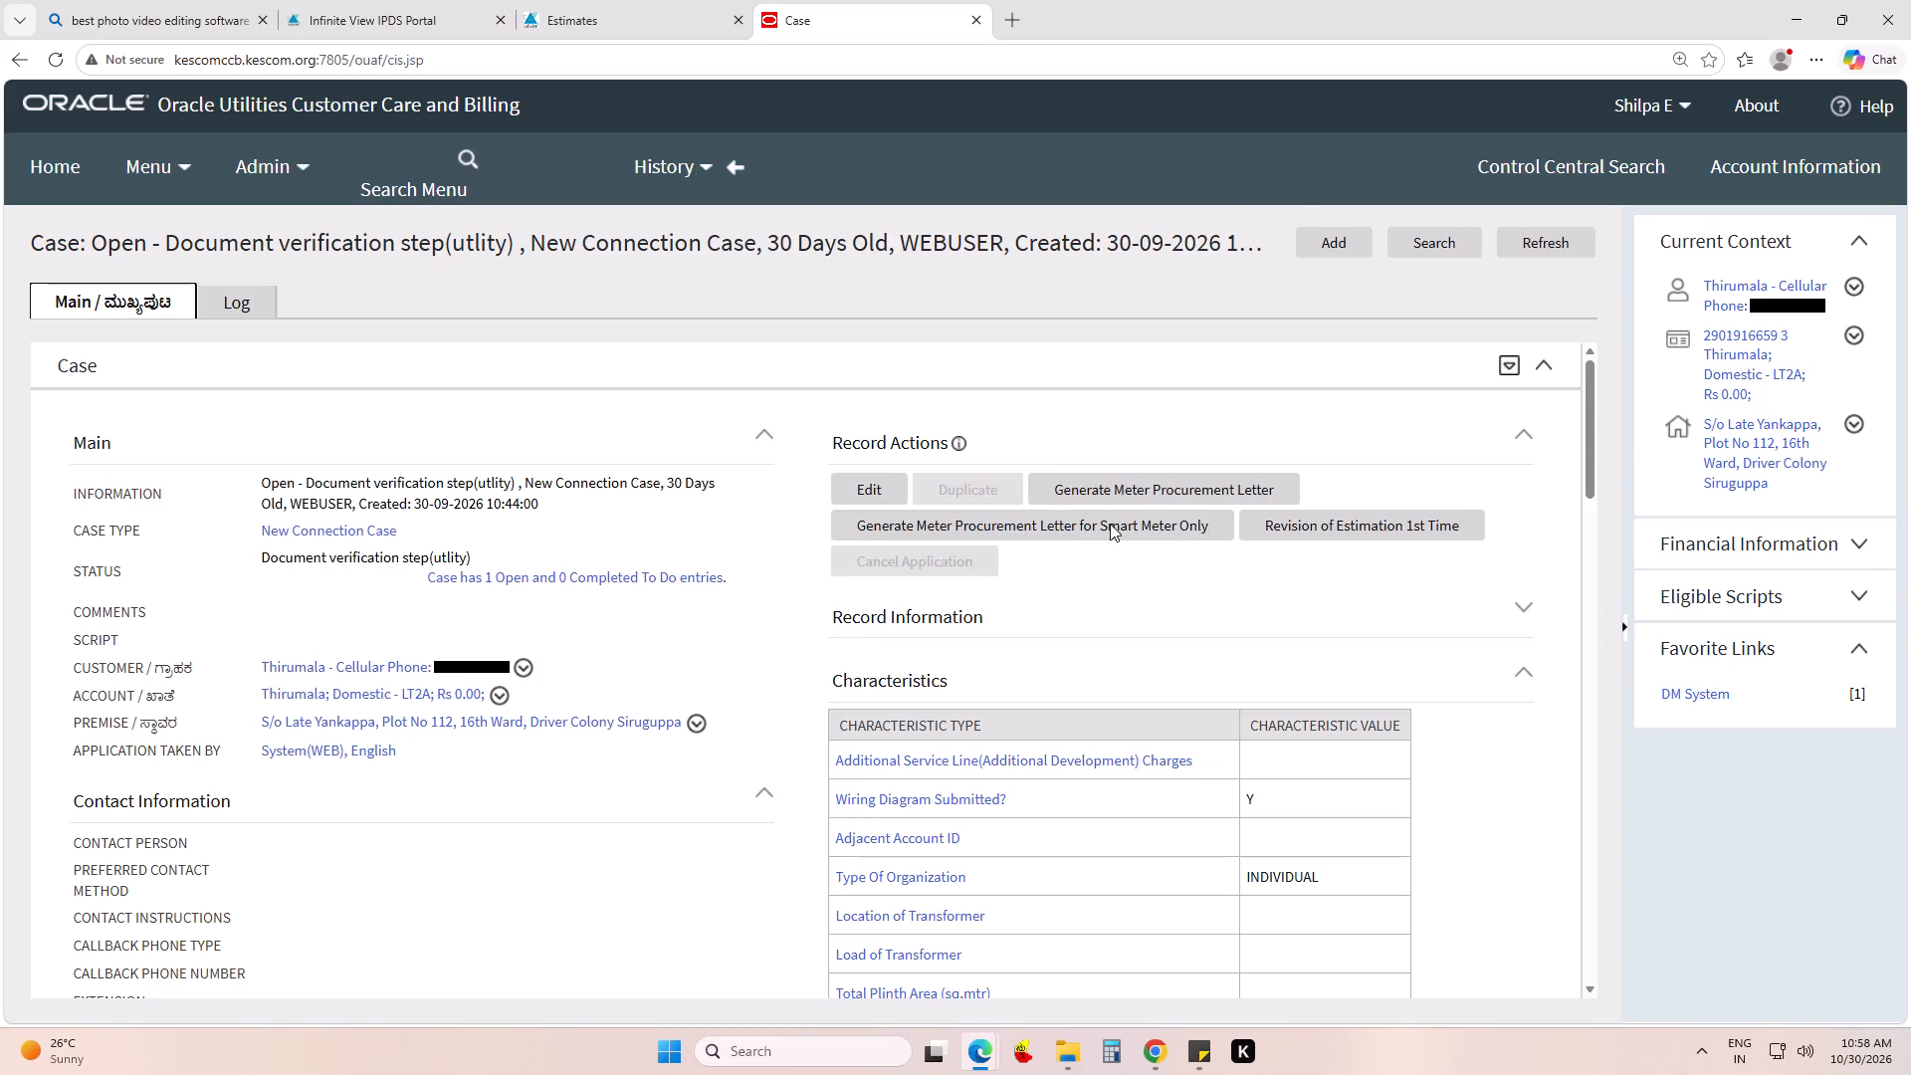
Generate the meter procurement letter for smart meter only on the case.
left_click(1110, 524)
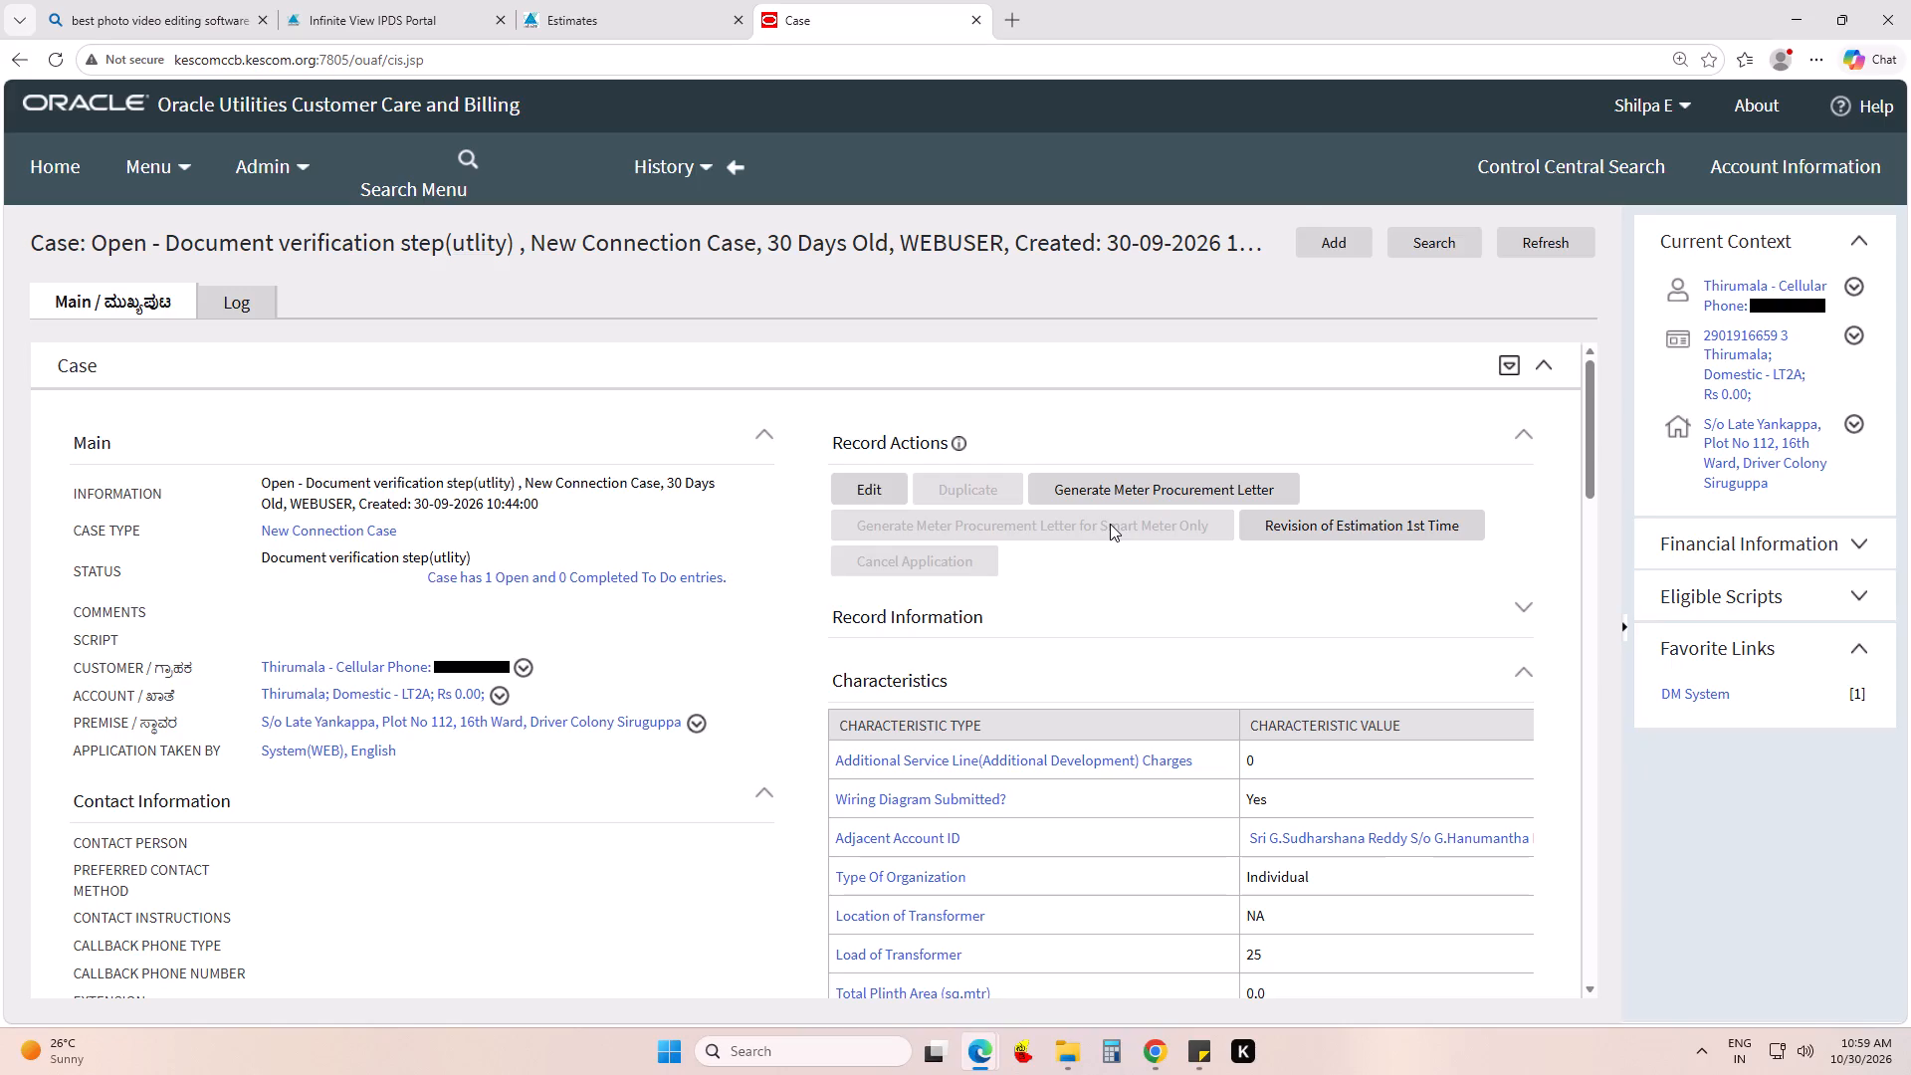
scroll(1245, 674, "up", 12)
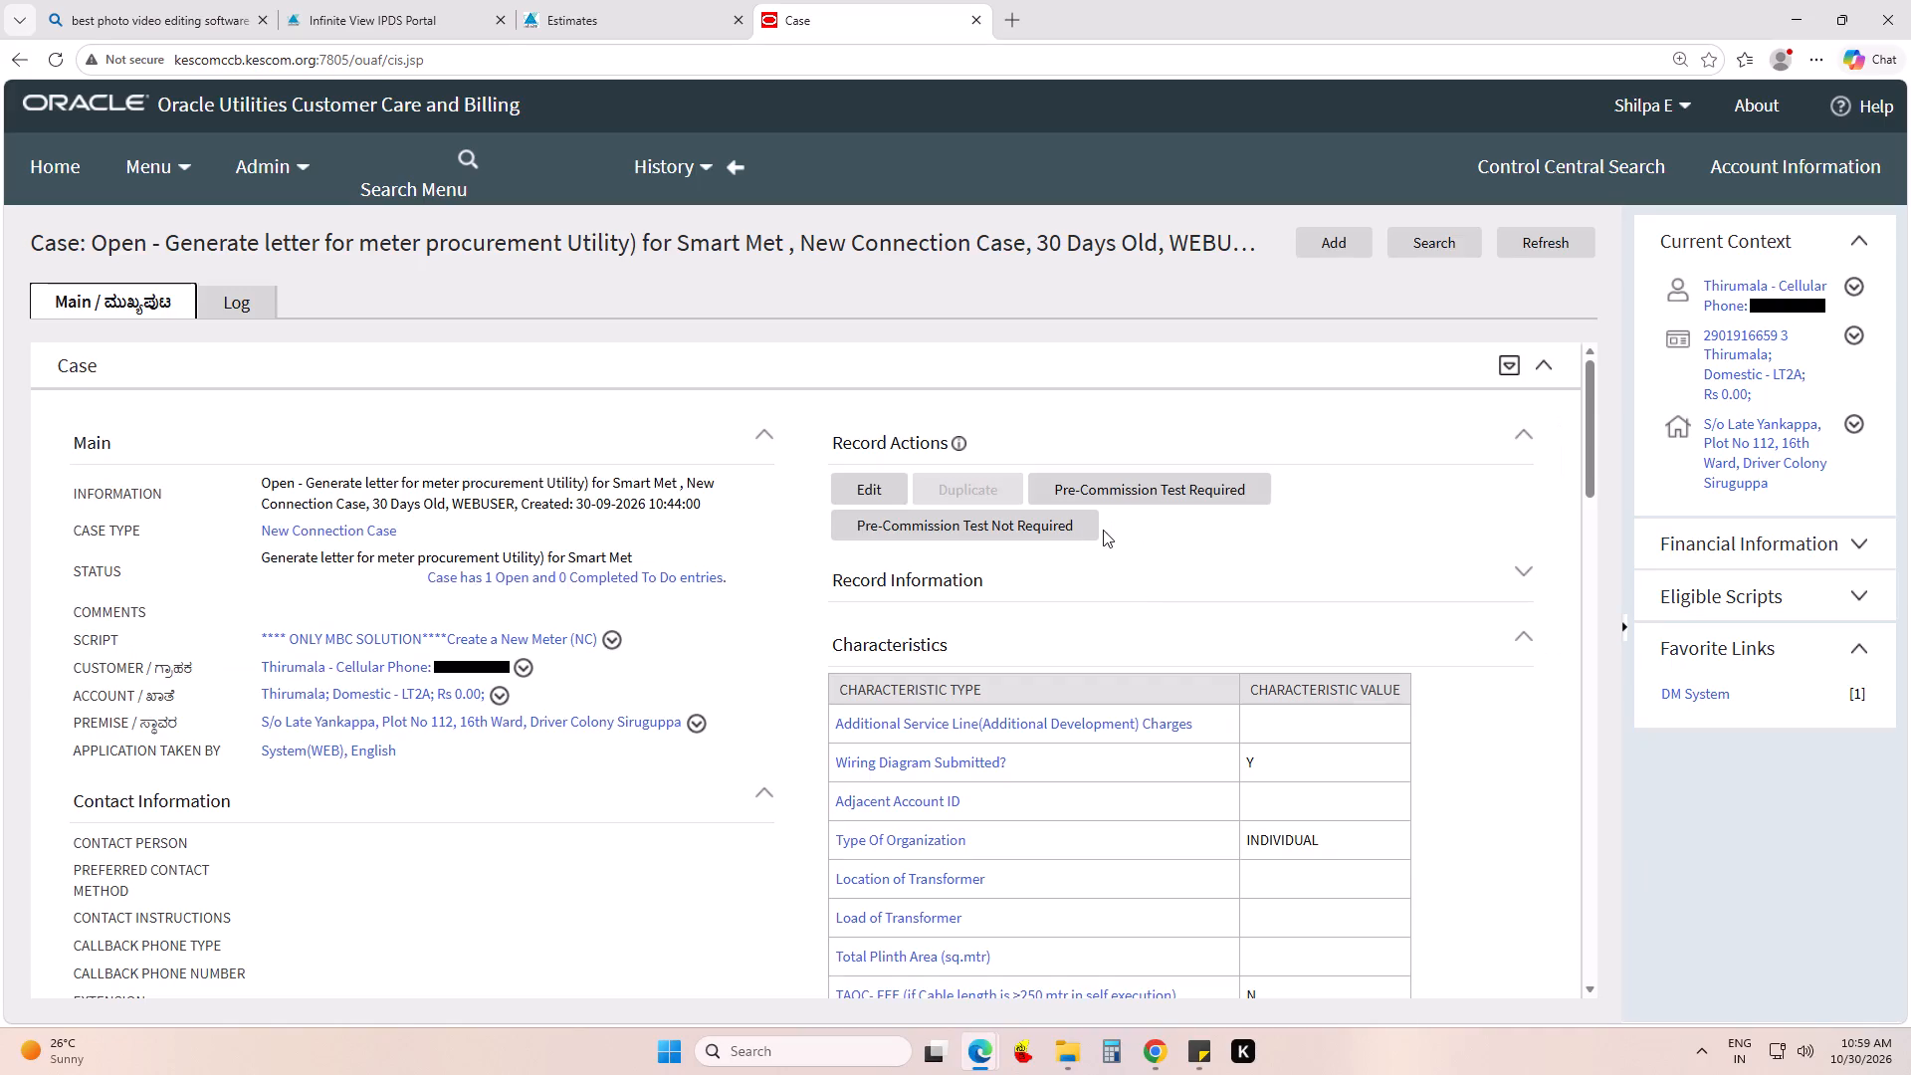
Set the case to Pre-Commission Test Not Required.
left_click(1042, 521)
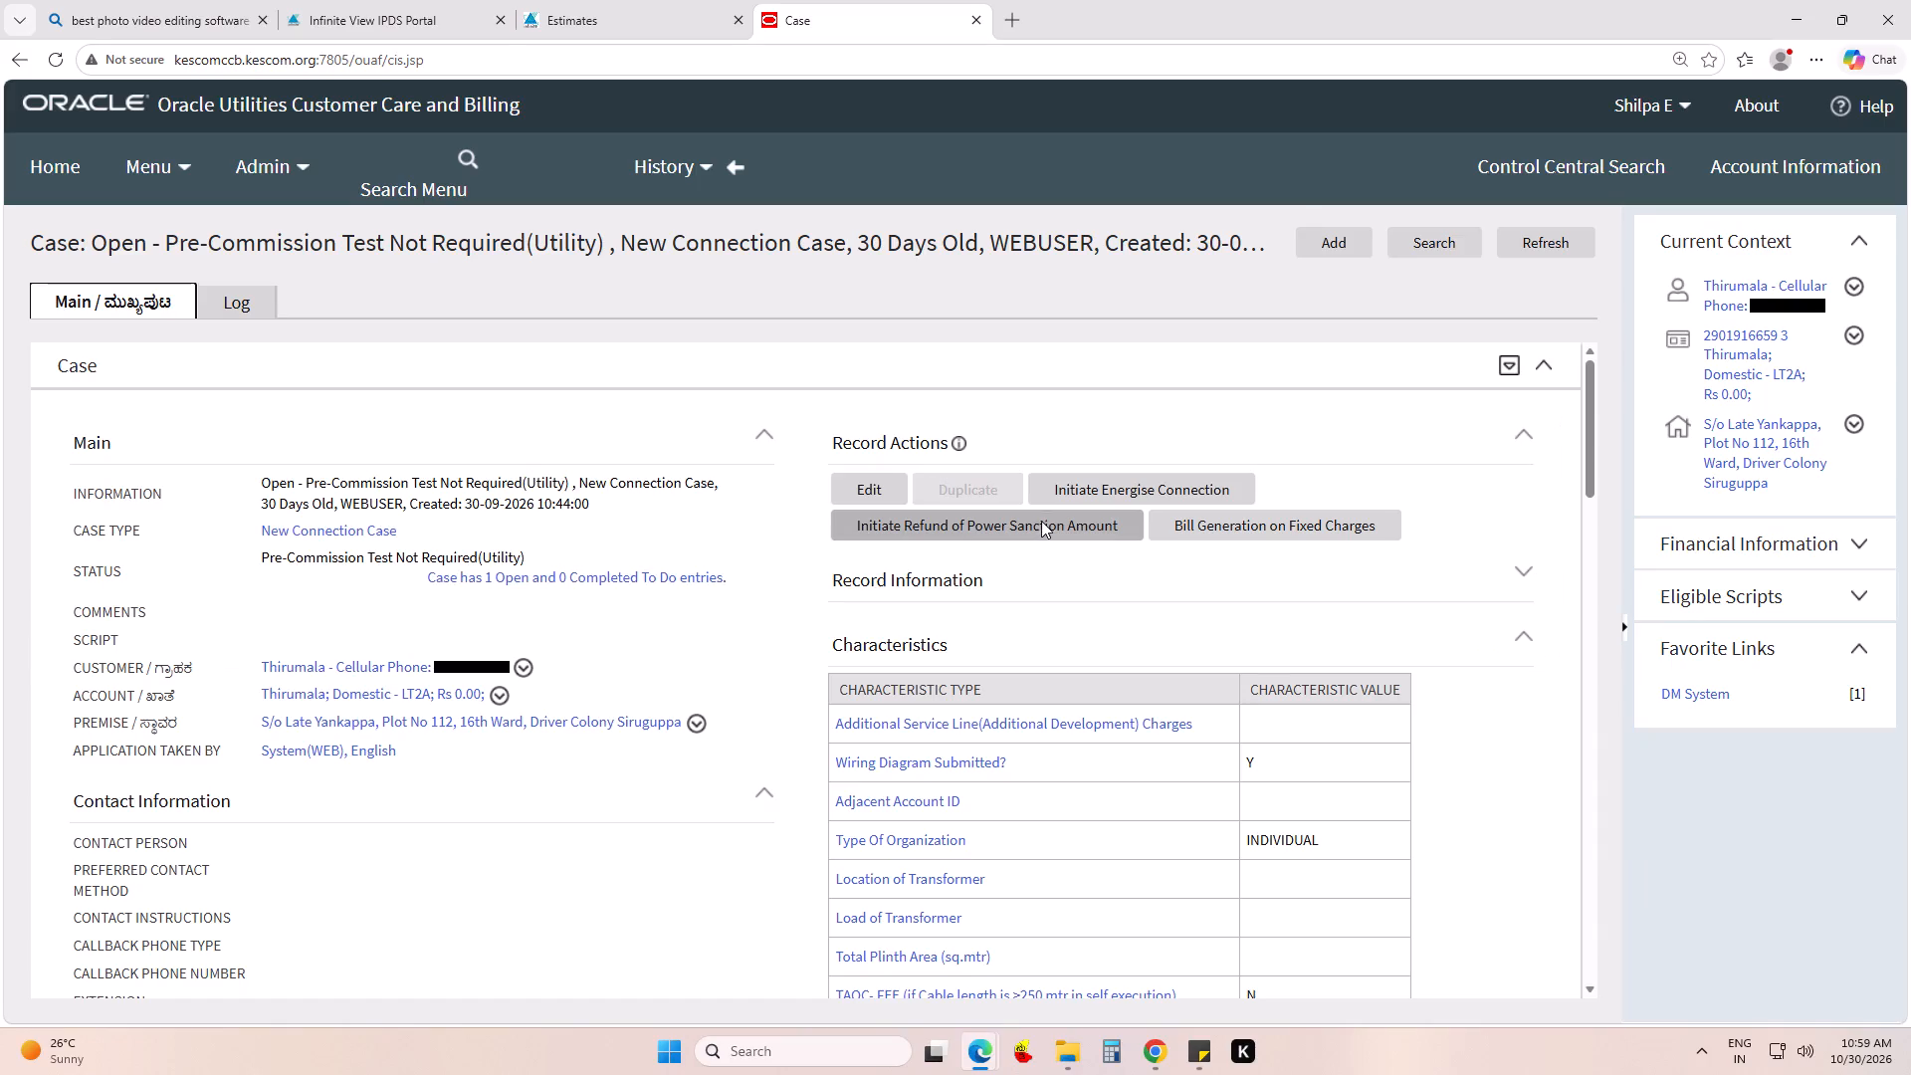
Open the customer contact linked to the latest Customer Contact Created entry in the case log.
double_click(256, 298)
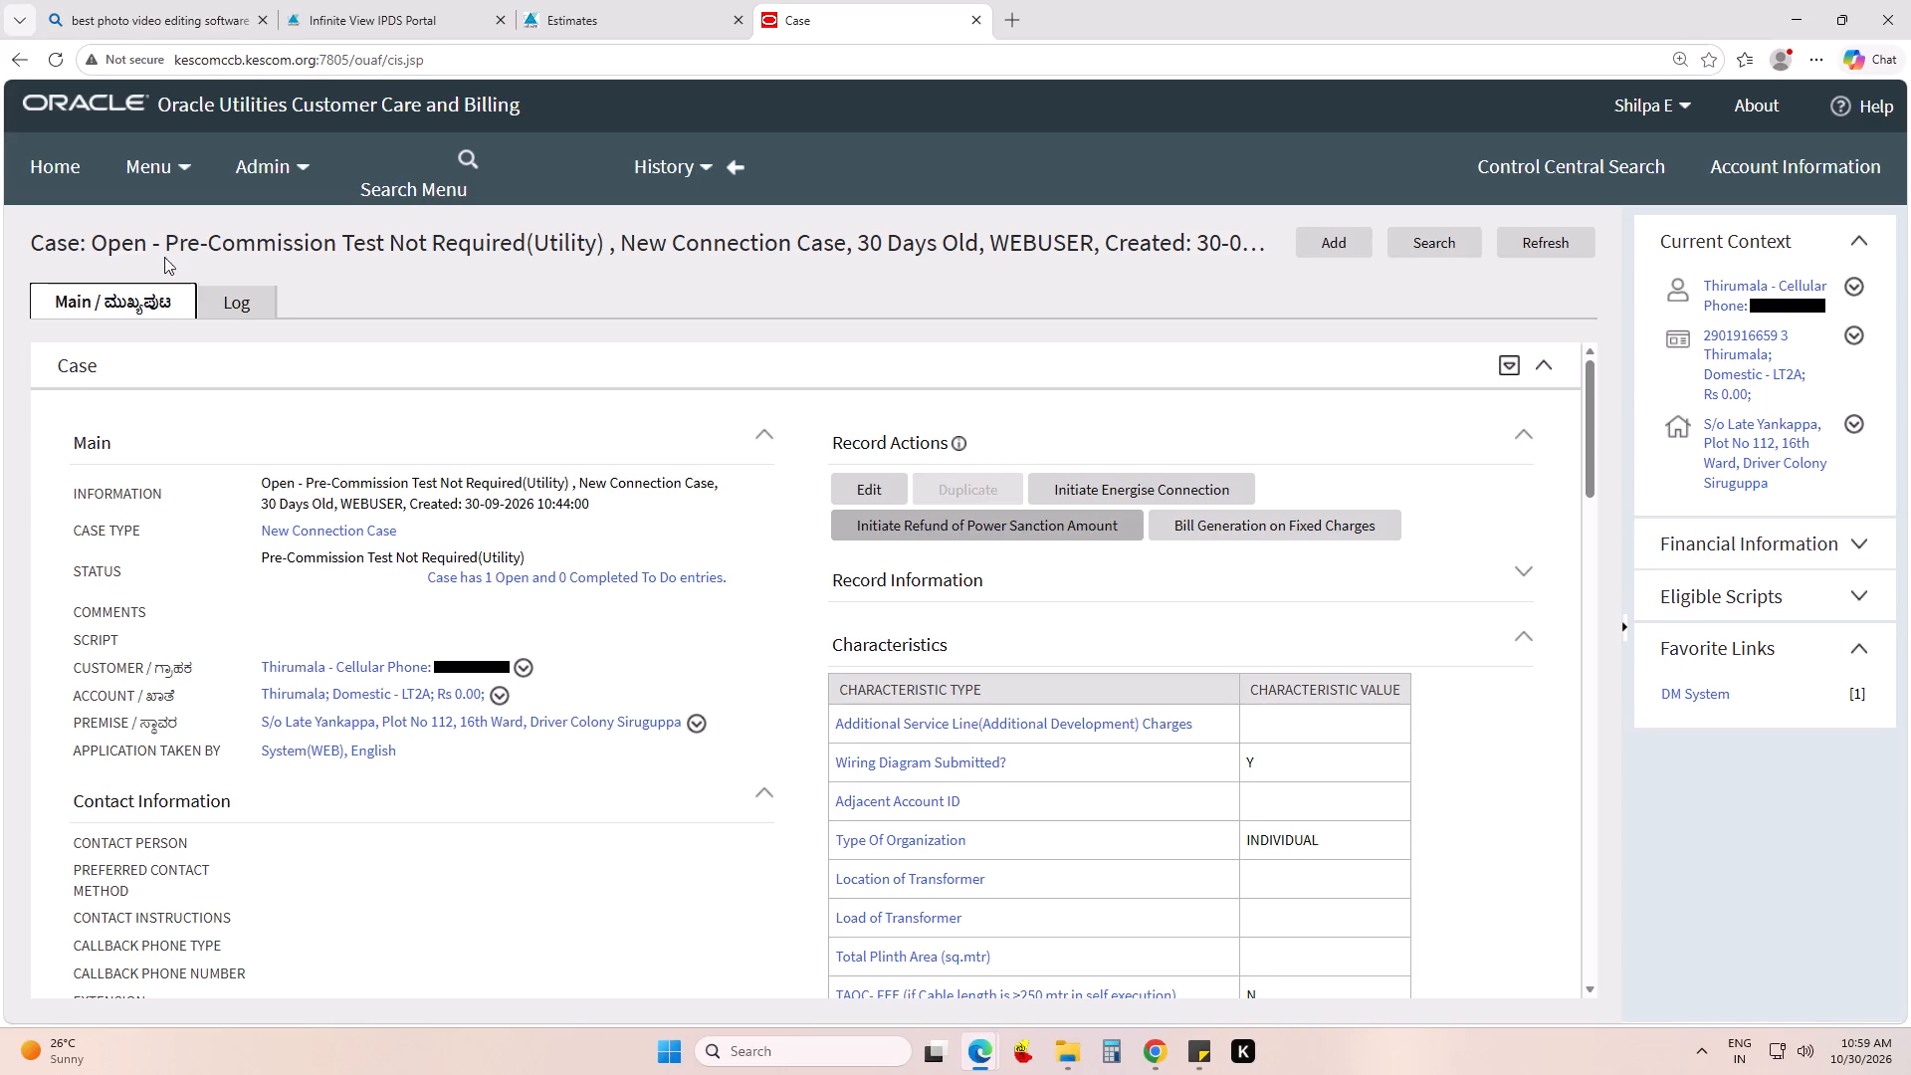
left_click(234, 302)
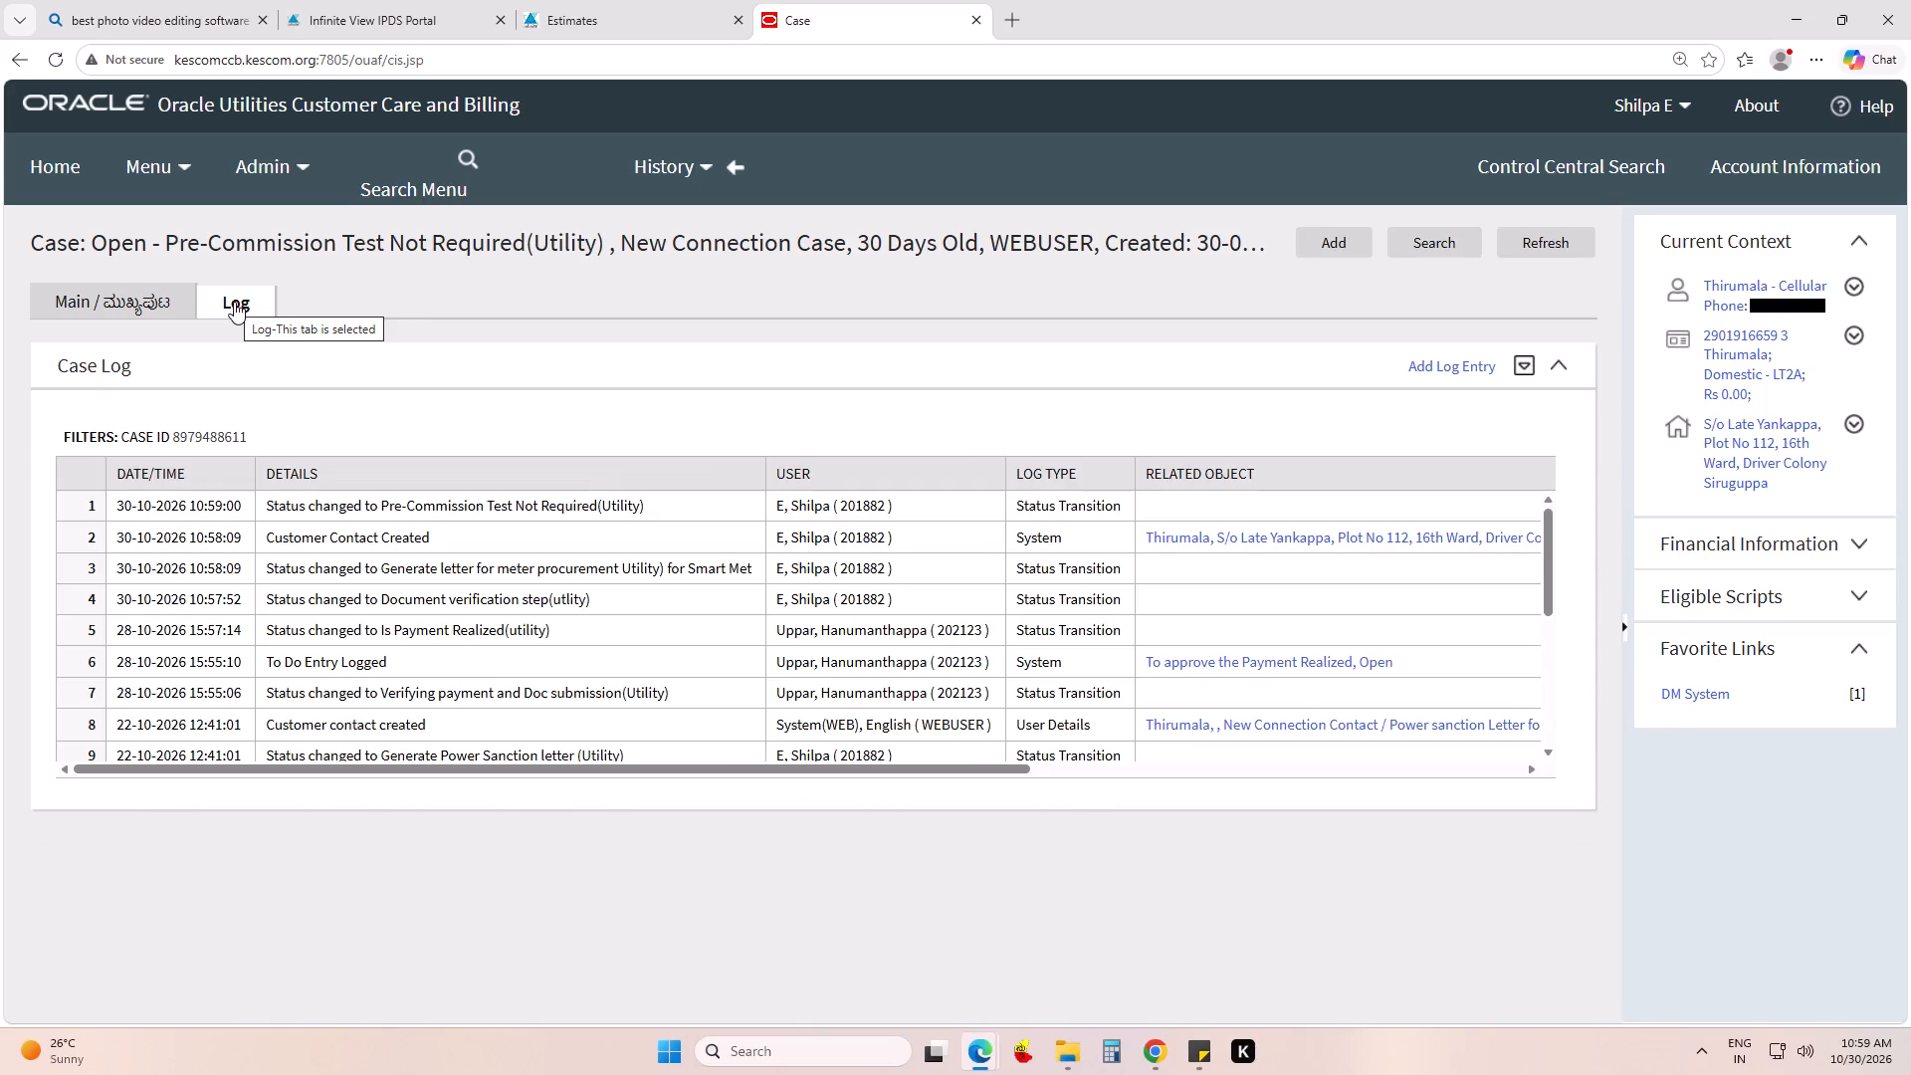
left_click(1340, 544)
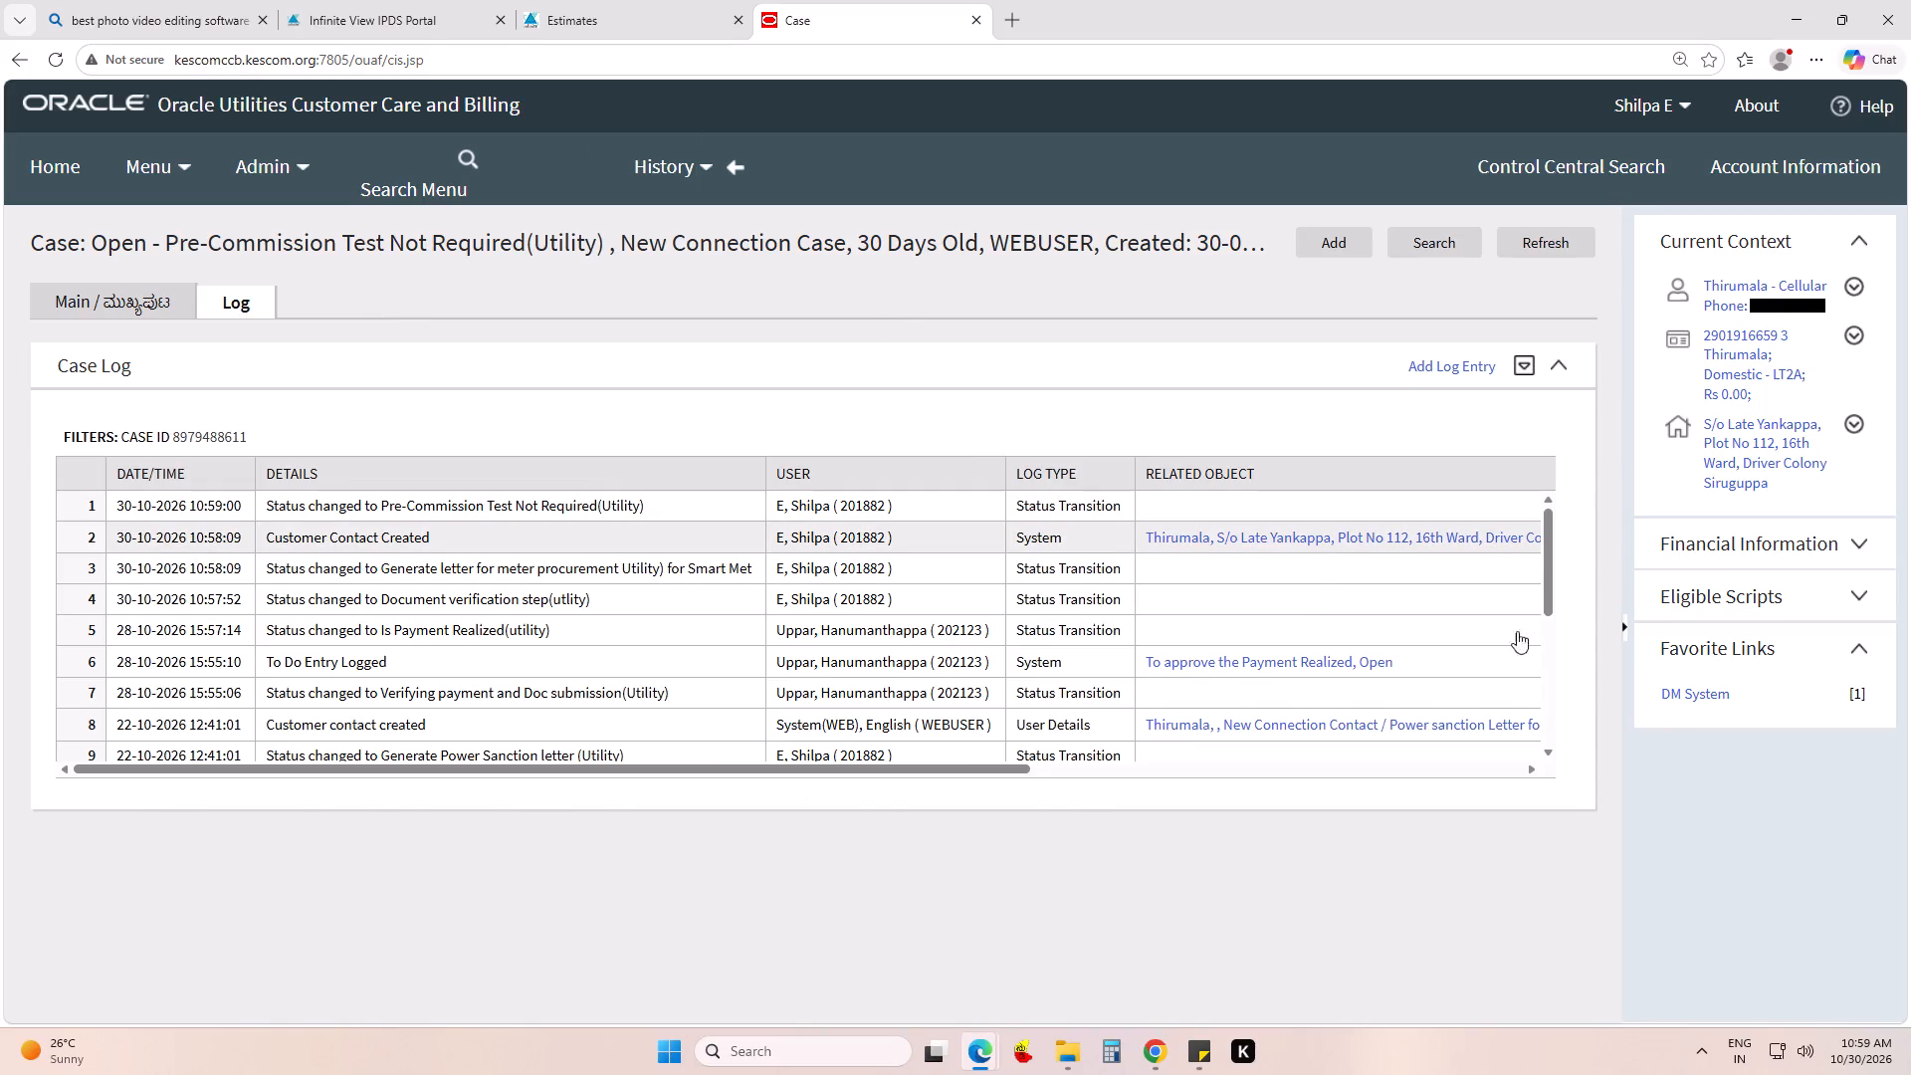
scroll(1300, 707, "down", 2)
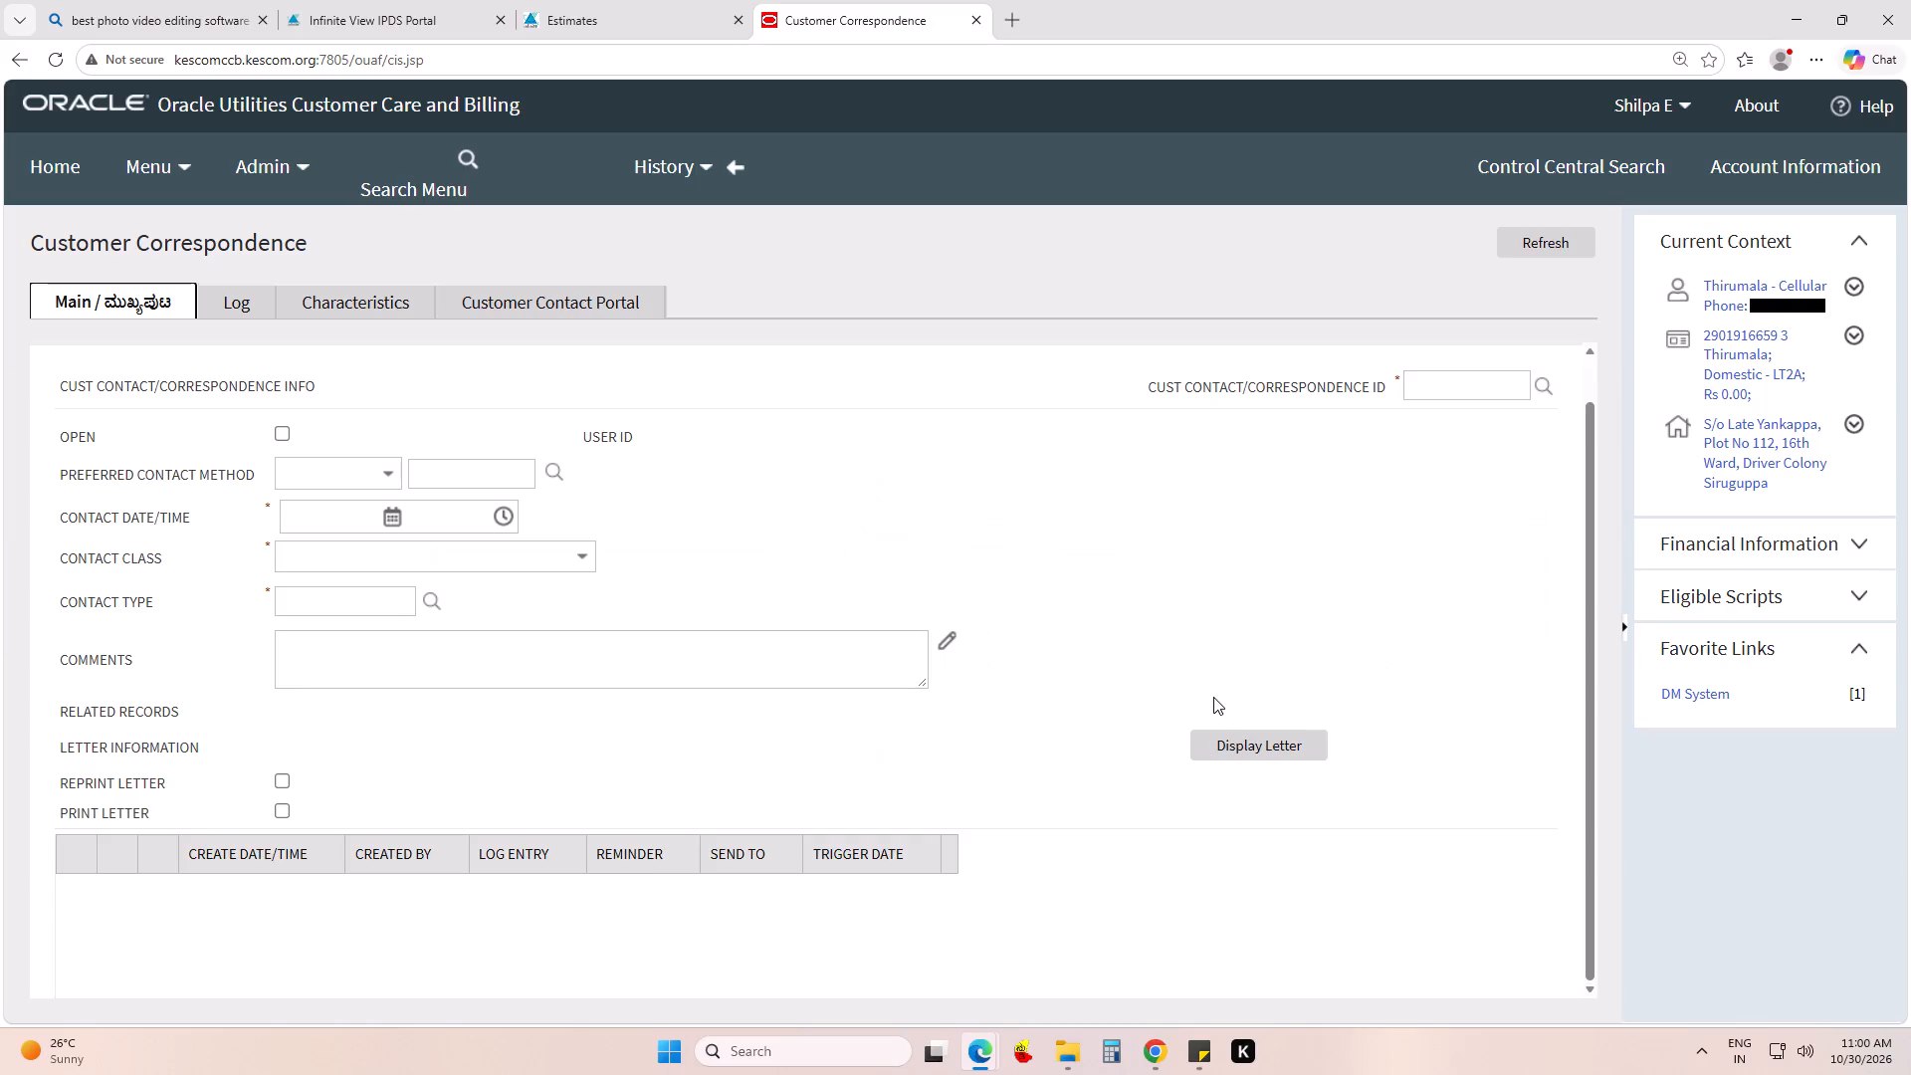
Display the smart meter procurement letter, print it on the HP Laser 1003-1008, and close the letter window.
scroll(1213, 697, "up", 2)
left_click(1332, 739)
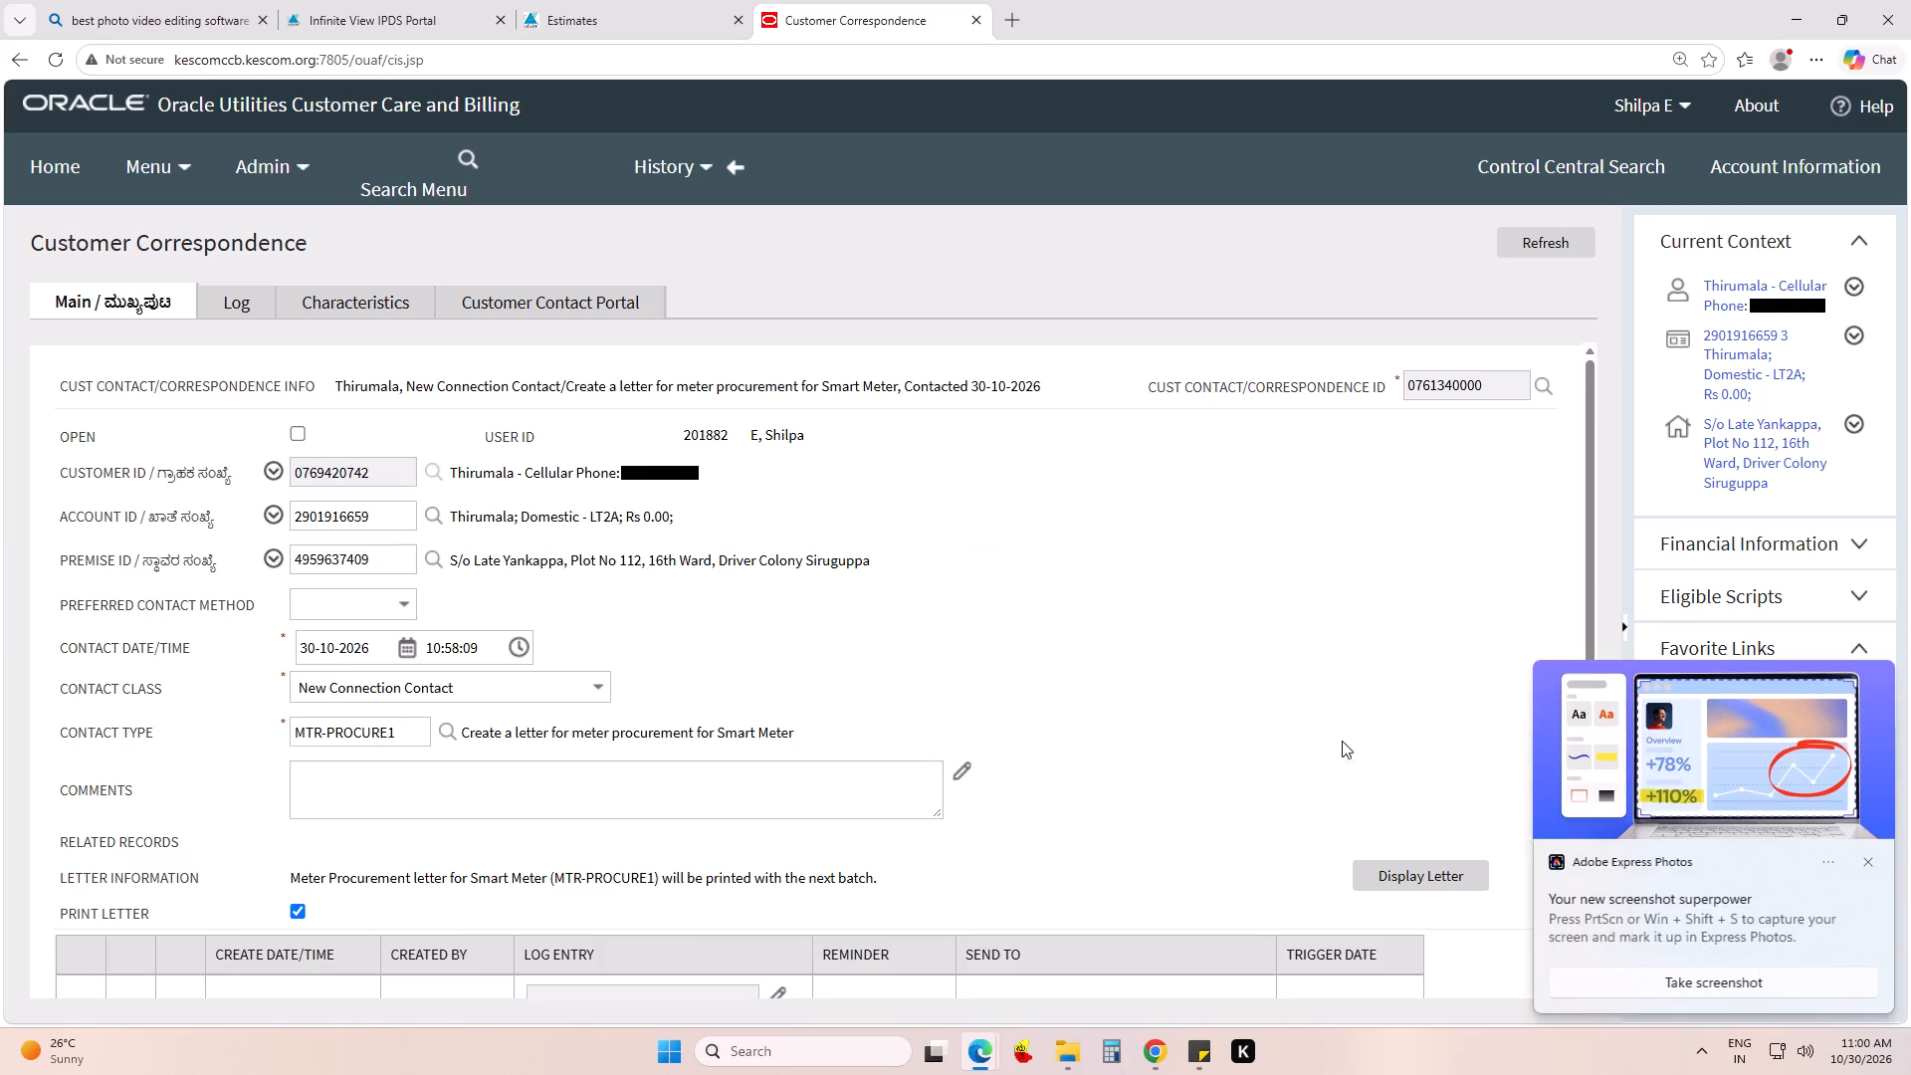
left_click(1870, 859)
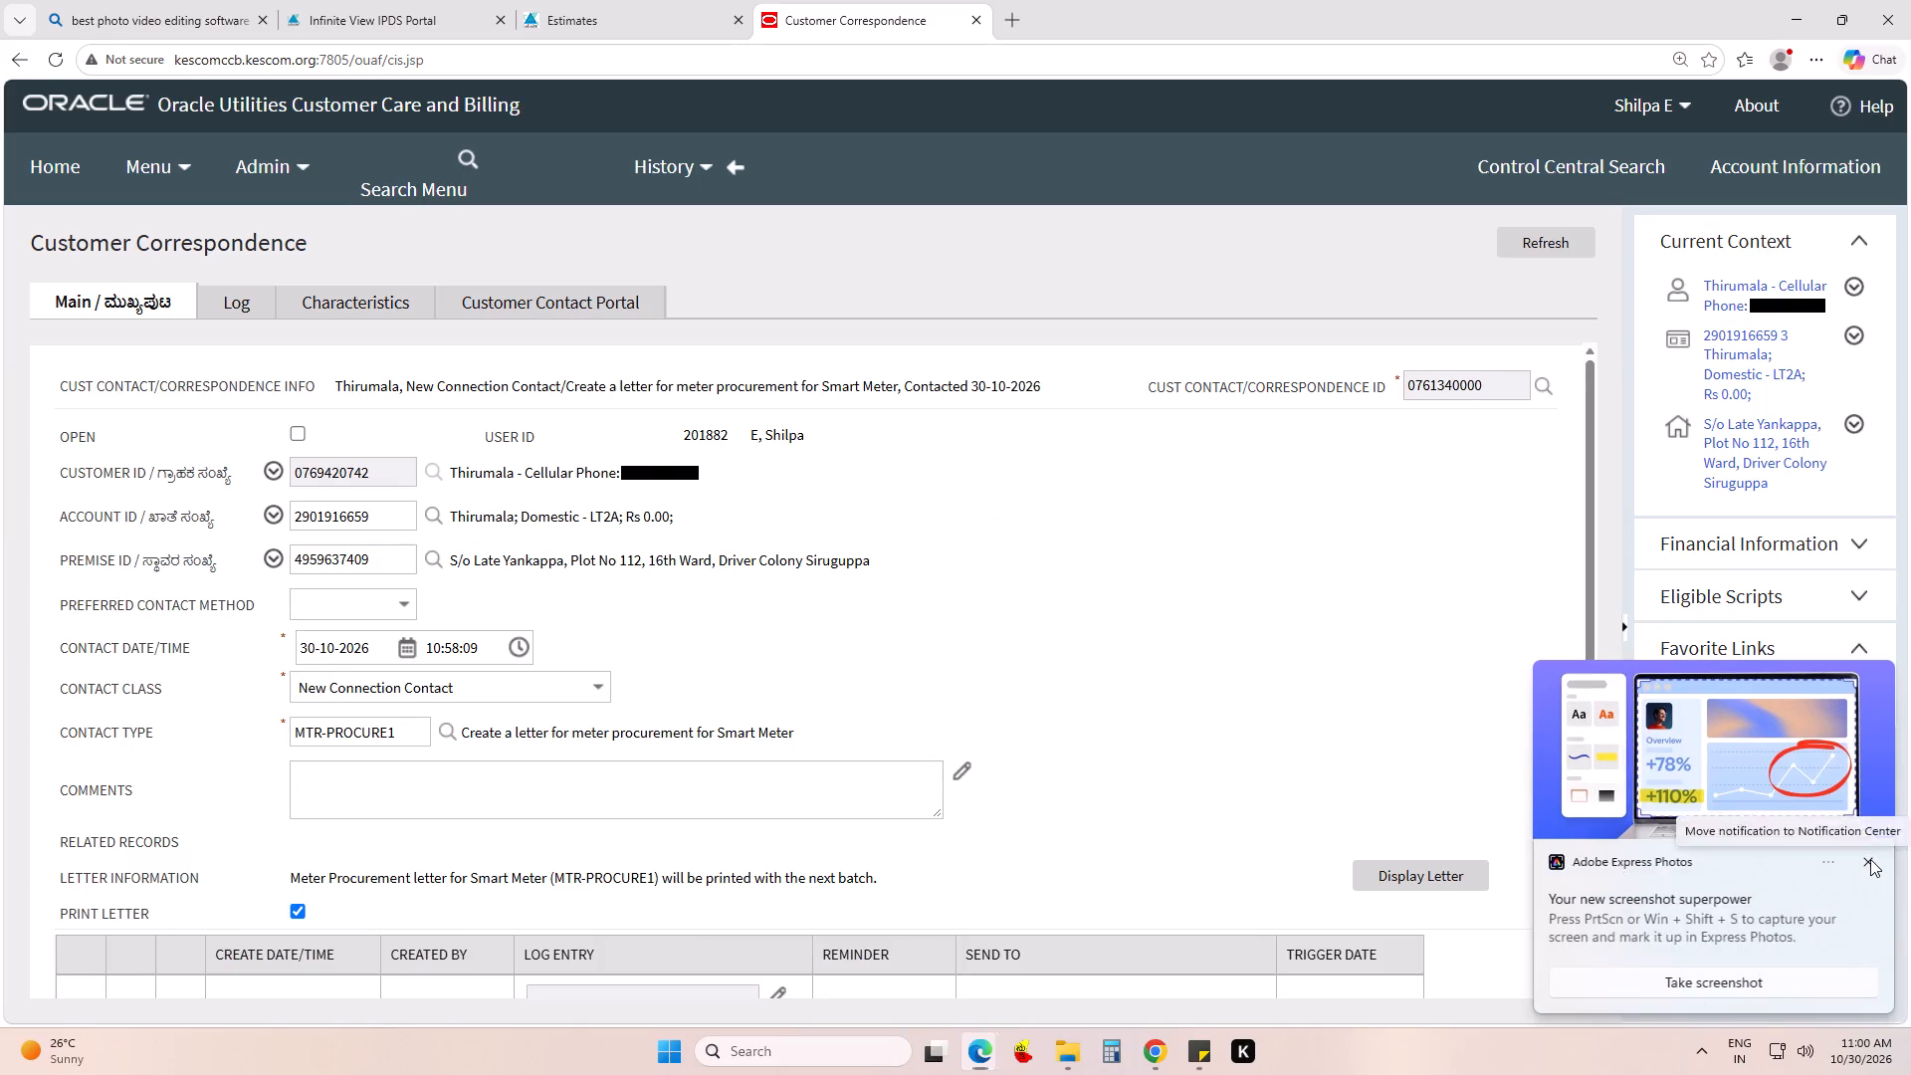
left_click(1443, 878)
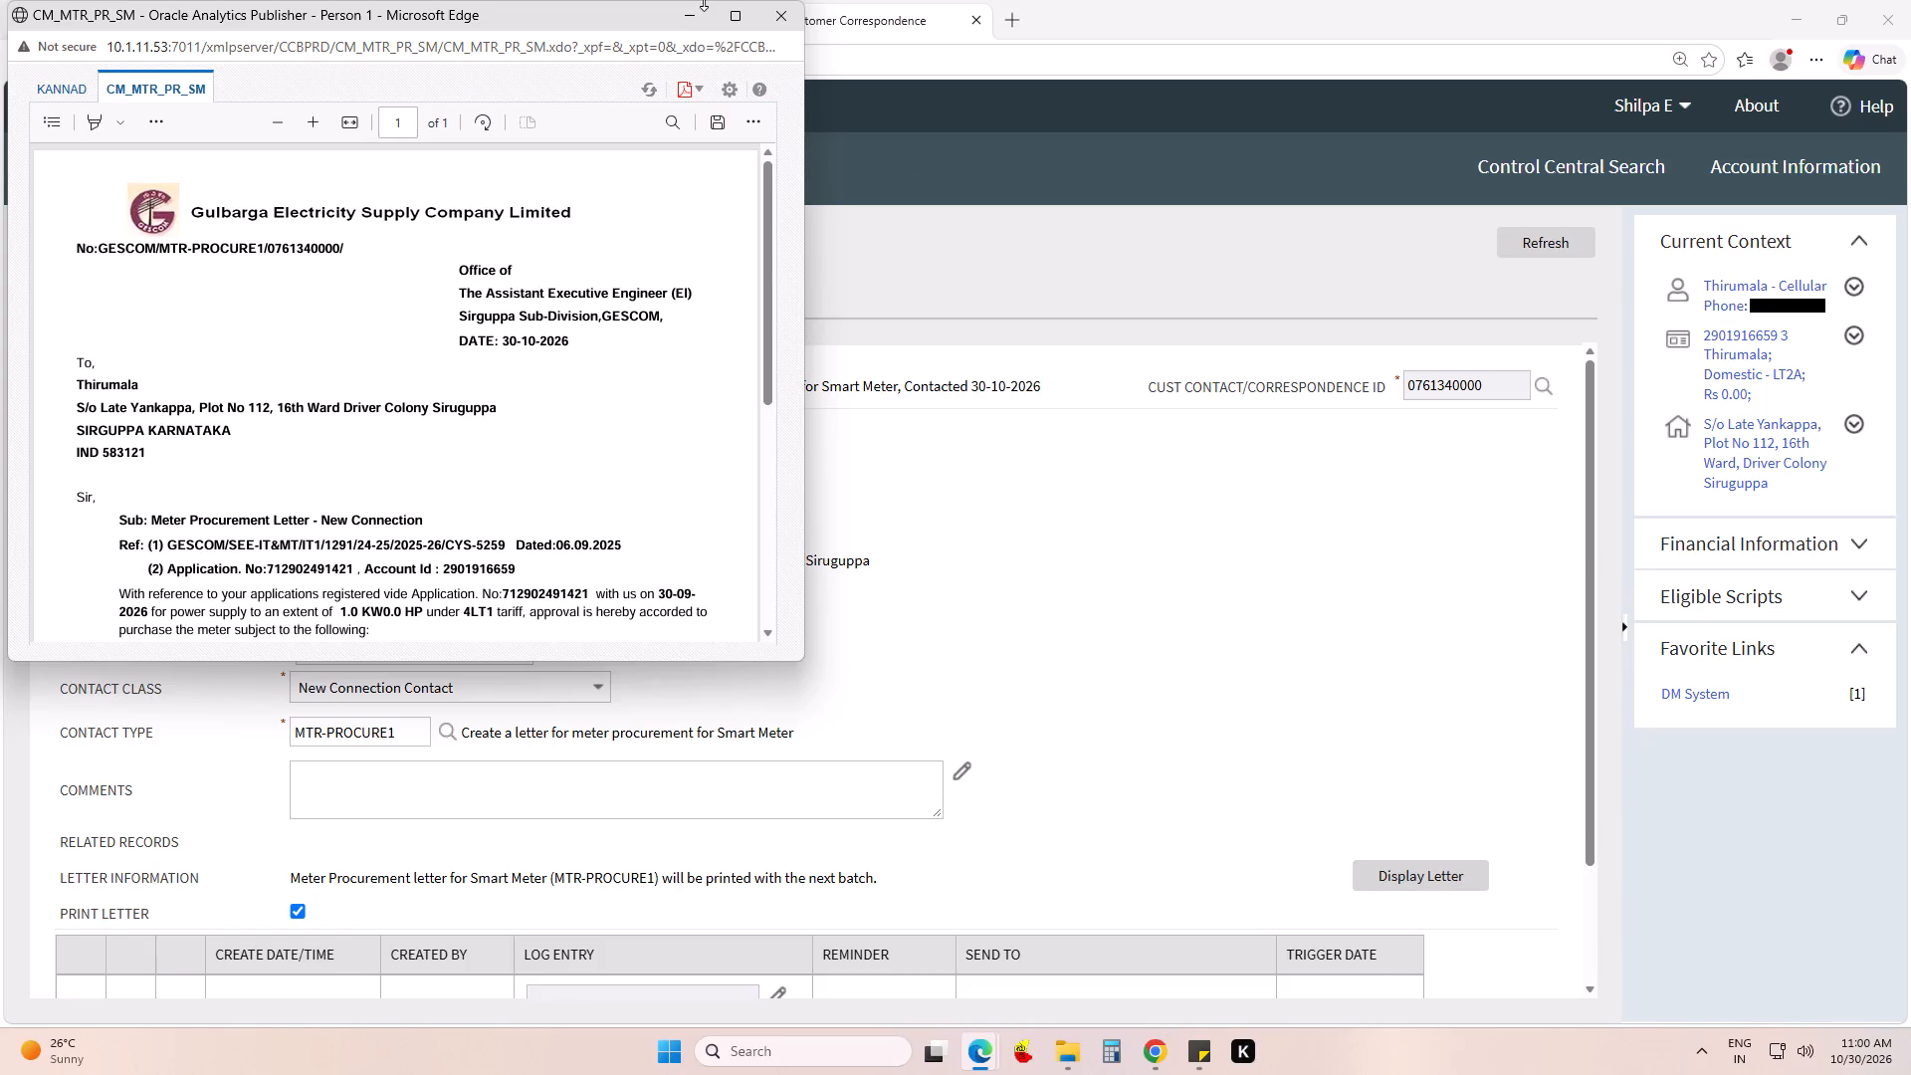
left_click(722, 22)
left_click(1801, 119)
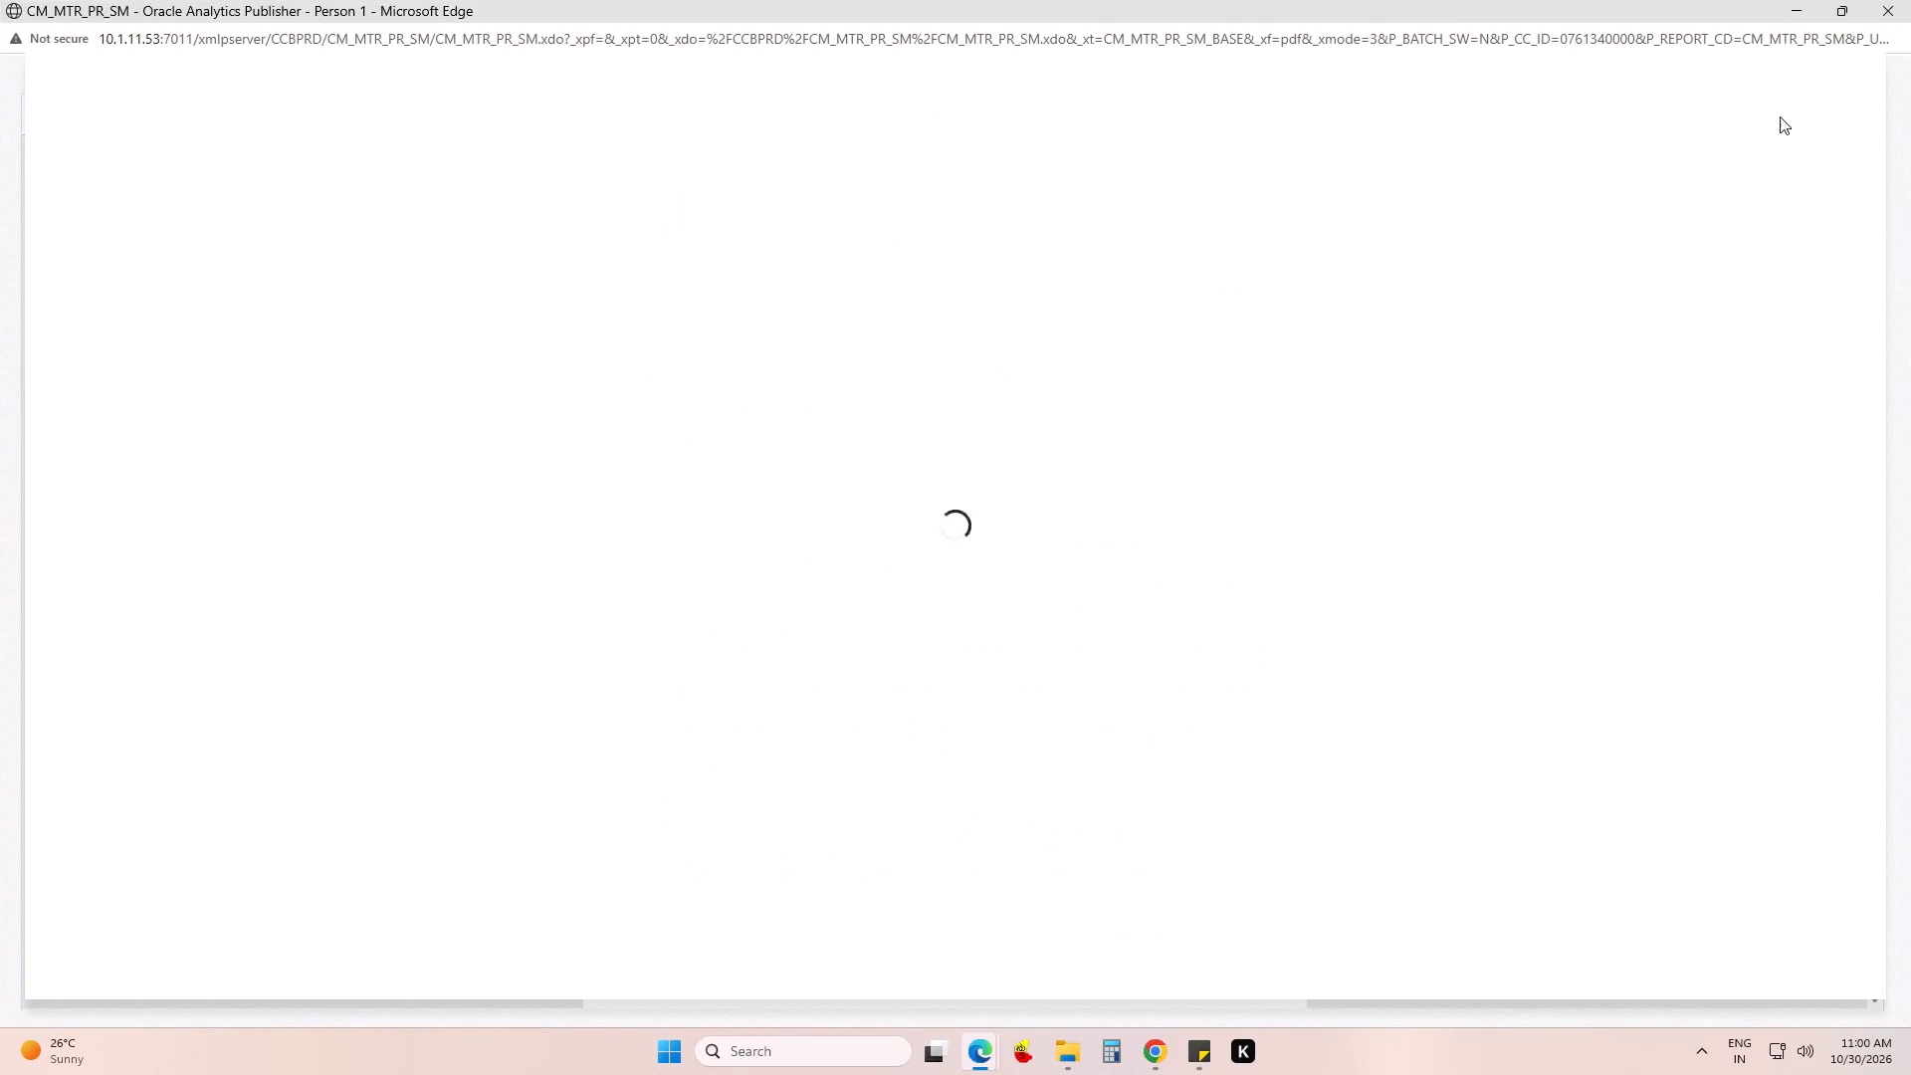
left_click(158, 953)
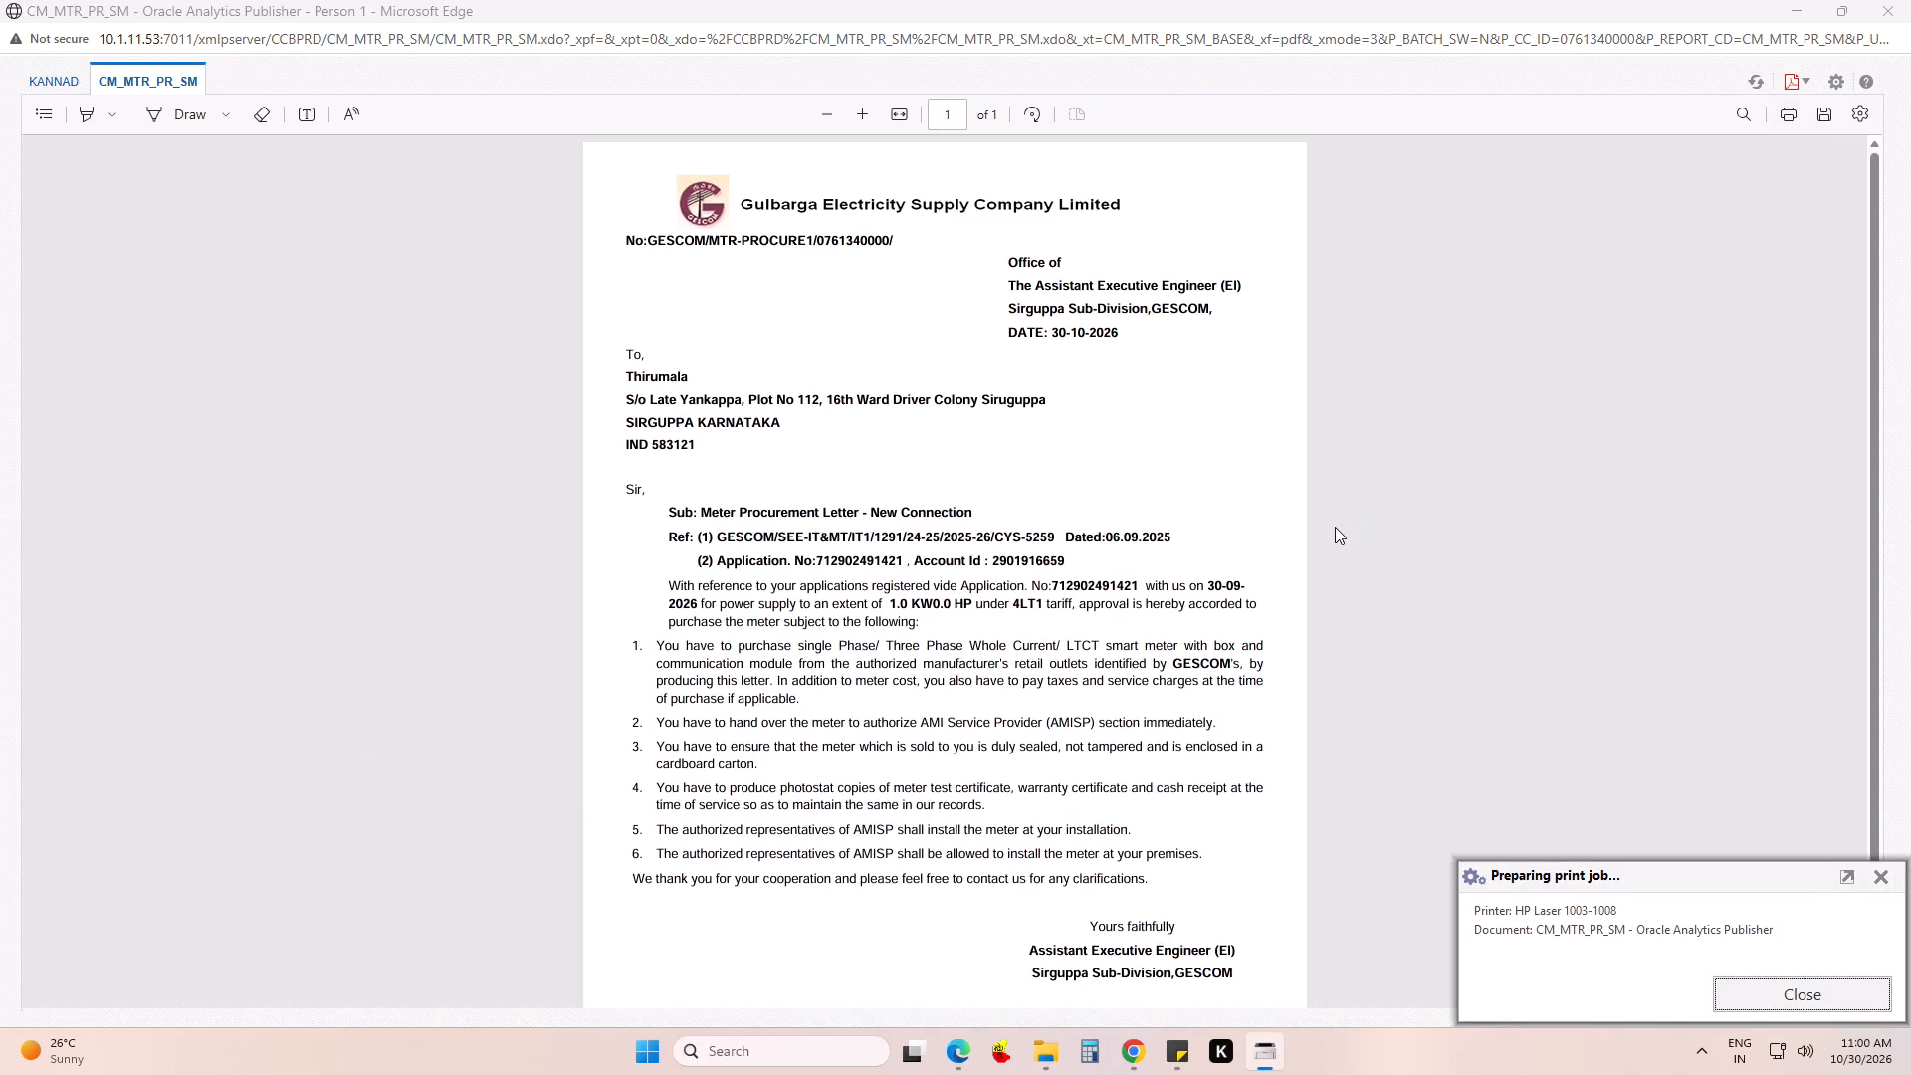
left_click(1910, 0)
left_click(1280, 473)
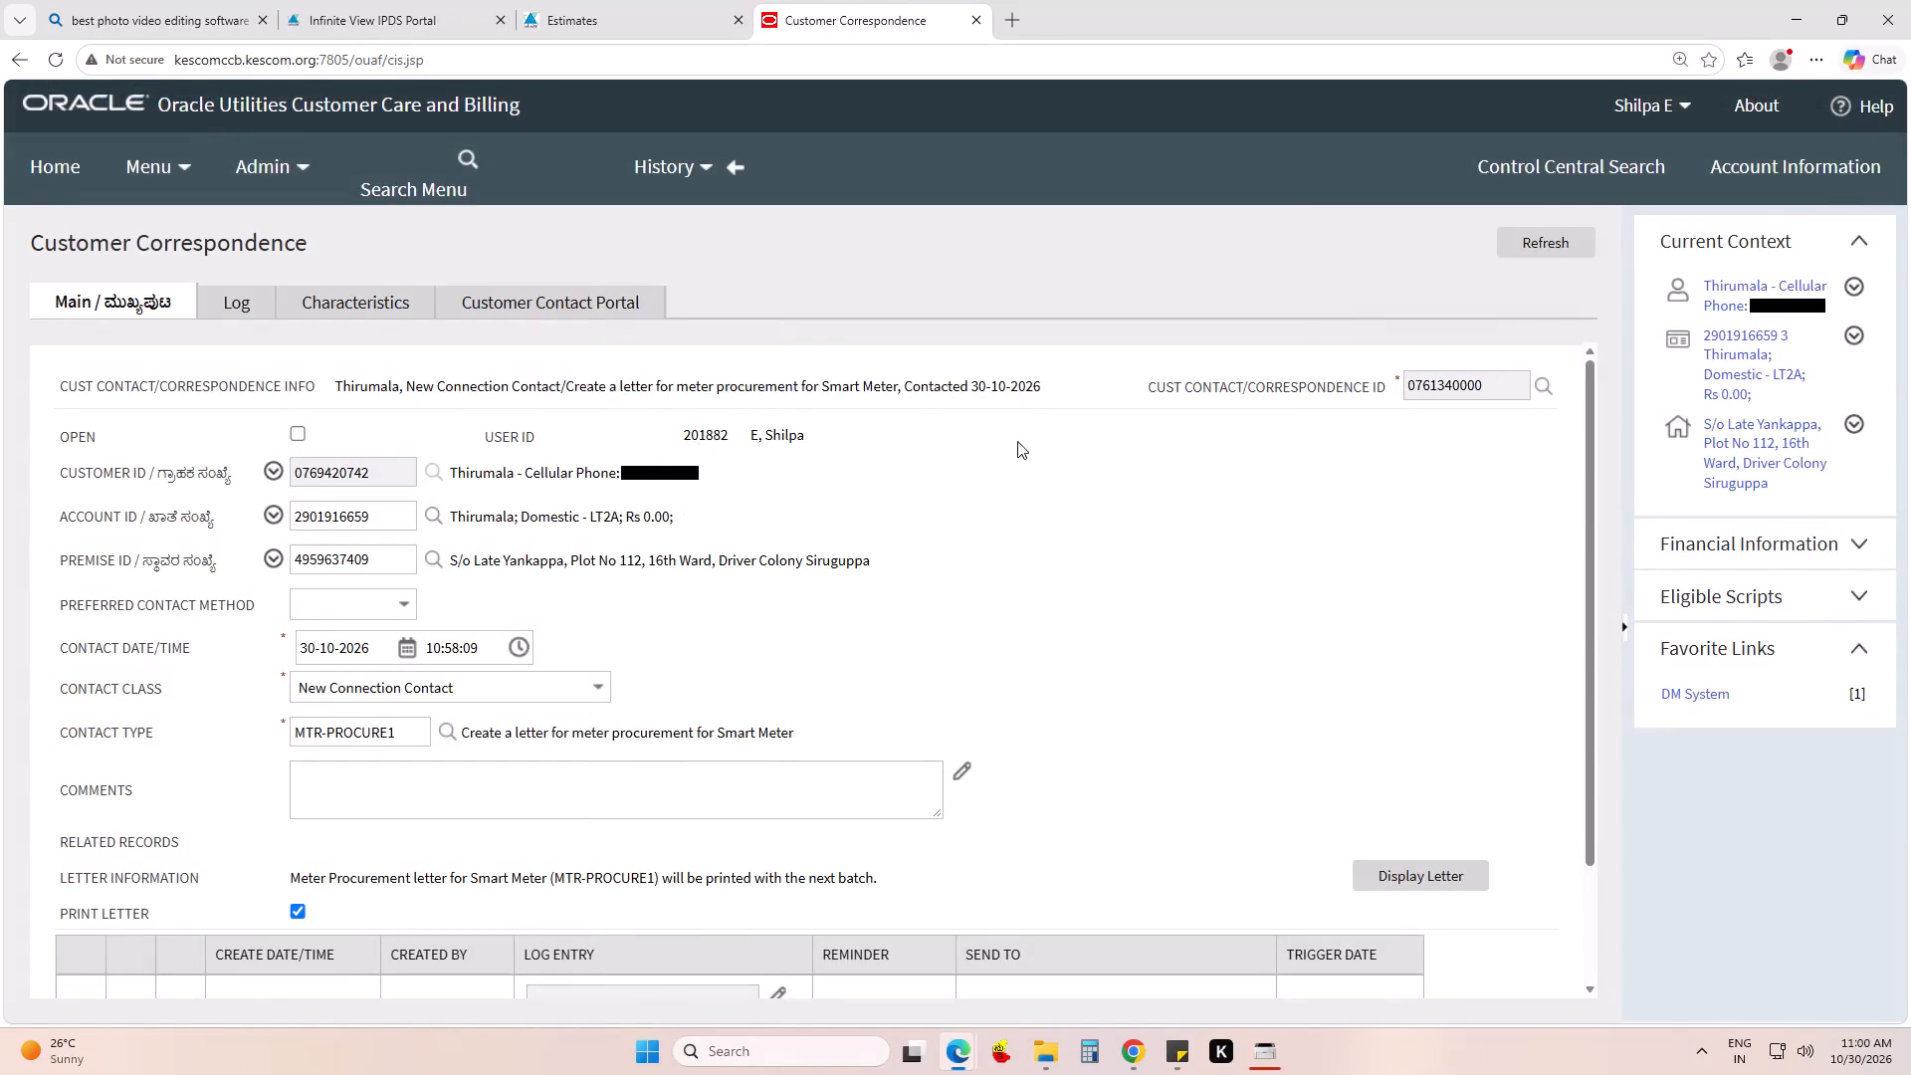
Return to Control Central Search and look up the next consumer by account ID.
left_click(60, 166)
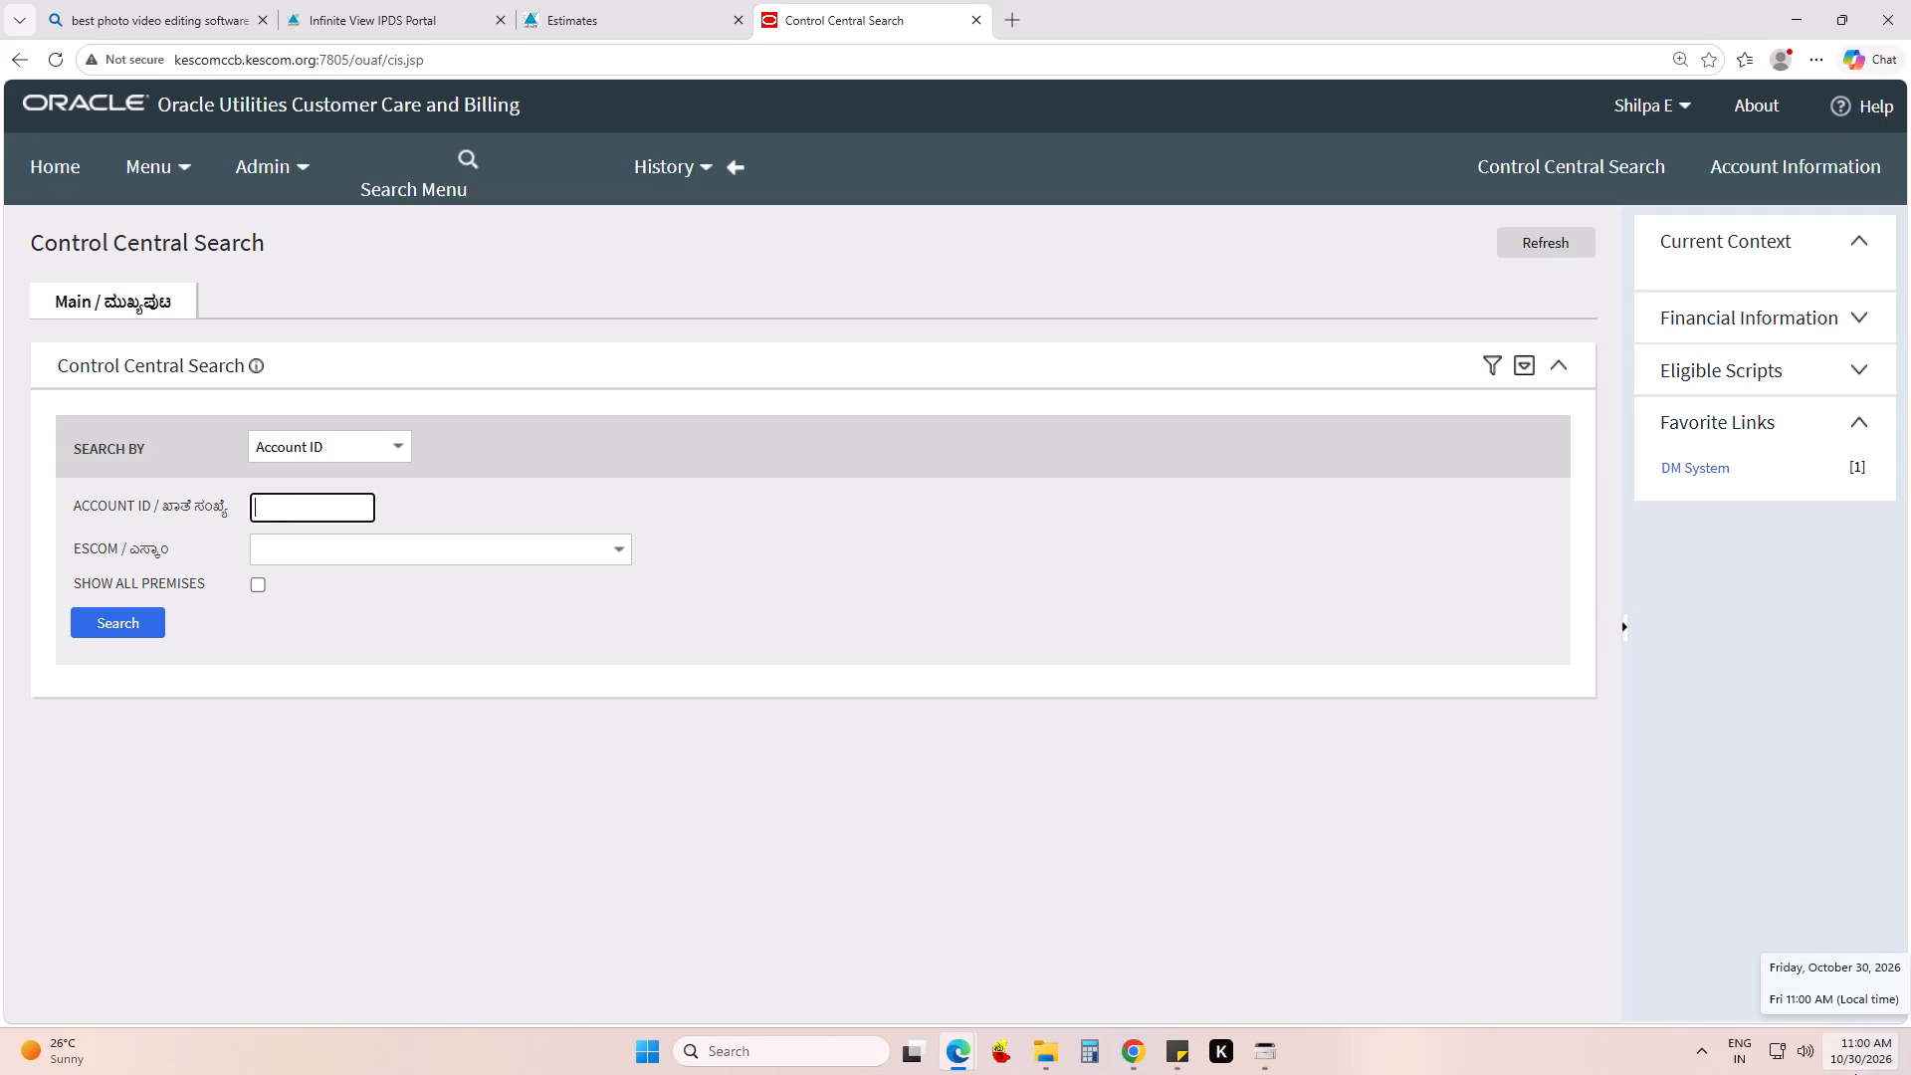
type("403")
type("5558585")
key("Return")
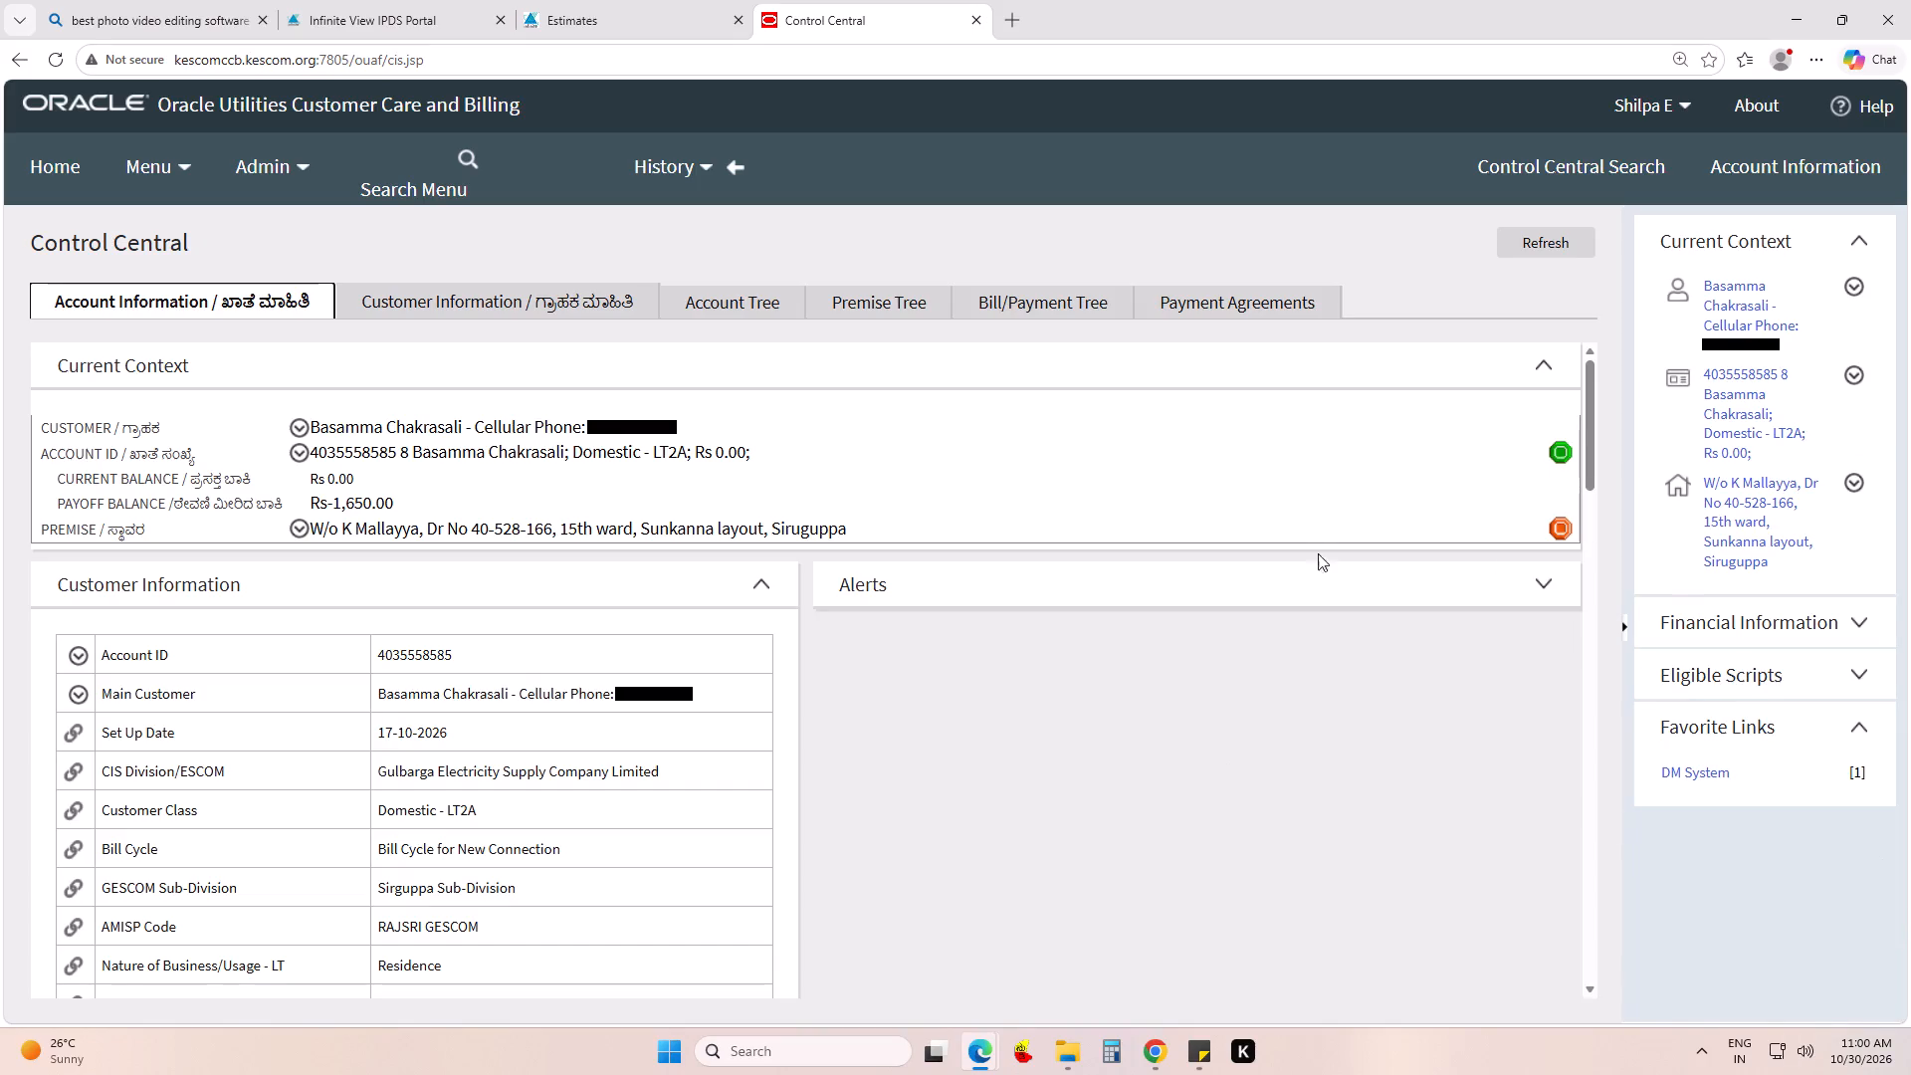
Query the cases for the consumer's premise and open the New Connection Case.
left_click(1857, 491)
left_click(1607, 539)
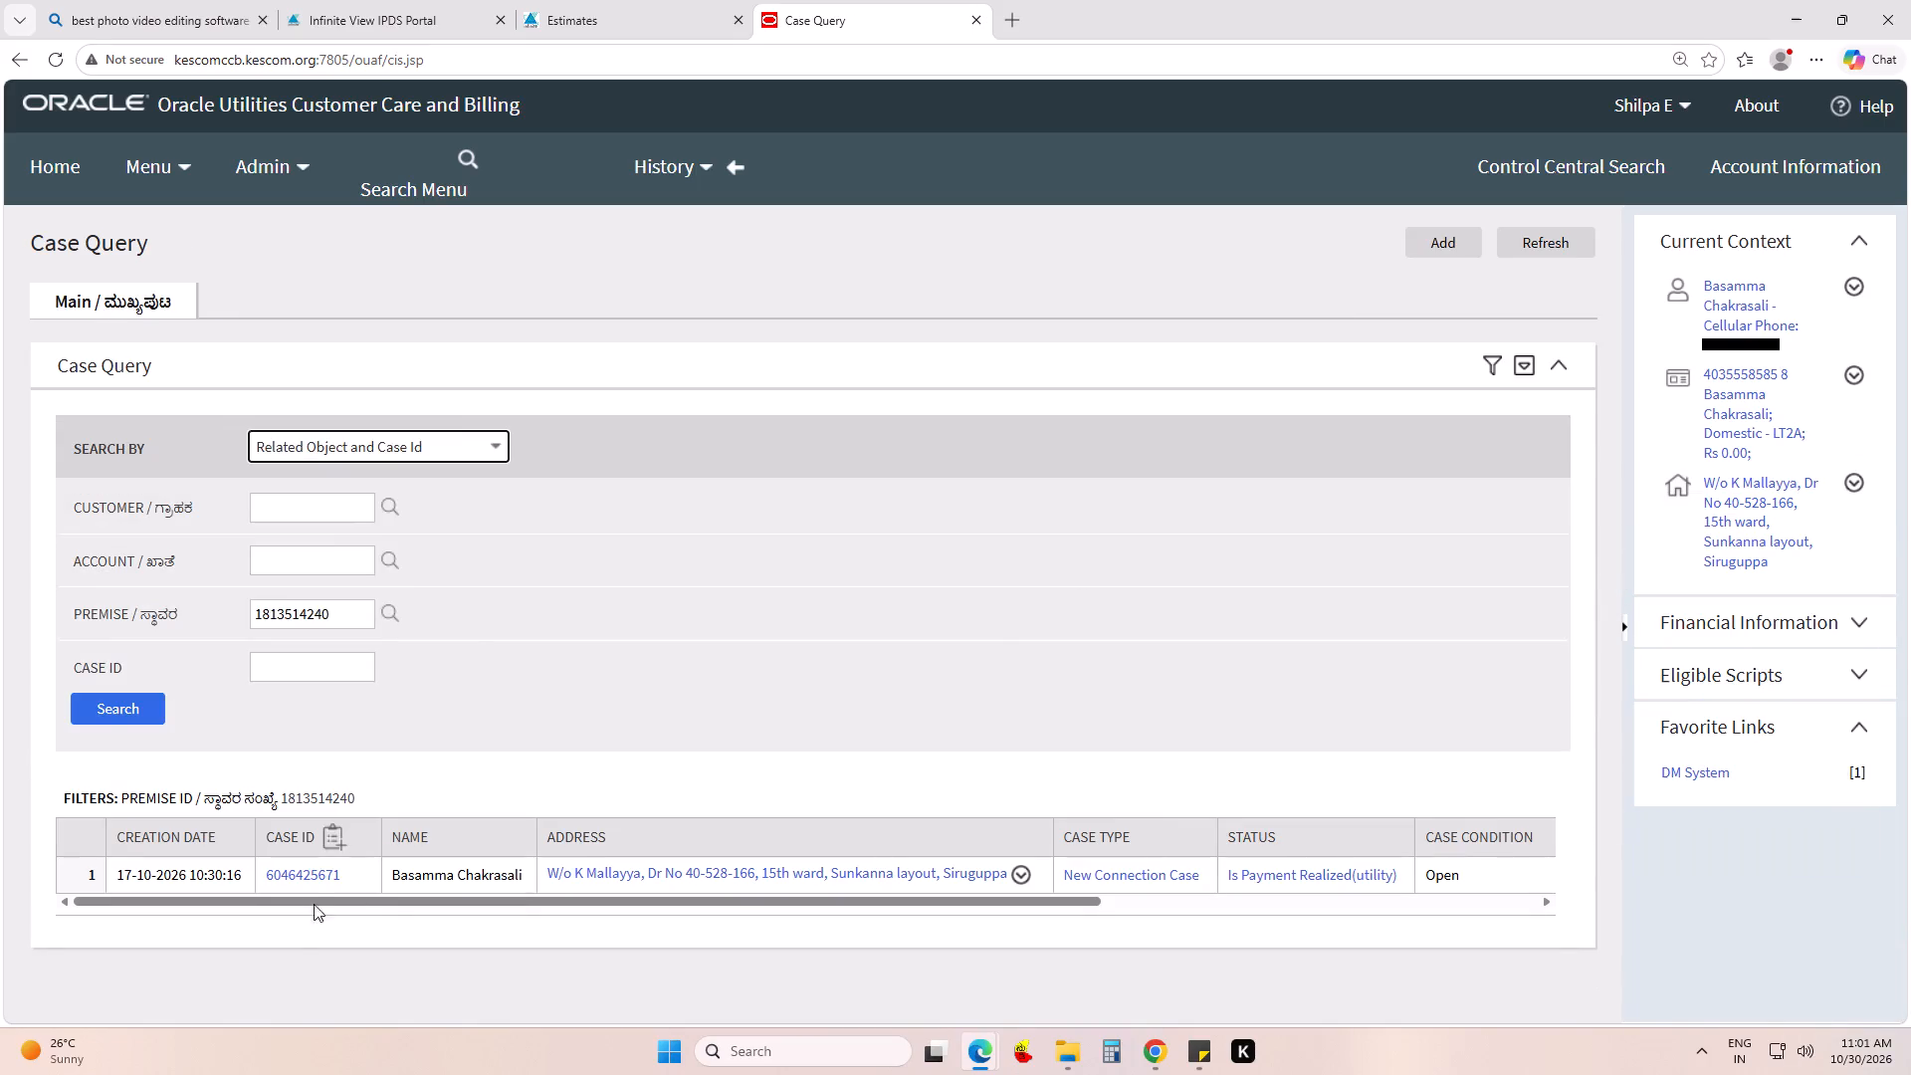
left_click(318, 876)
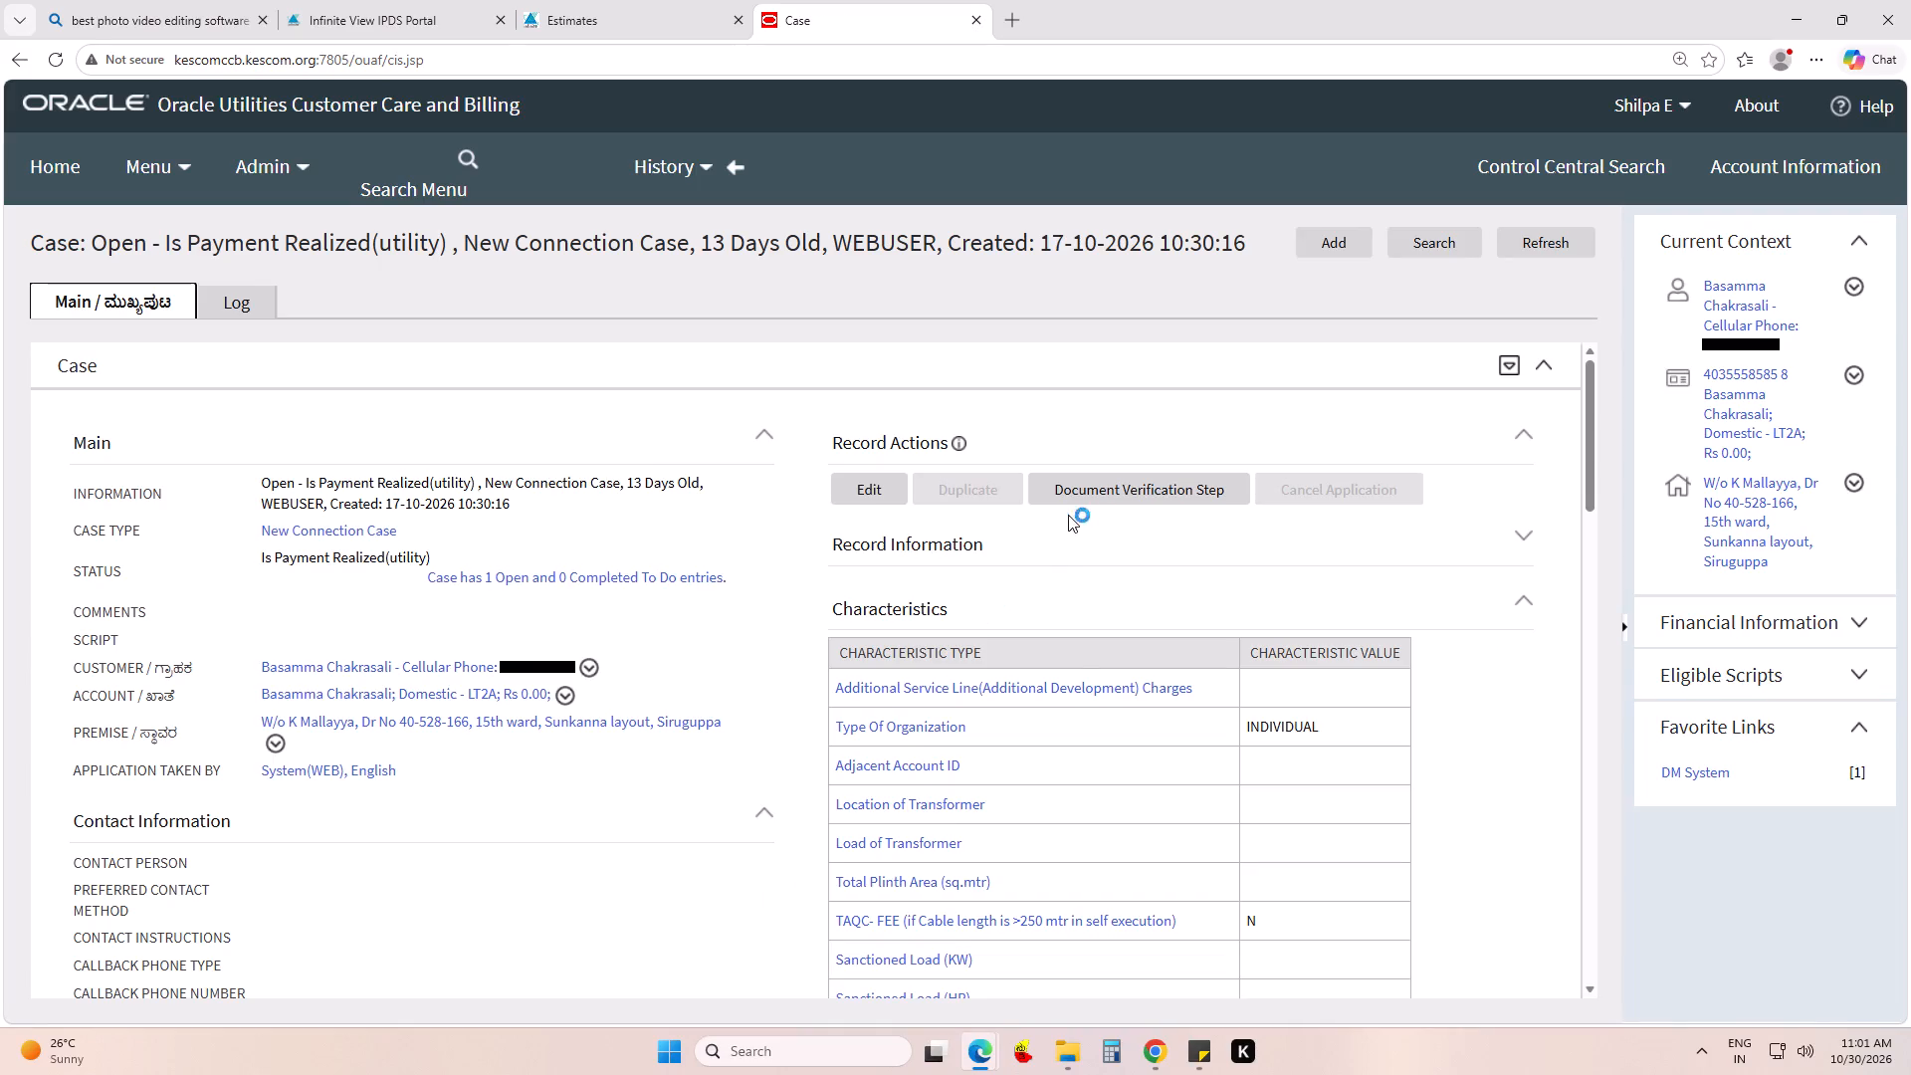
Start the Document Verification Step, answer Y for all four required document characteristics, and save them.
left_click(1122, 489)
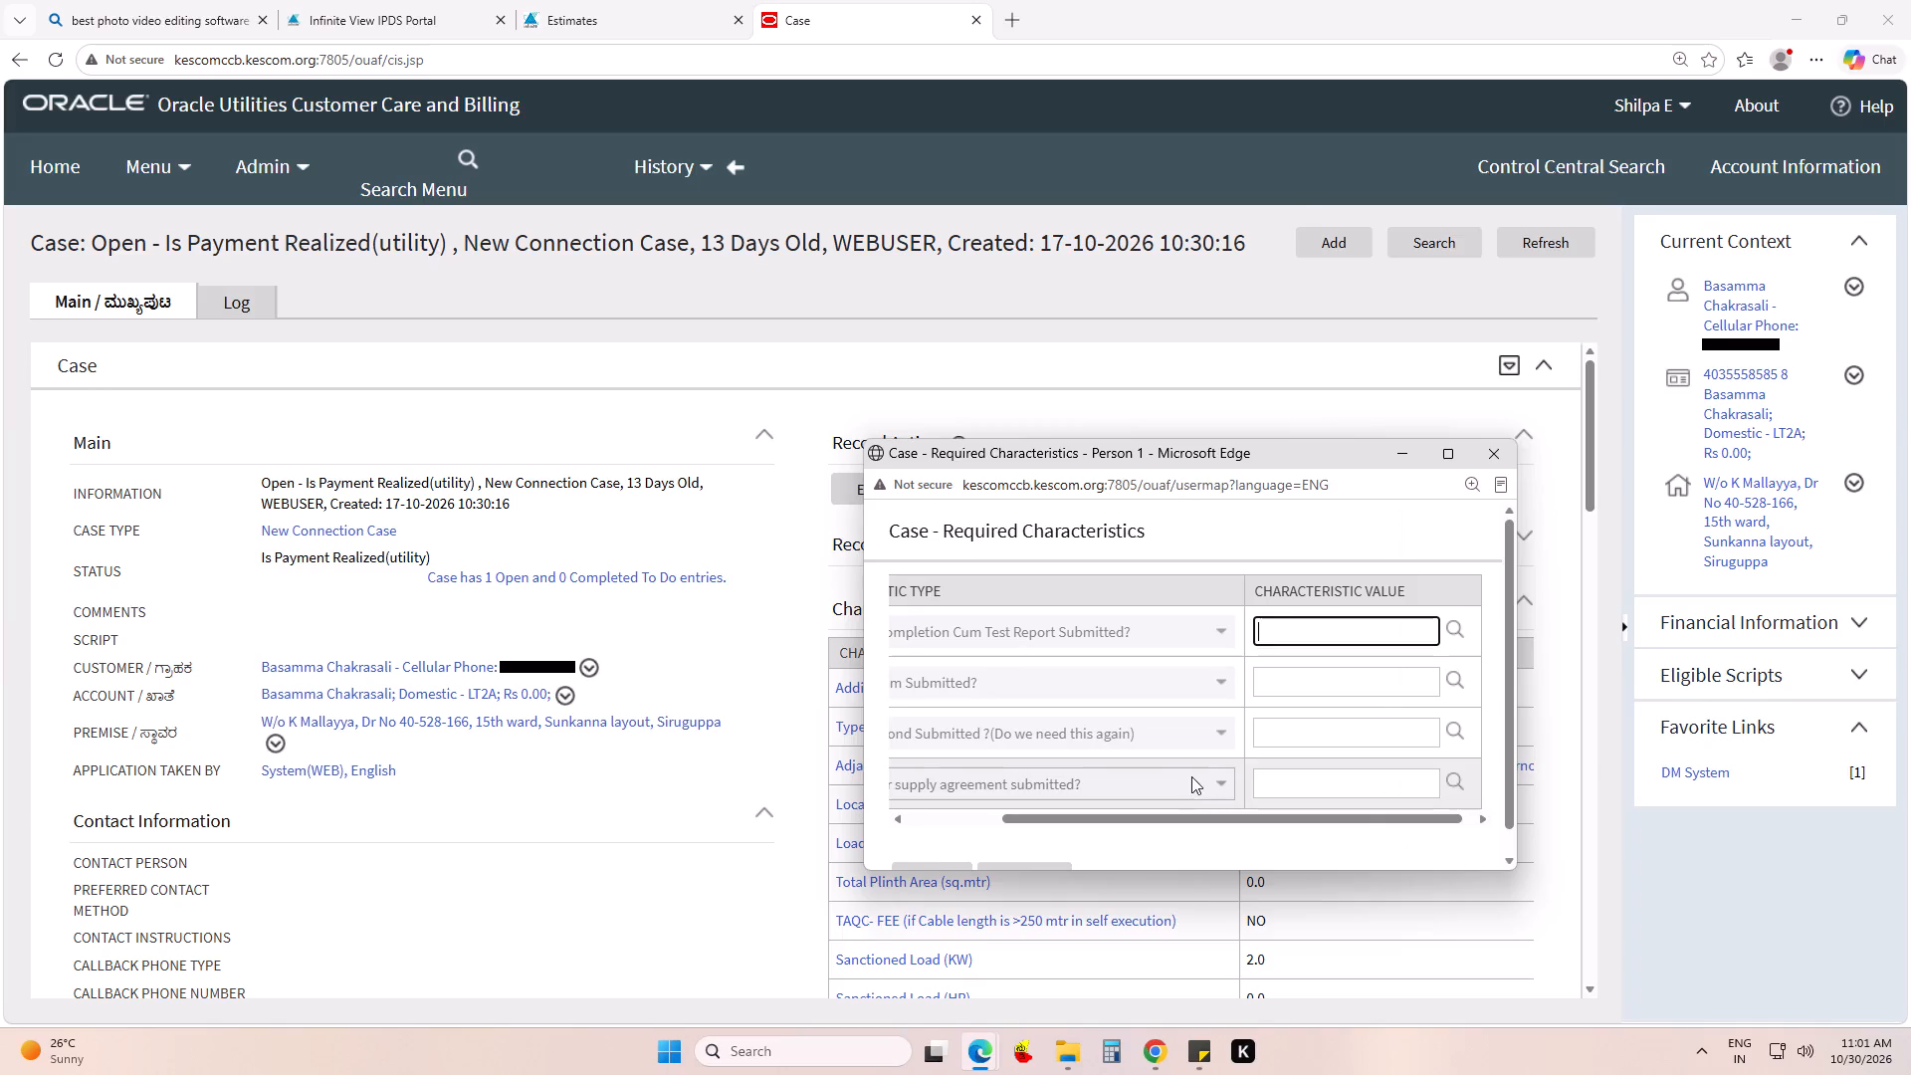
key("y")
left_click(1309, 678)
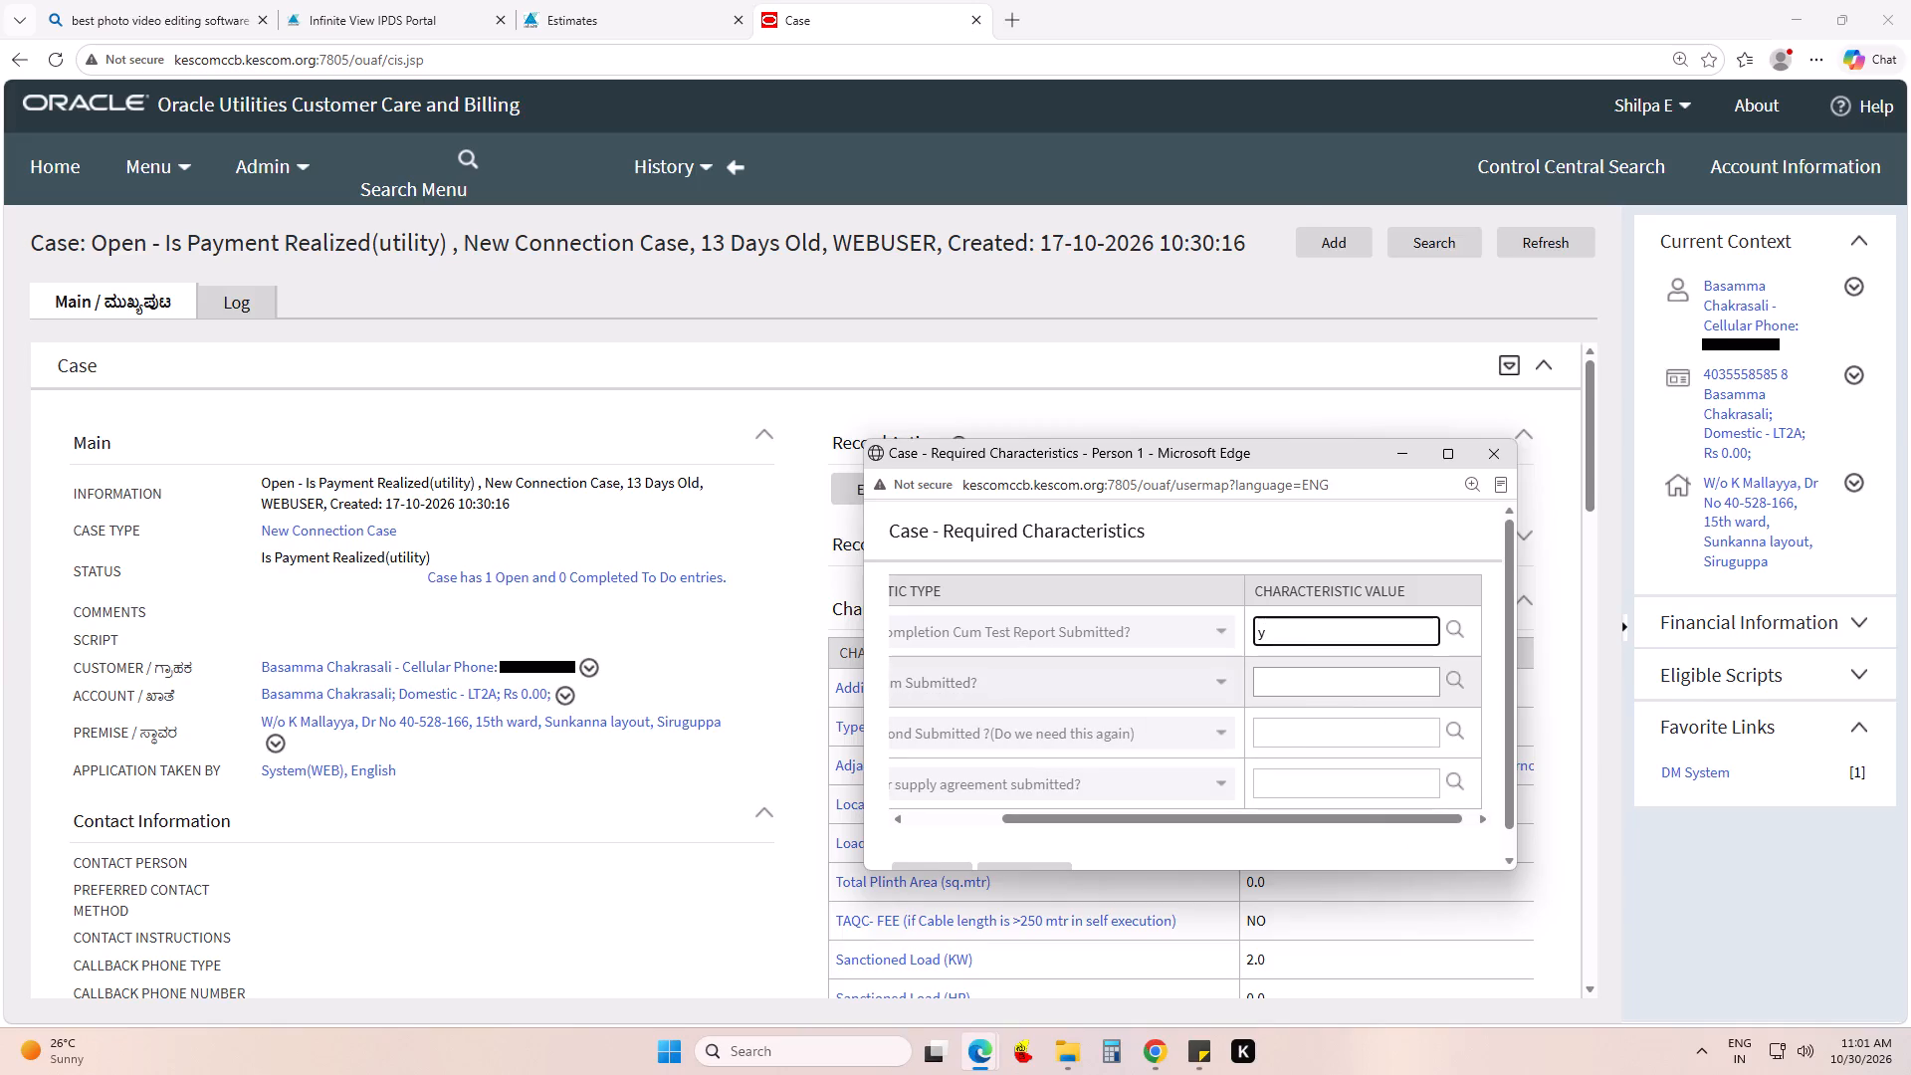
left_click(1309, 678)
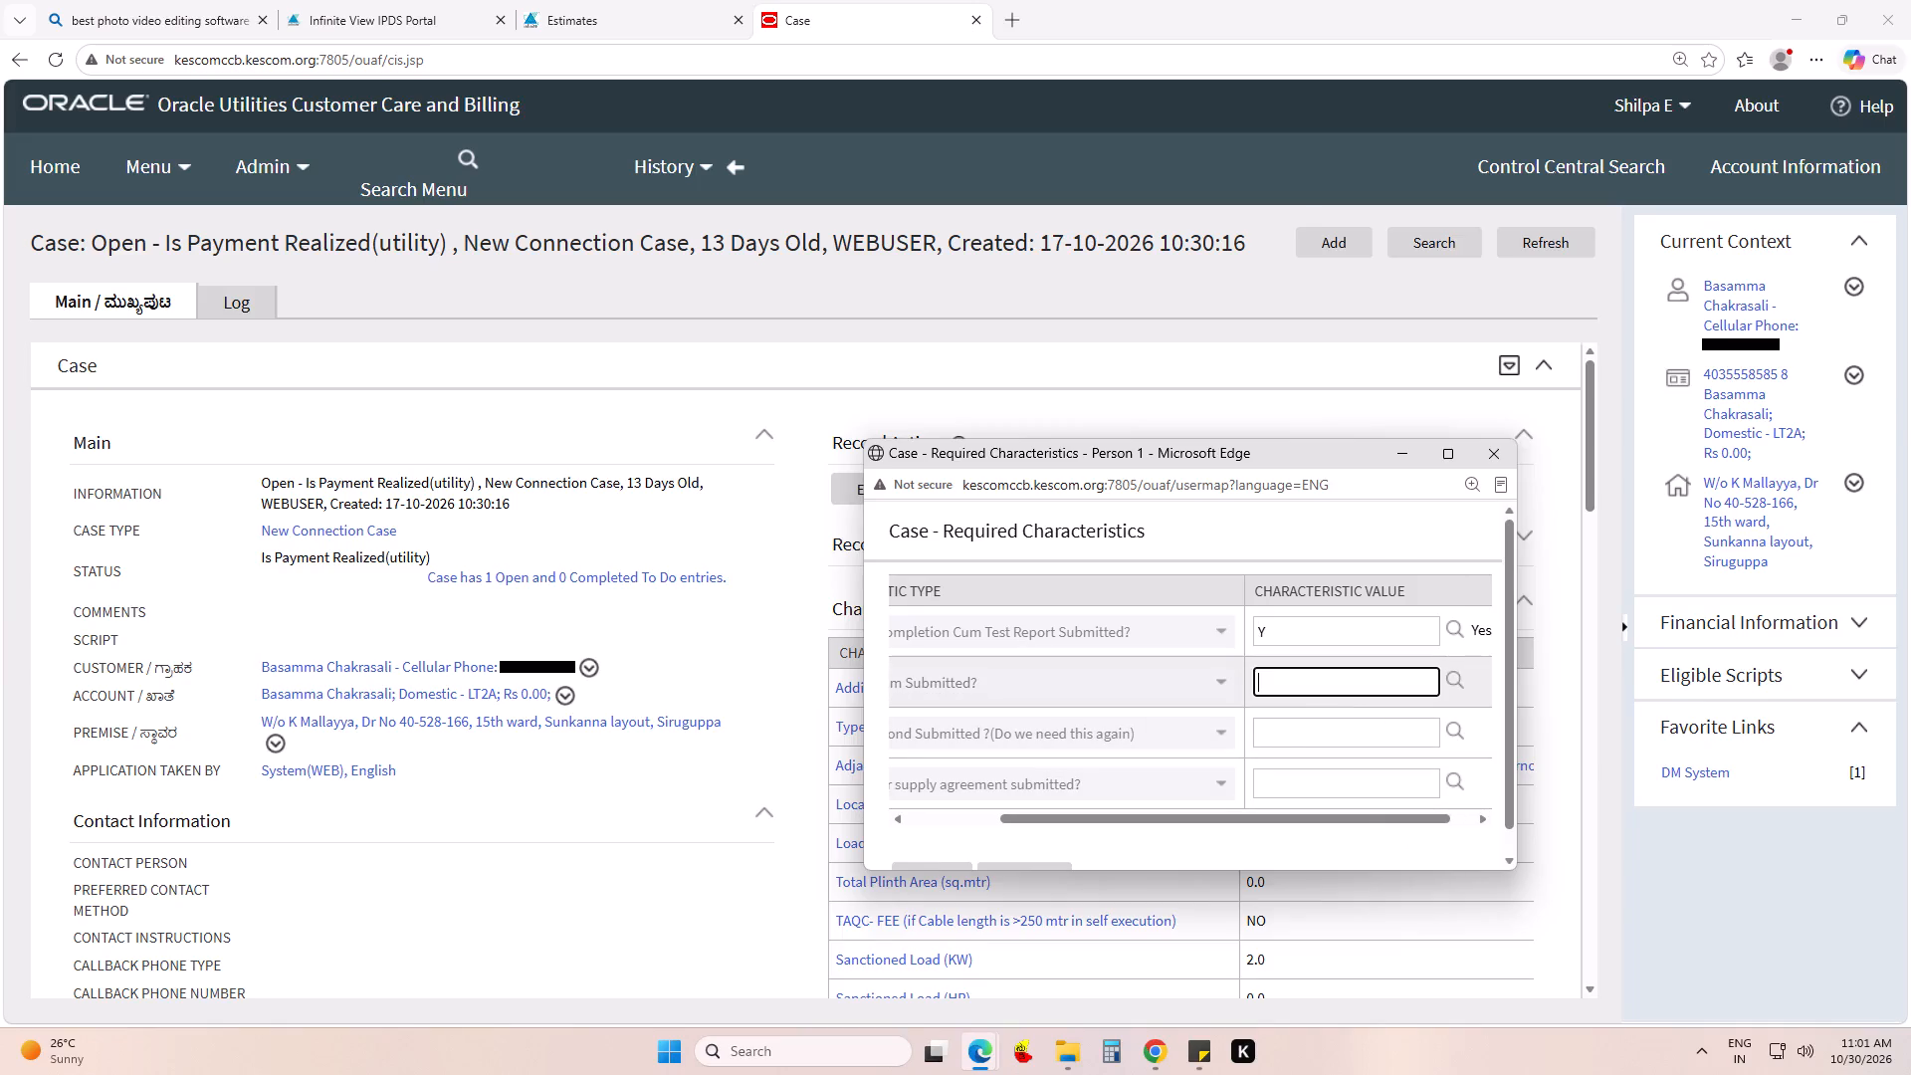
left_click(1306, 678)
left_click(1281, 691)
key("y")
left_click(1292, 714)
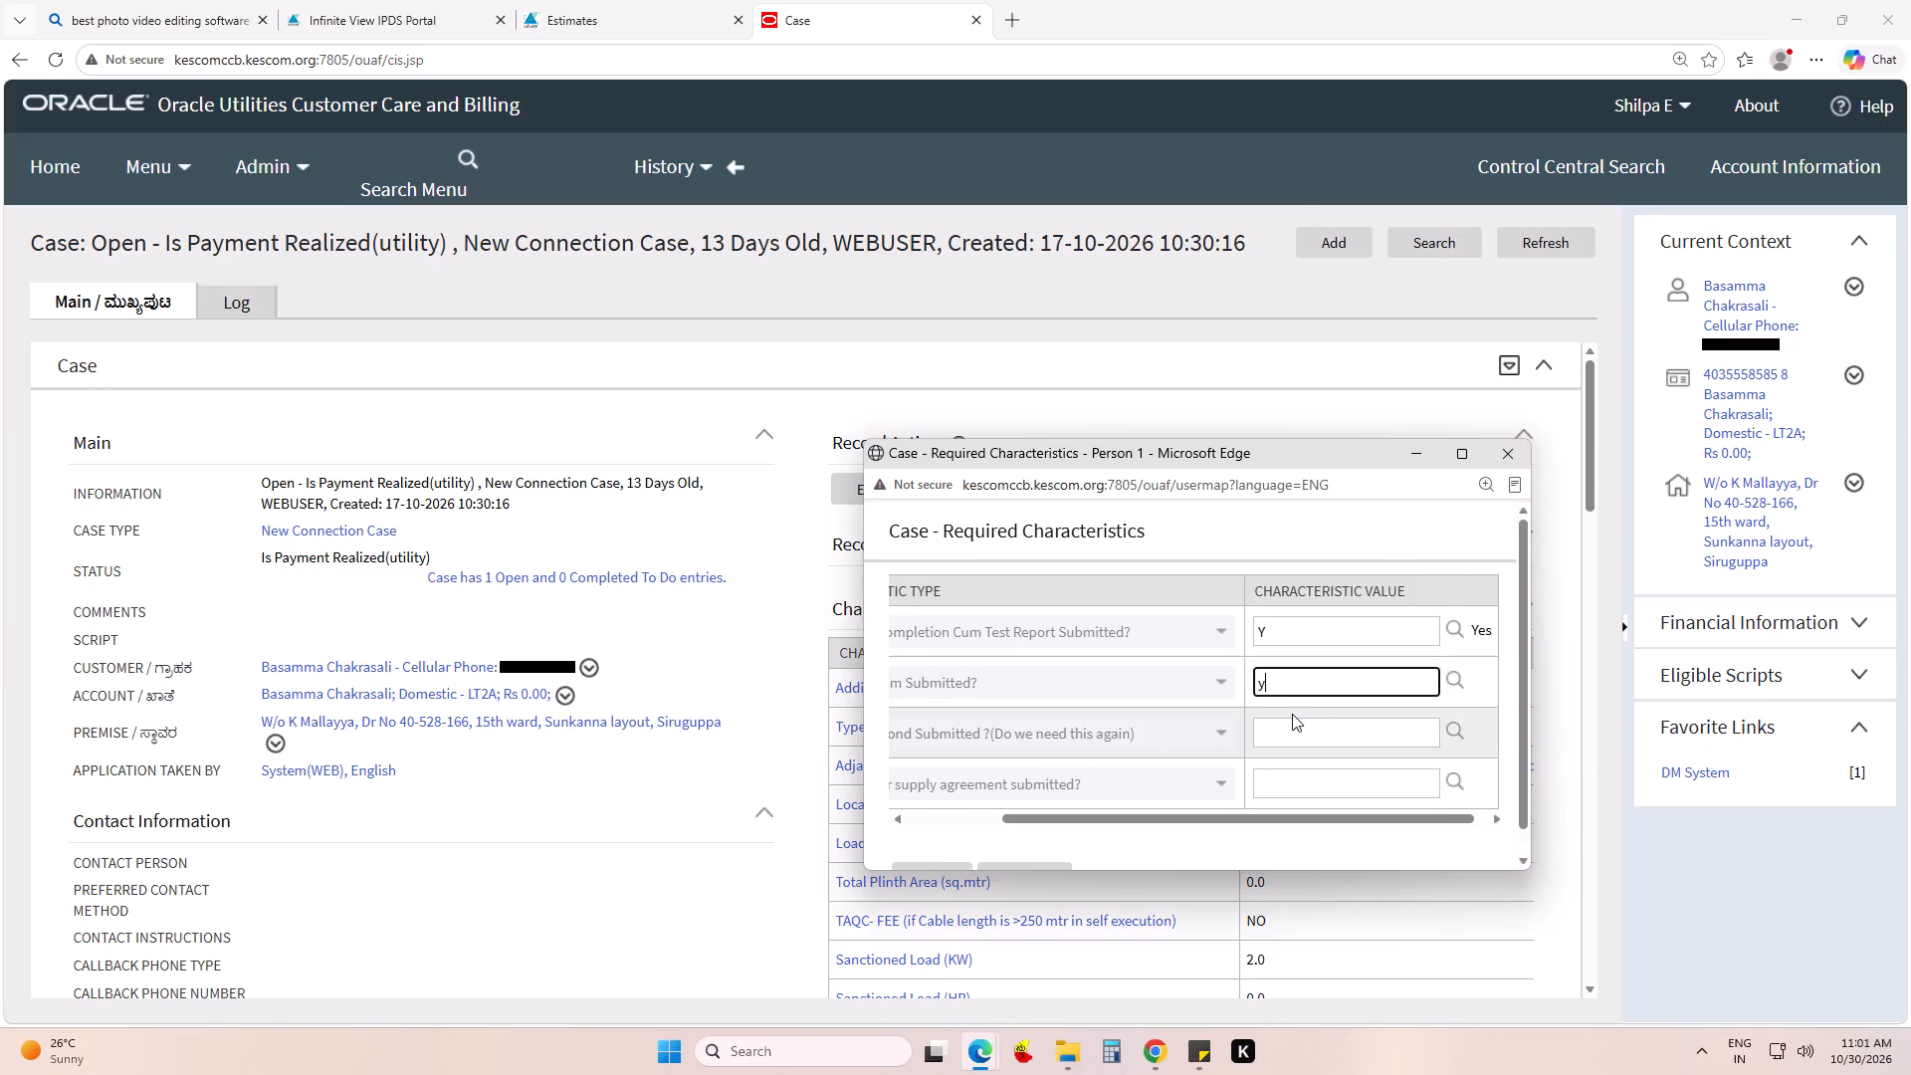
left_click(1287, 725)
left_click(1285, 731)
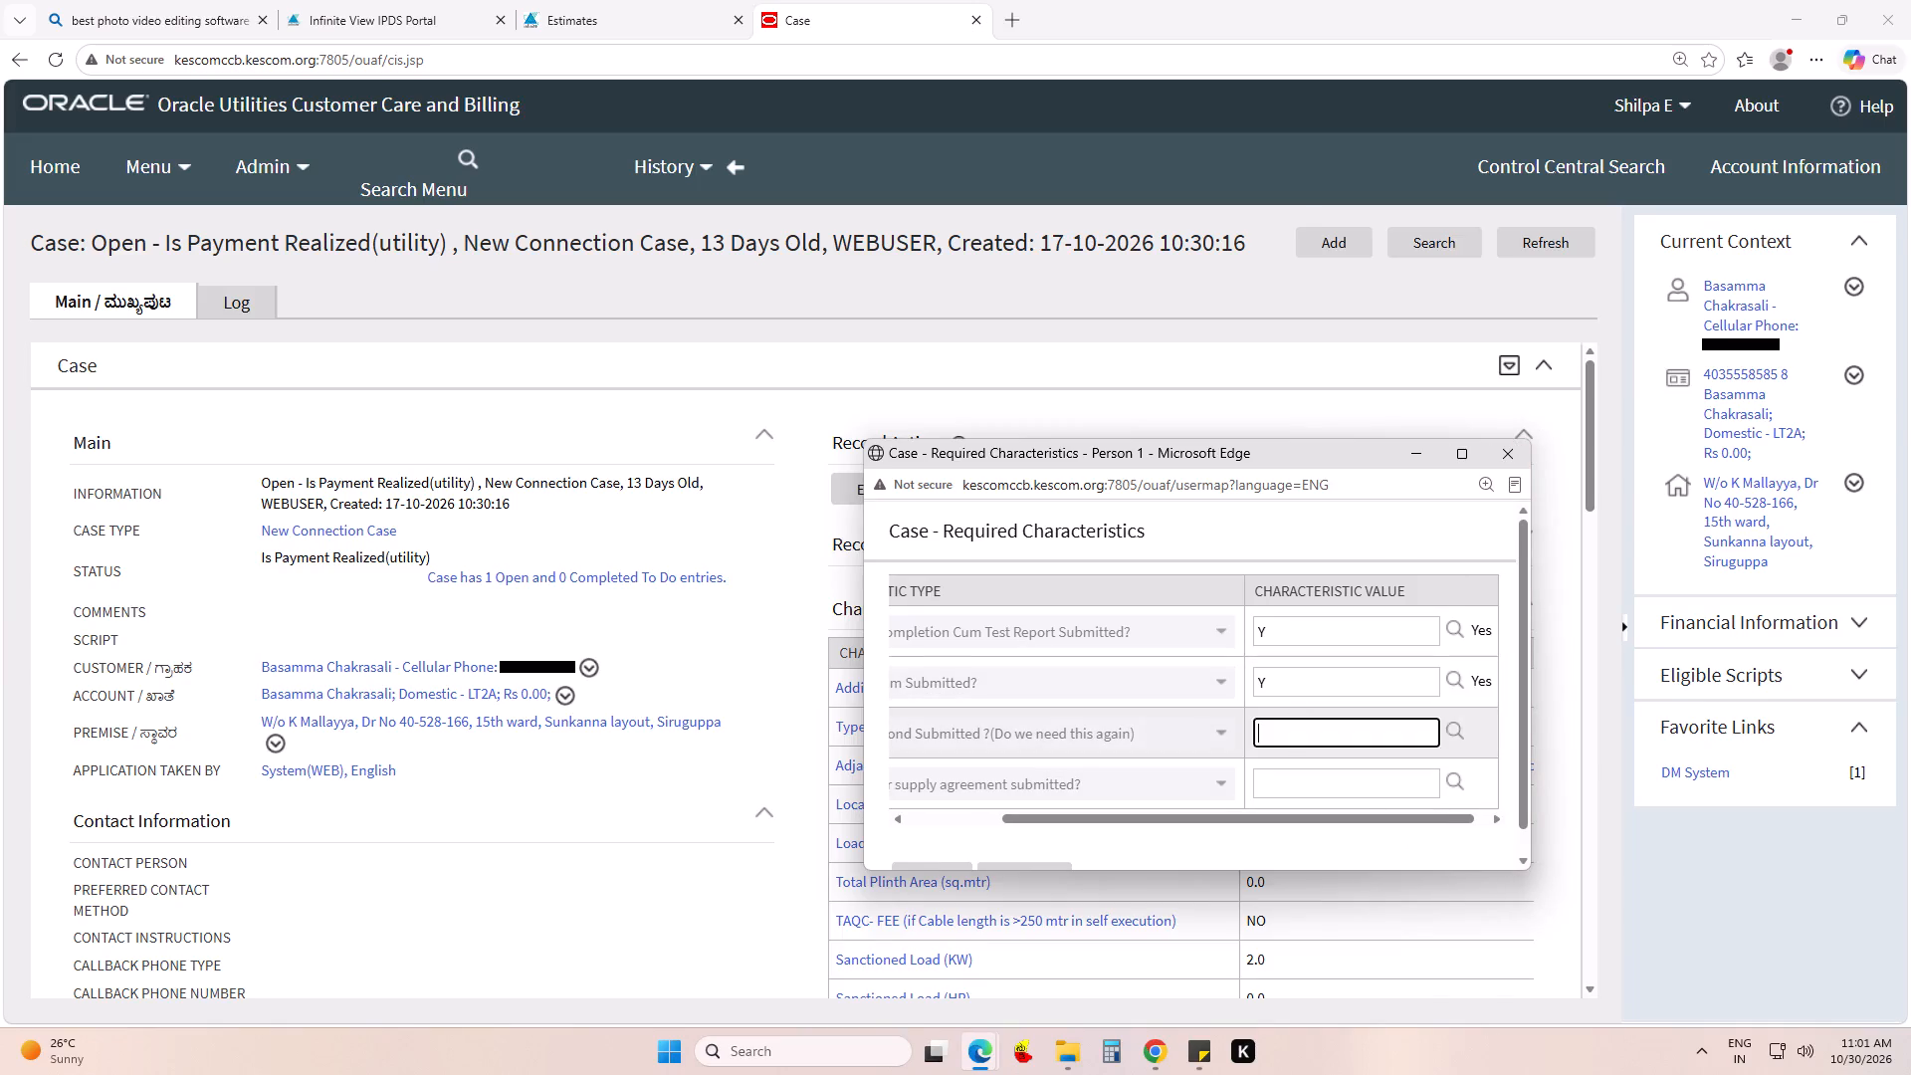
left_click(1285, 731)
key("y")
left_click(1270, 779)
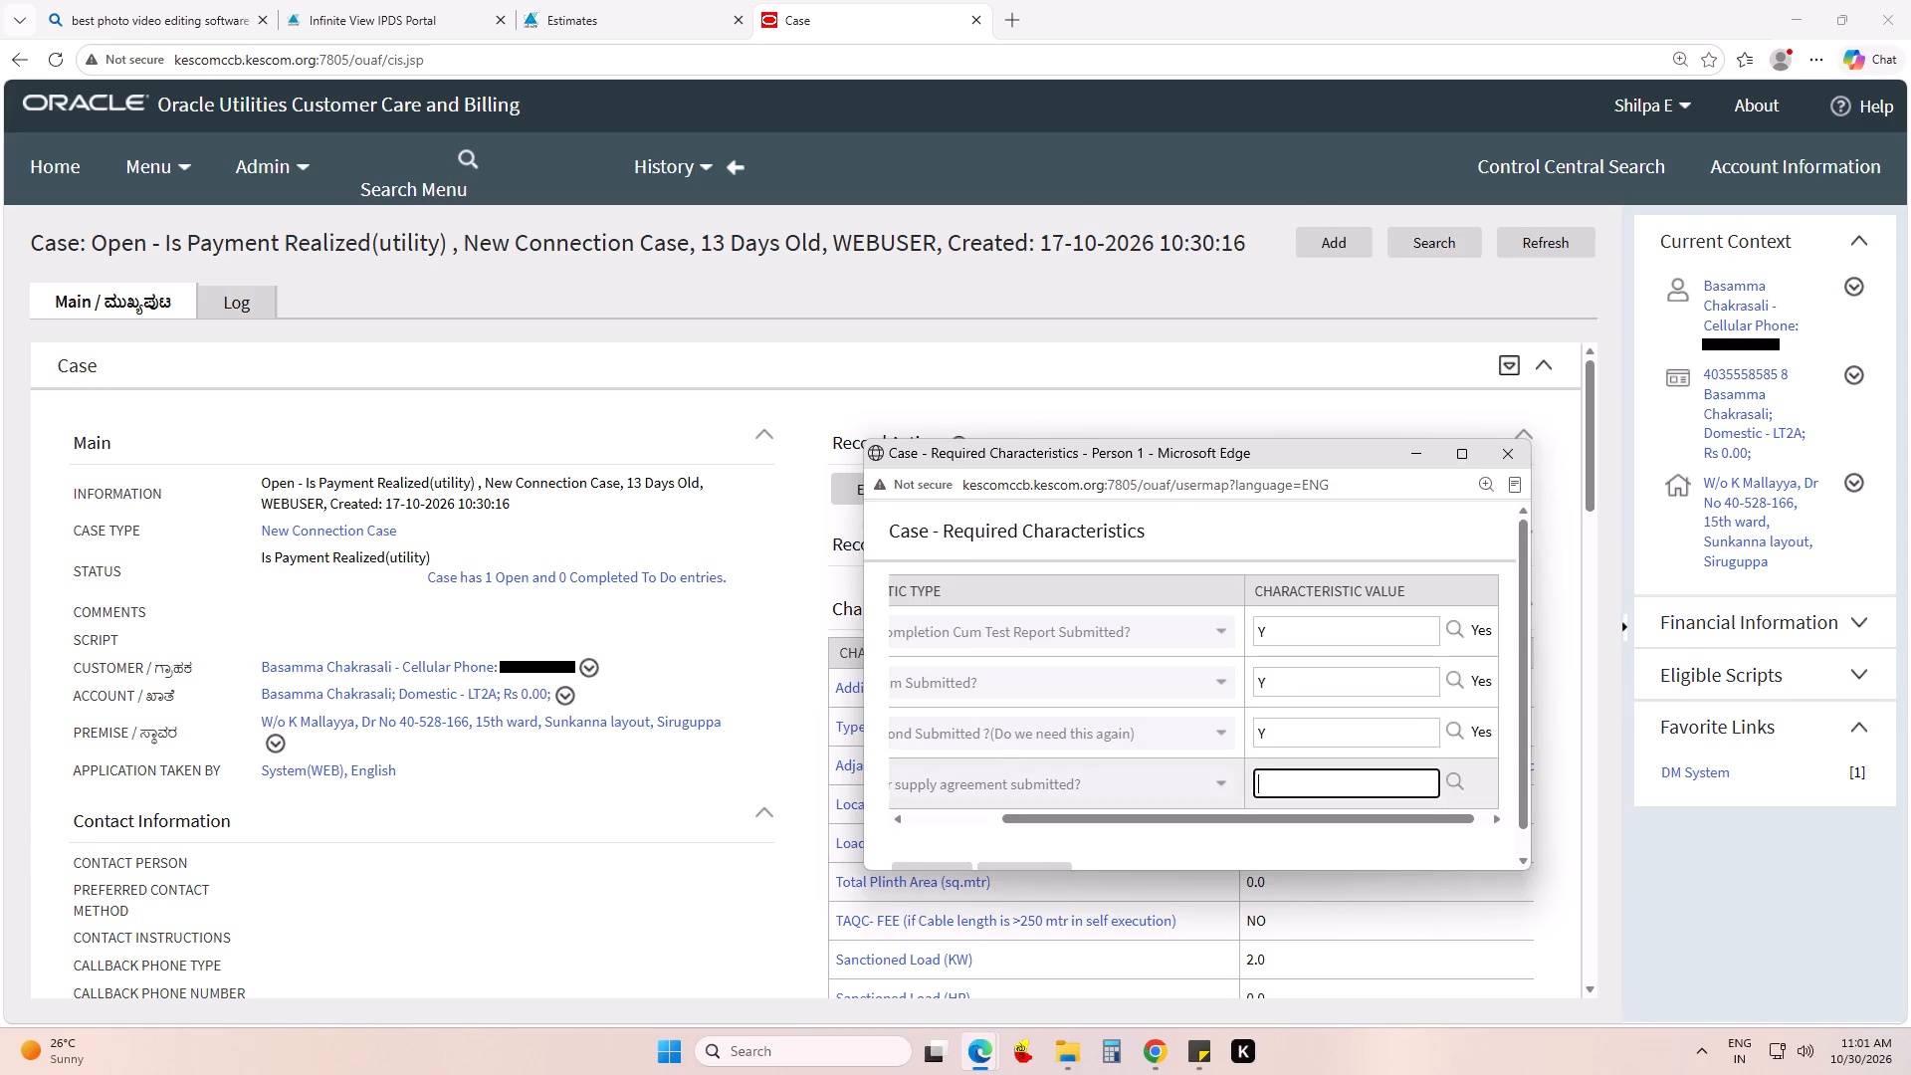
left_click(1270, 779)
double_click(1270, 779)
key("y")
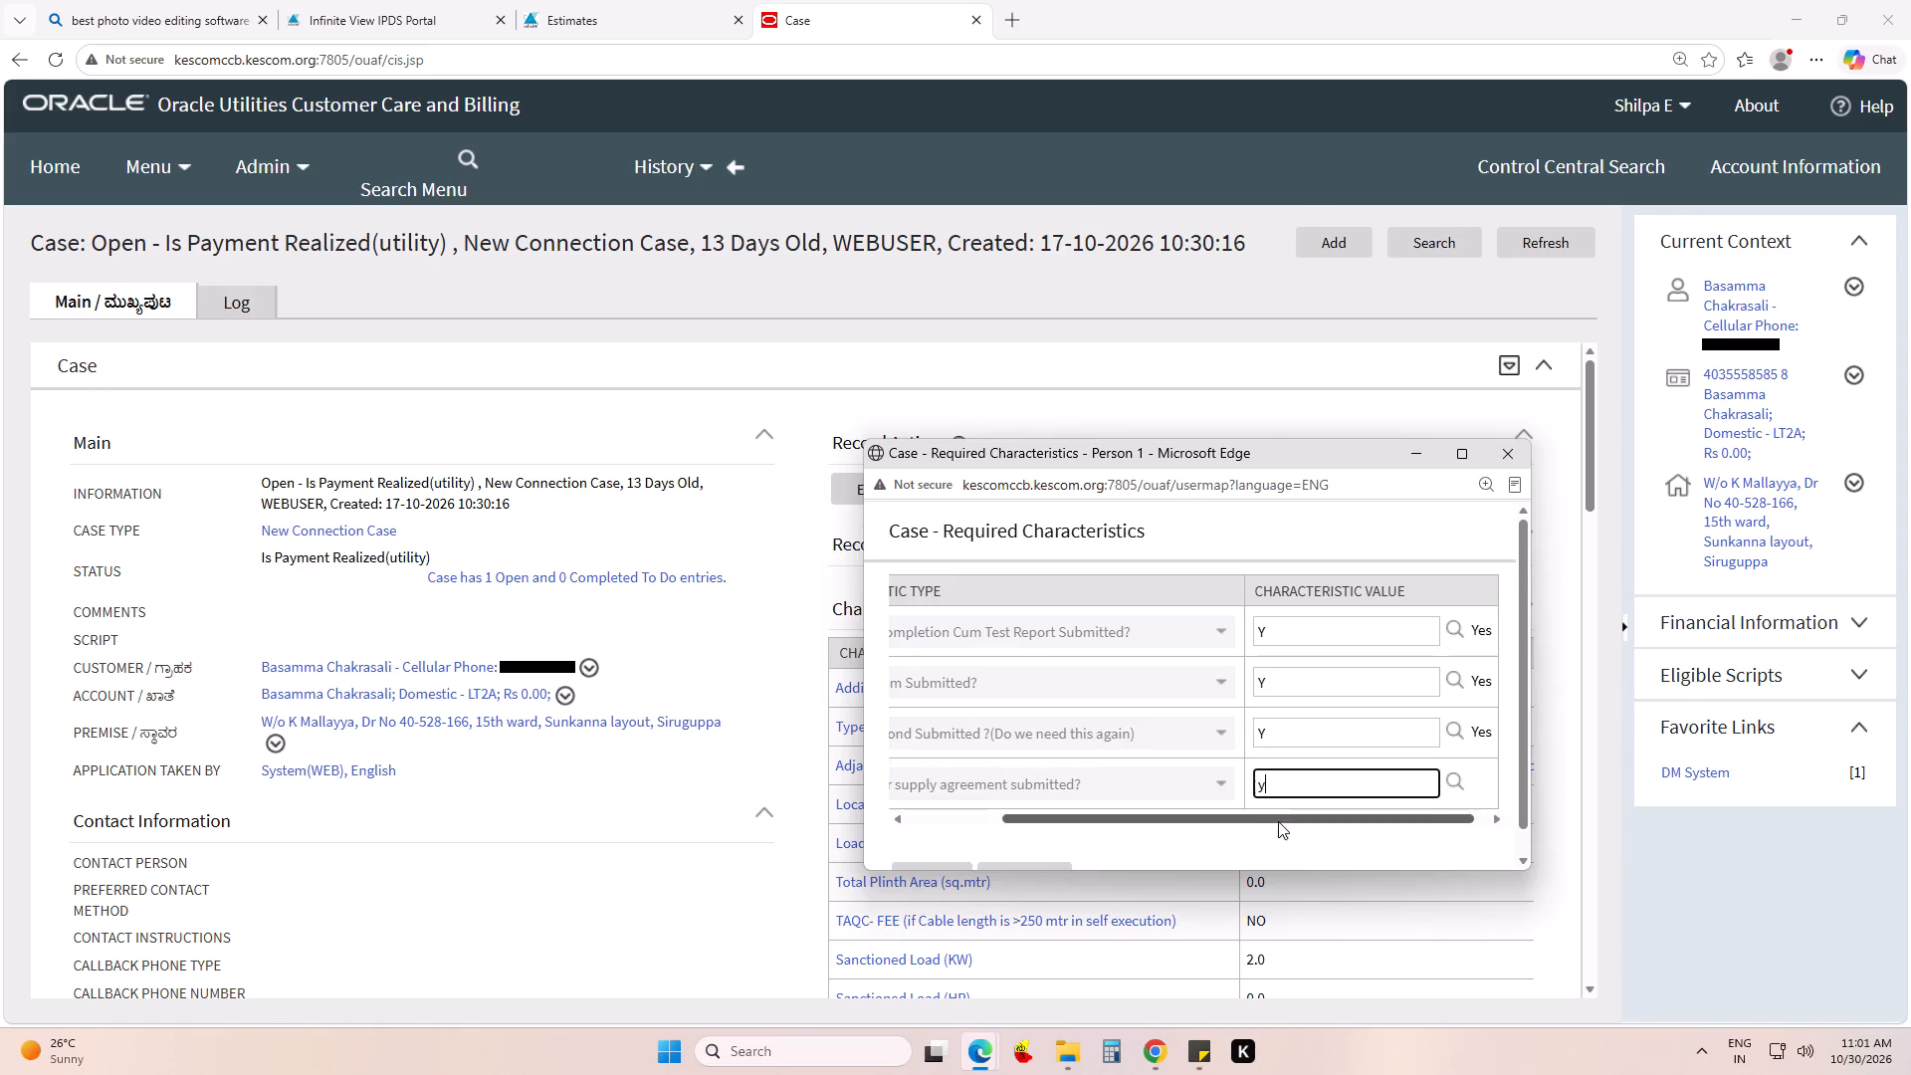
left_click(1277, 822)
scroll(1277, 822, "down", 4)
left_click(1277, 822)
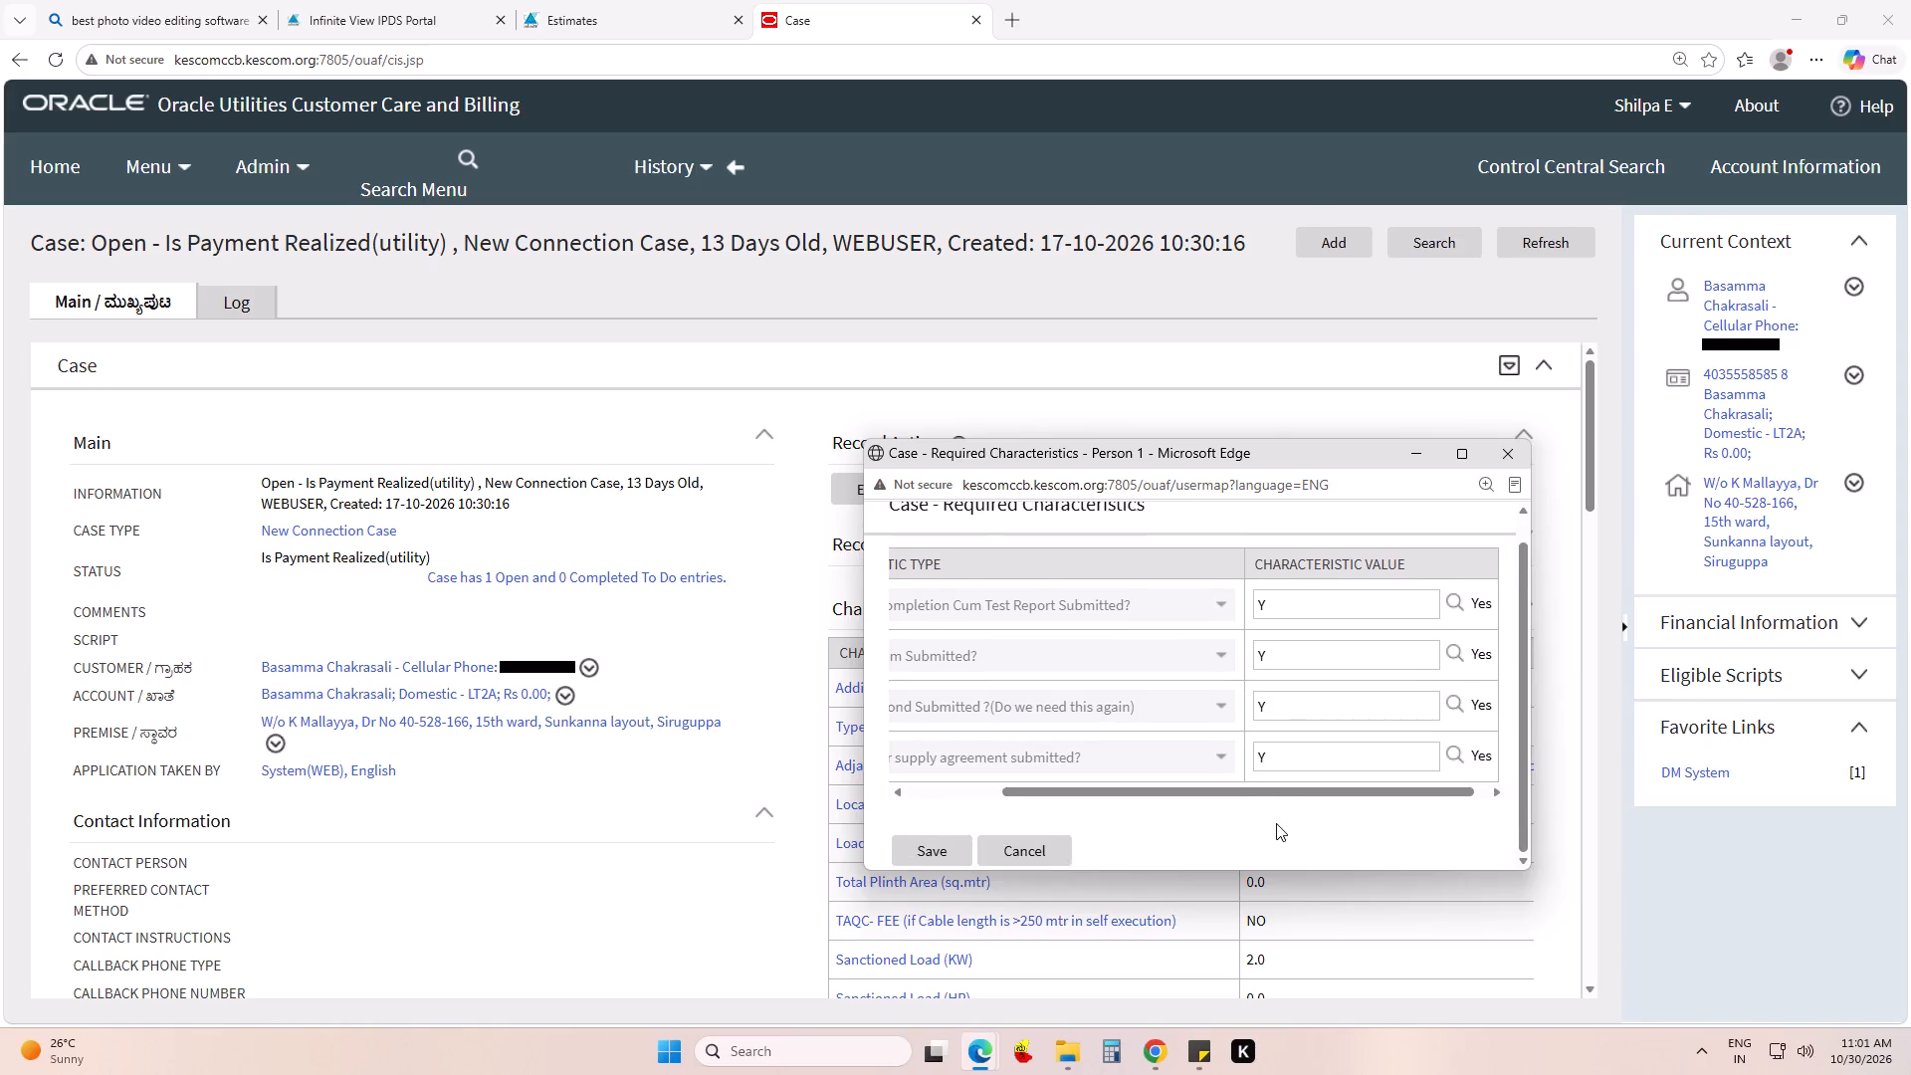
left_click(1276, 823)
left_click(955, 837)
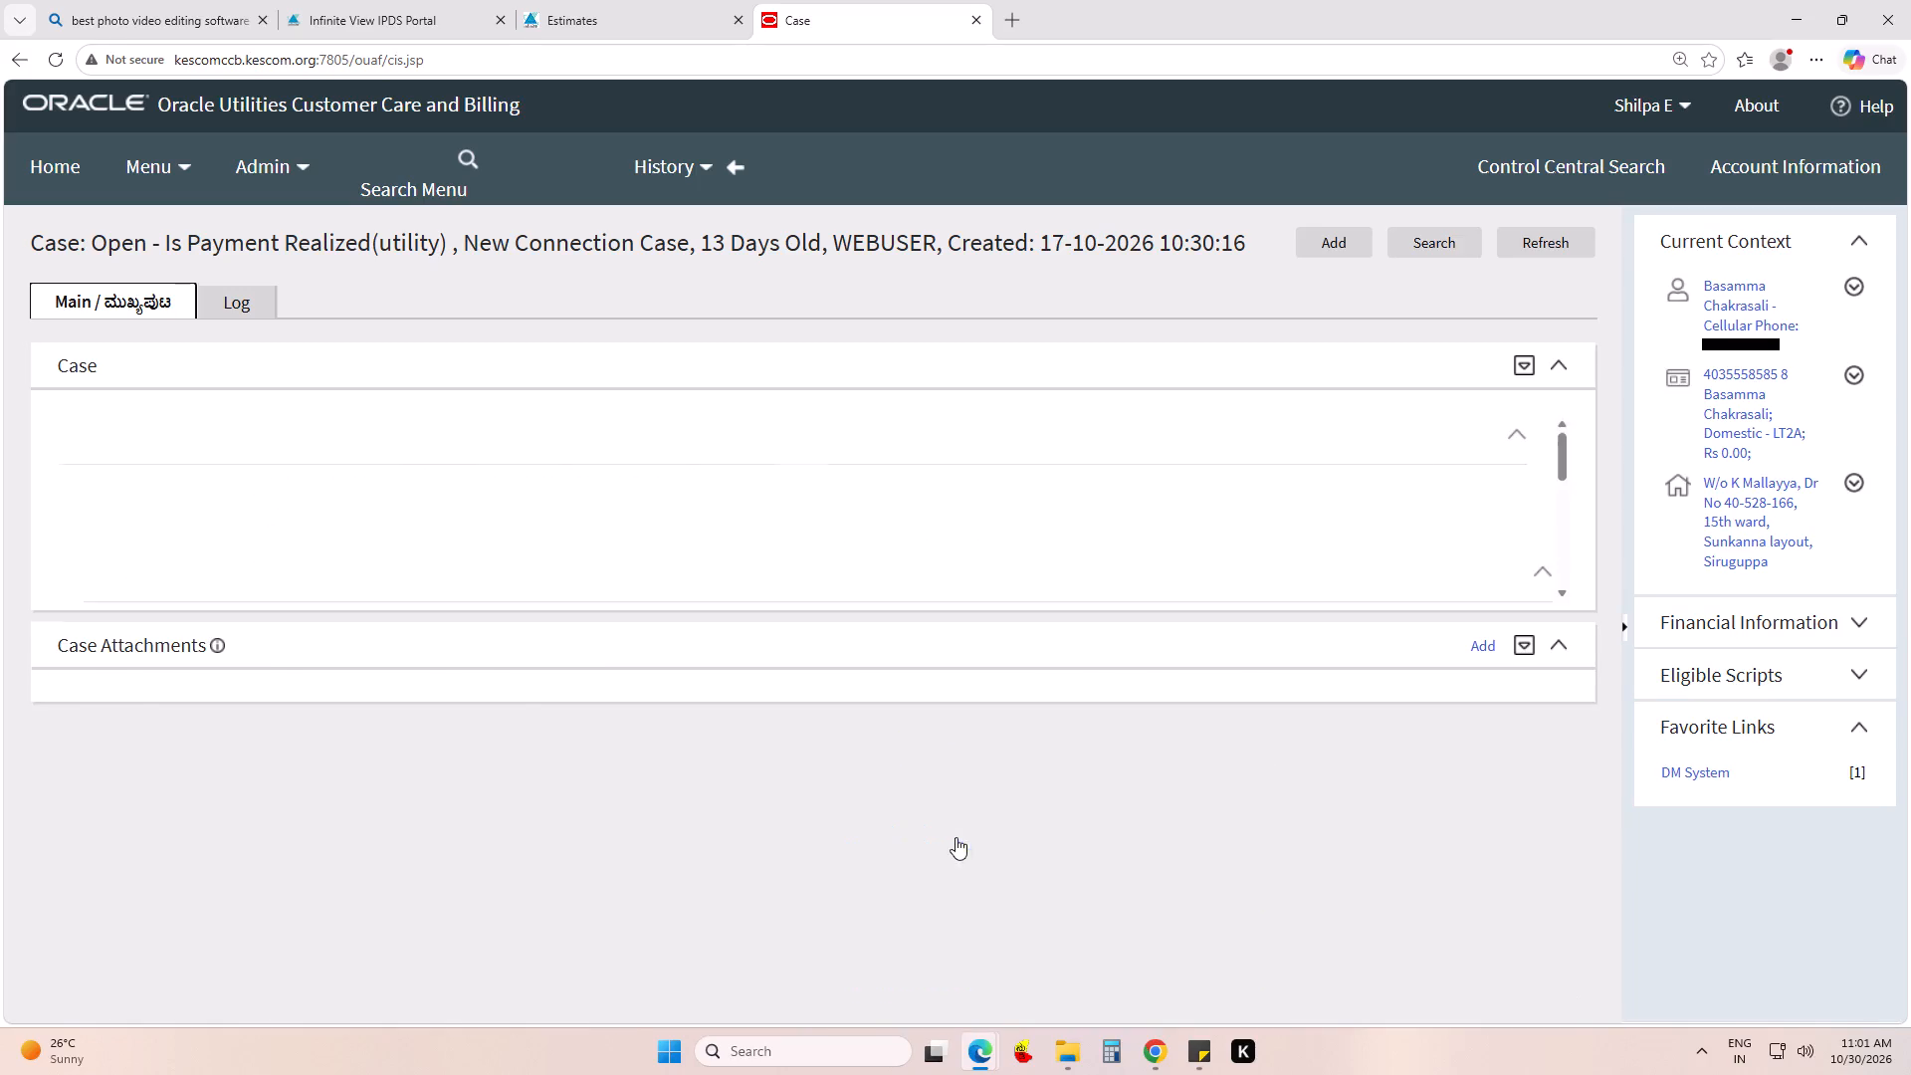
Move this consumer's new connection case on to the Document Verification Step.
double_click(1096, 490)
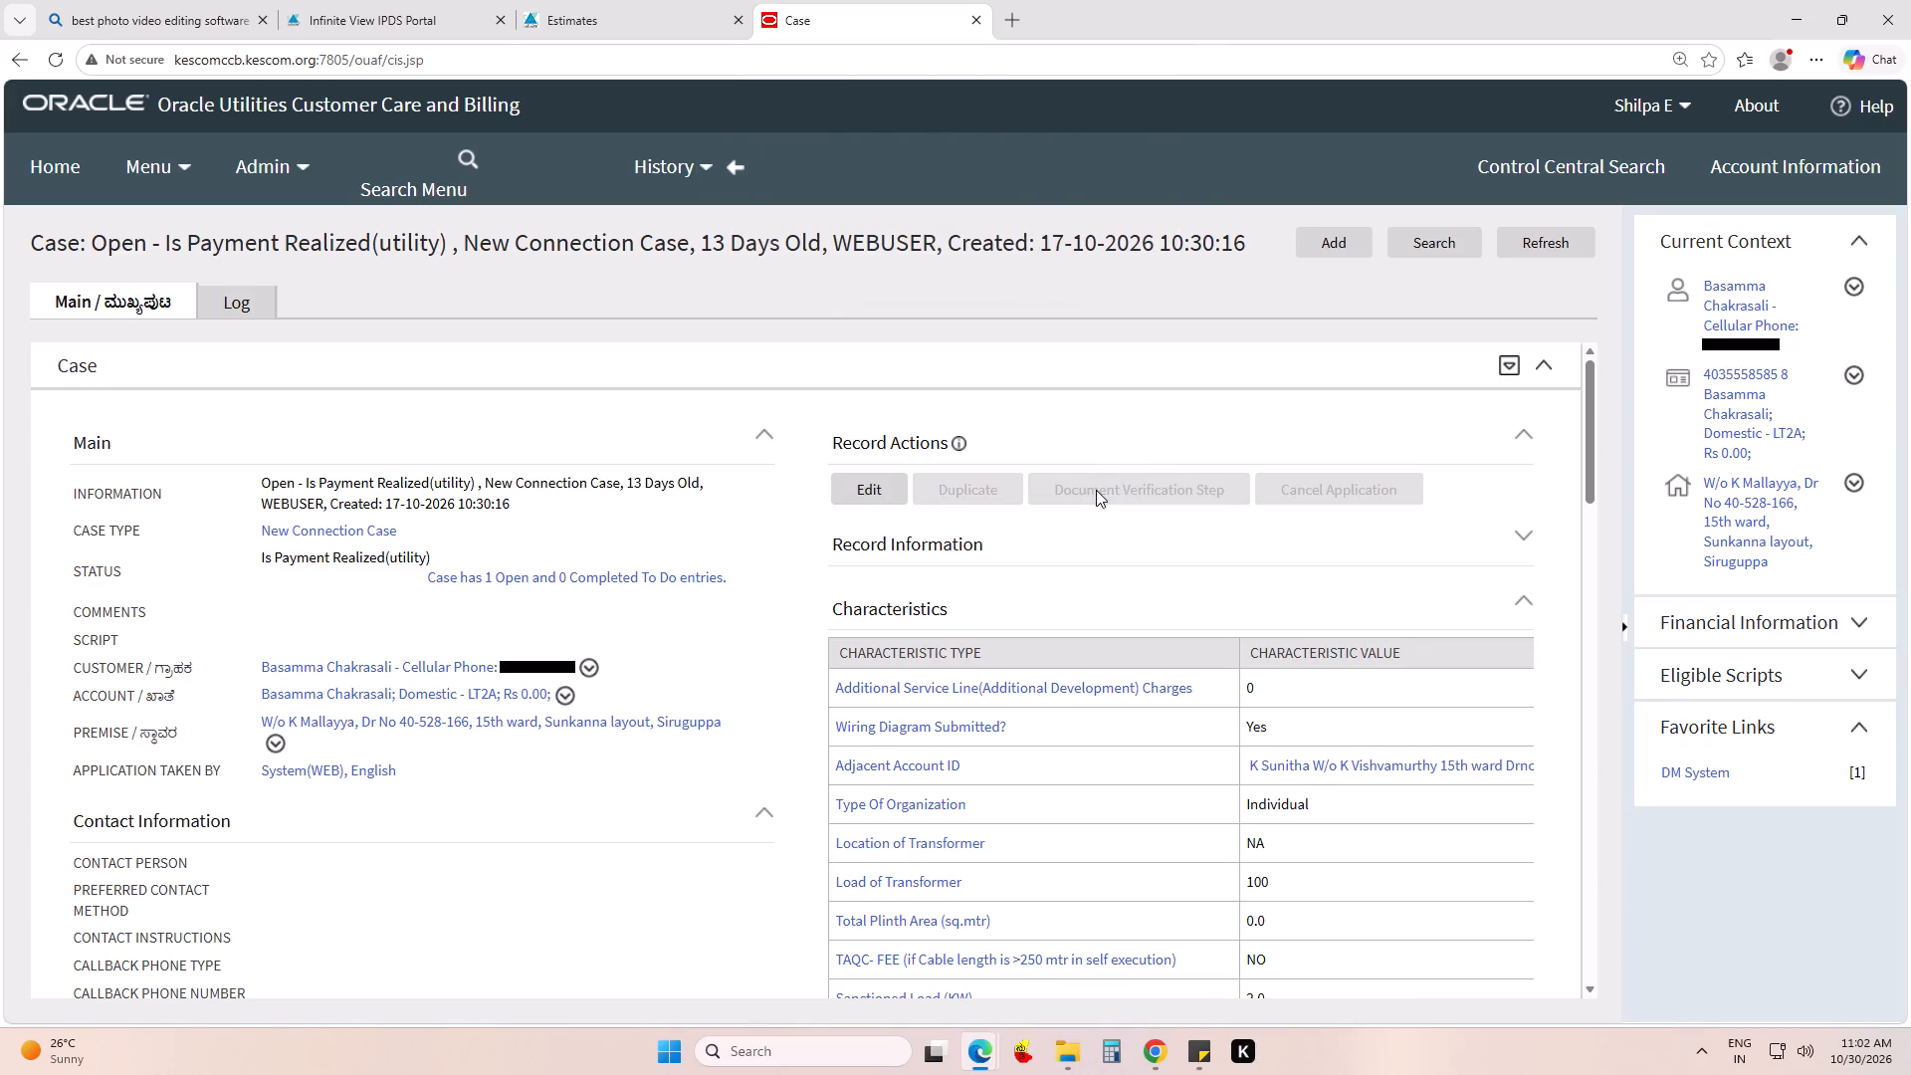
scroll(1285, 1004, "down", 4)
scroll(1376, 965, "up", 4)
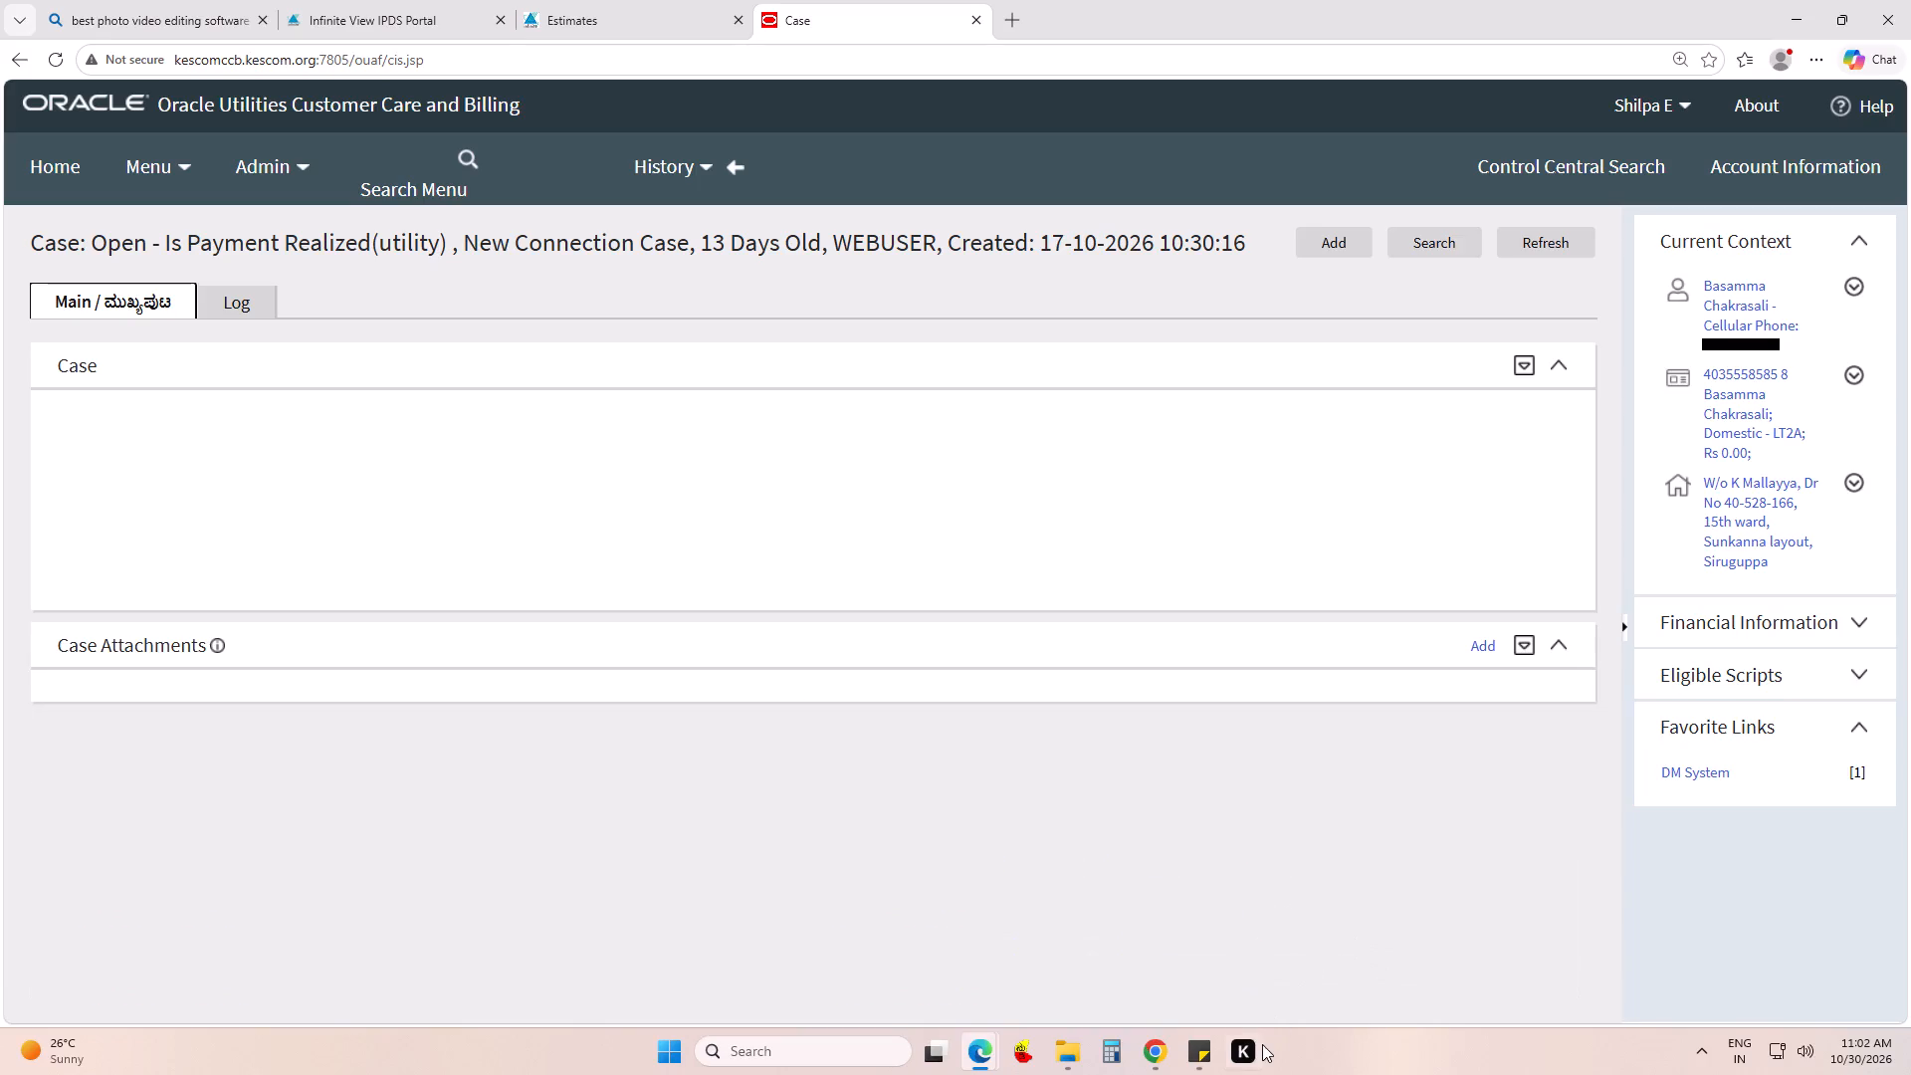
left_click(1232, 1048)
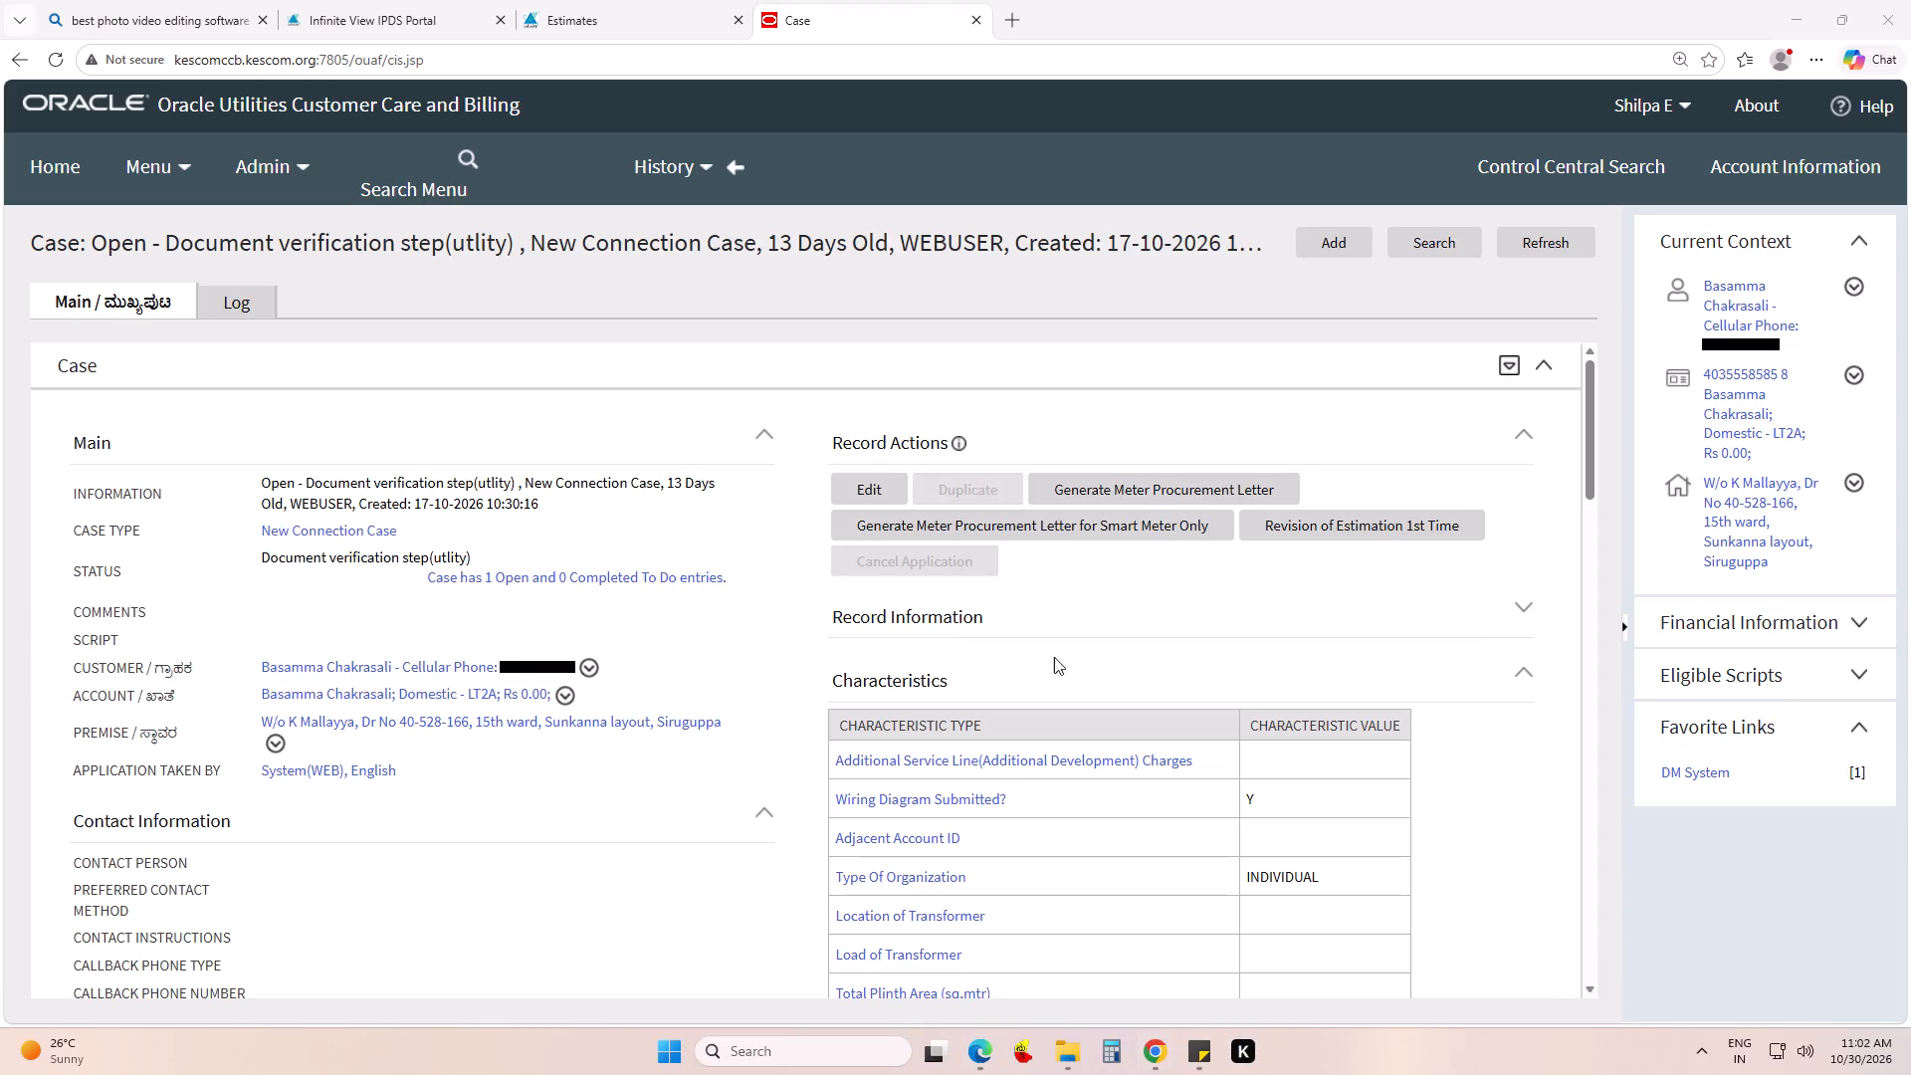
Generate the meter procurement letter for smart meter only on this consumer's case.
left_click(1080, 517)
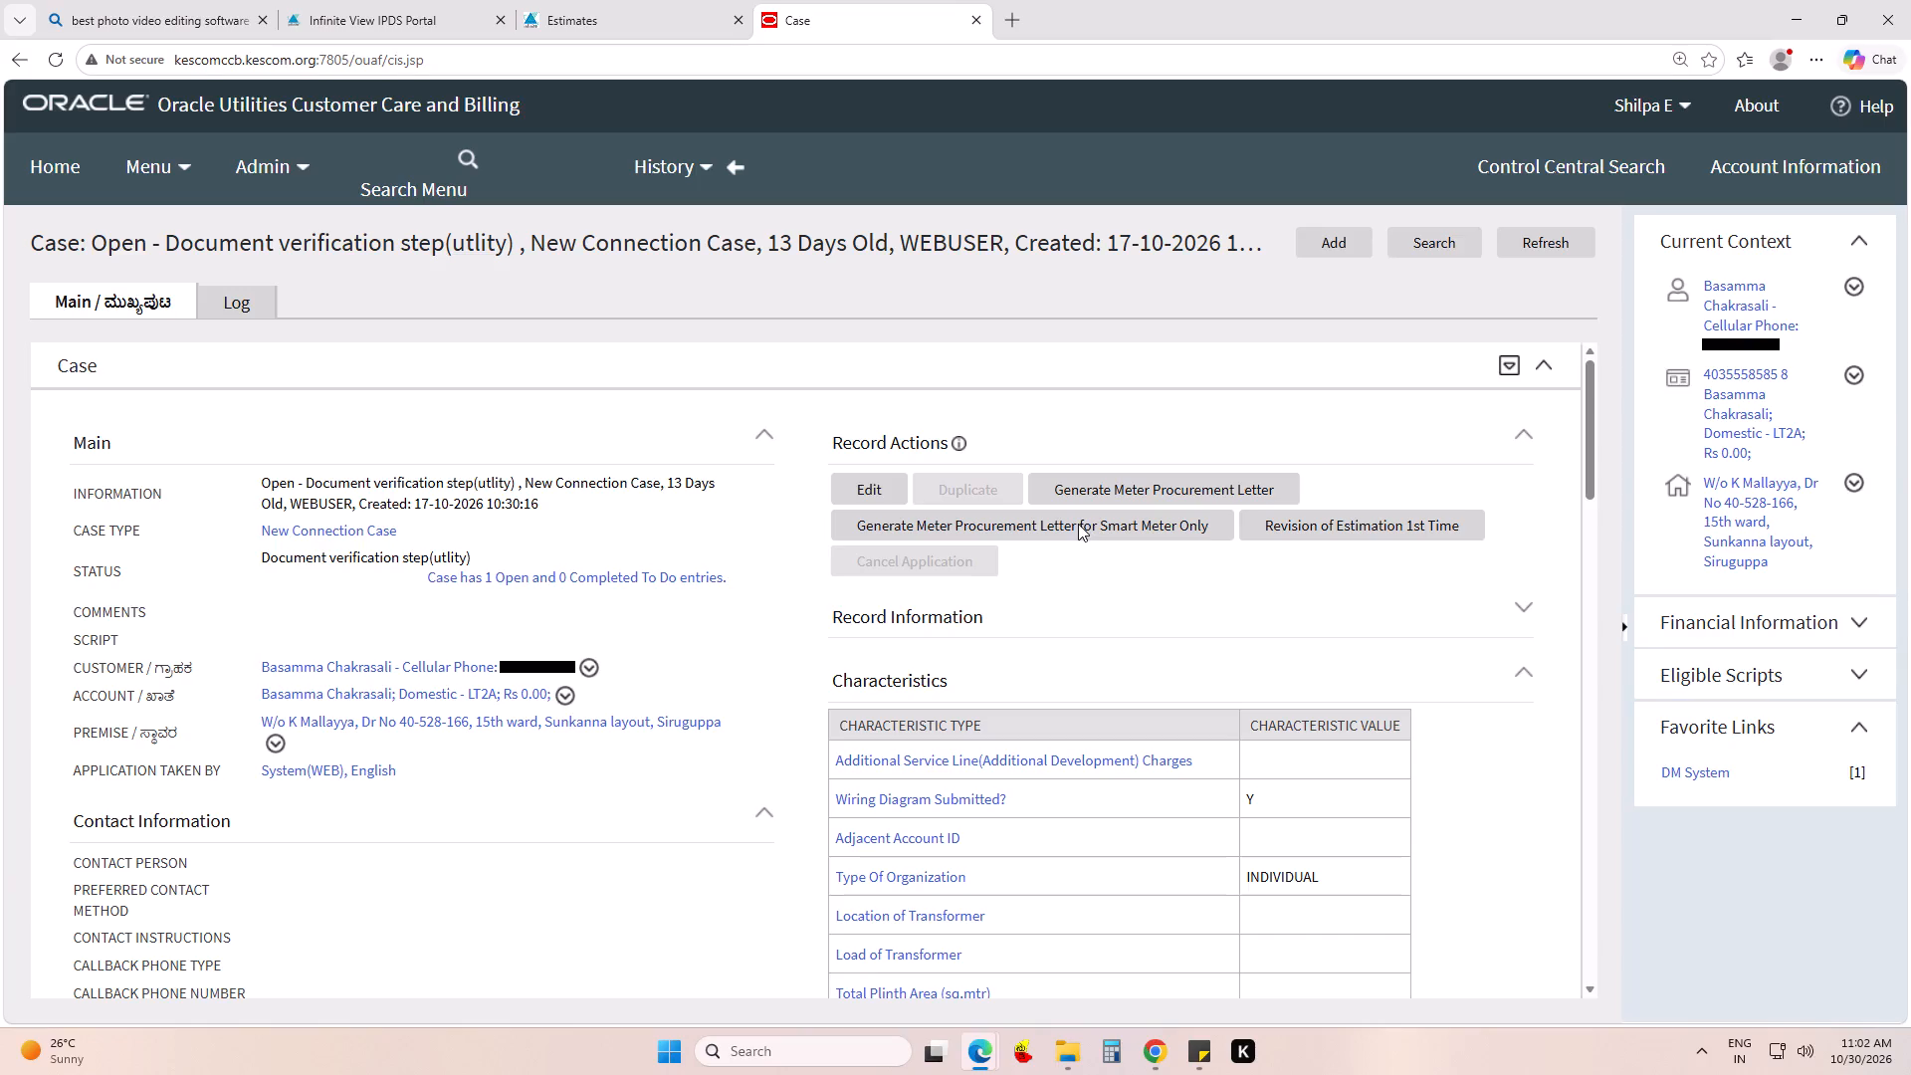
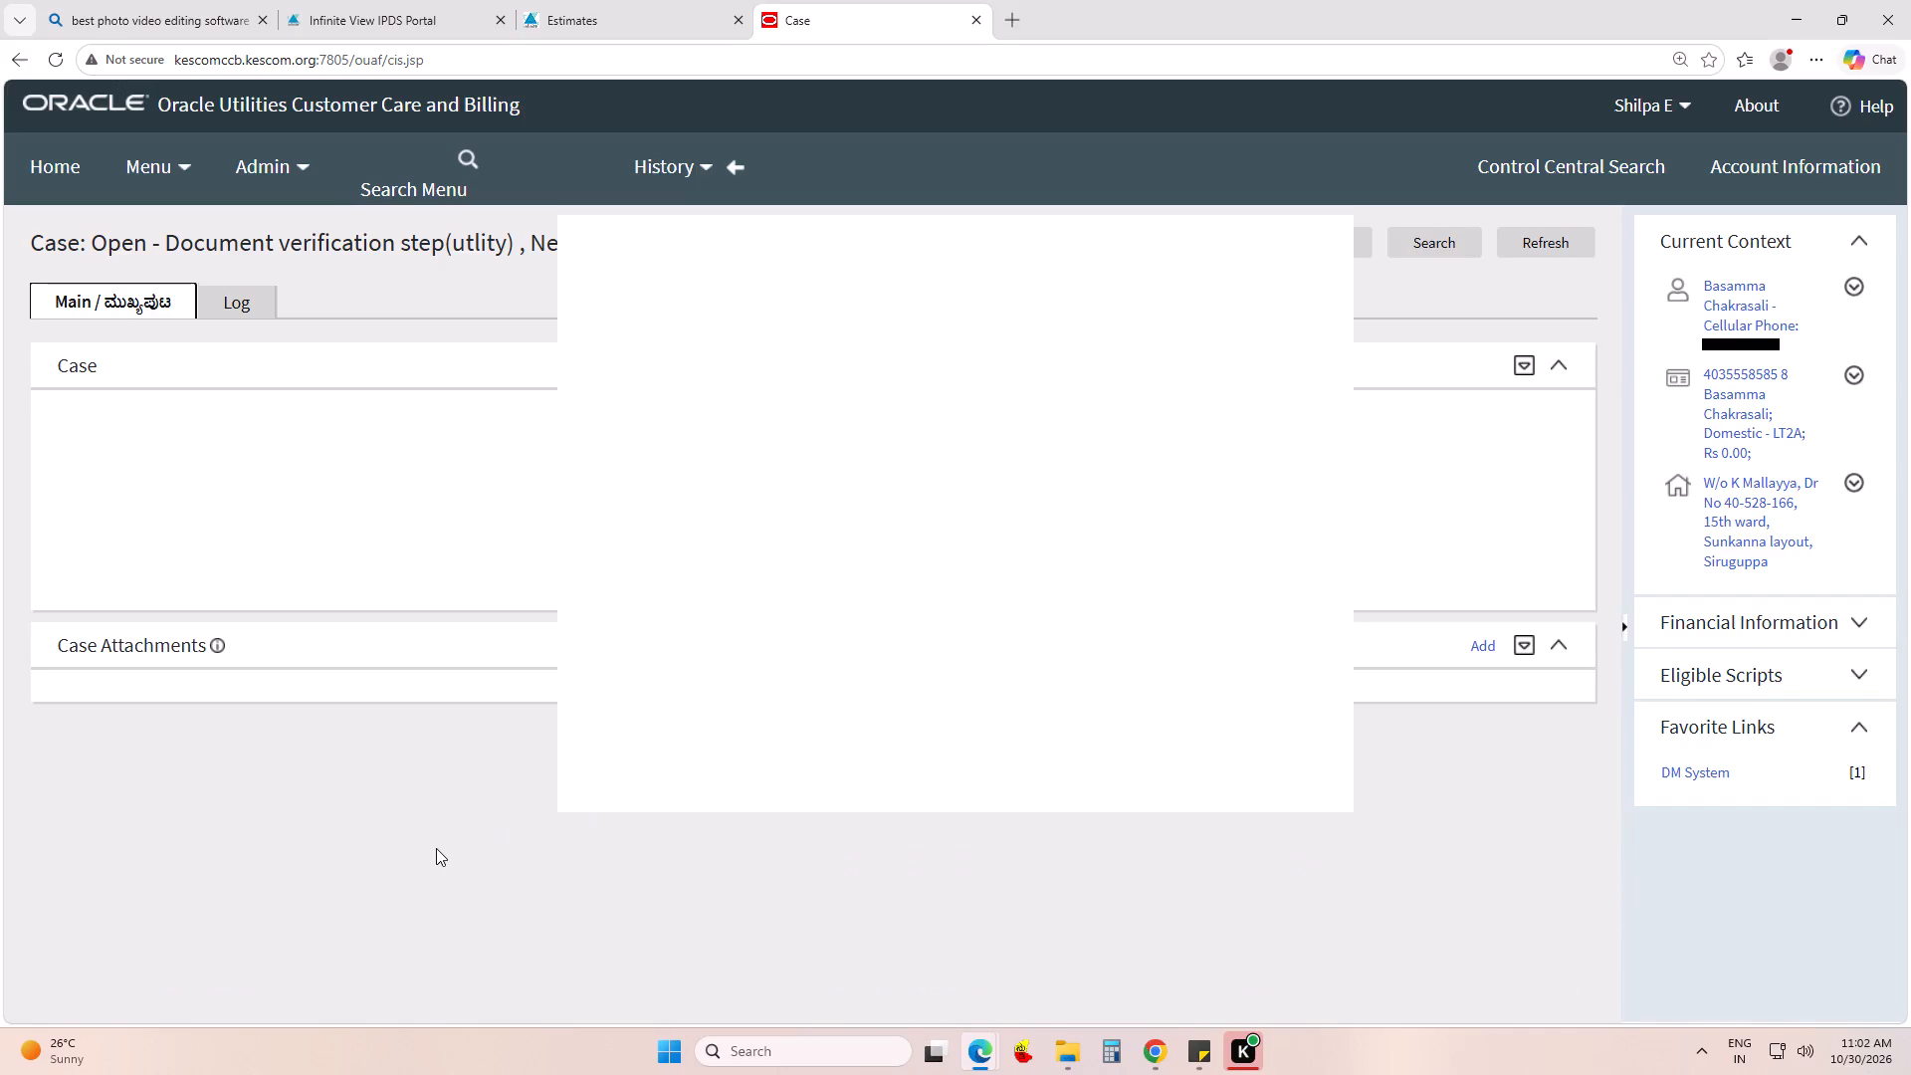
Advance this consumer's new connection case to Pre-Commission Test Not Required.
left_click(298, 504)
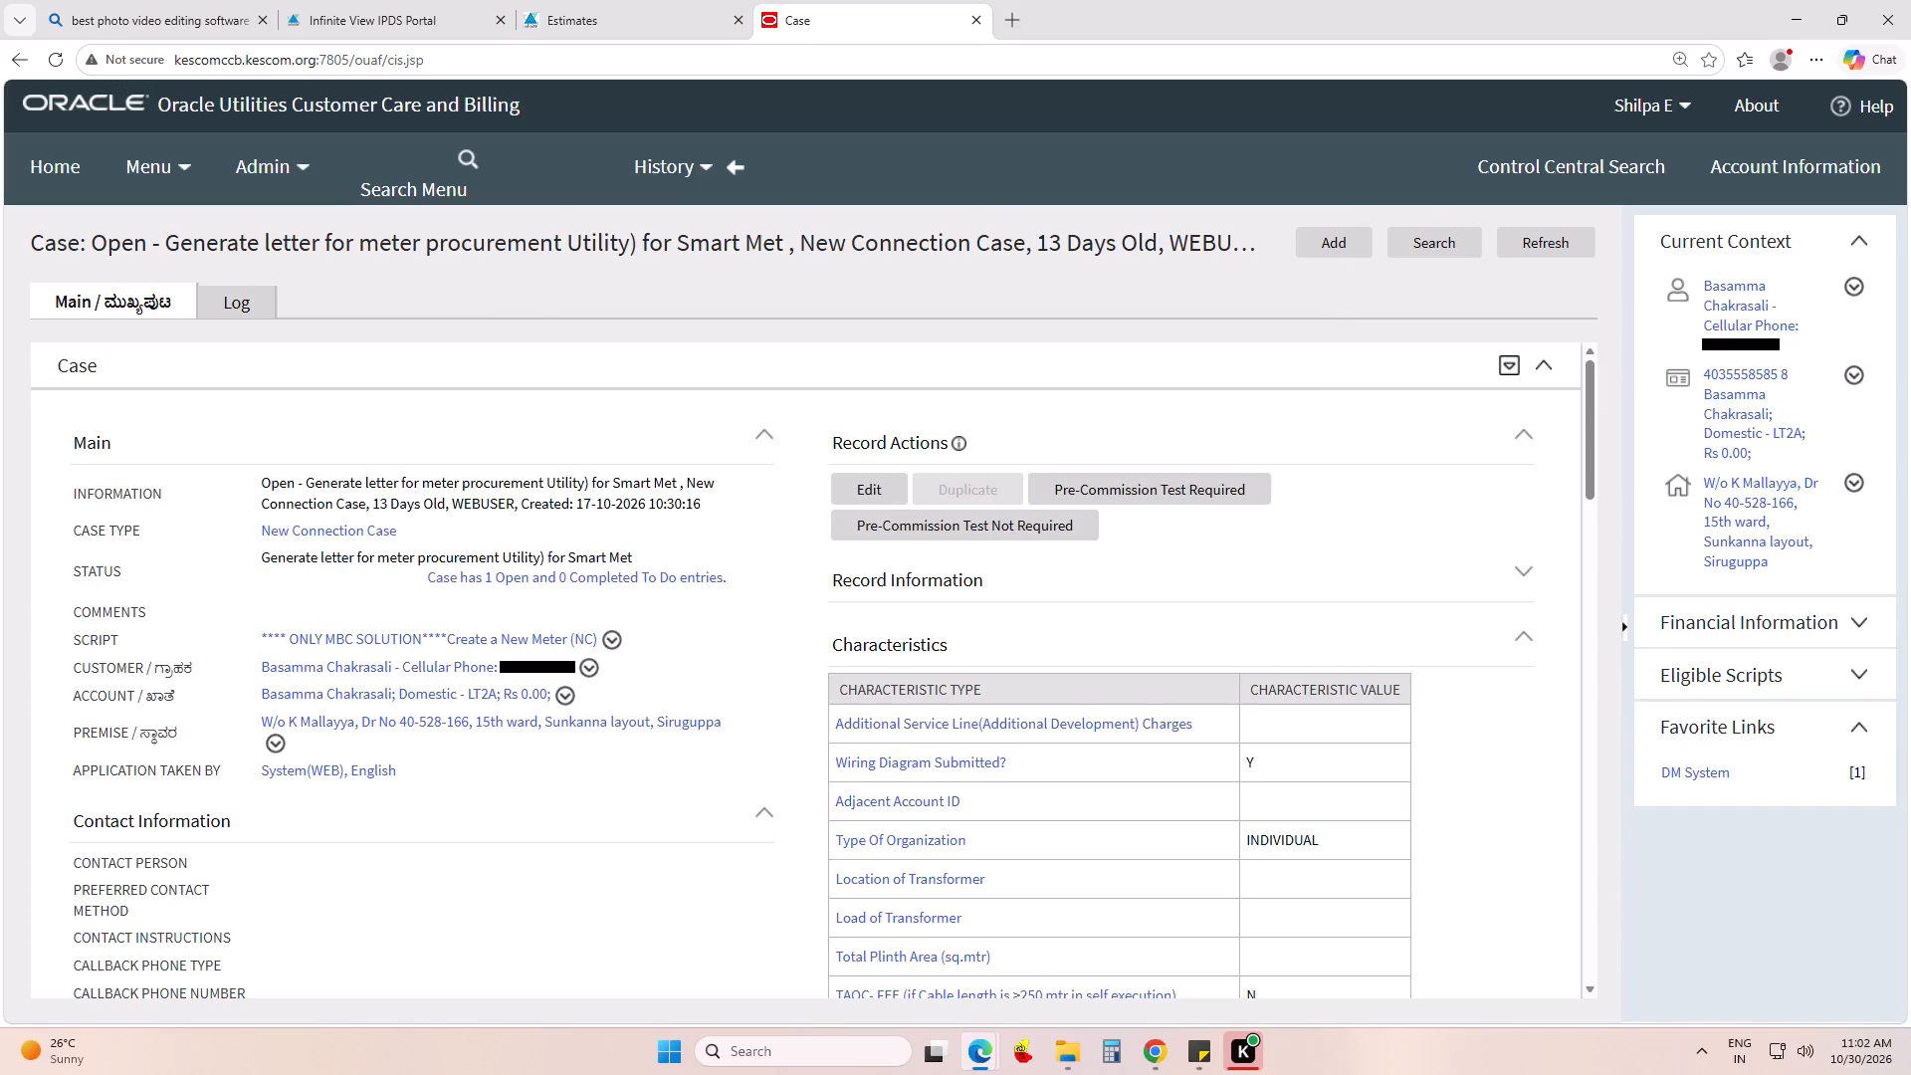
left_click(1077, 524)
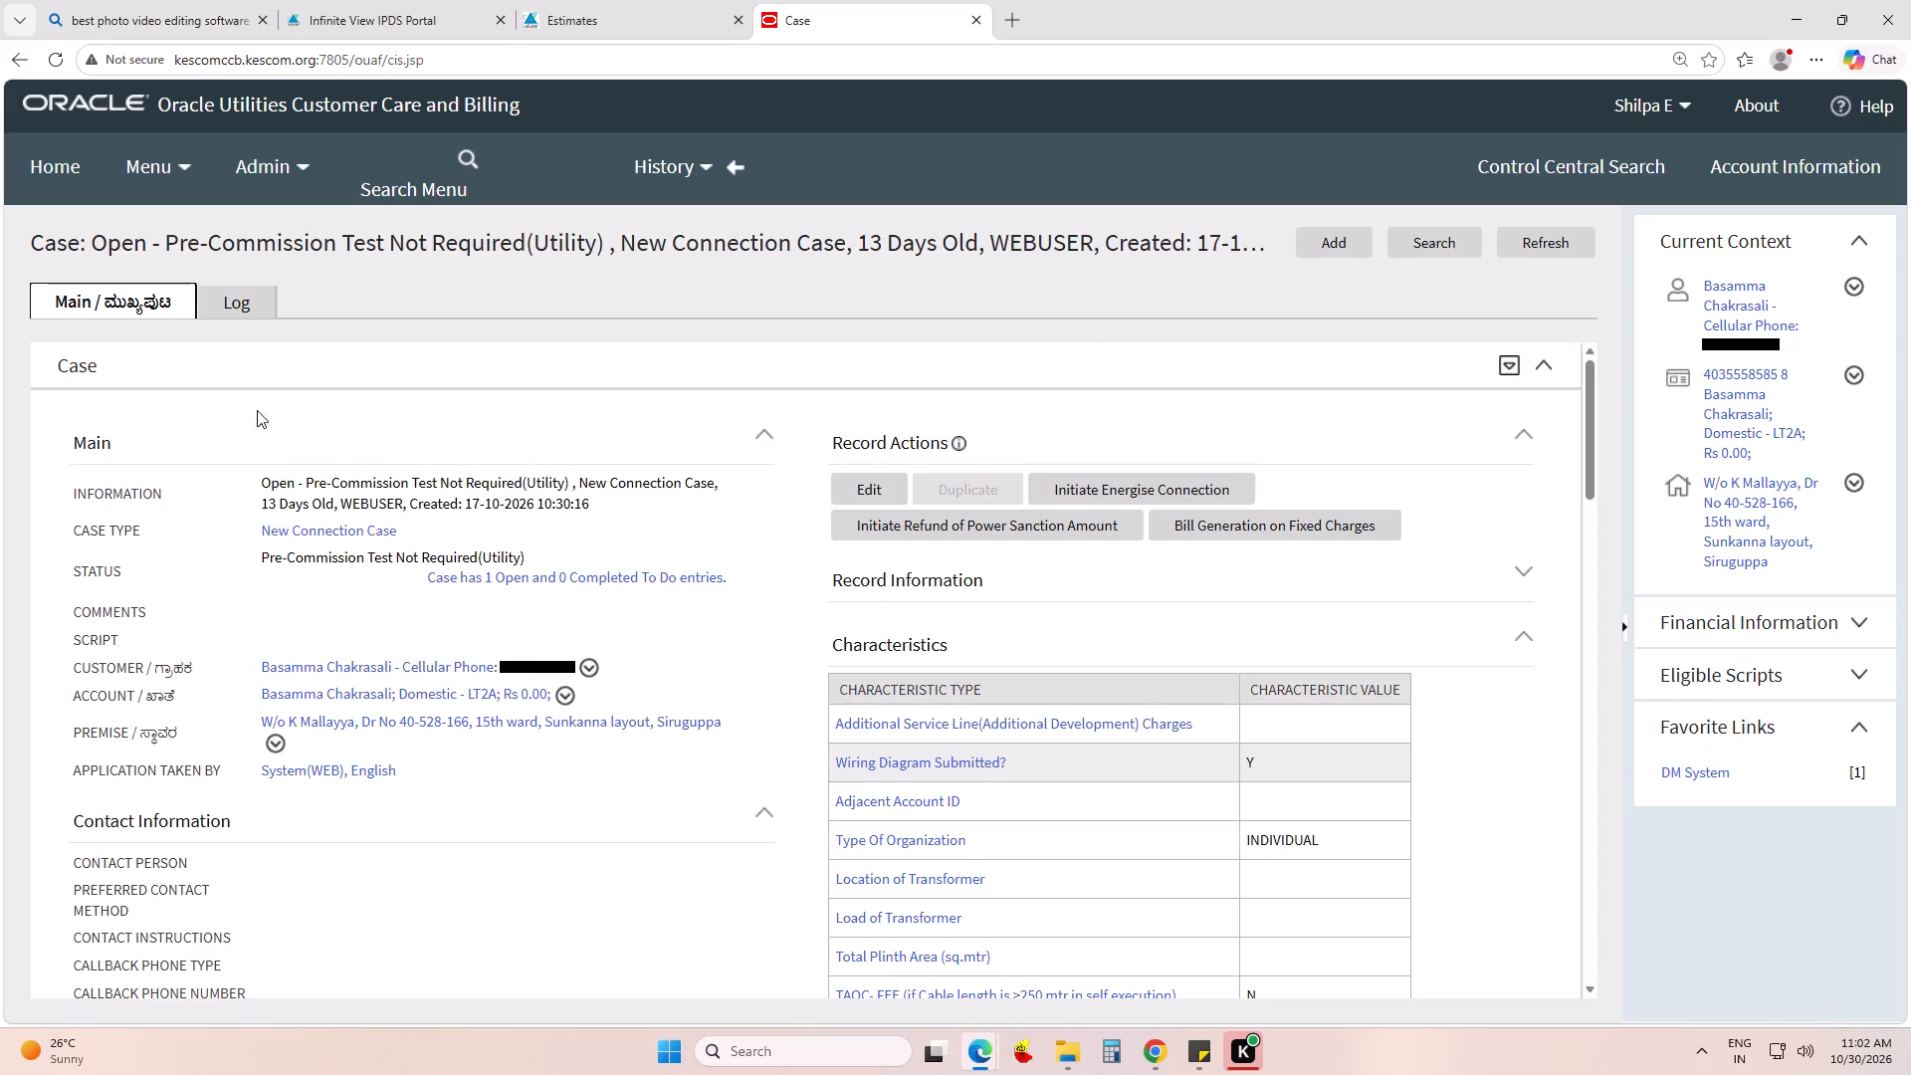
From the case log, open the customer contact related to the latest Customer Contact Created entry.
left_click(212, 298)
left_click(221, 298)
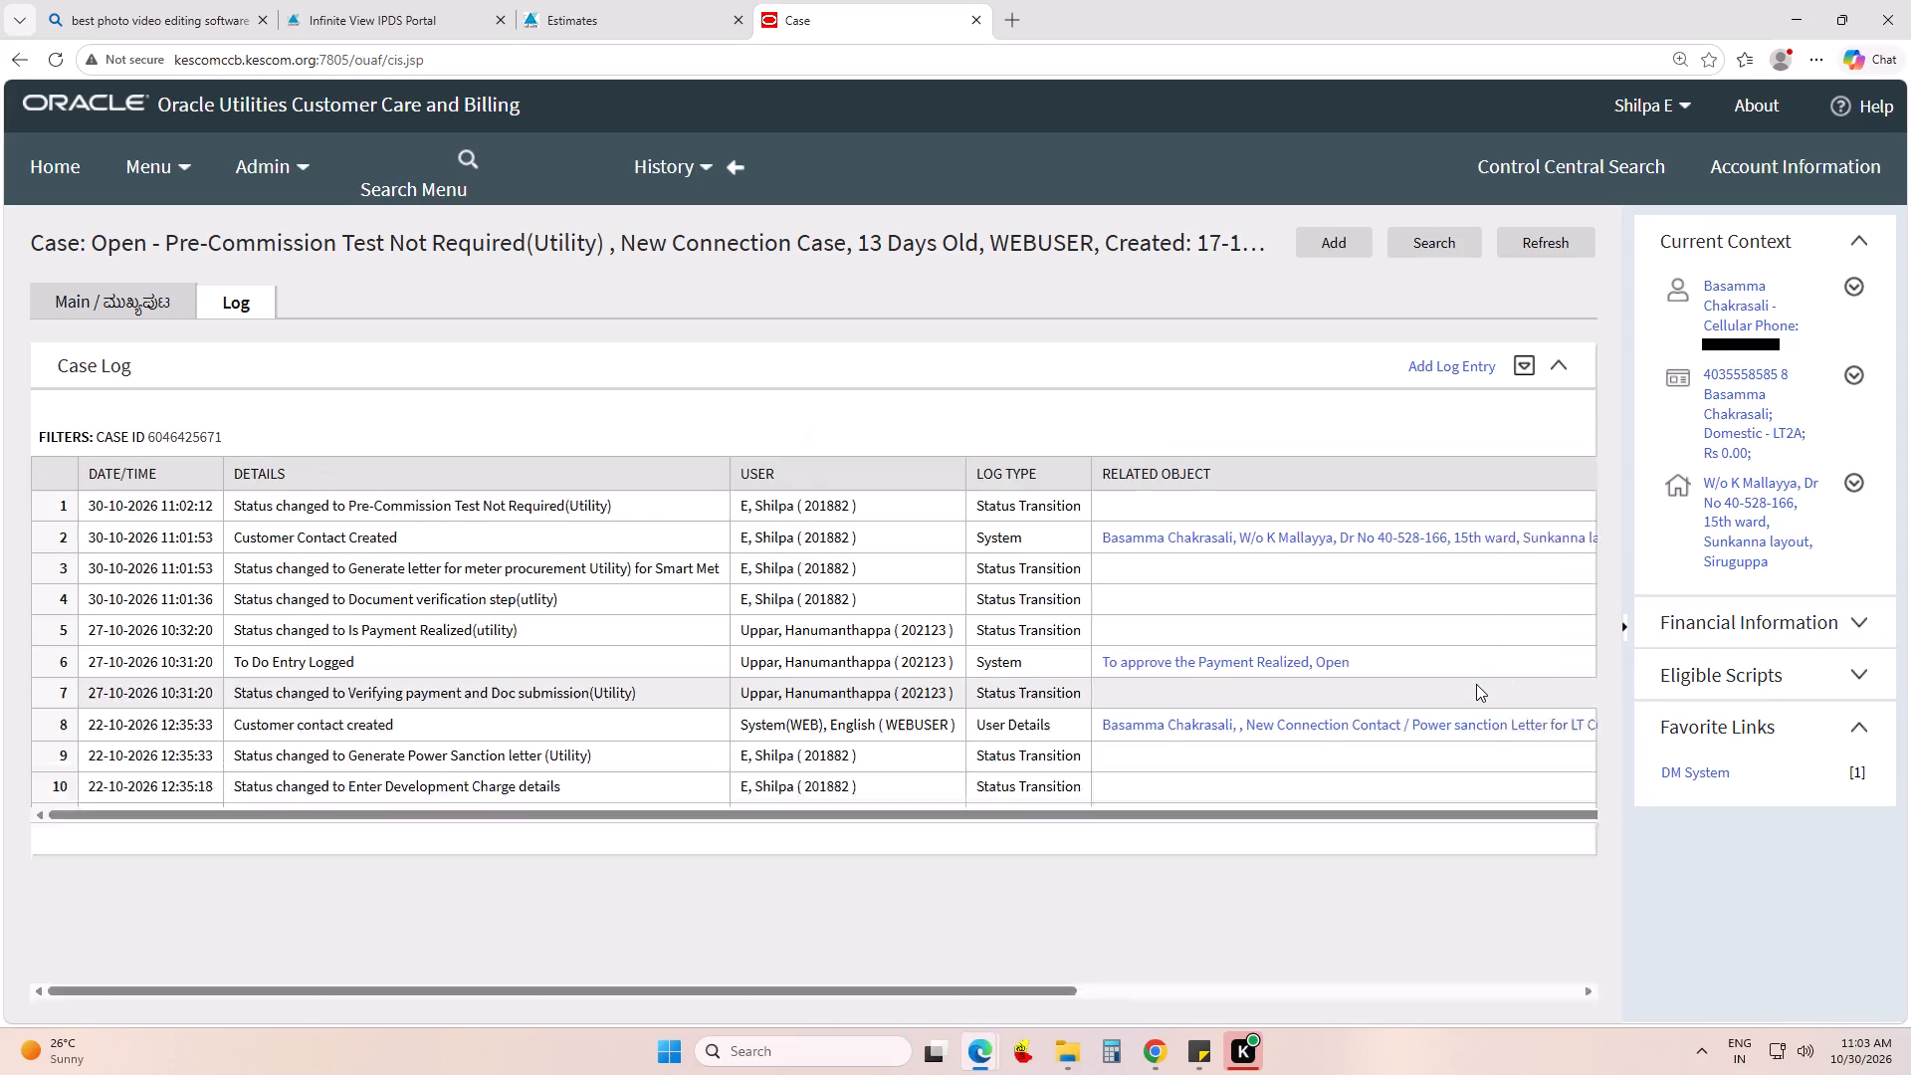
left_click(1412, 542)
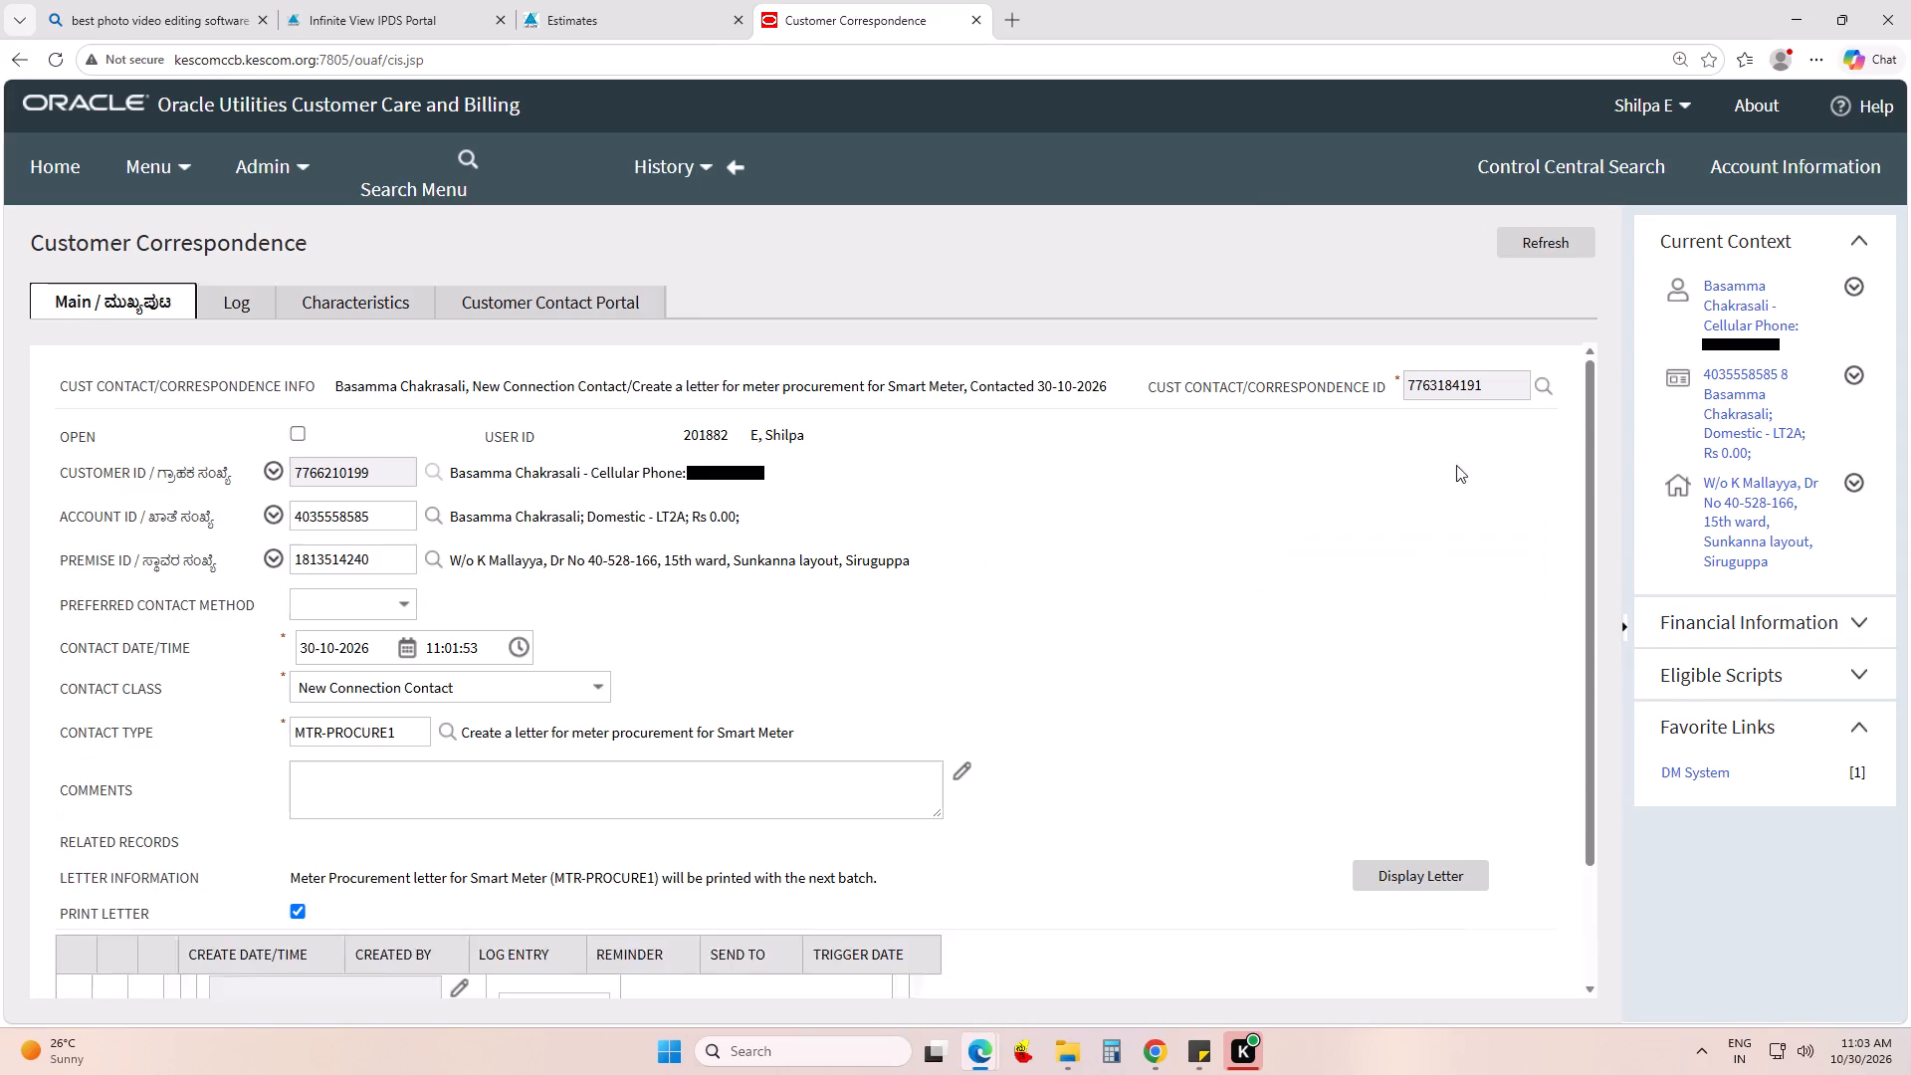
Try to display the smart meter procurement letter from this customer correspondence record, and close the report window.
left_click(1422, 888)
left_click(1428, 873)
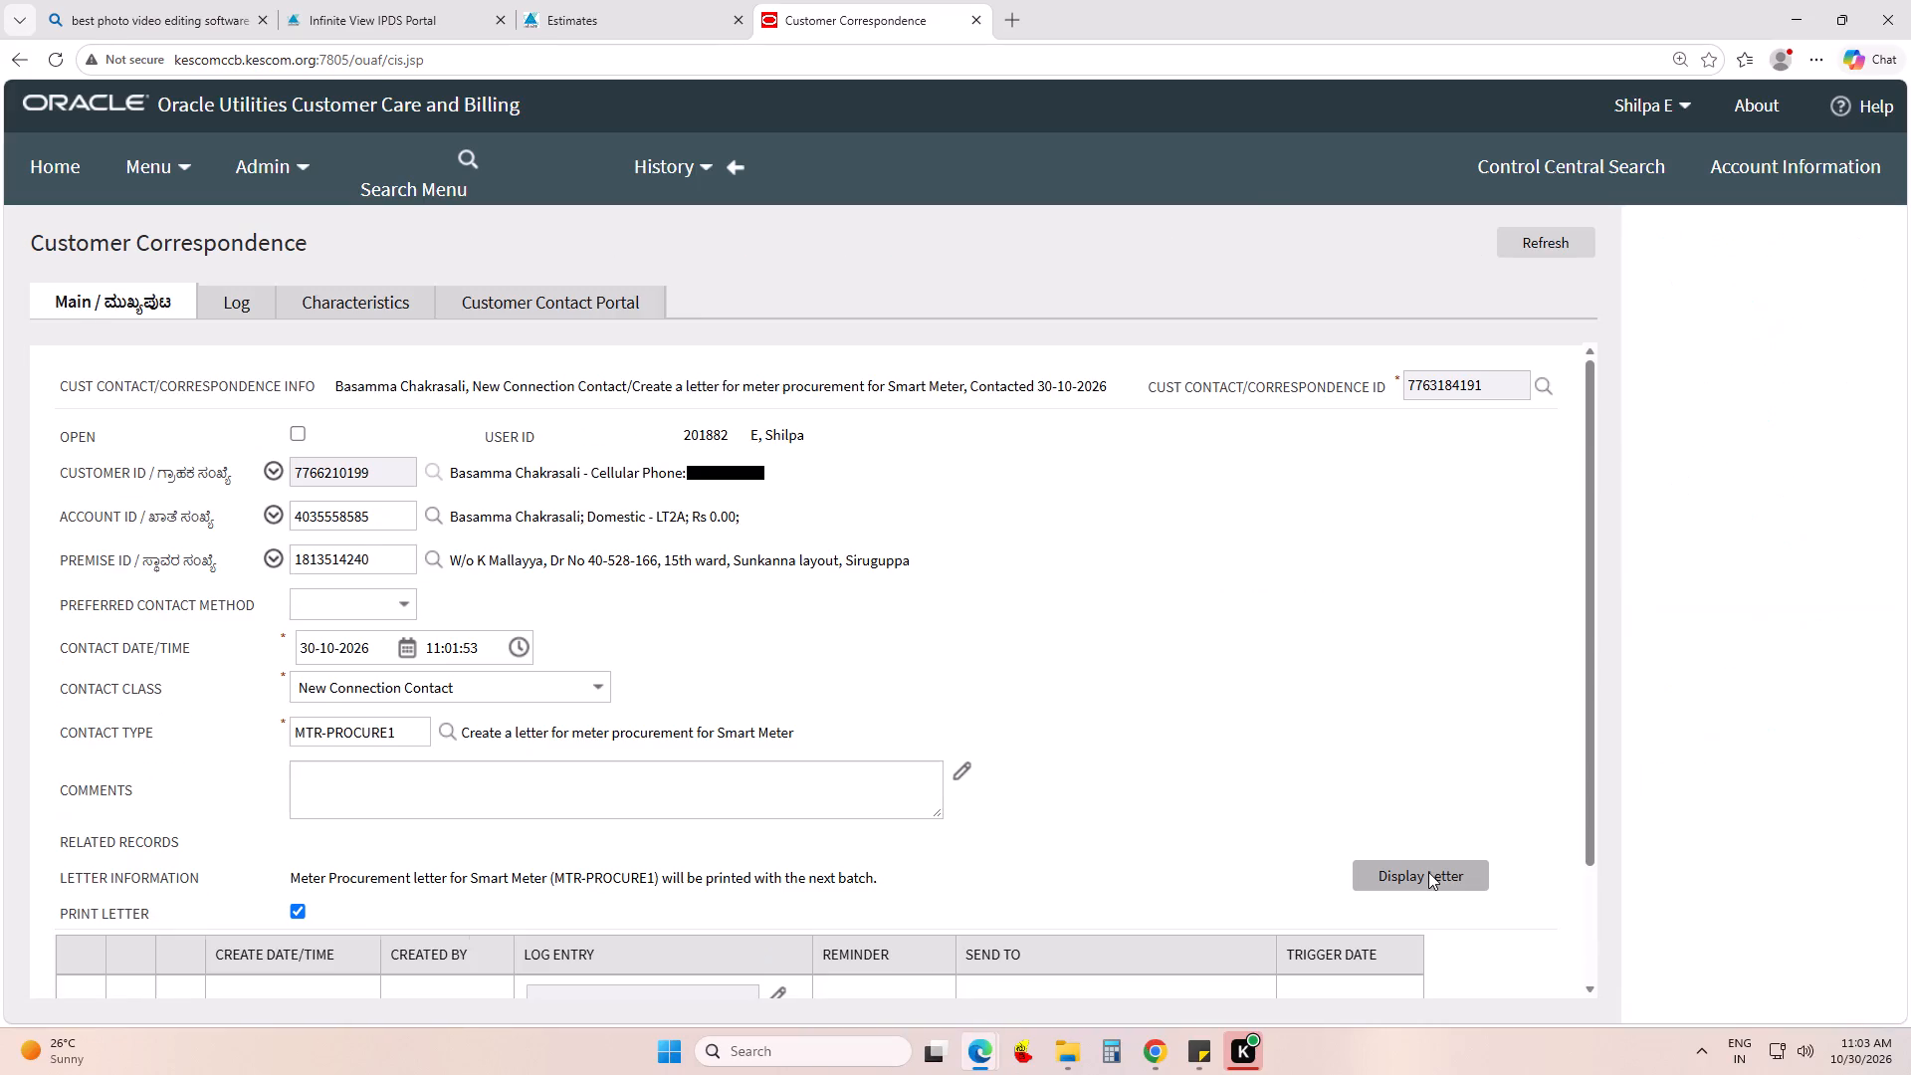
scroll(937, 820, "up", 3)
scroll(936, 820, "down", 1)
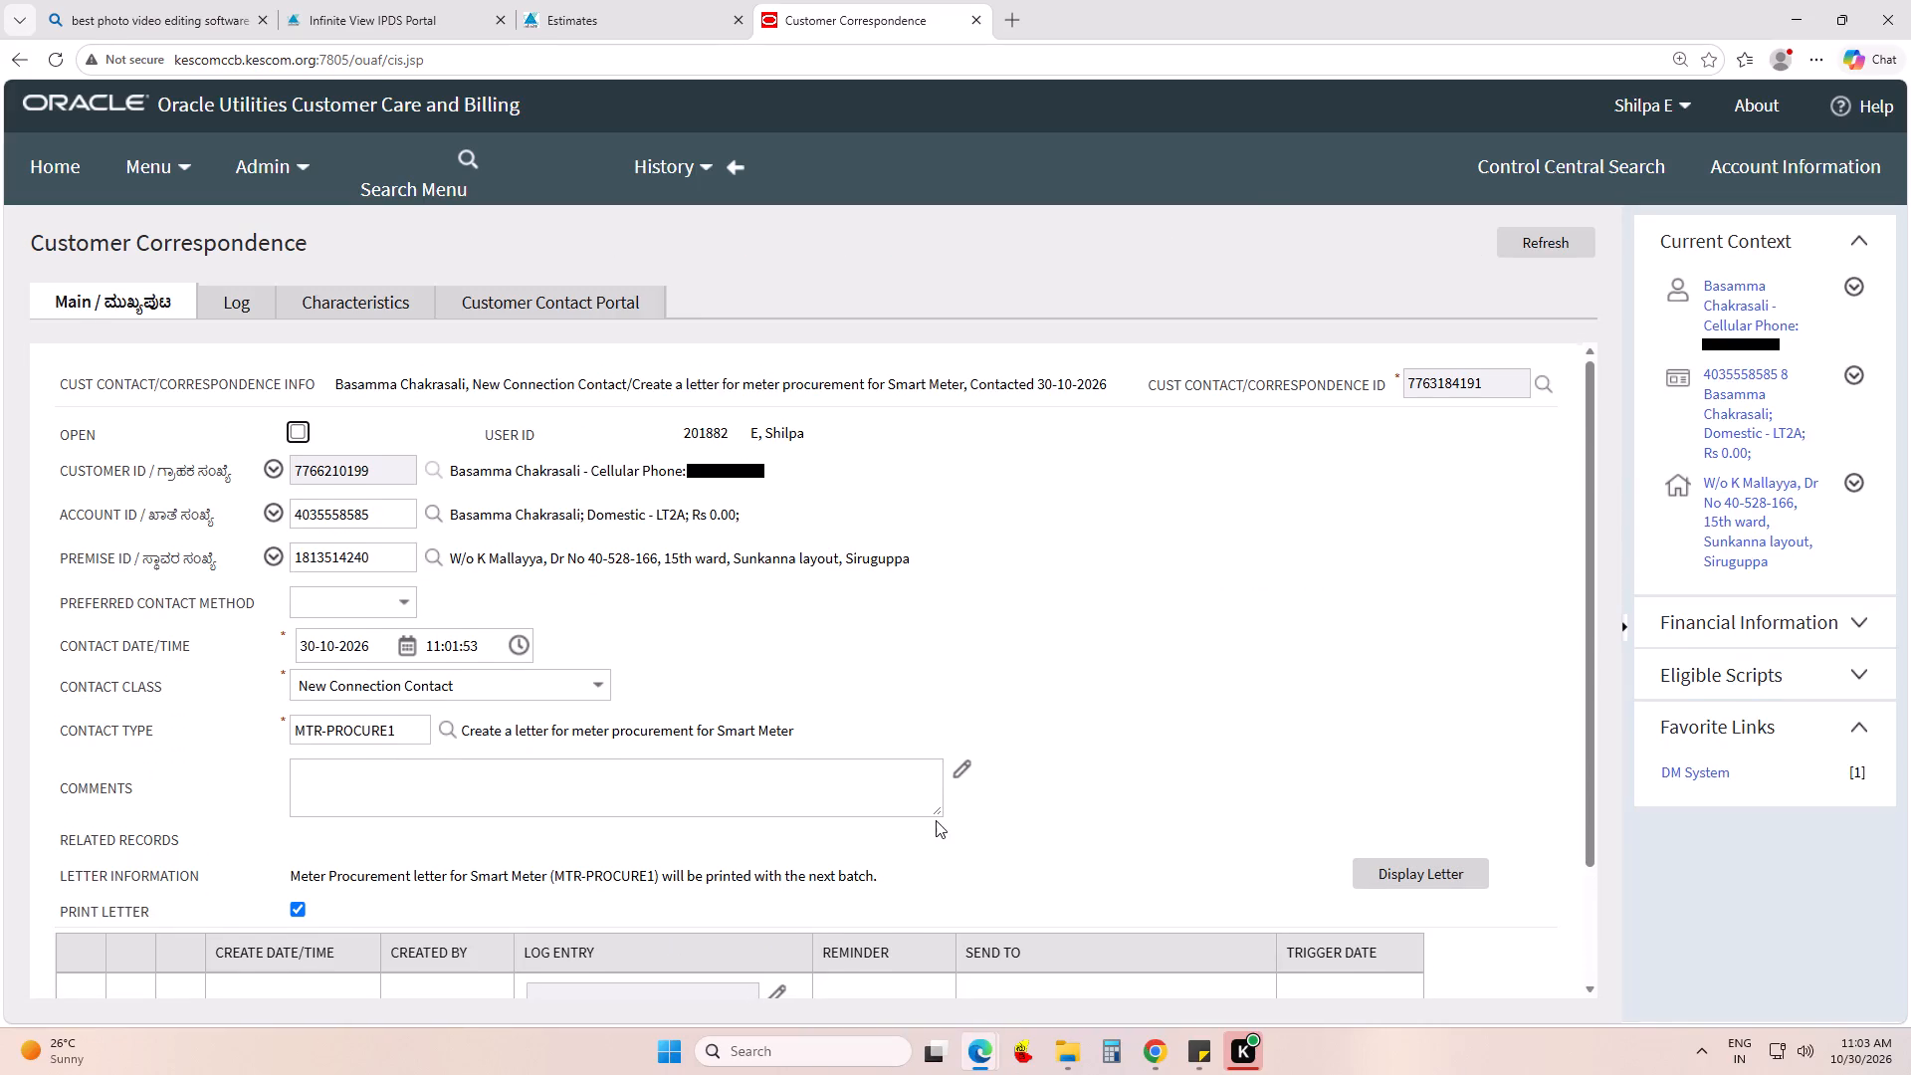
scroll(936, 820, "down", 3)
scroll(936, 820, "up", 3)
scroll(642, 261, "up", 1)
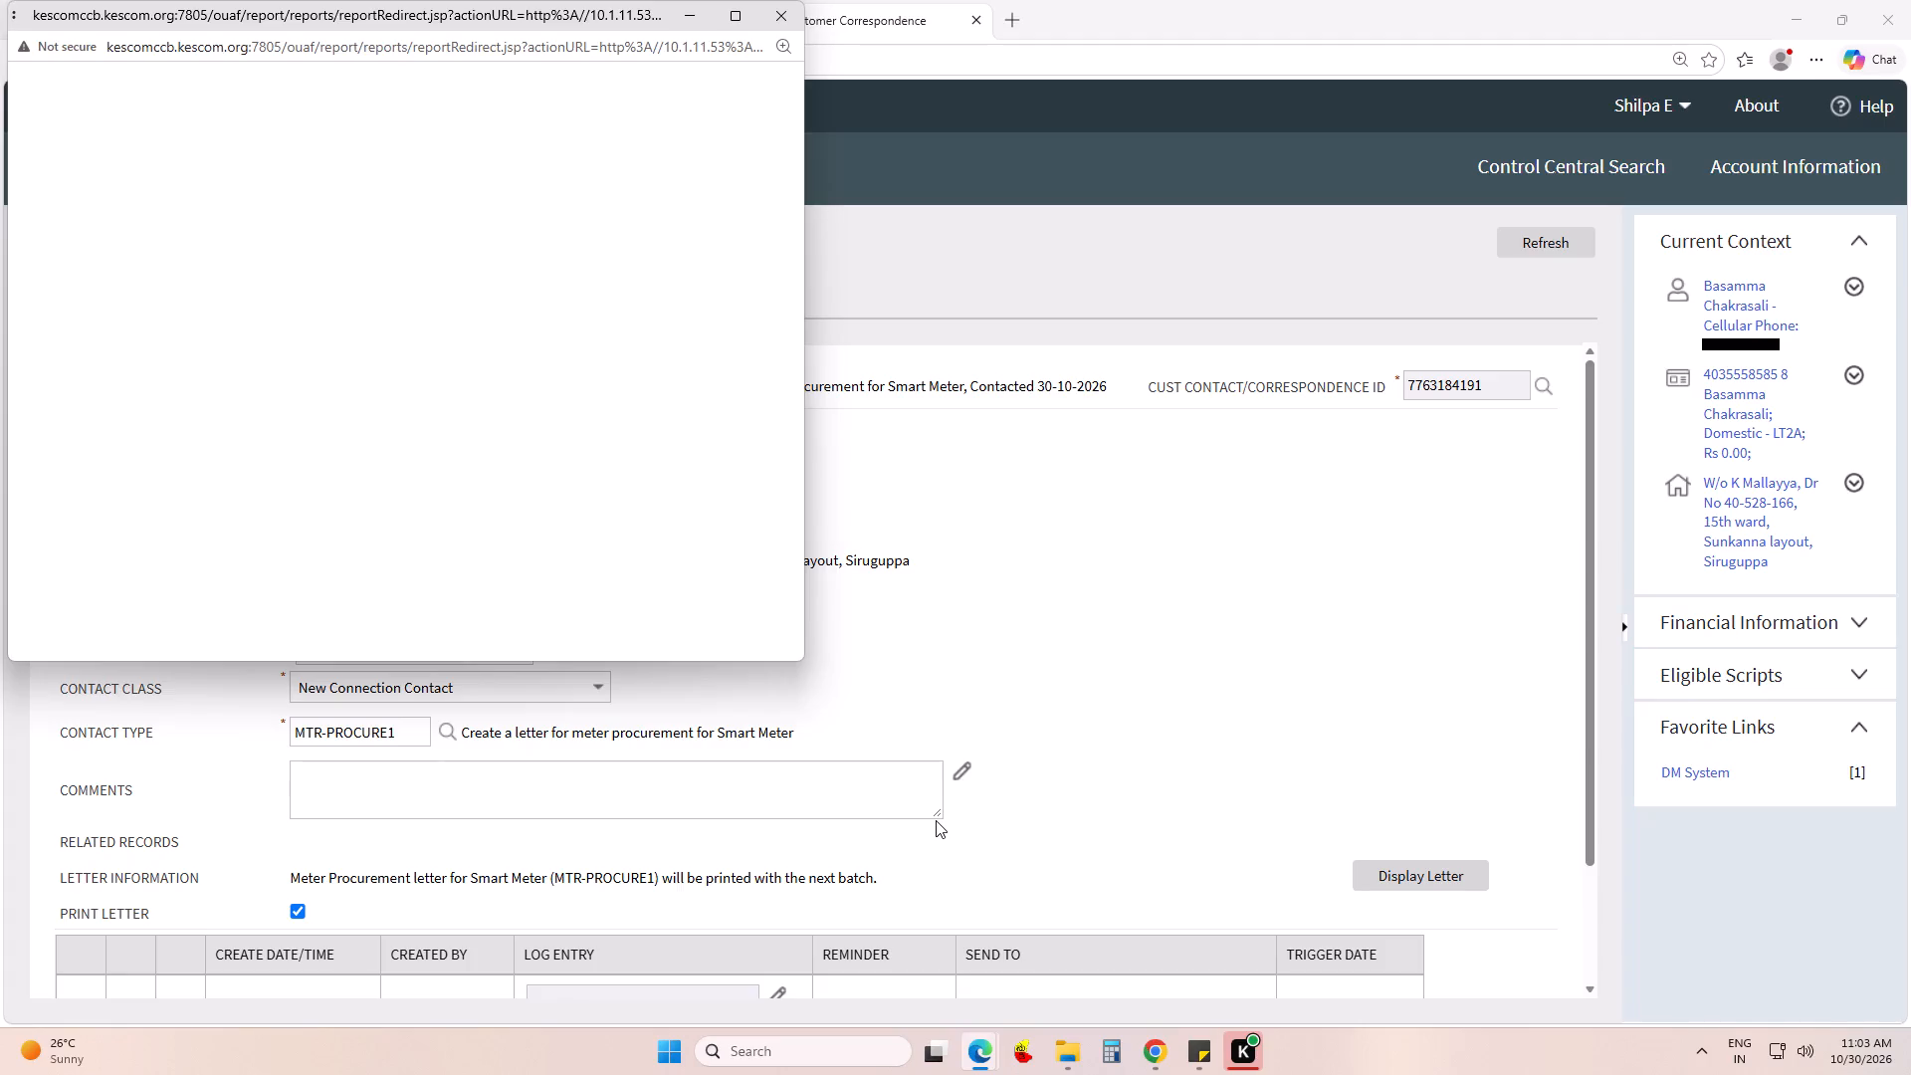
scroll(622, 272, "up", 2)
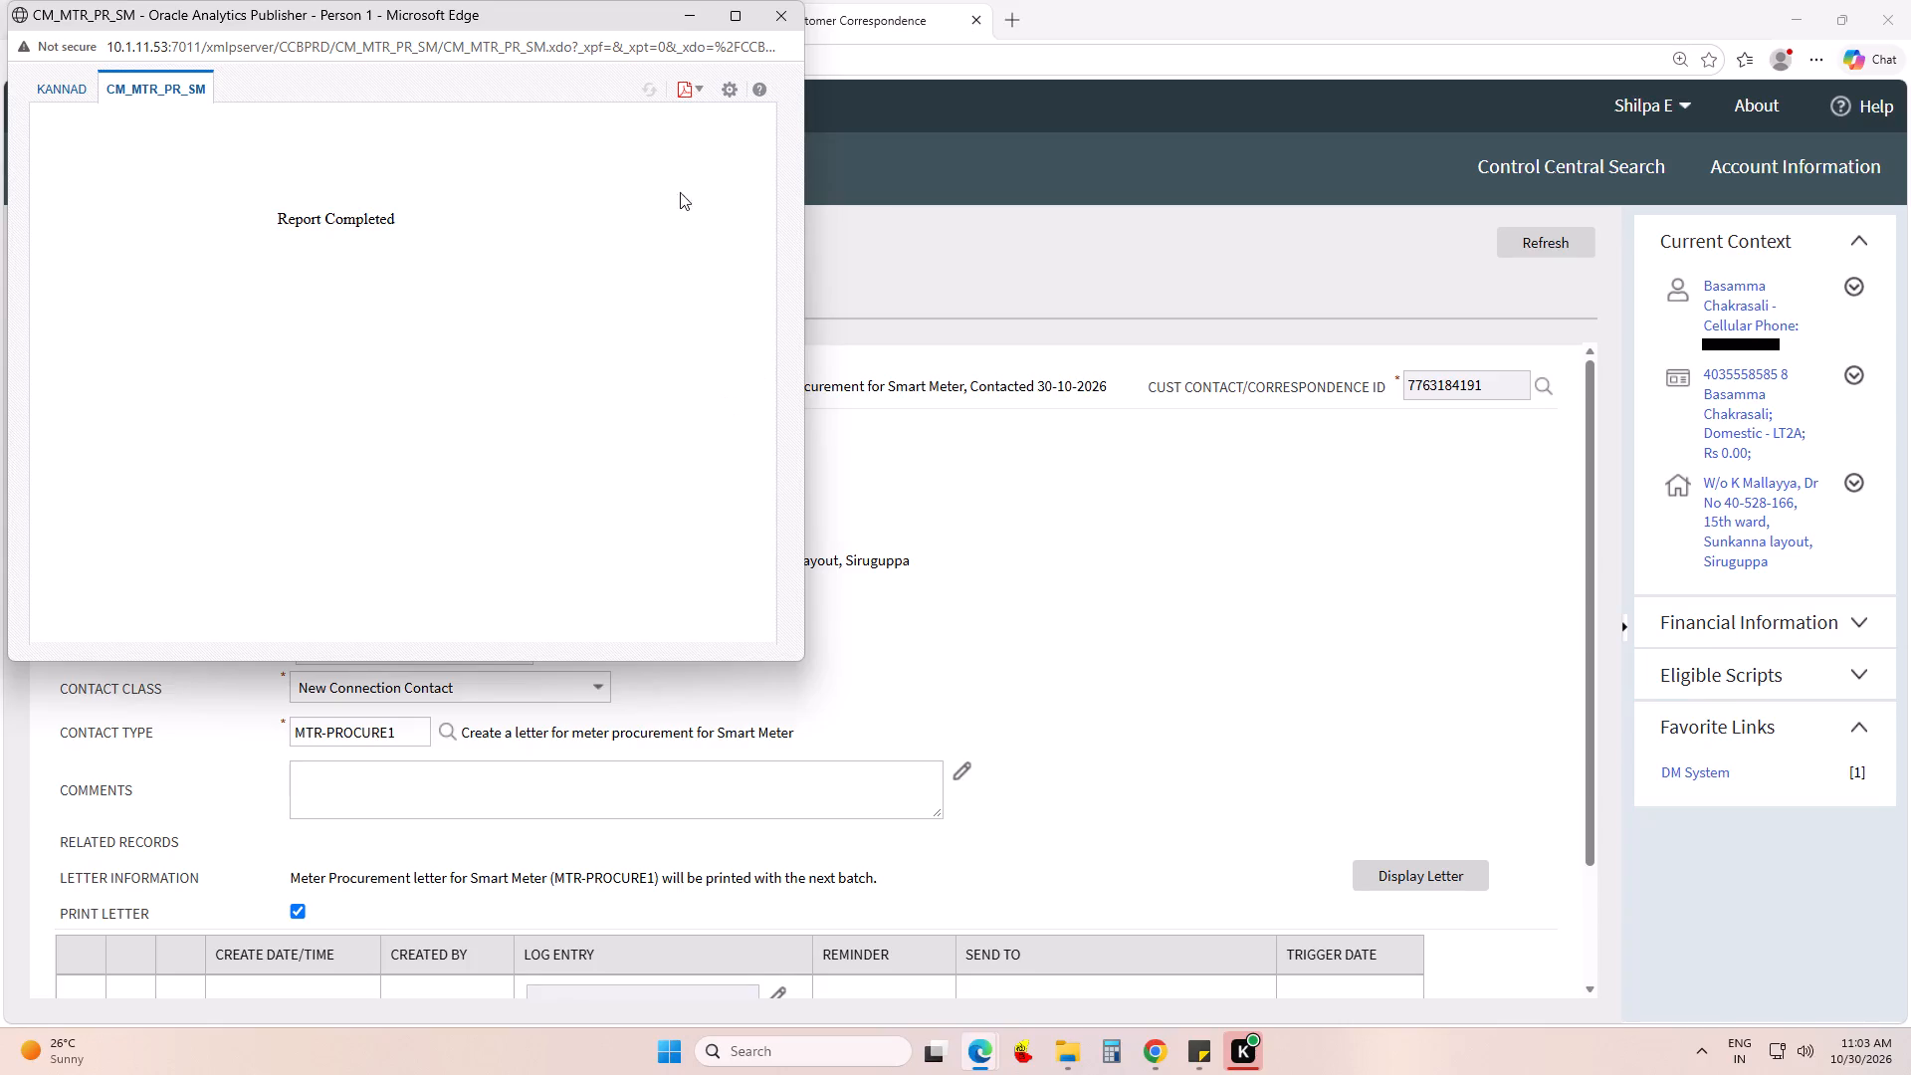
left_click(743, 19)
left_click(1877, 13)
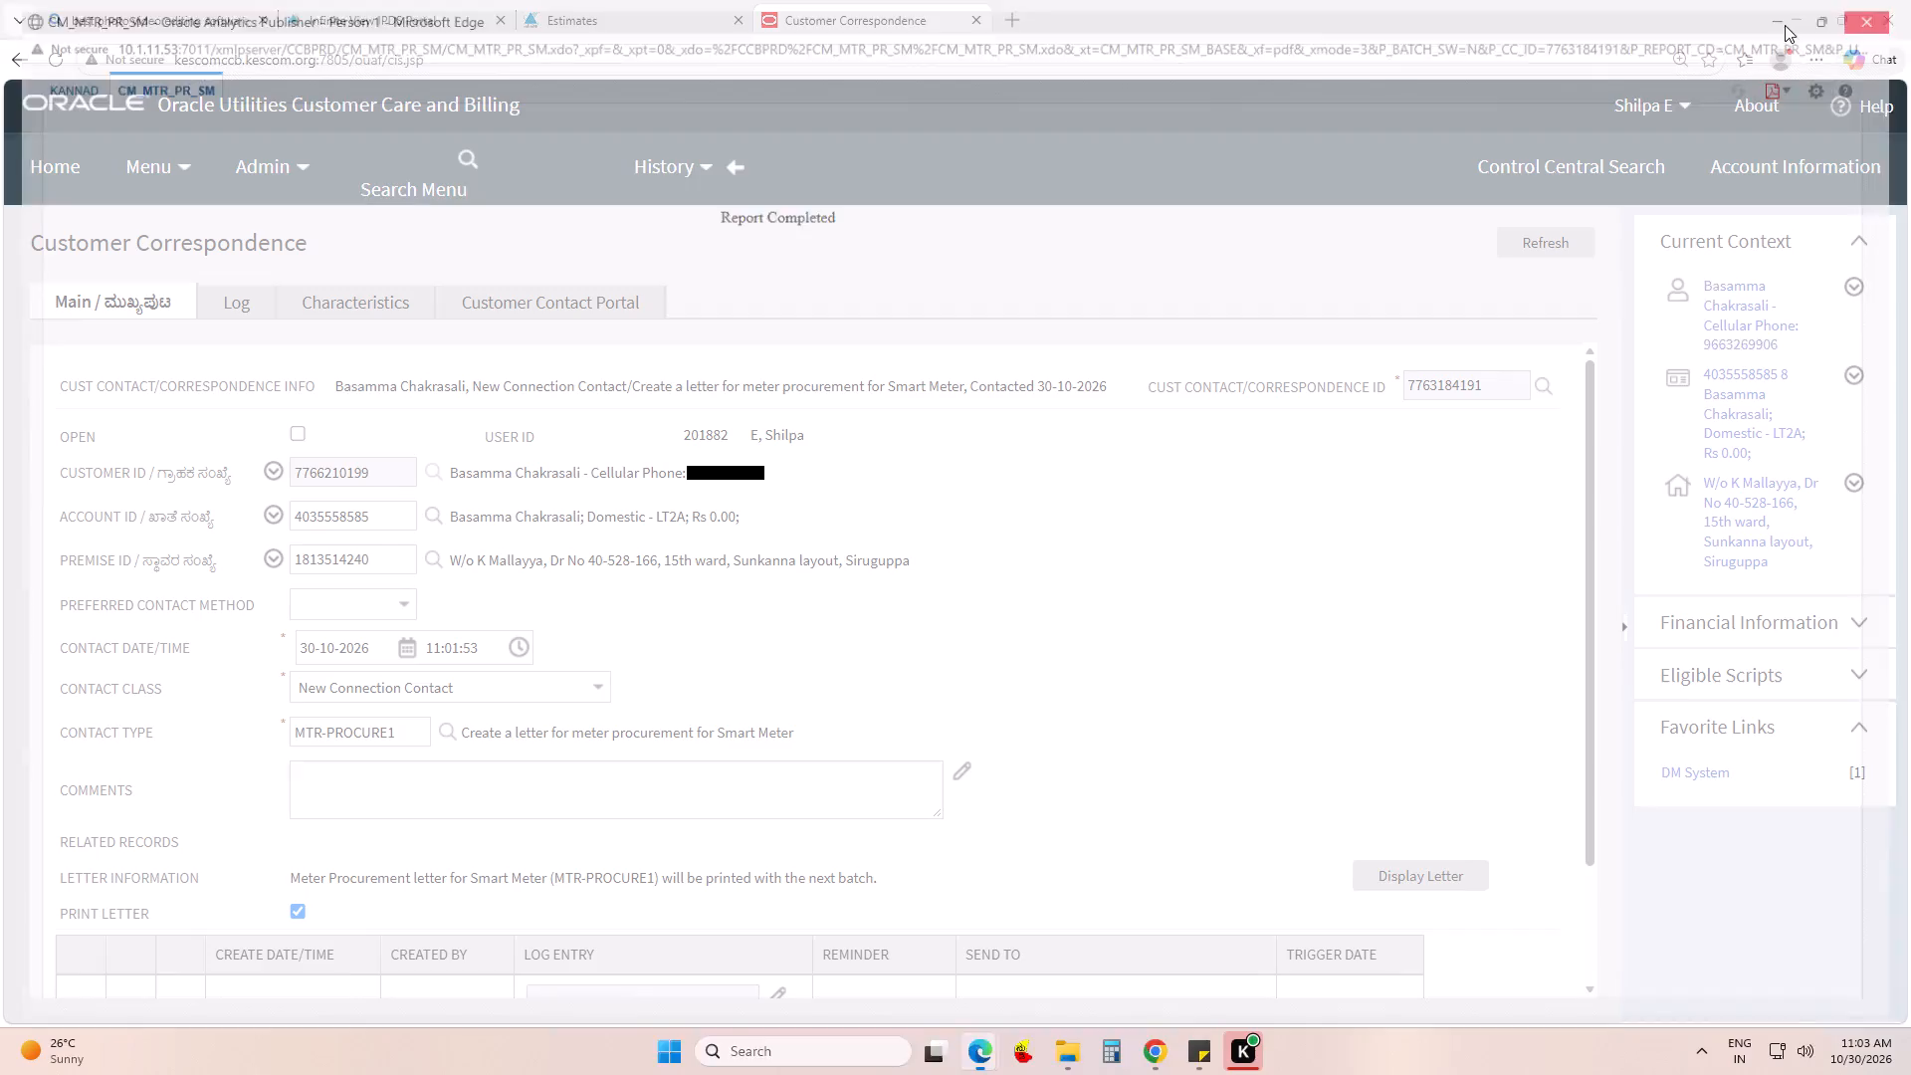
Display the smart meter procurement letter again and print one copy on the HP Laser 1003-1008, one-sided in portrait.
left_click(1446, 852)
left_click(1433, 869)
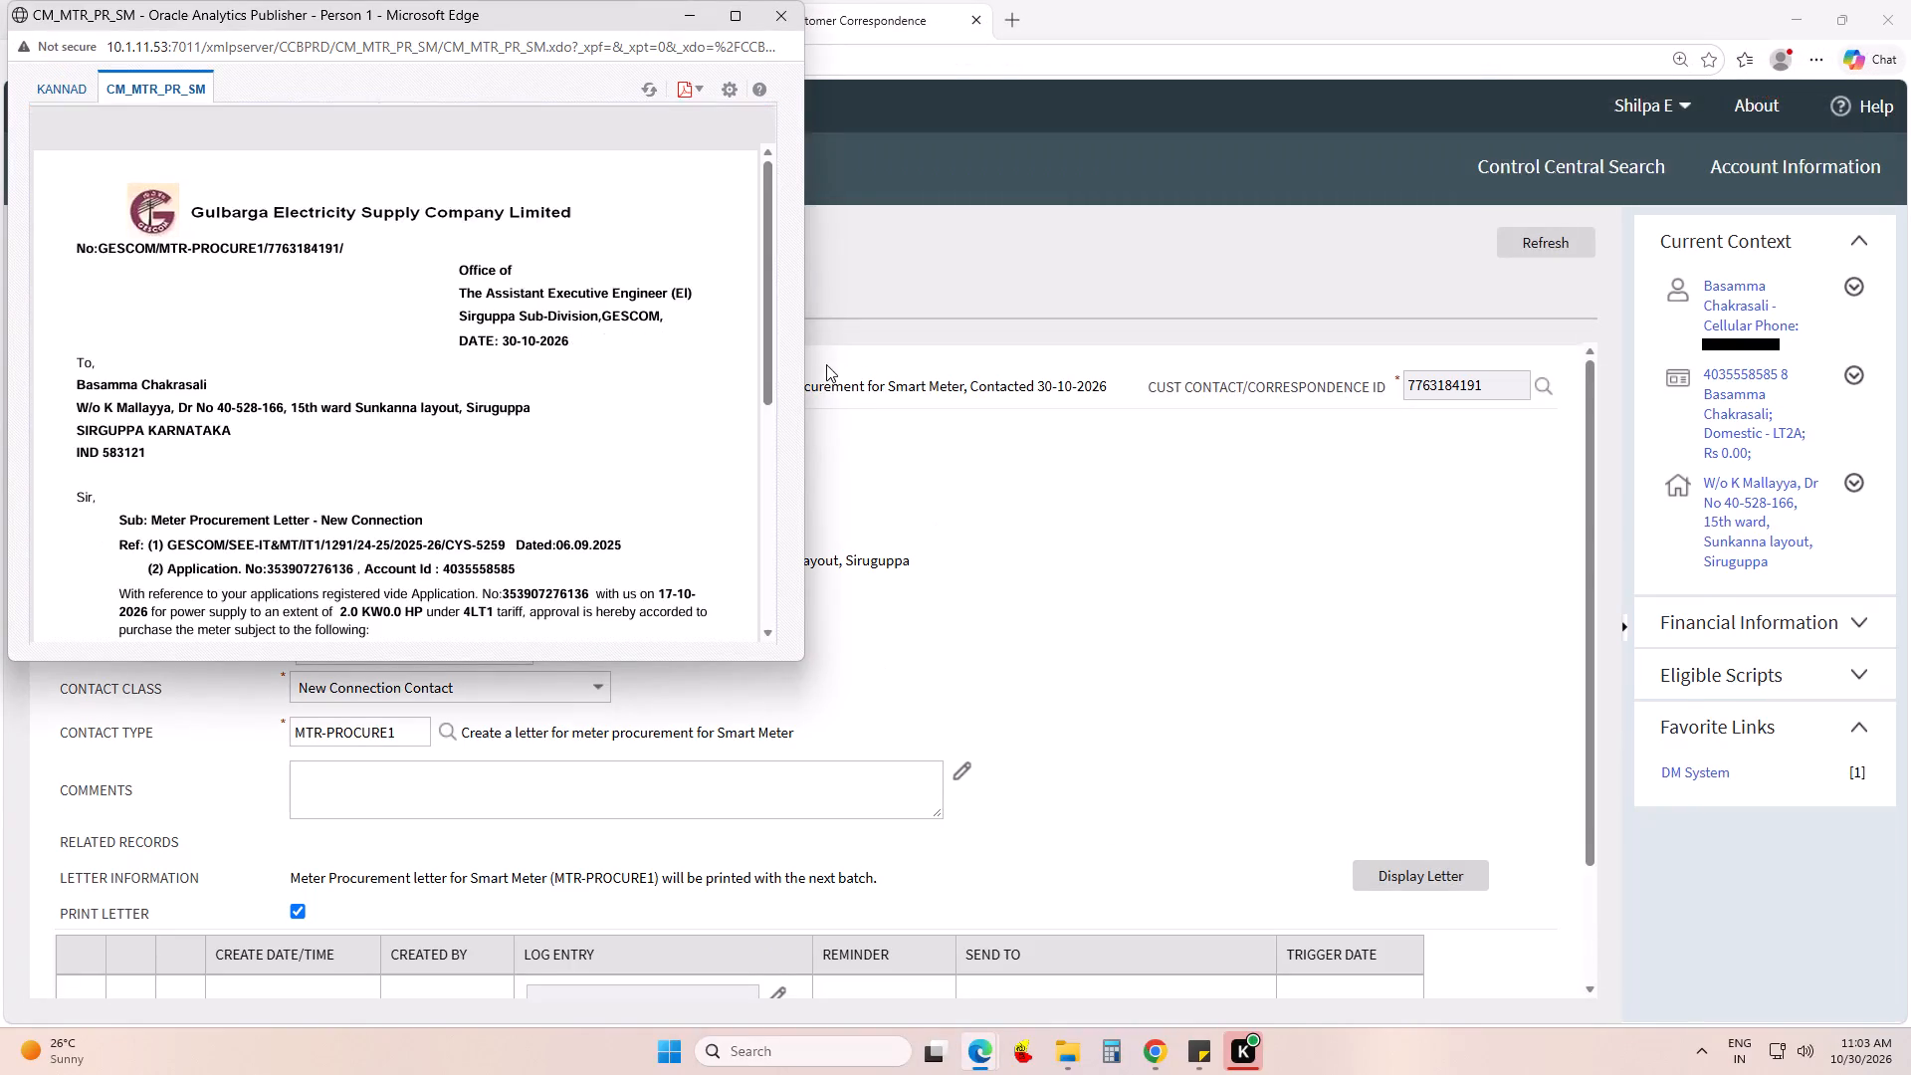
left_click(741, 12)
left_click(1801, 118)
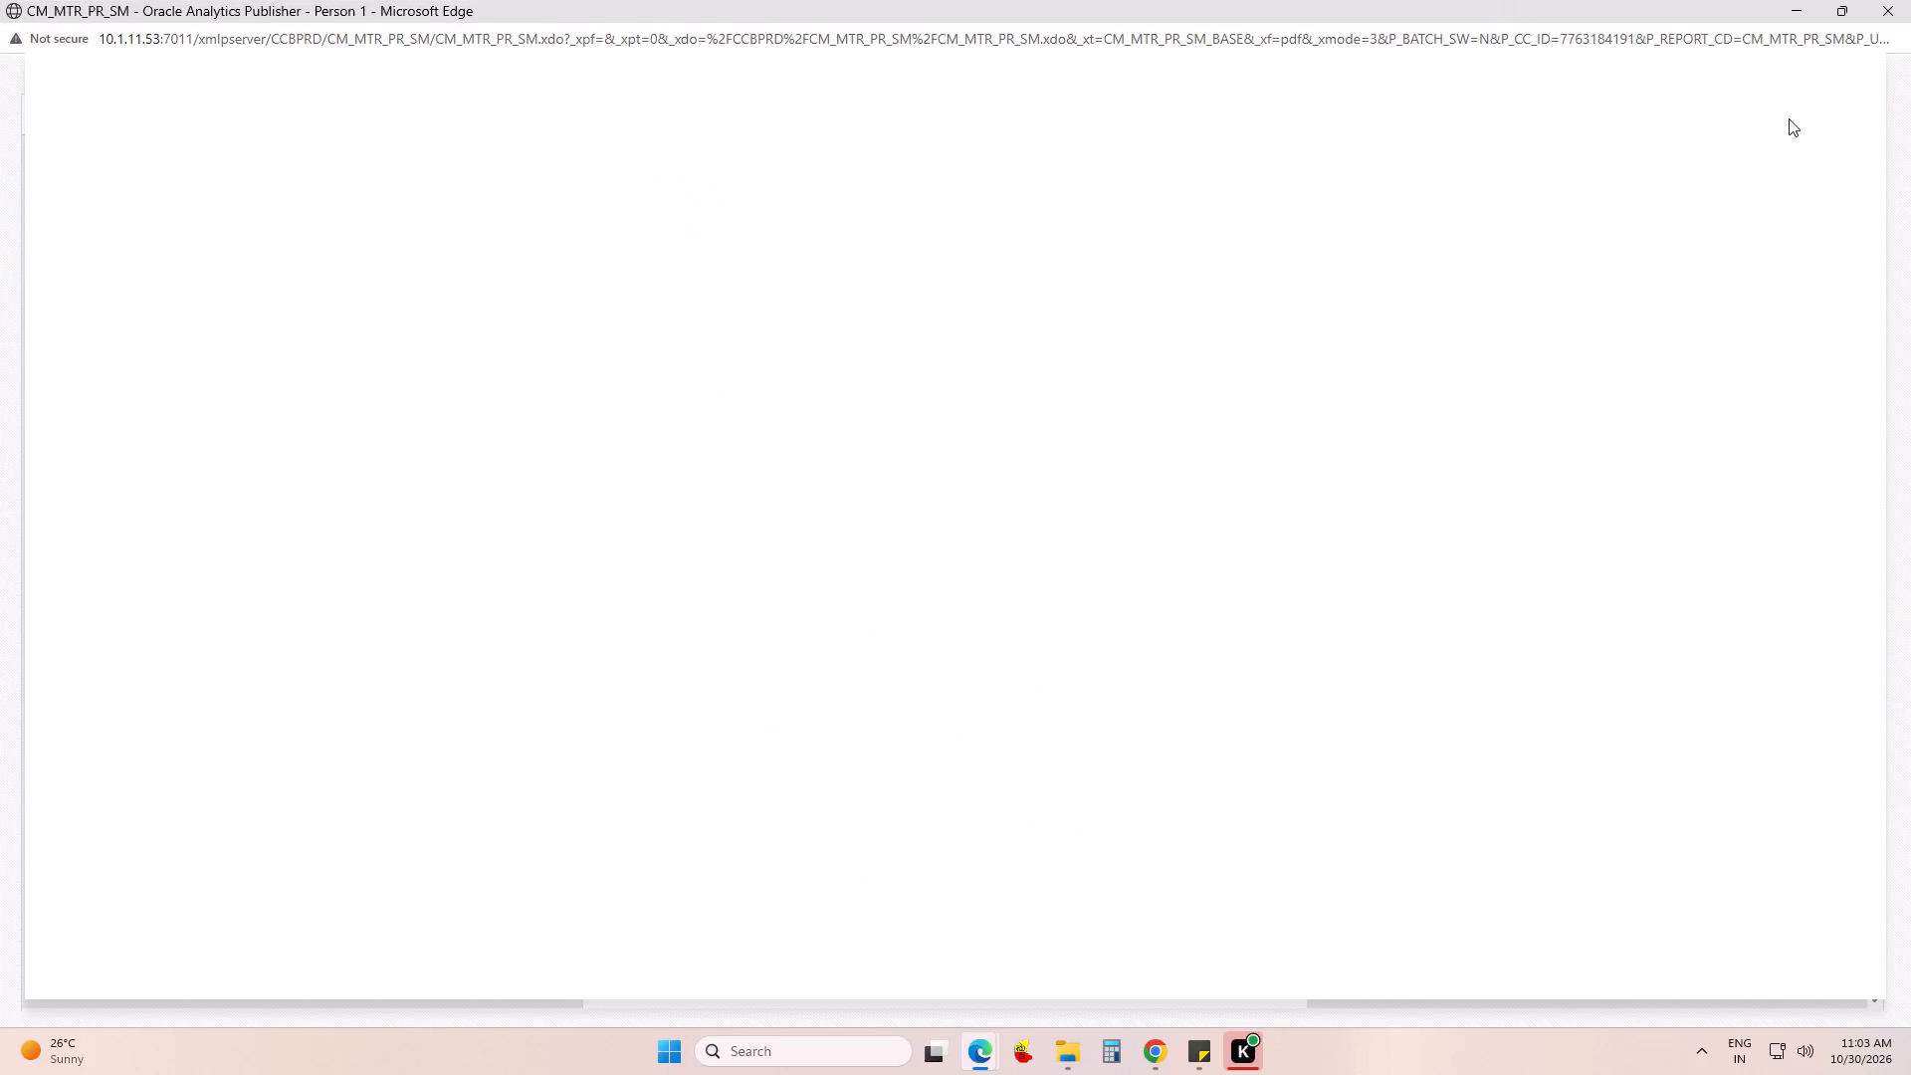
left_click(96, 964)
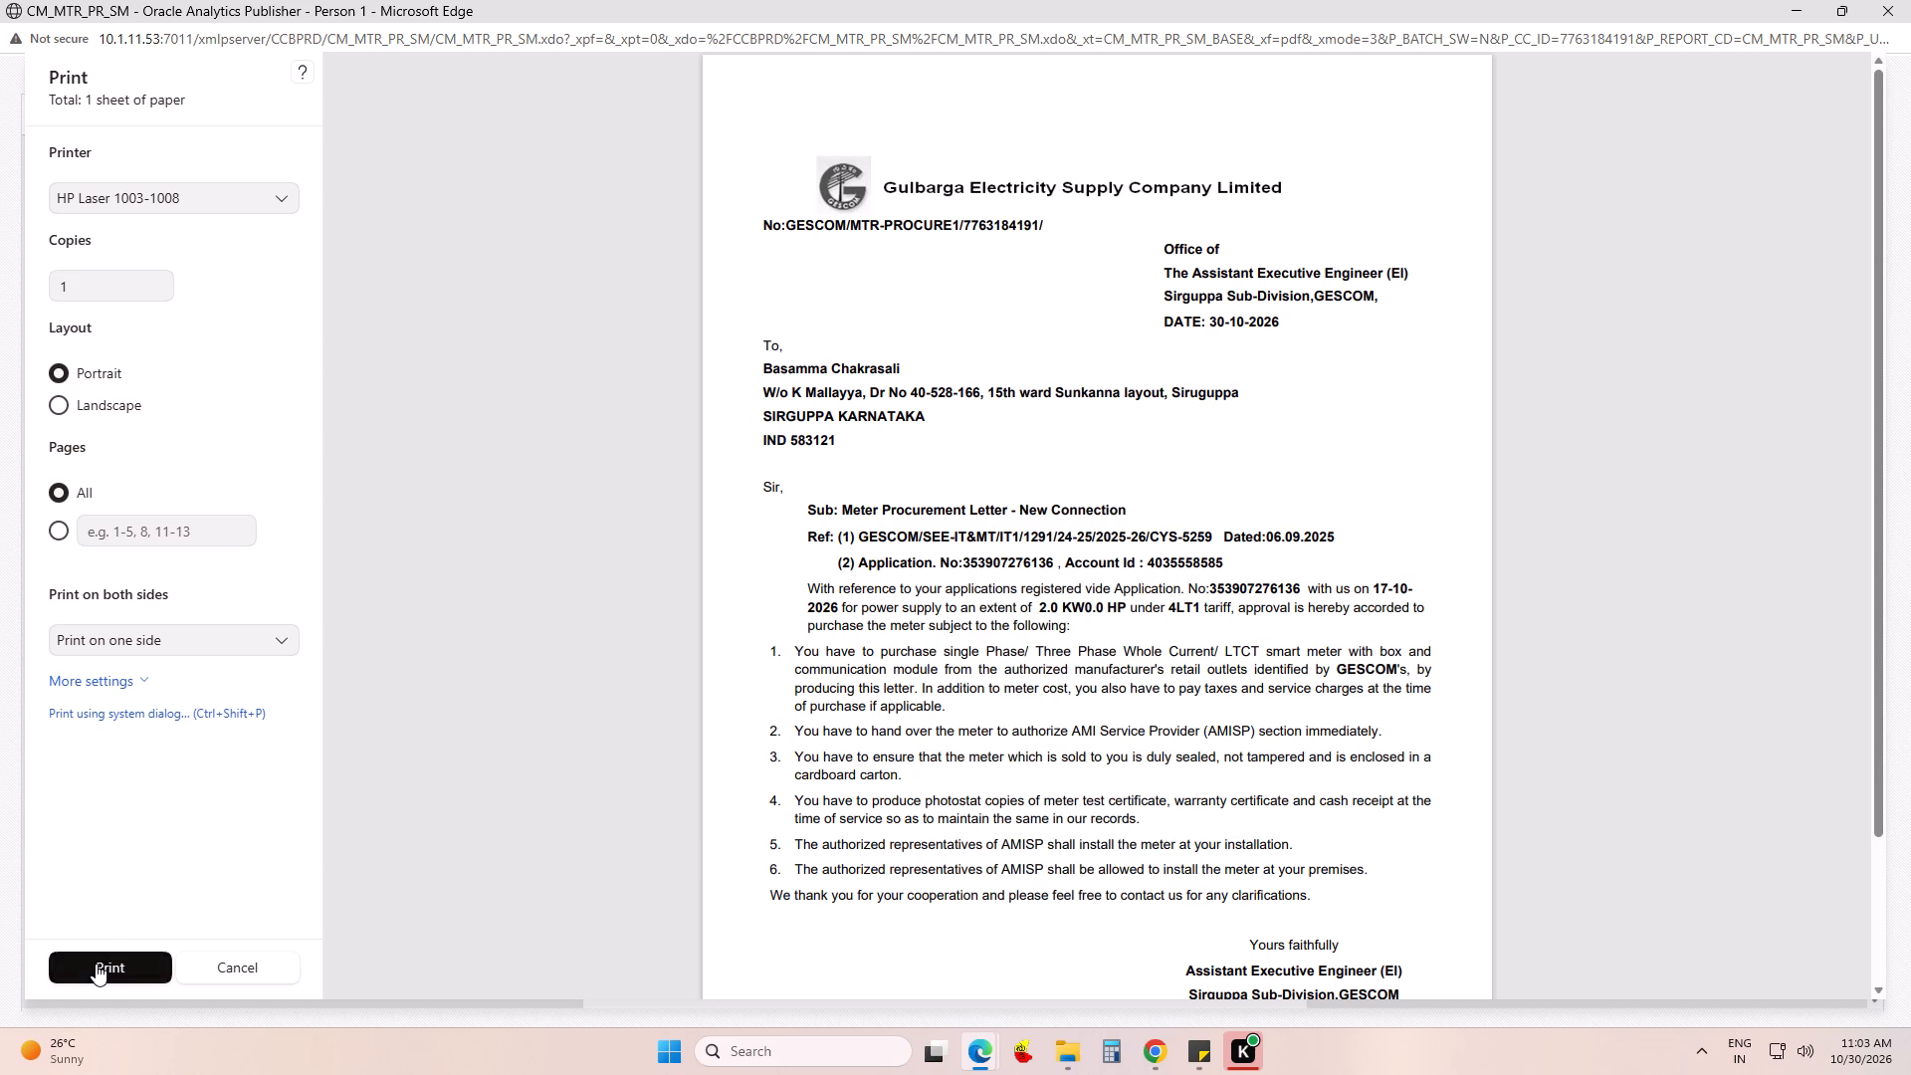
left_click(1905, 0)
left_click(1274, 565)
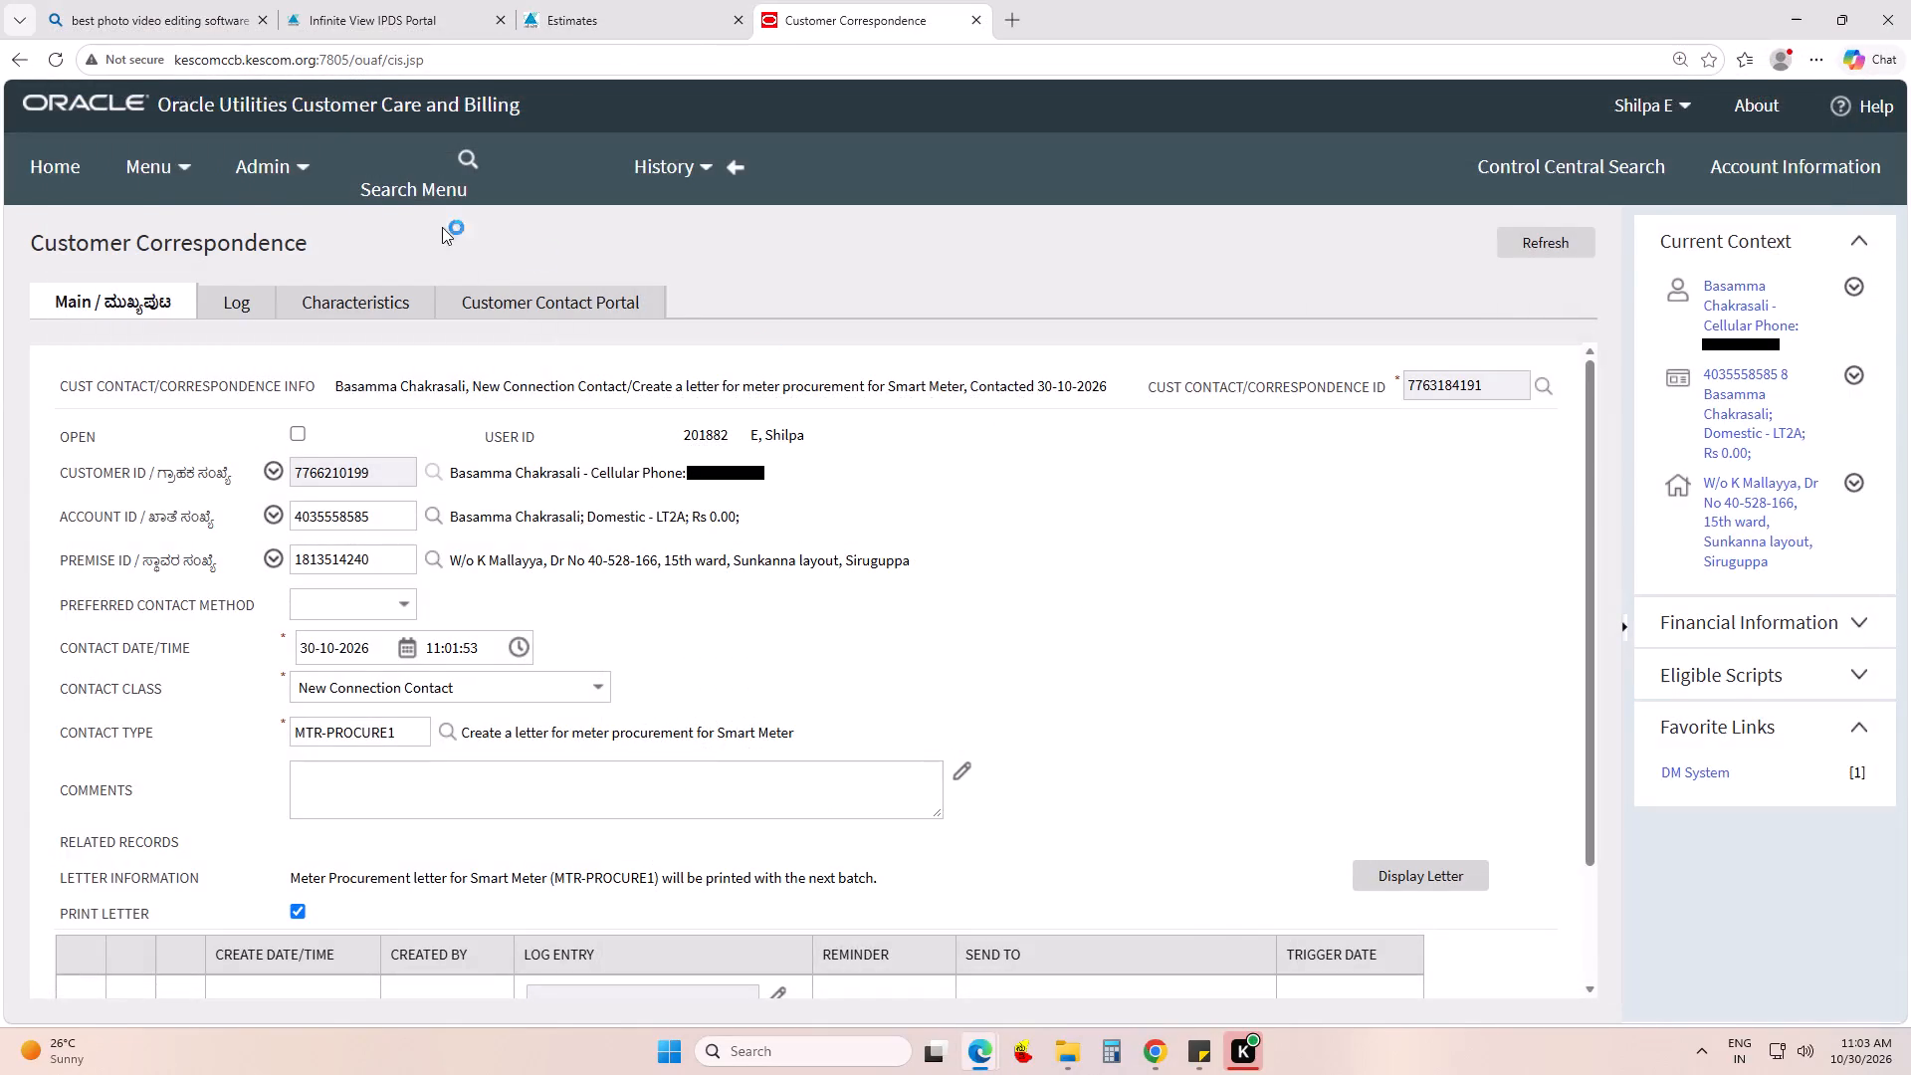
Search Control Central for the next consumer by account ID.
left_click(65, 163)
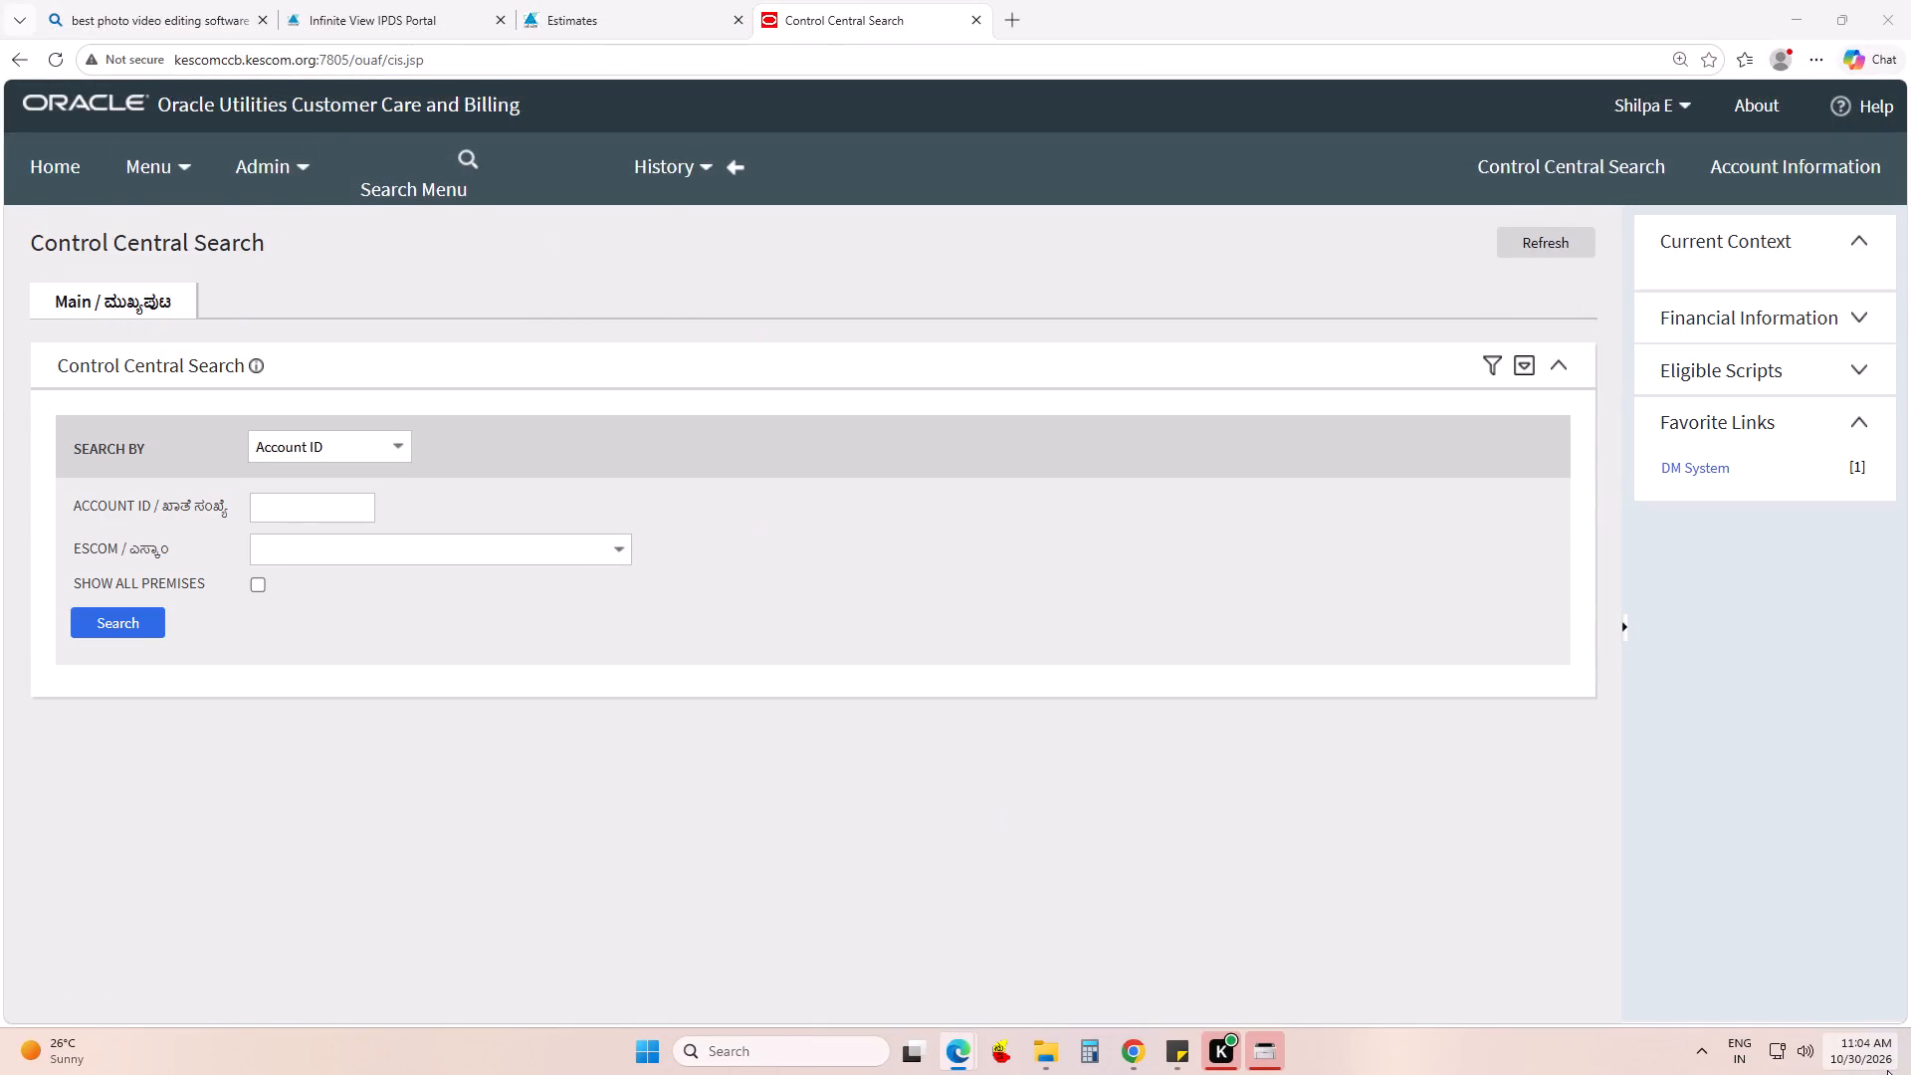
left_click(294, 514)
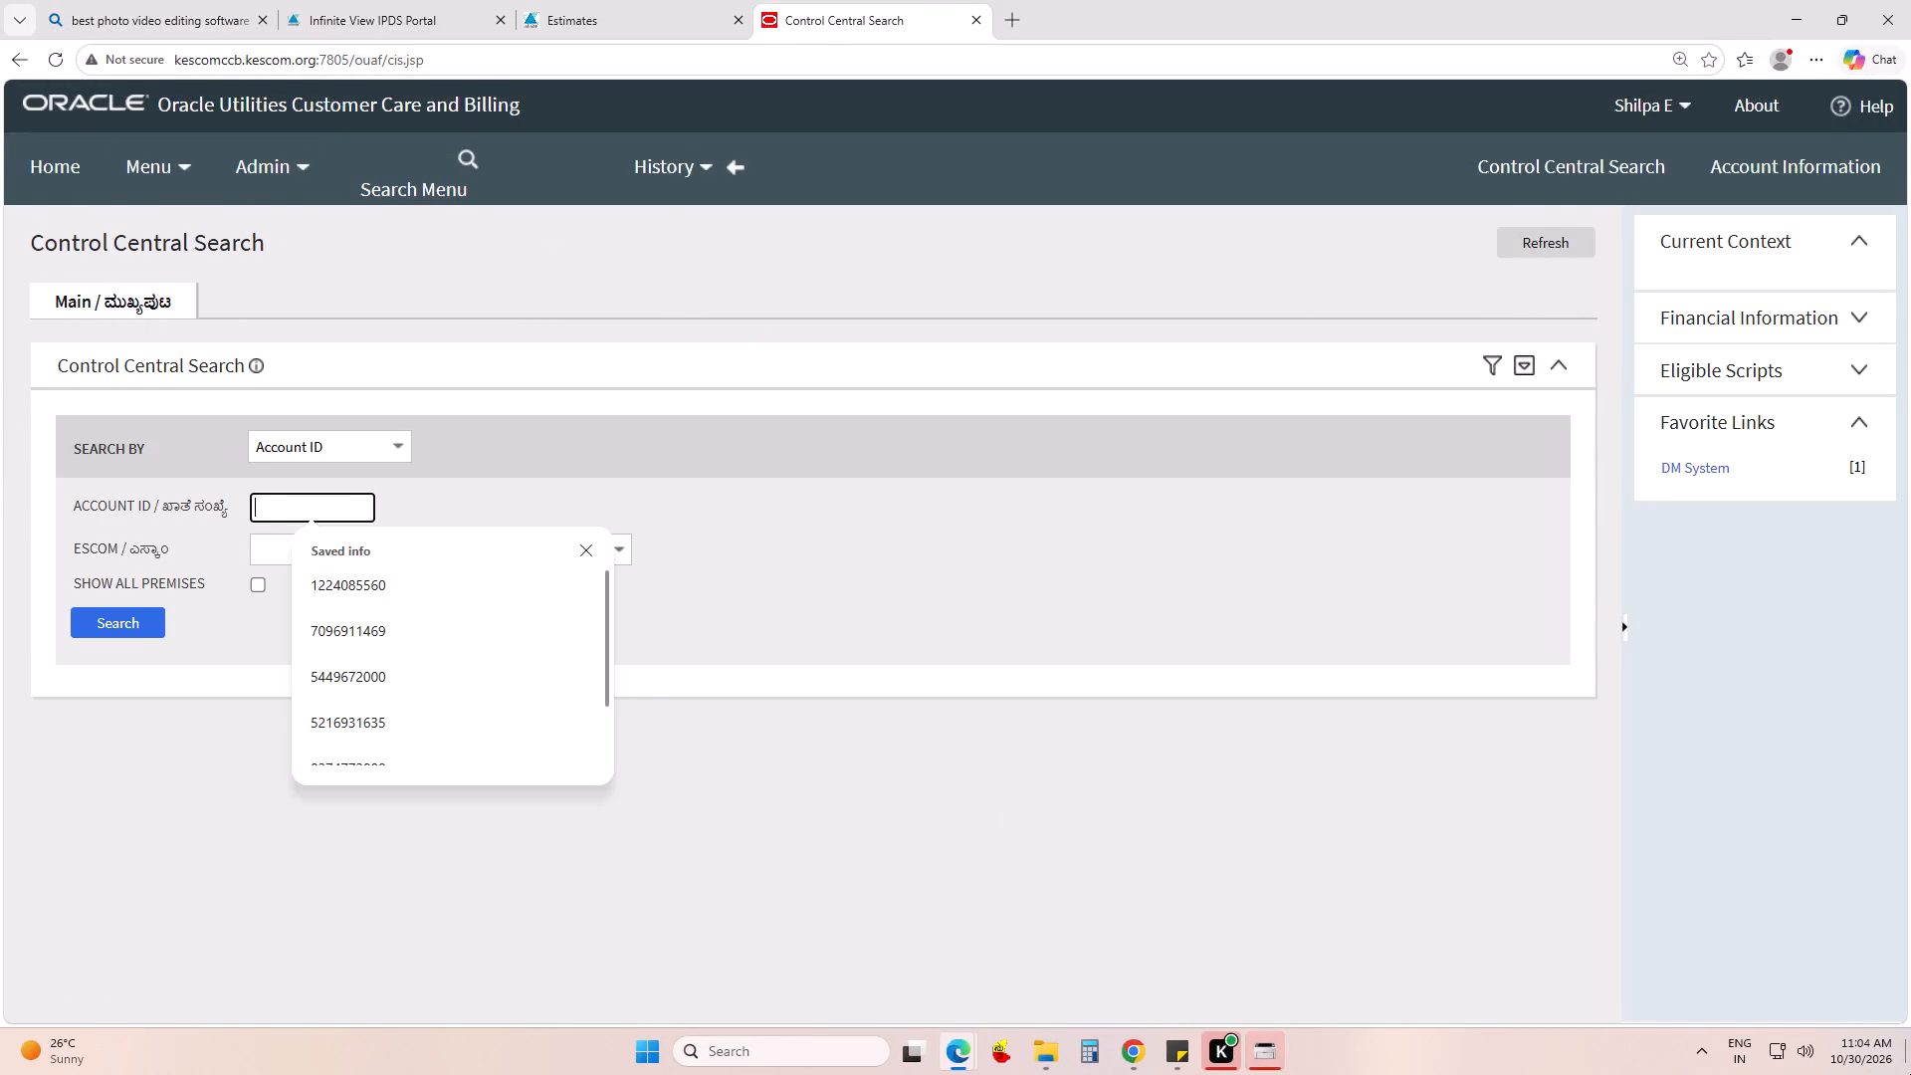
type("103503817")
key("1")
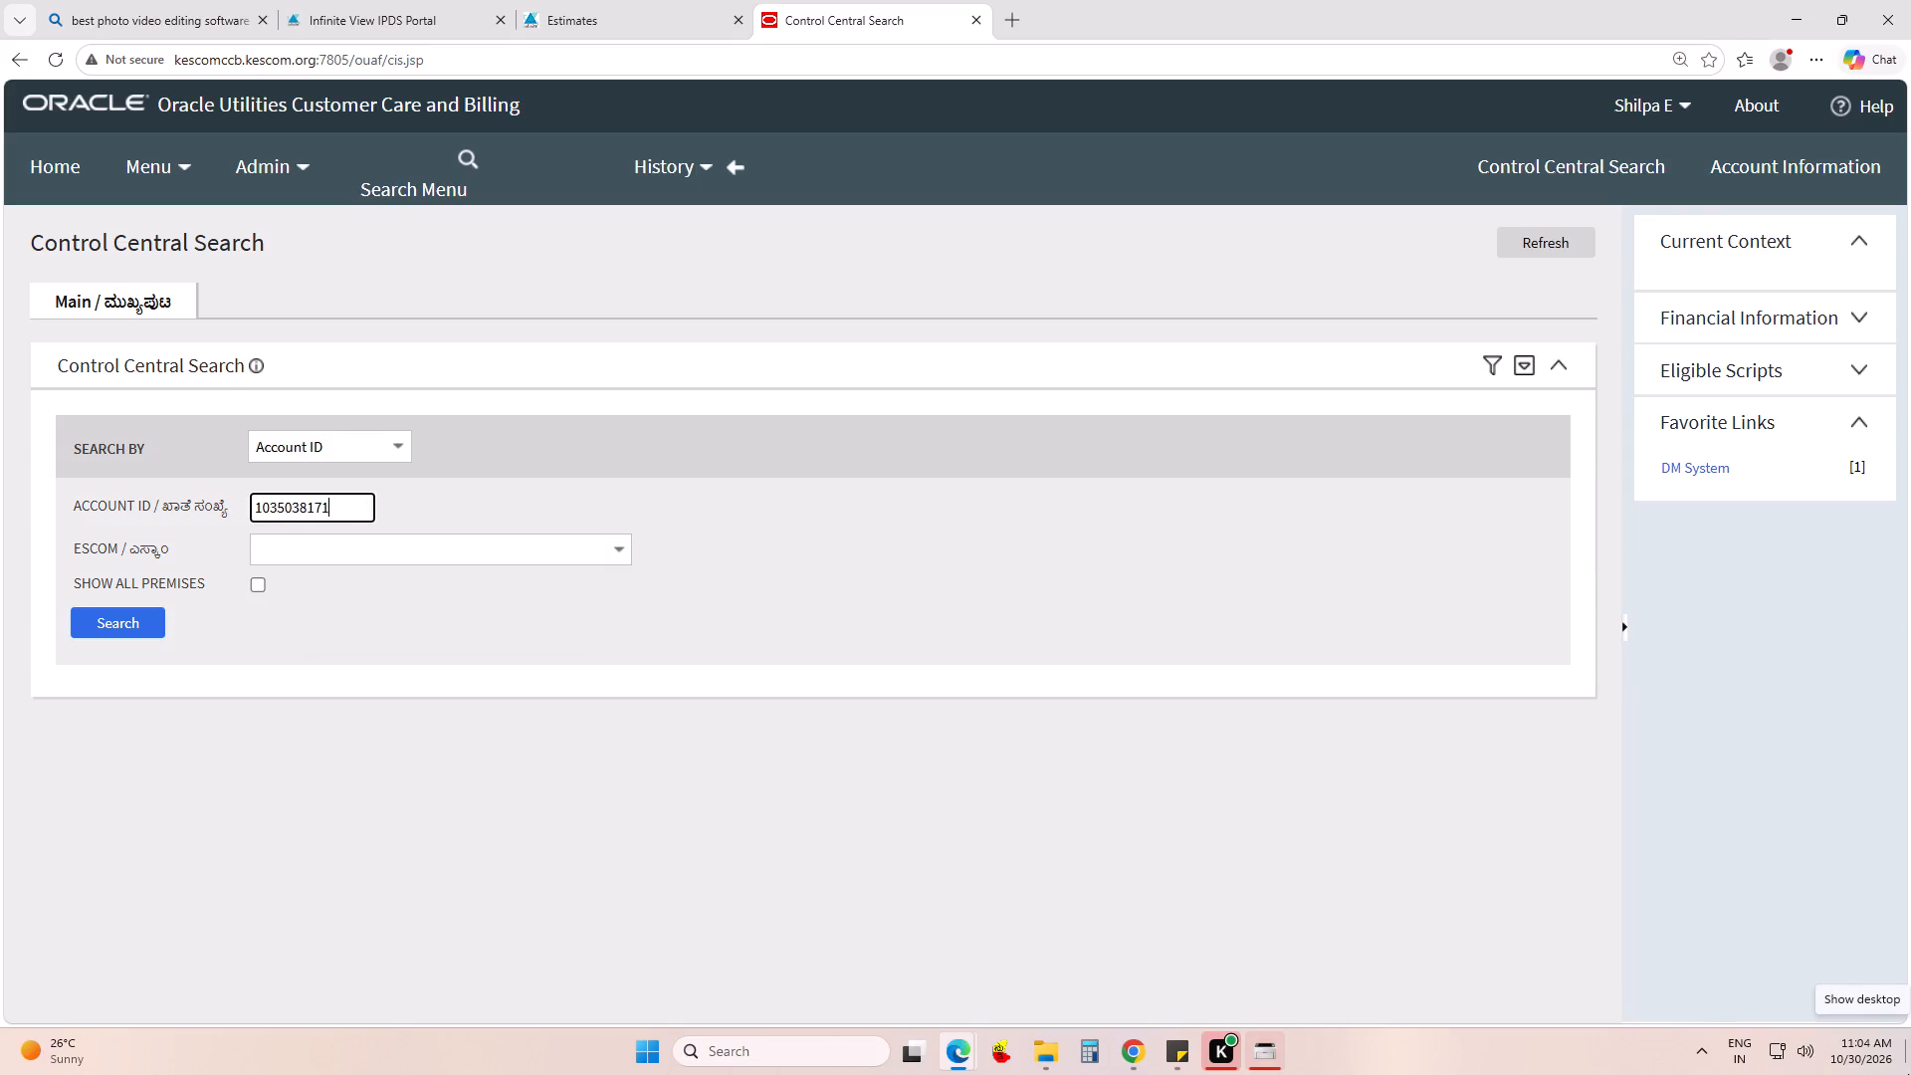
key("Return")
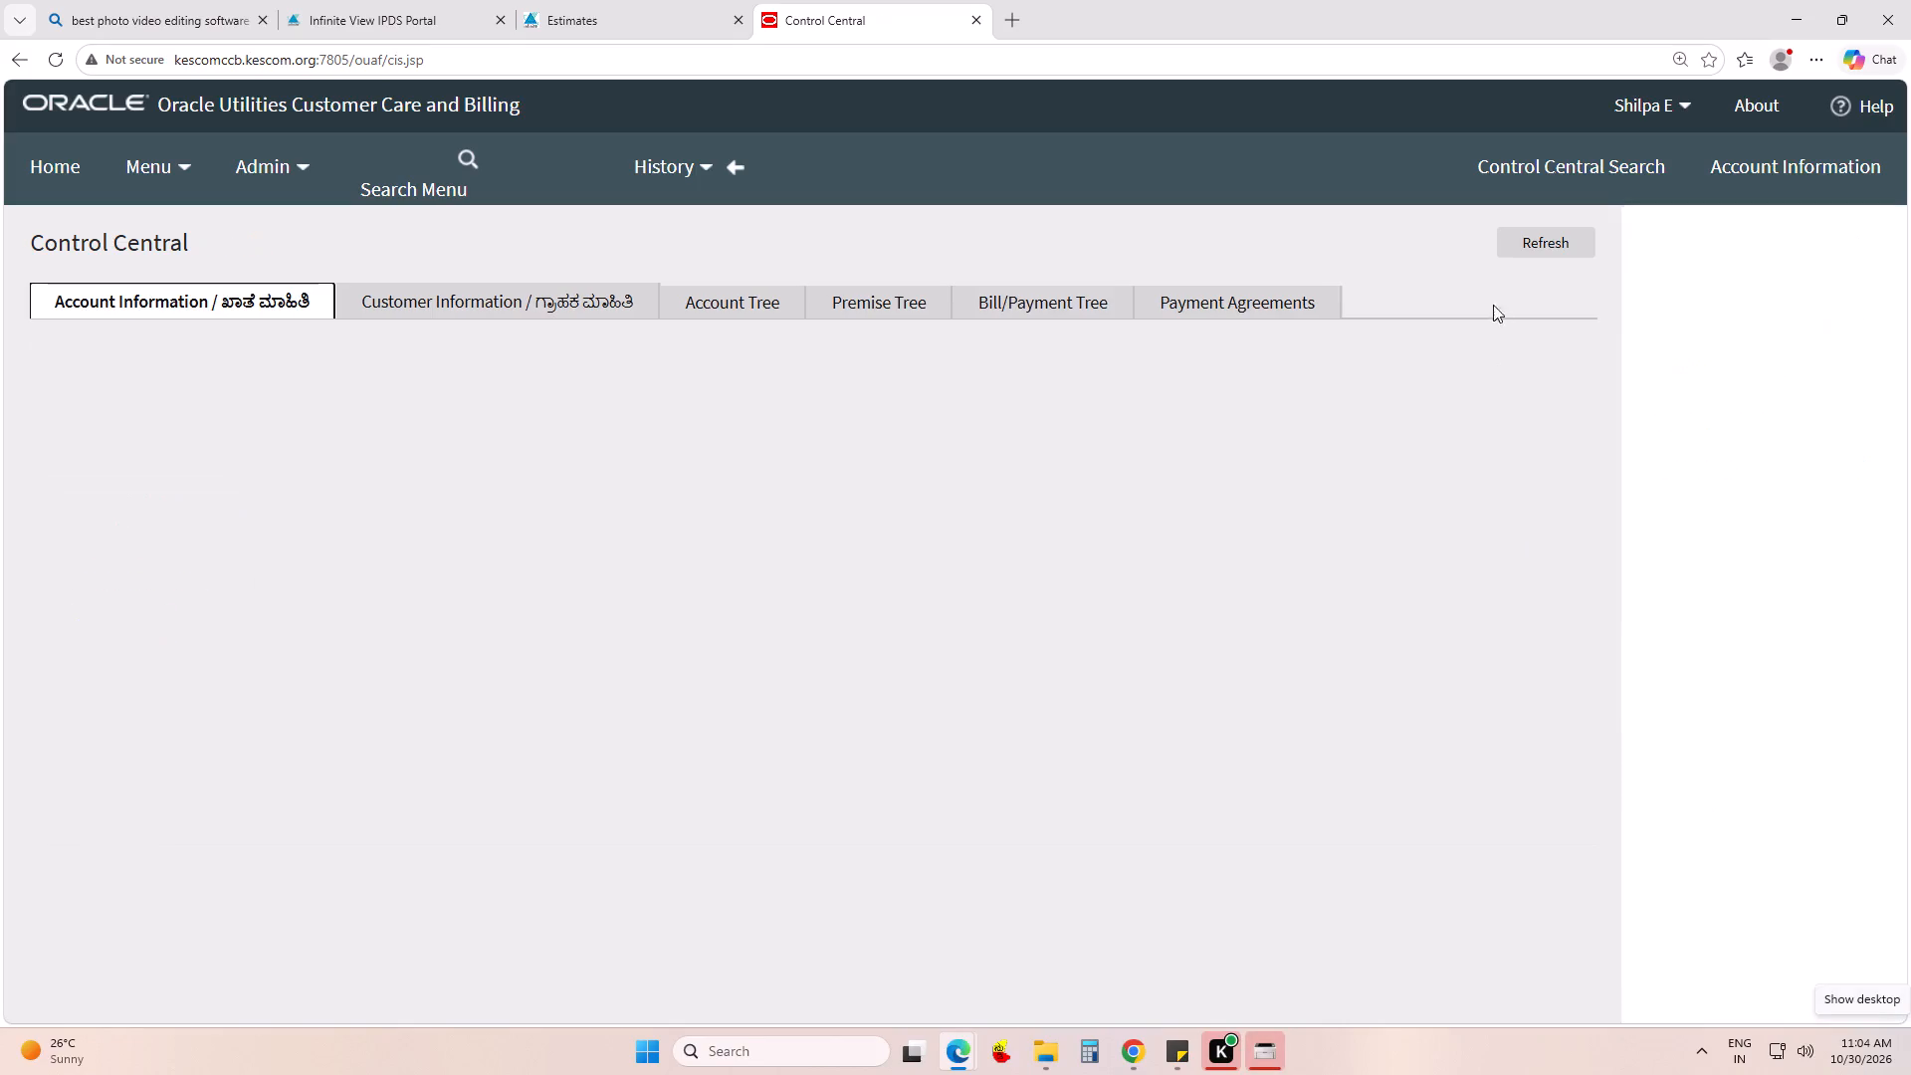
Query the cases for this consumer's premise and open the New Connection Case.
left_click(1847, 411)
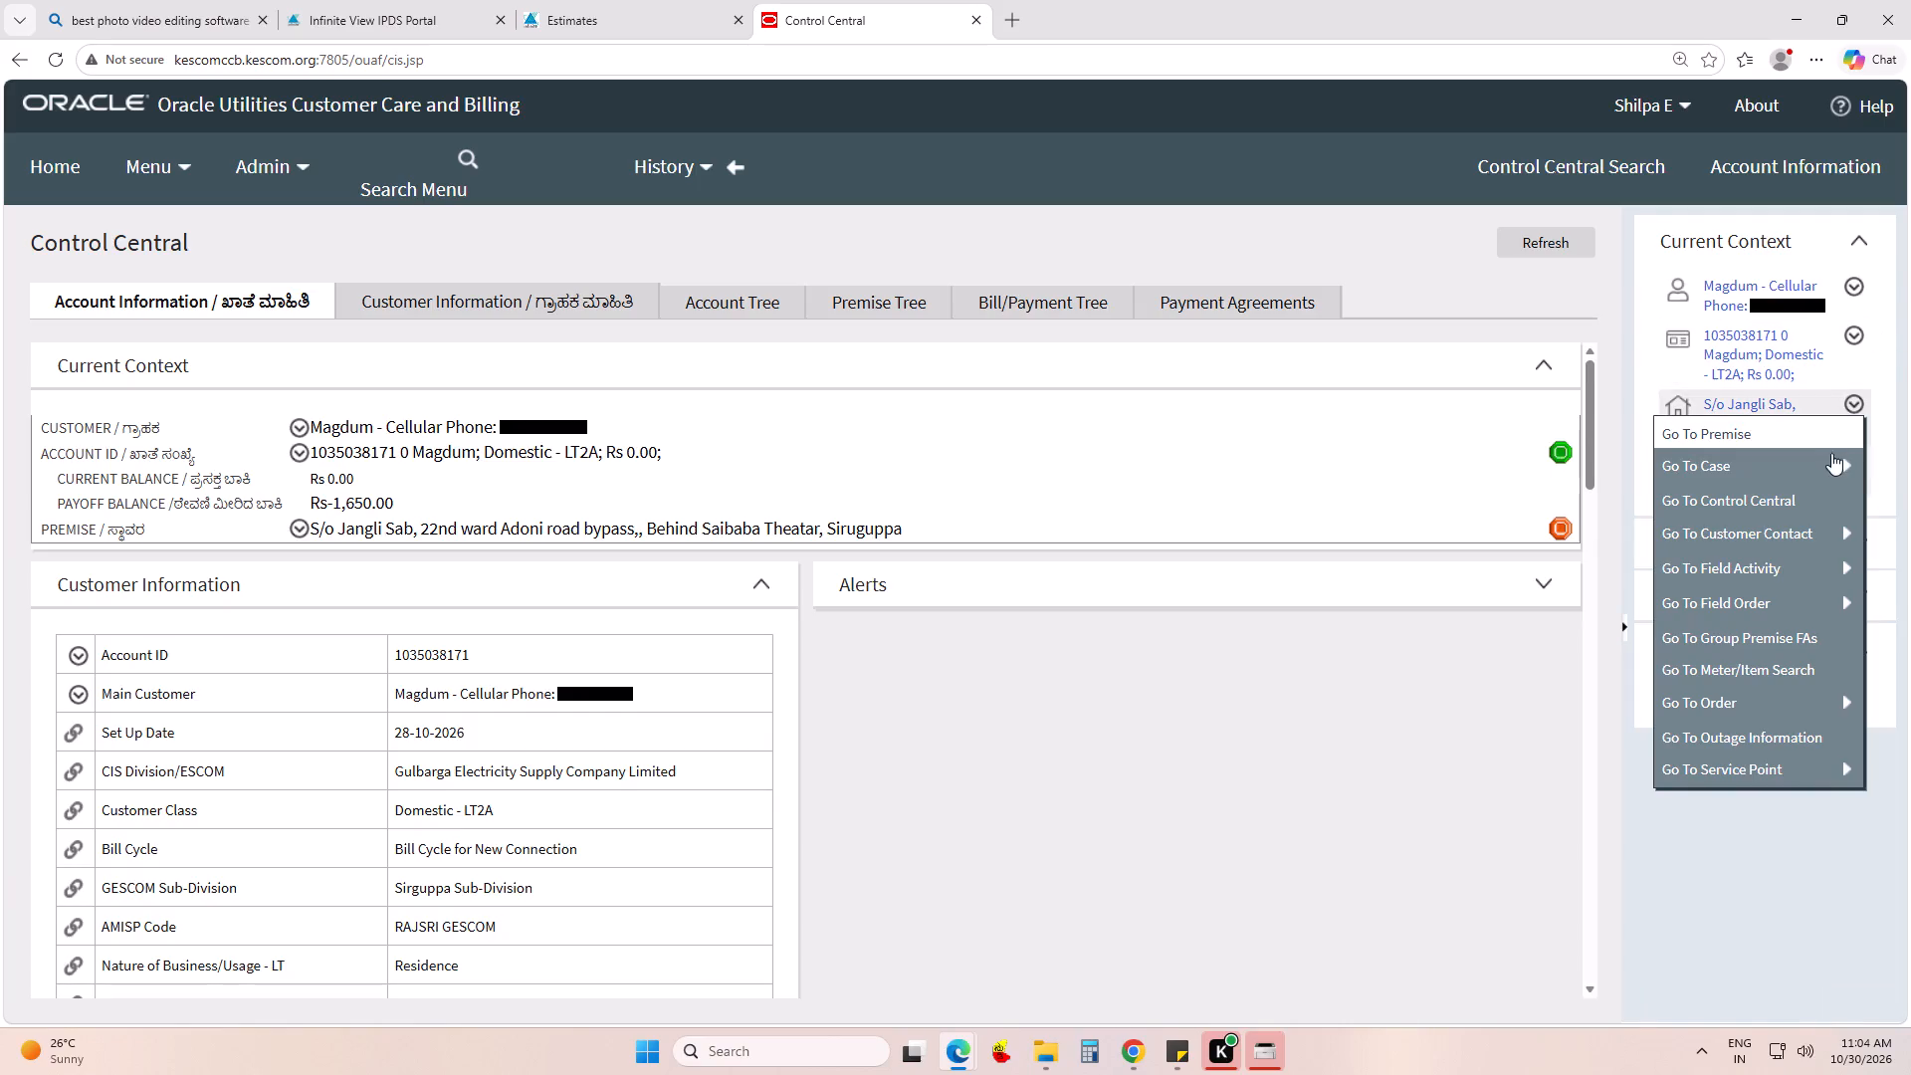
left_click(1633, 460)
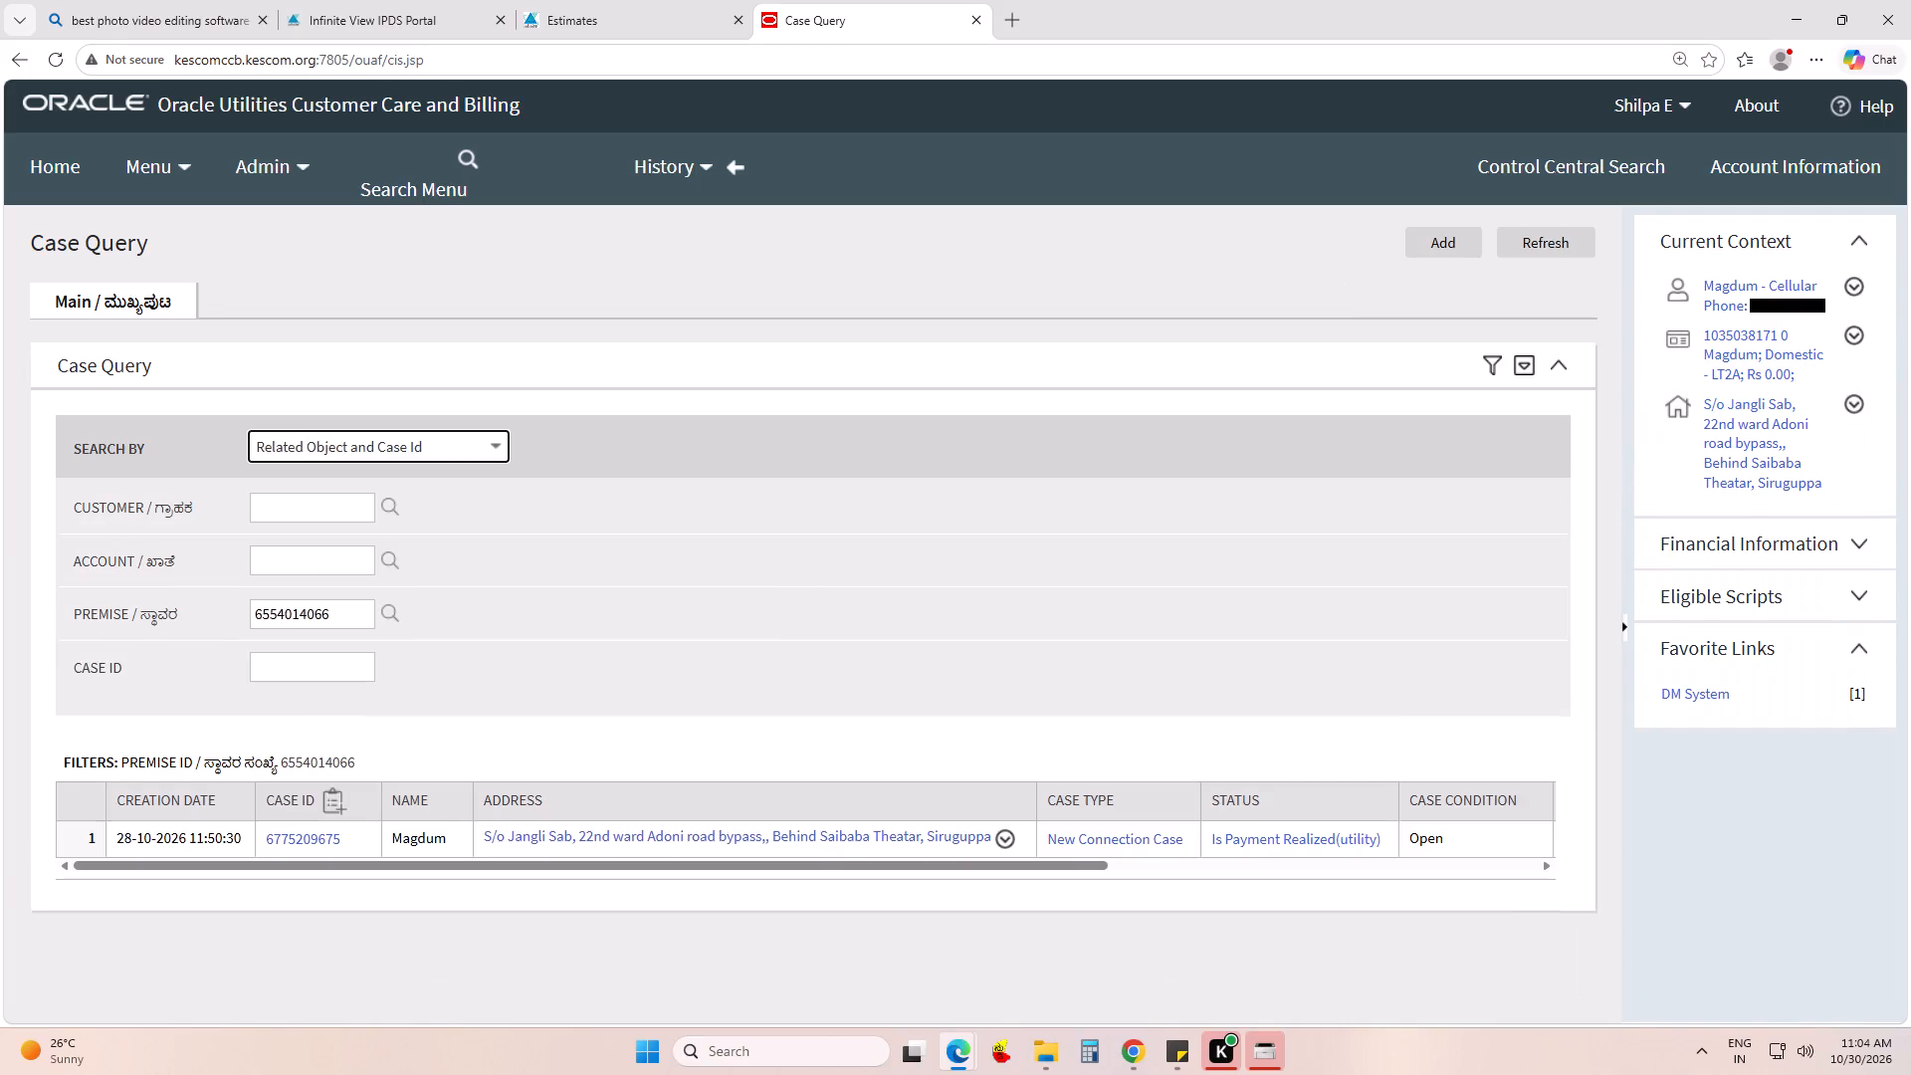
left_click(307, 872)
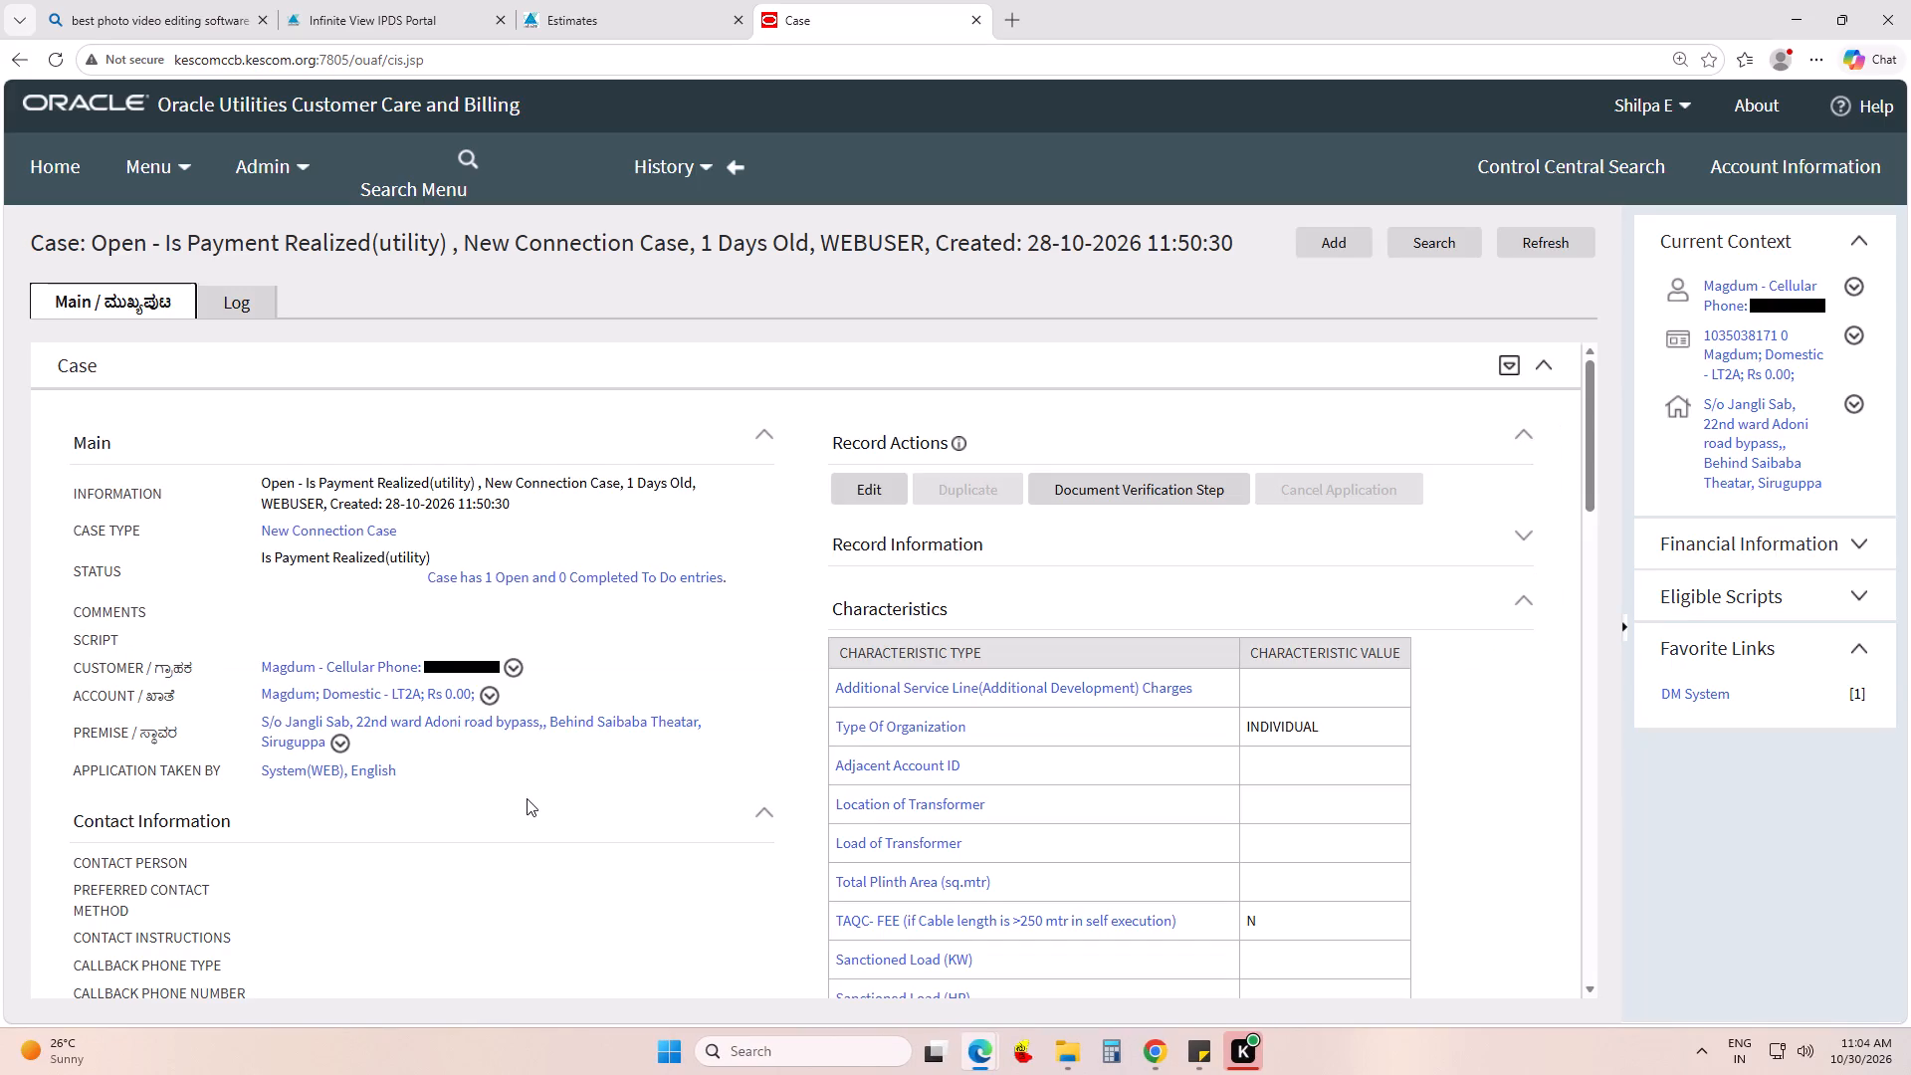
Start the Document Verification Step, answer Y for all four required document characteristics, and save them.
left_click(1135, 486)
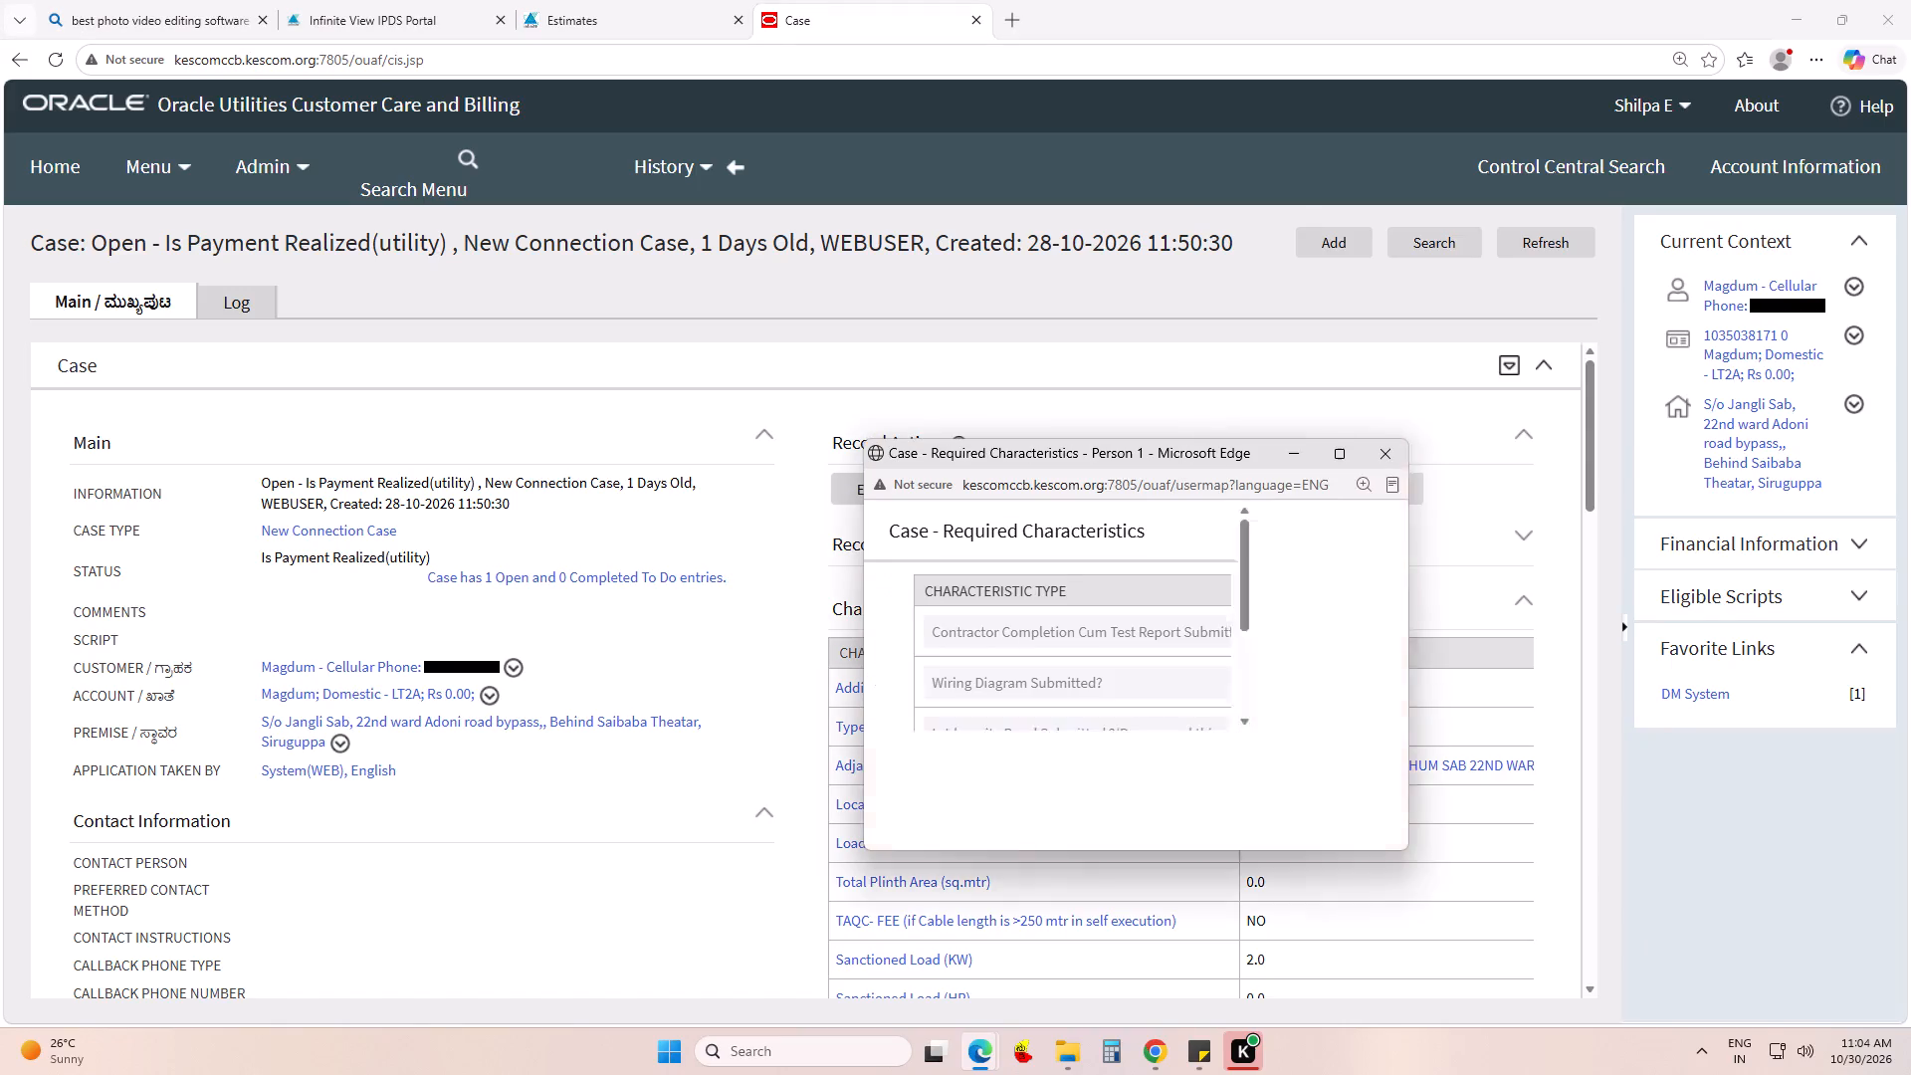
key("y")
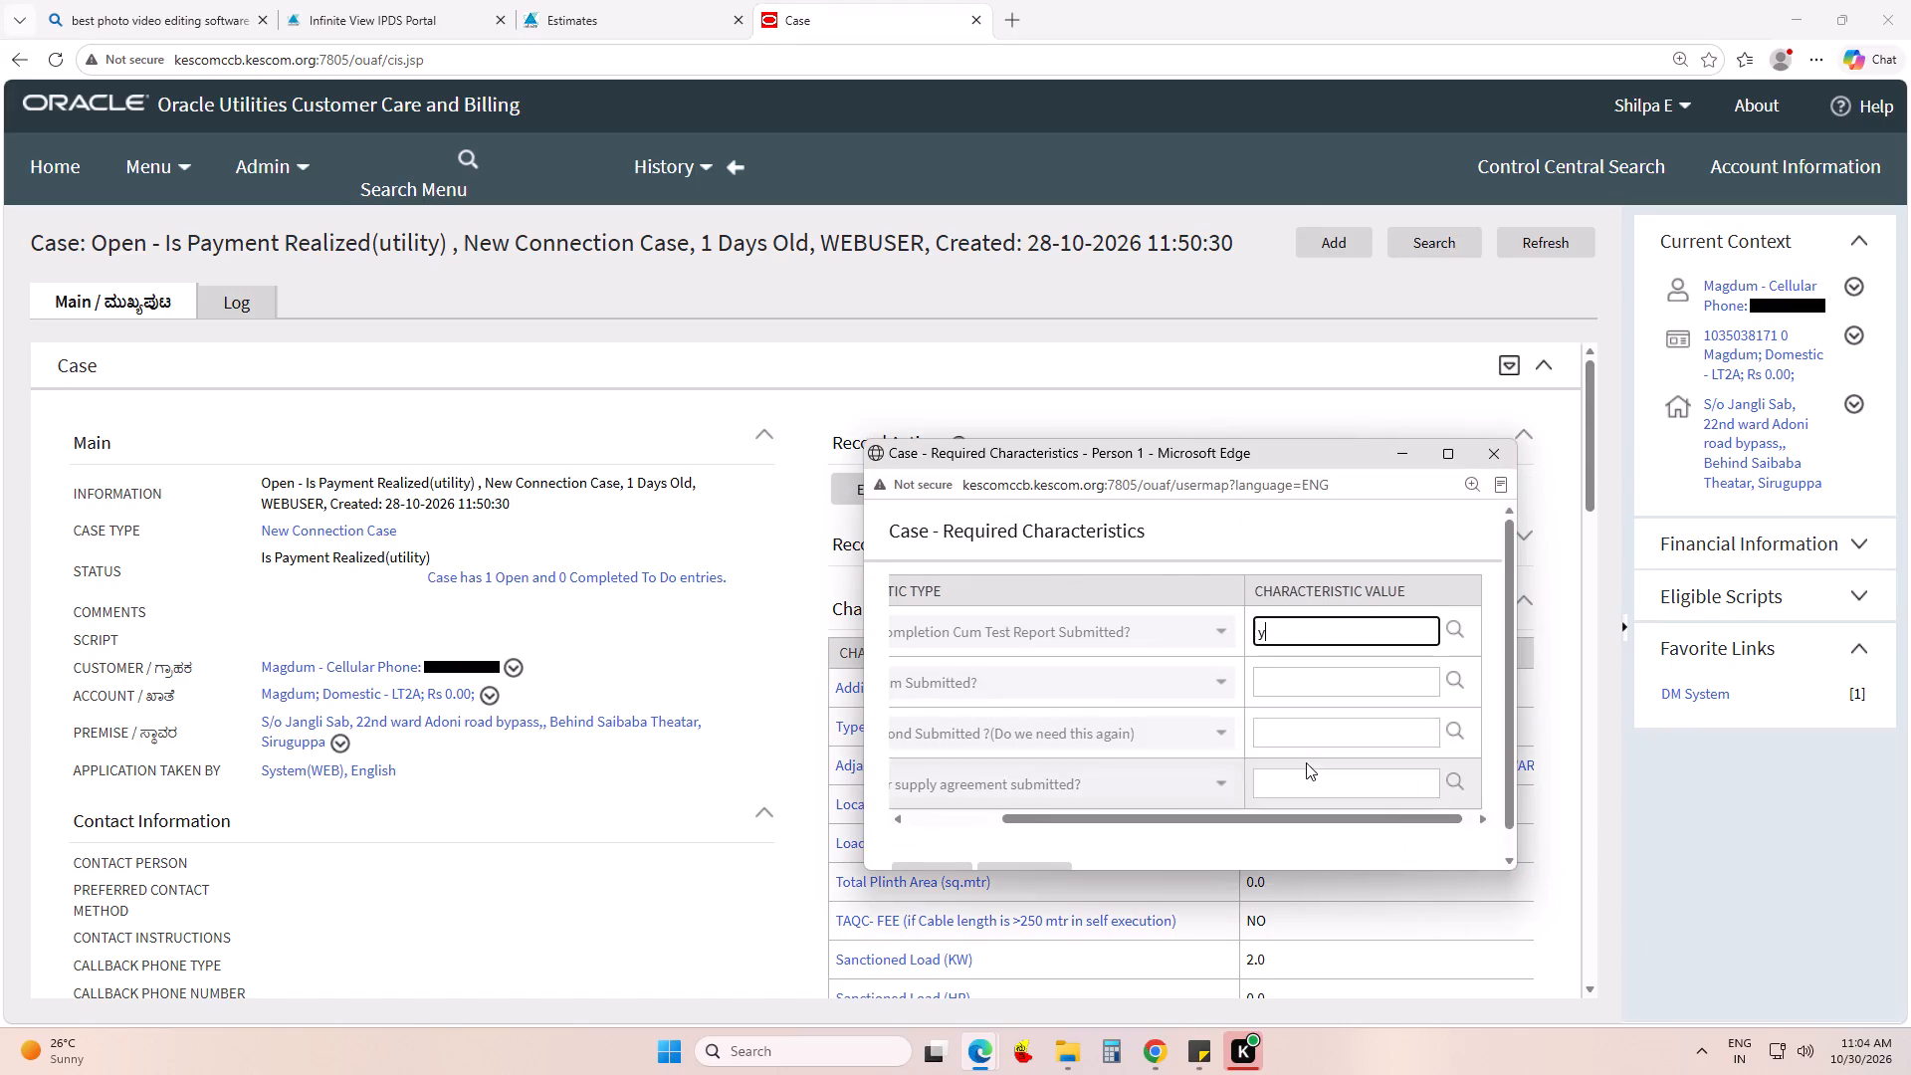
left_click(1307, 675)
left_click(1303, 688)
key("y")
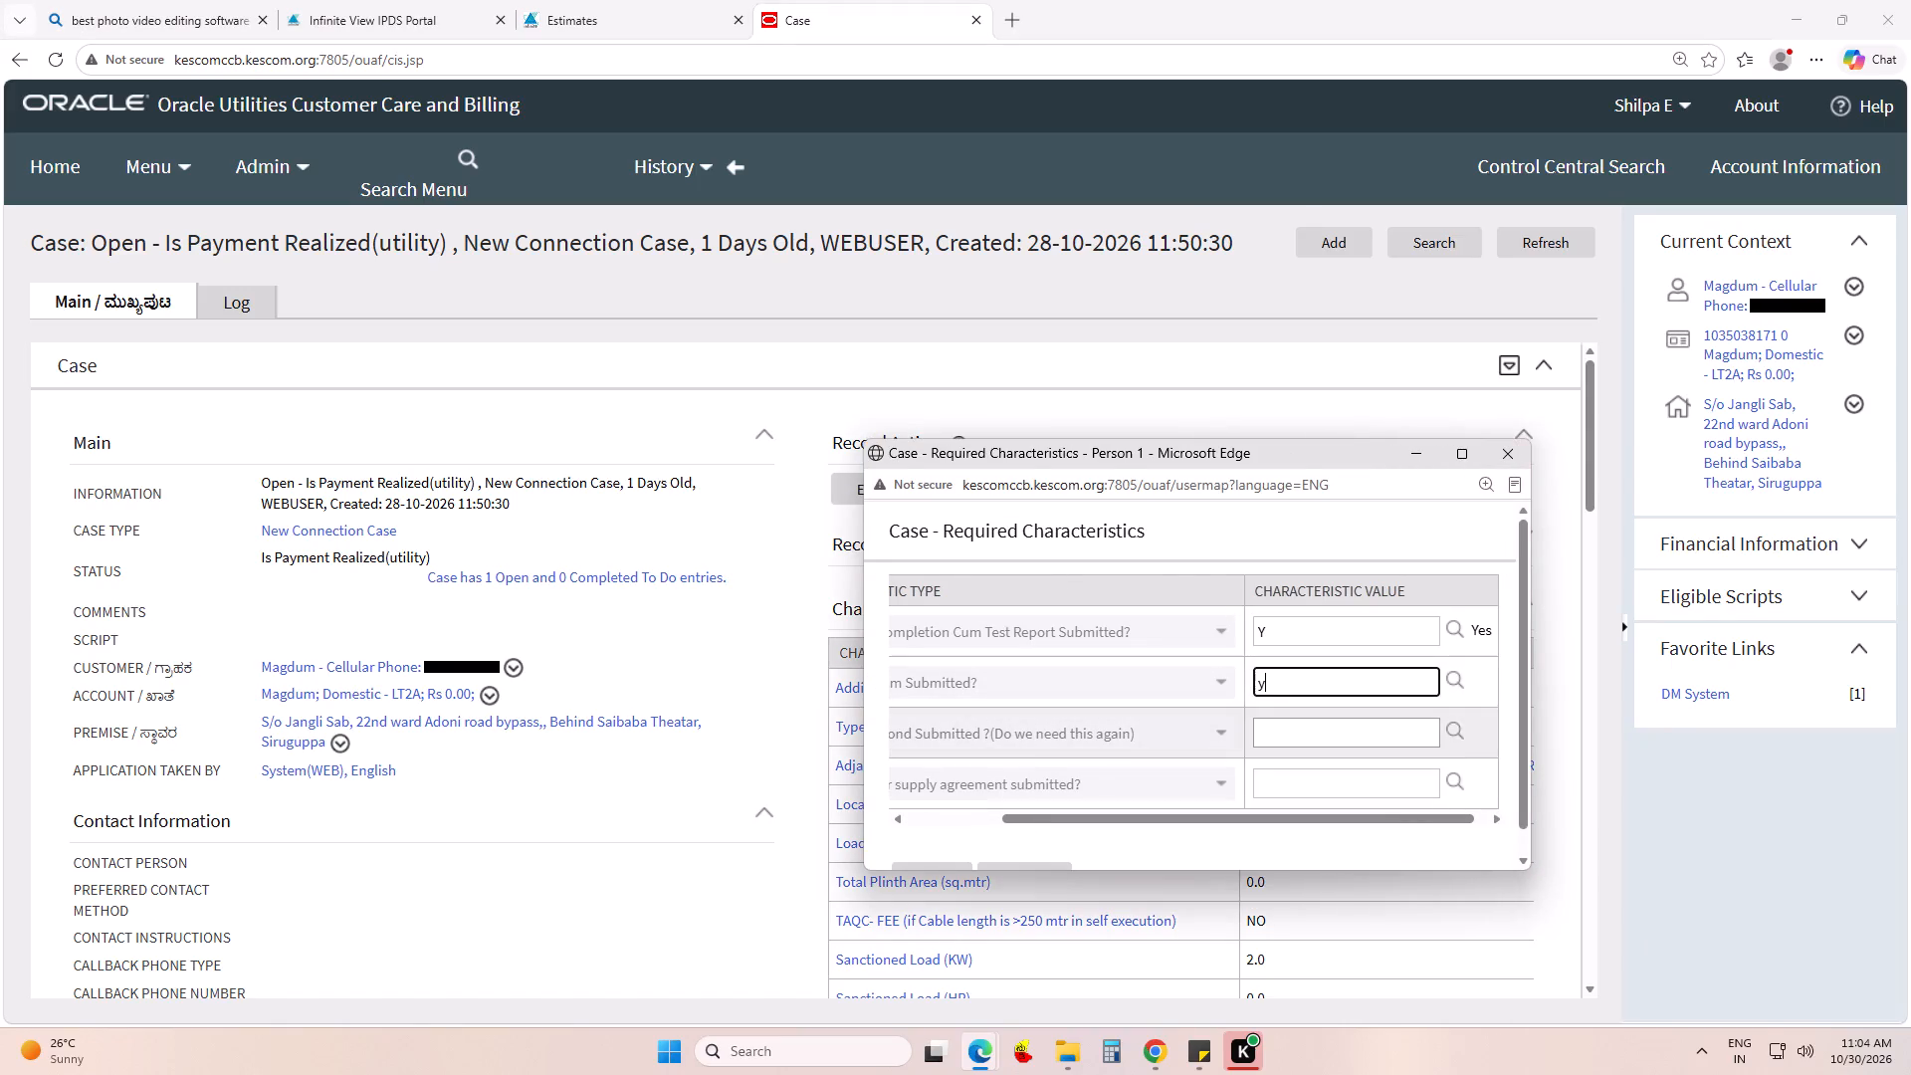
left_click(1294, 725)
left_click(1275, 737)
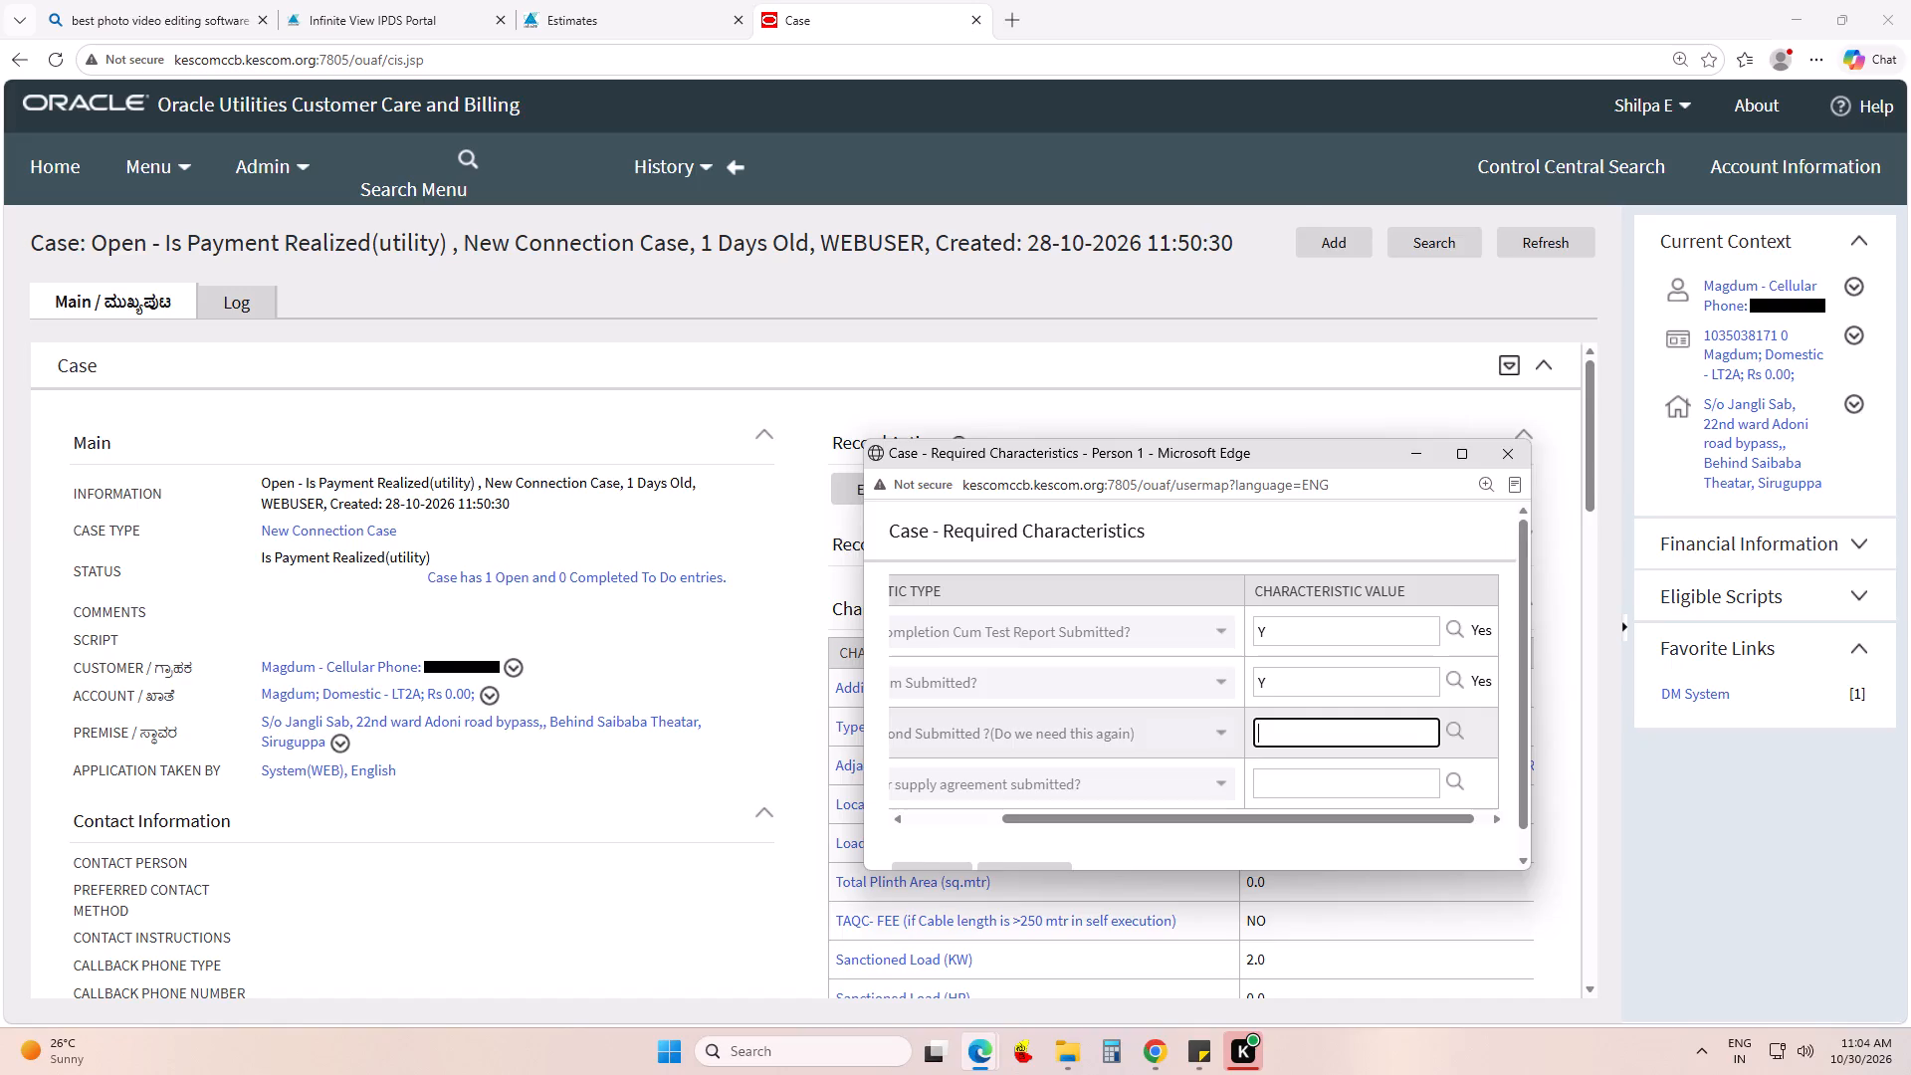
left_click(1275, 737)
left_click(1275, 737)
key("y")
left_click(1276, 787)
left_click(1276, 787)
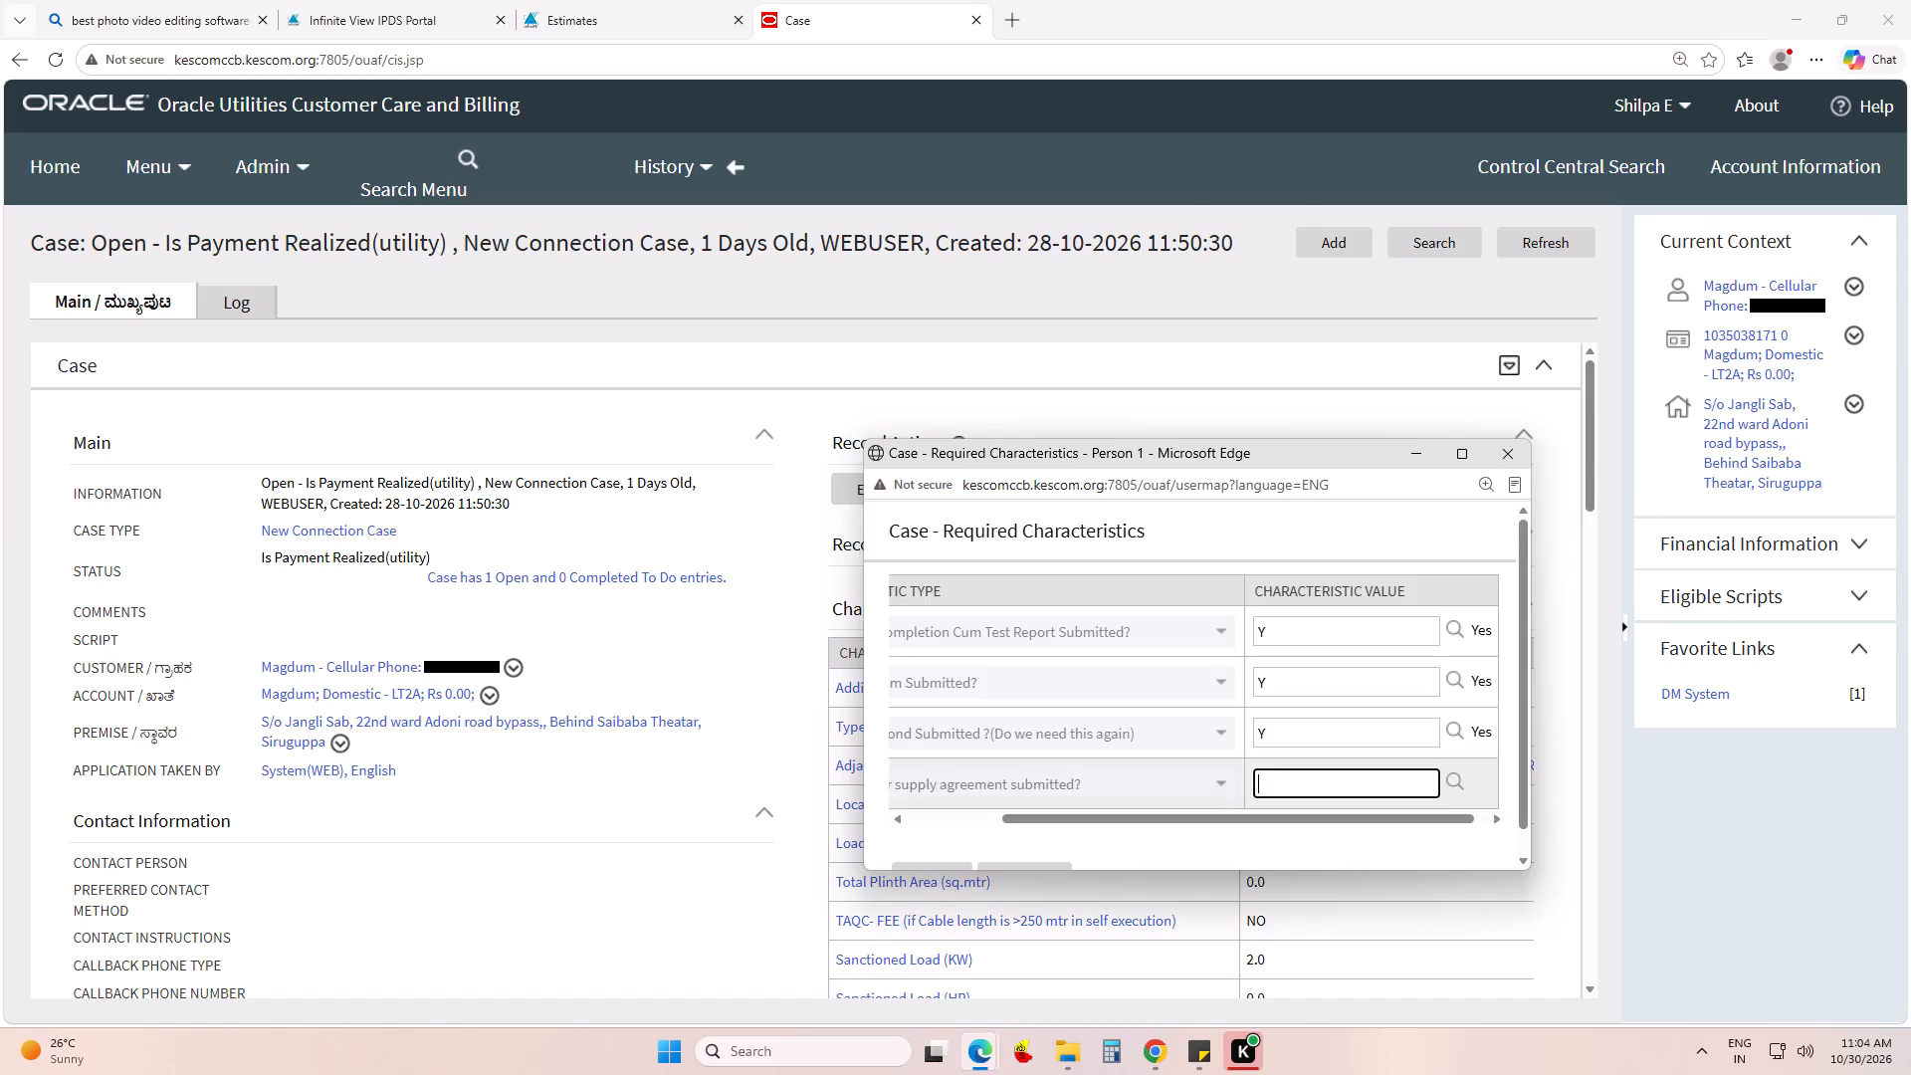
left_click(1276, 787)
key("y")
left_click(1290, 843)
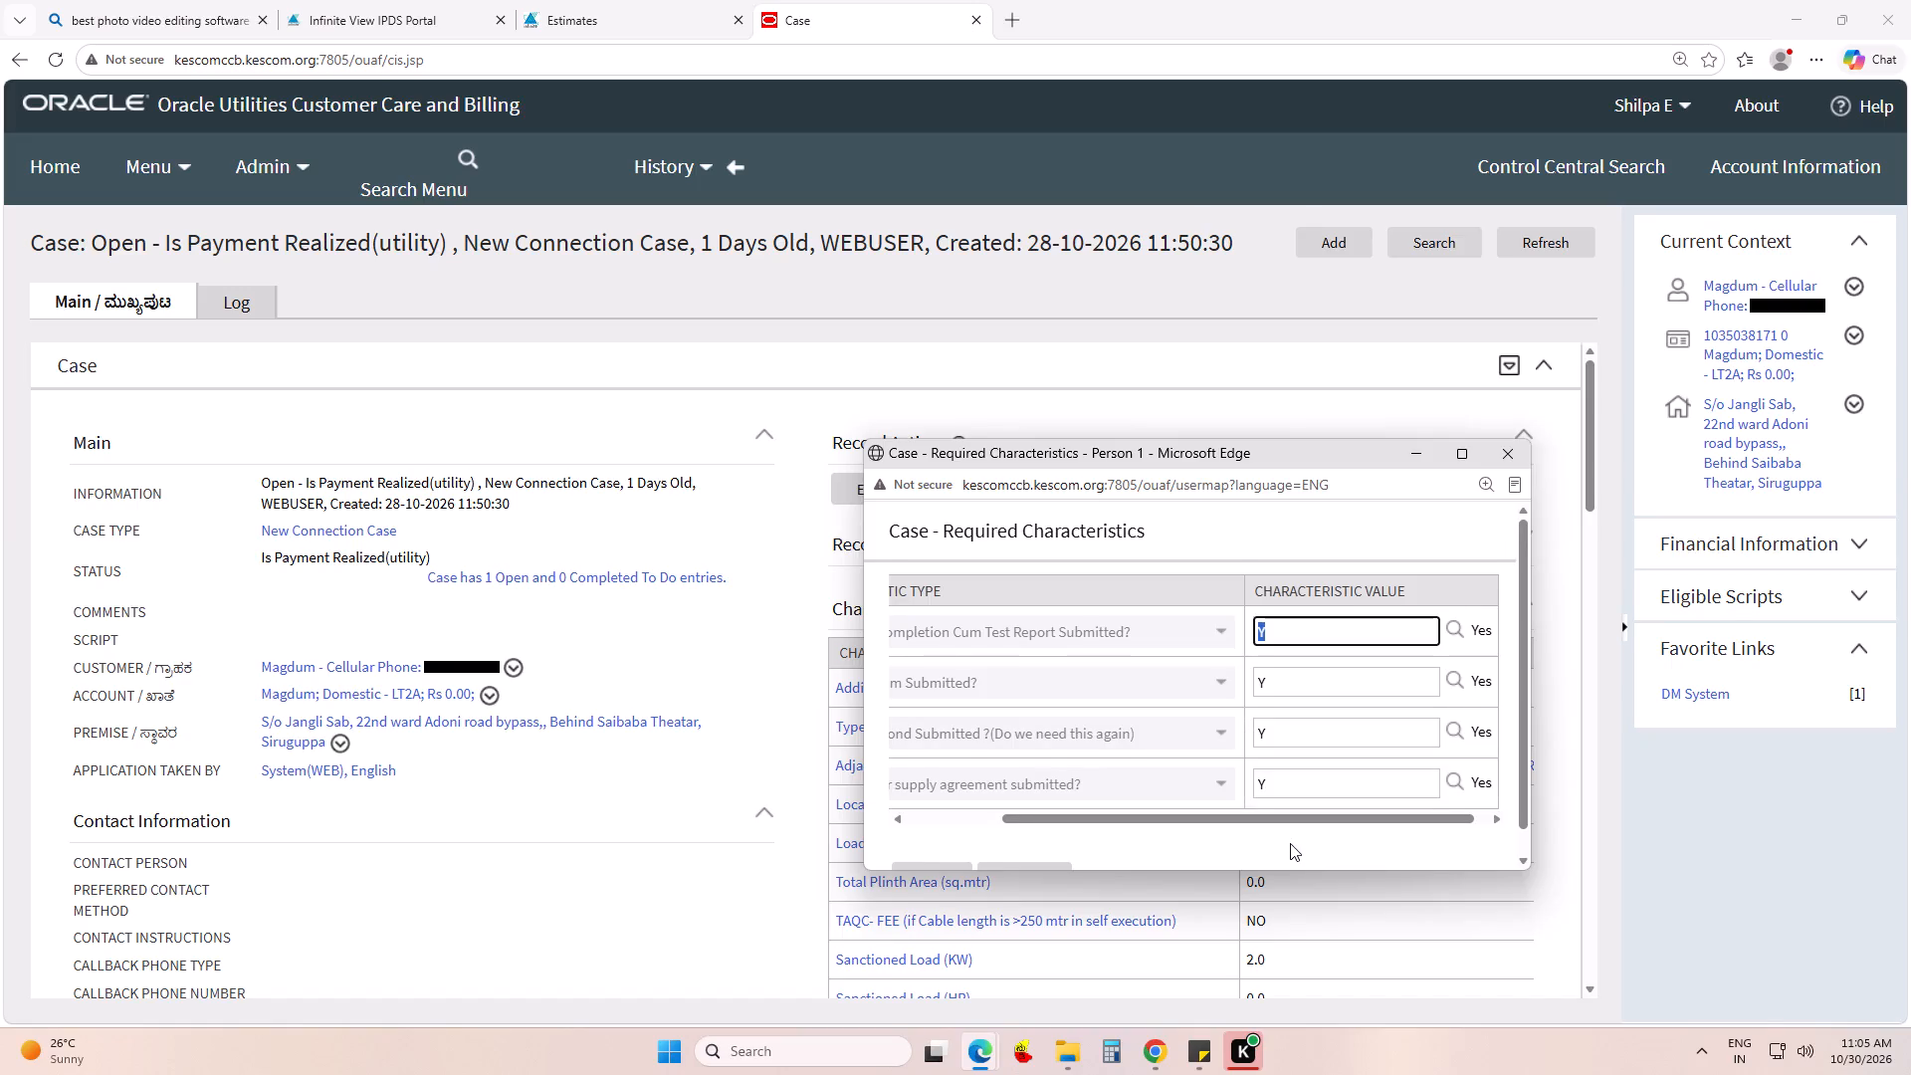
scroll(1284, 831, "down", 4)
left_click(1231, 829)
left_click(1229, 833)
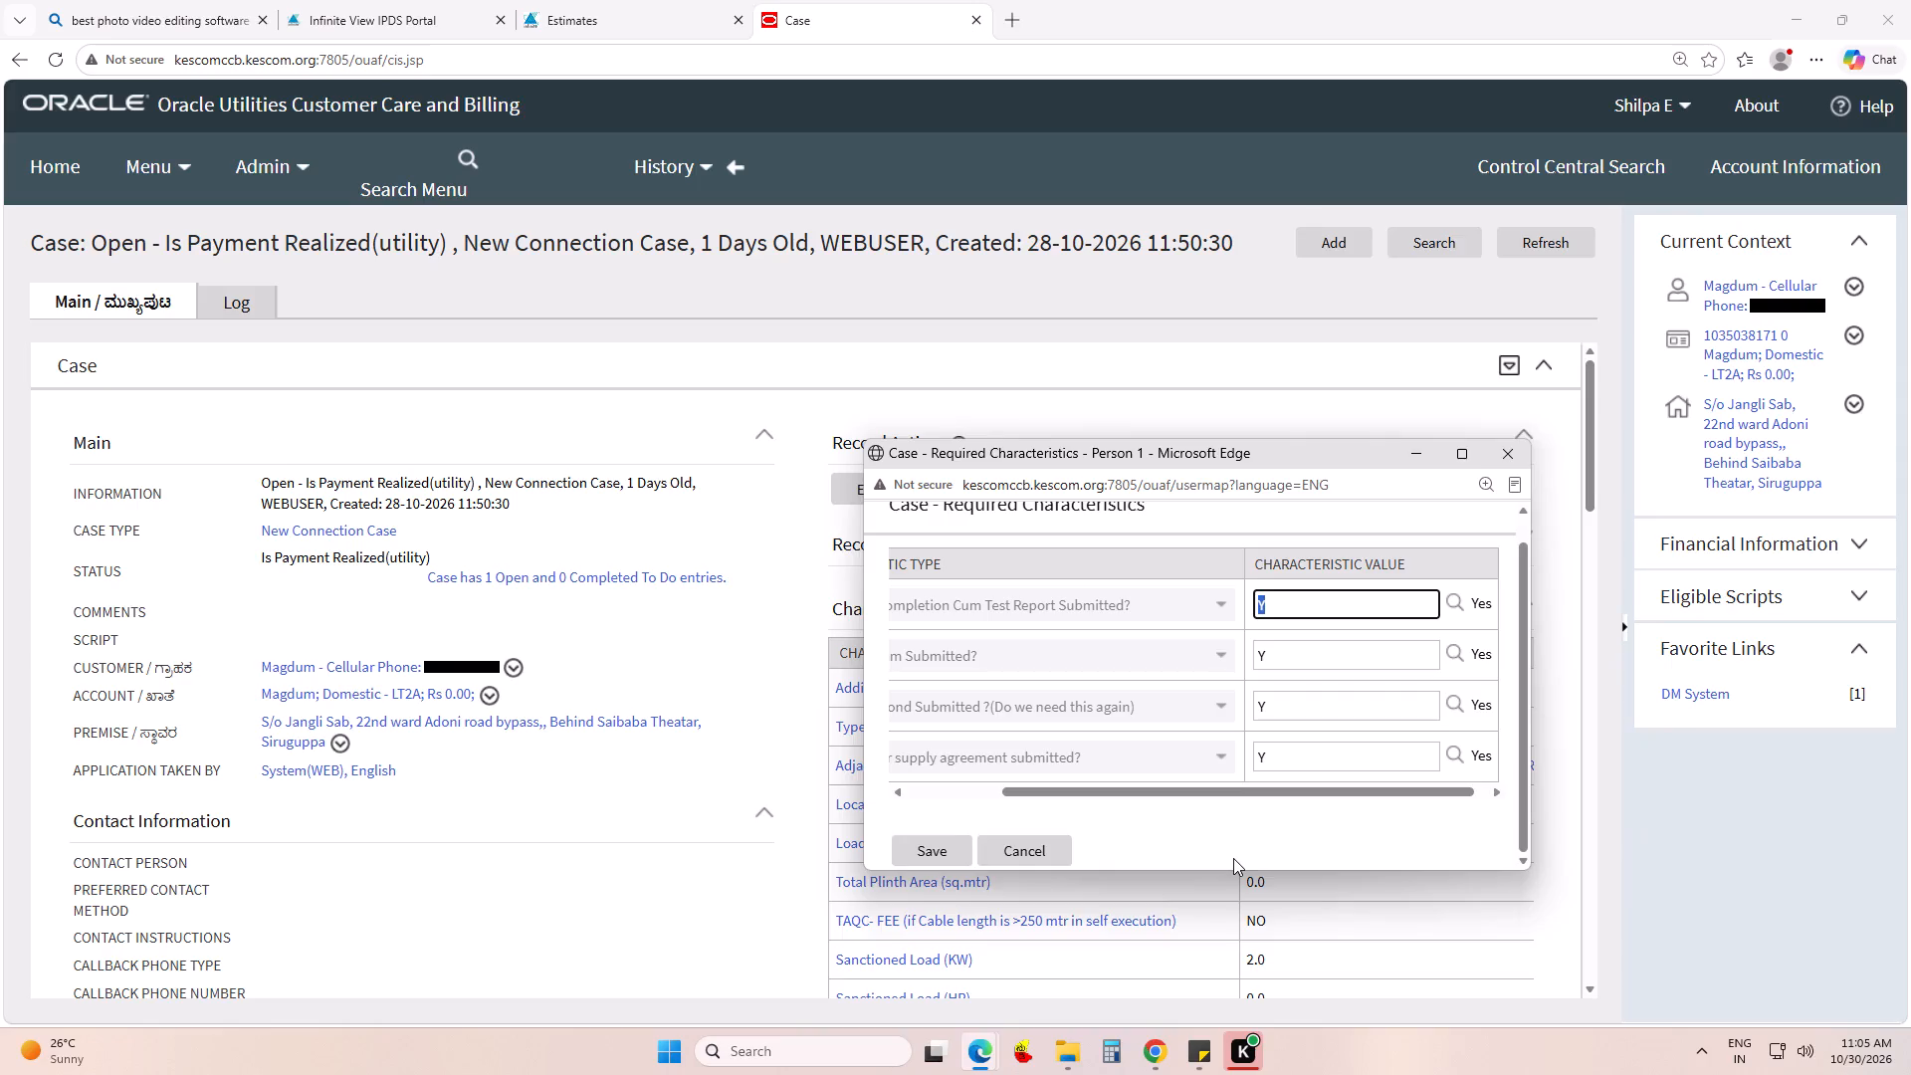
left_click(1233, 858)
left_click(1231, 852)
left_click(1225, 825)
left_click(923, 843)
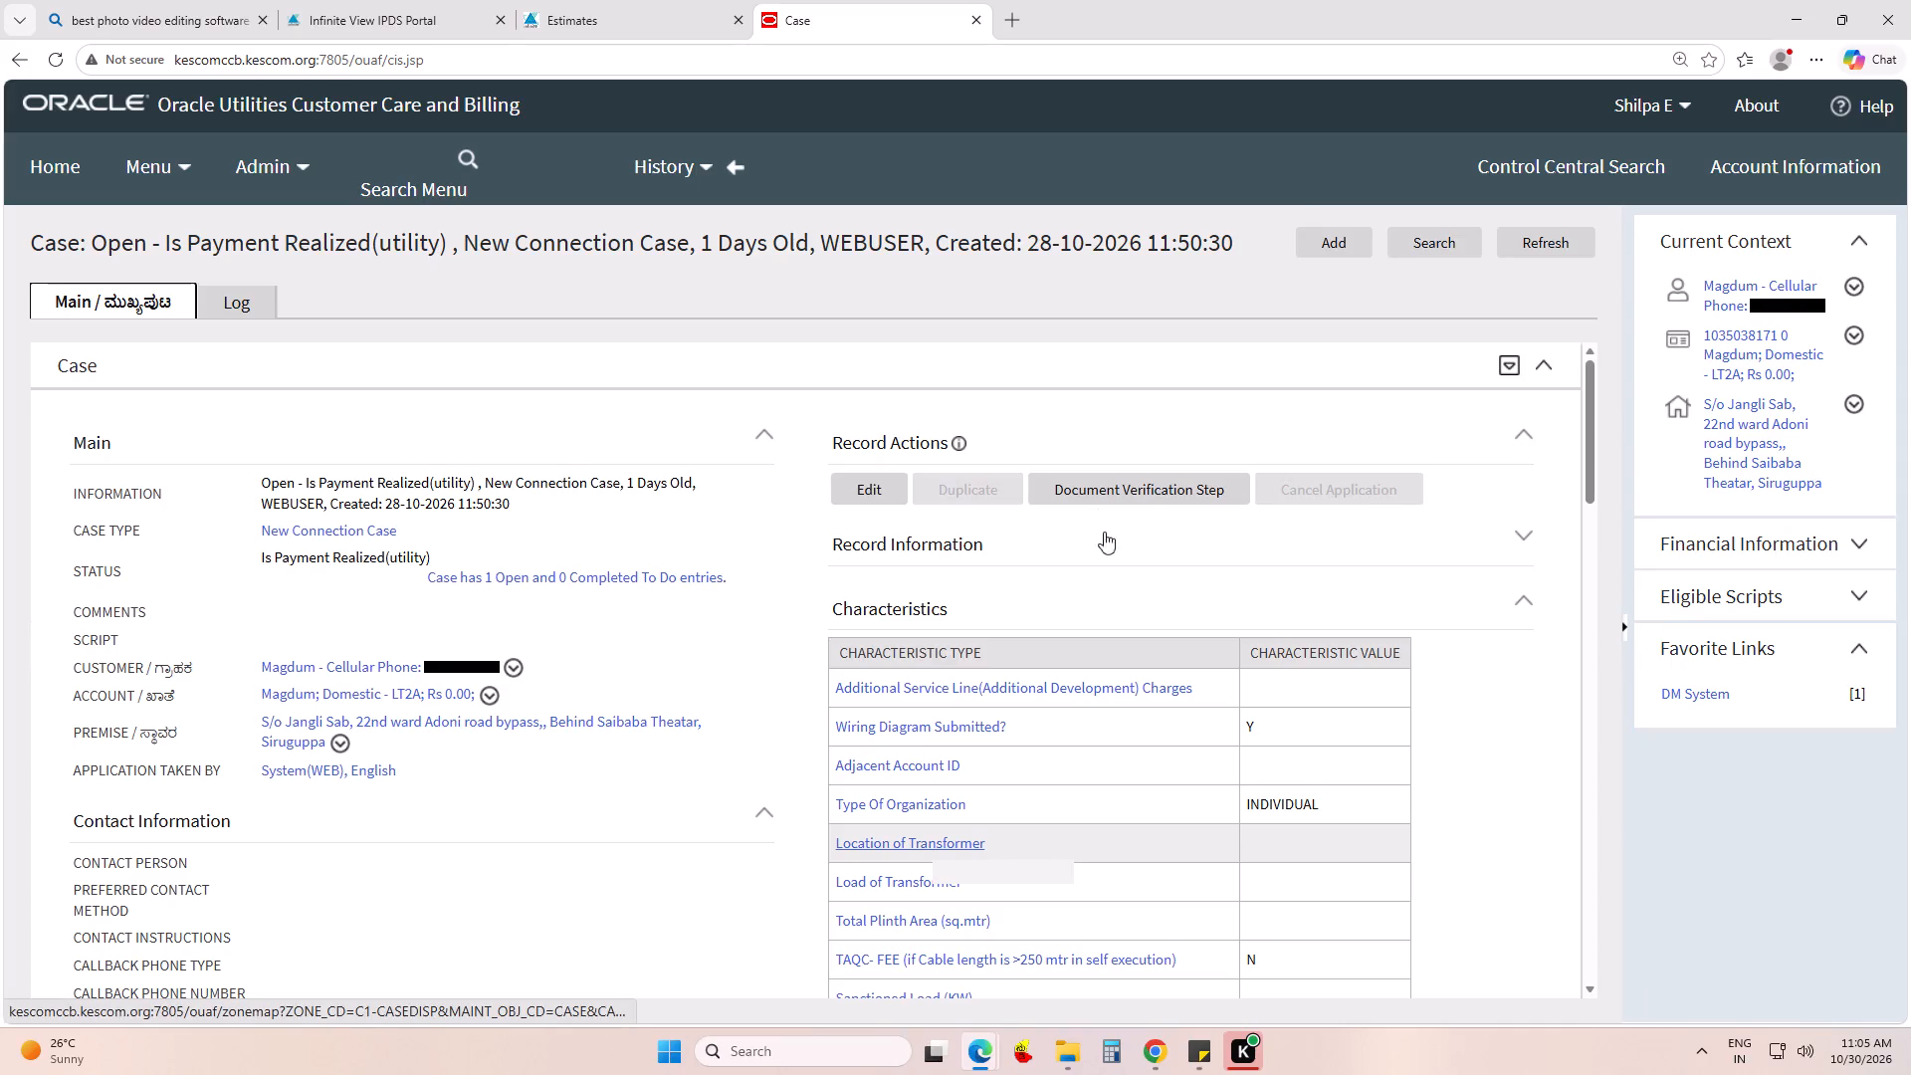
Move this consumer's new connection case on to the Document Verification Step.
left_click(1101, 488)
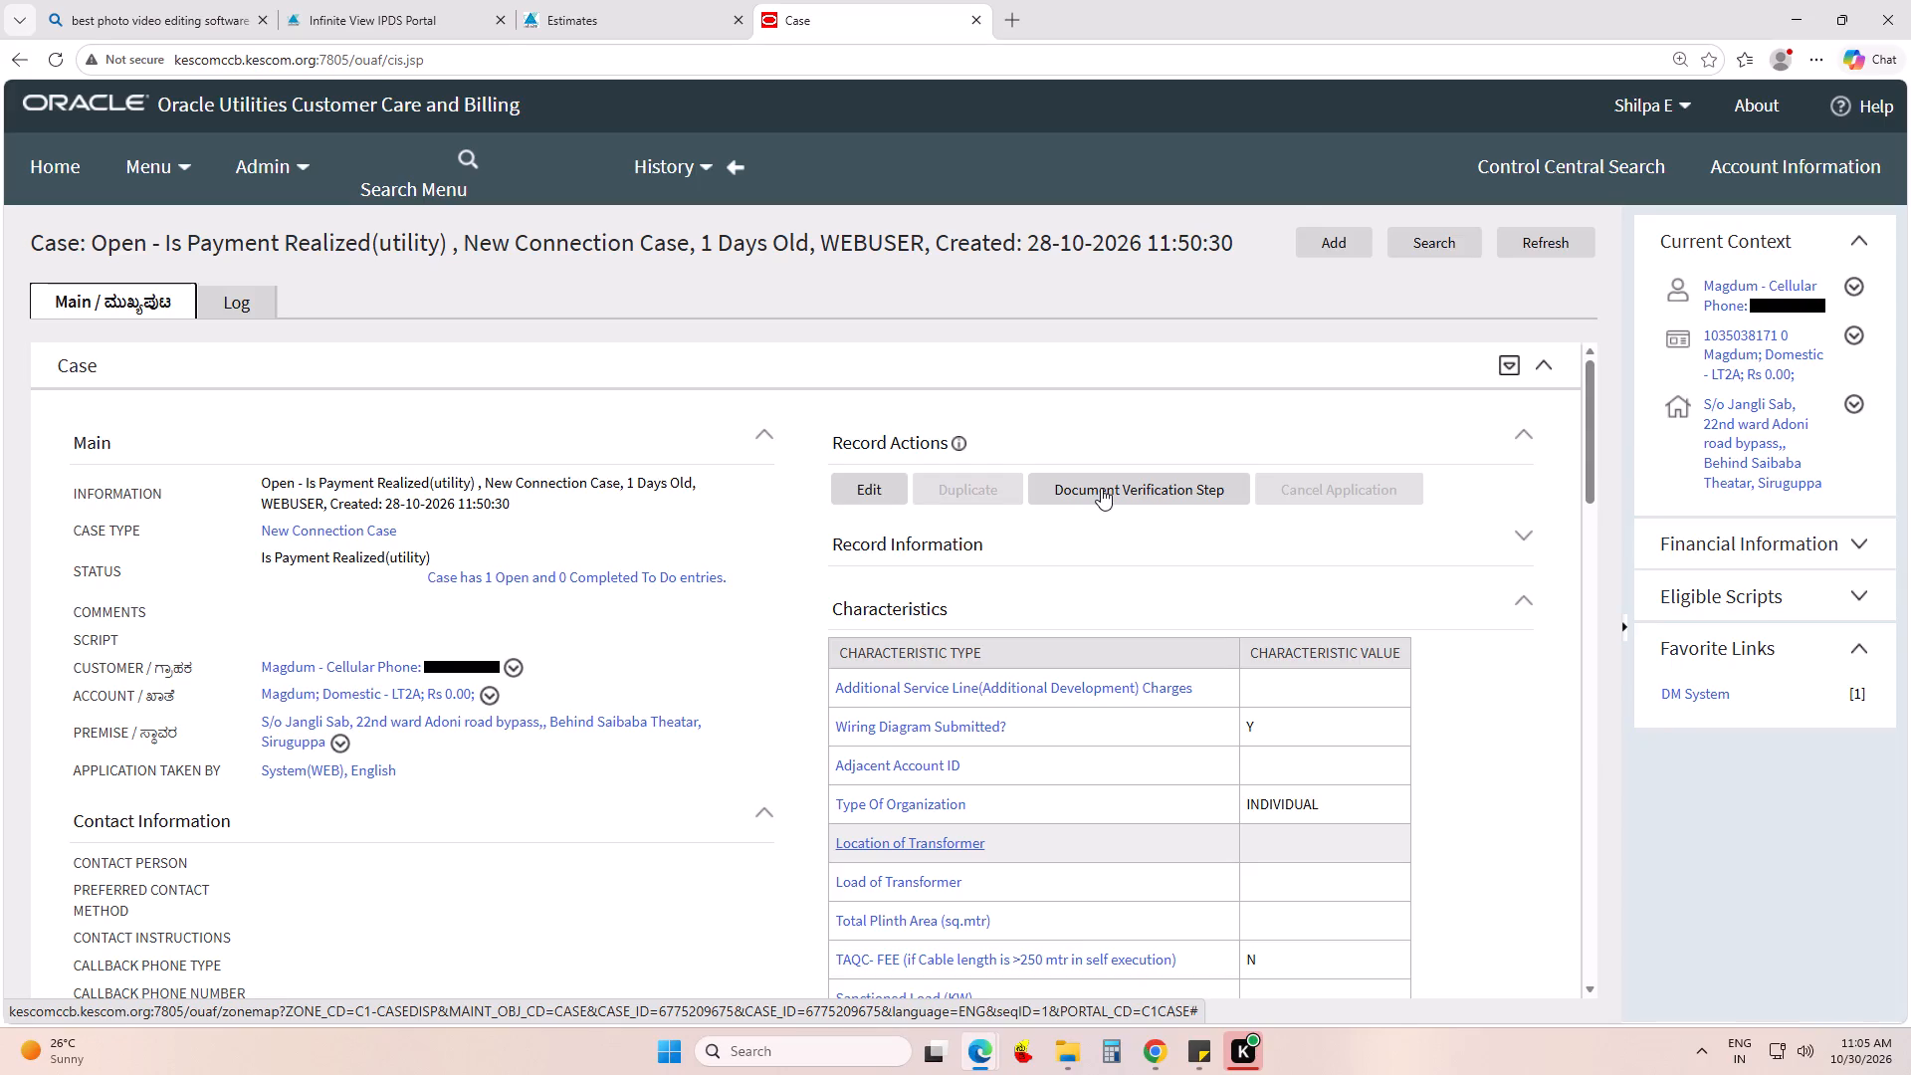
left_click(1157, 490)
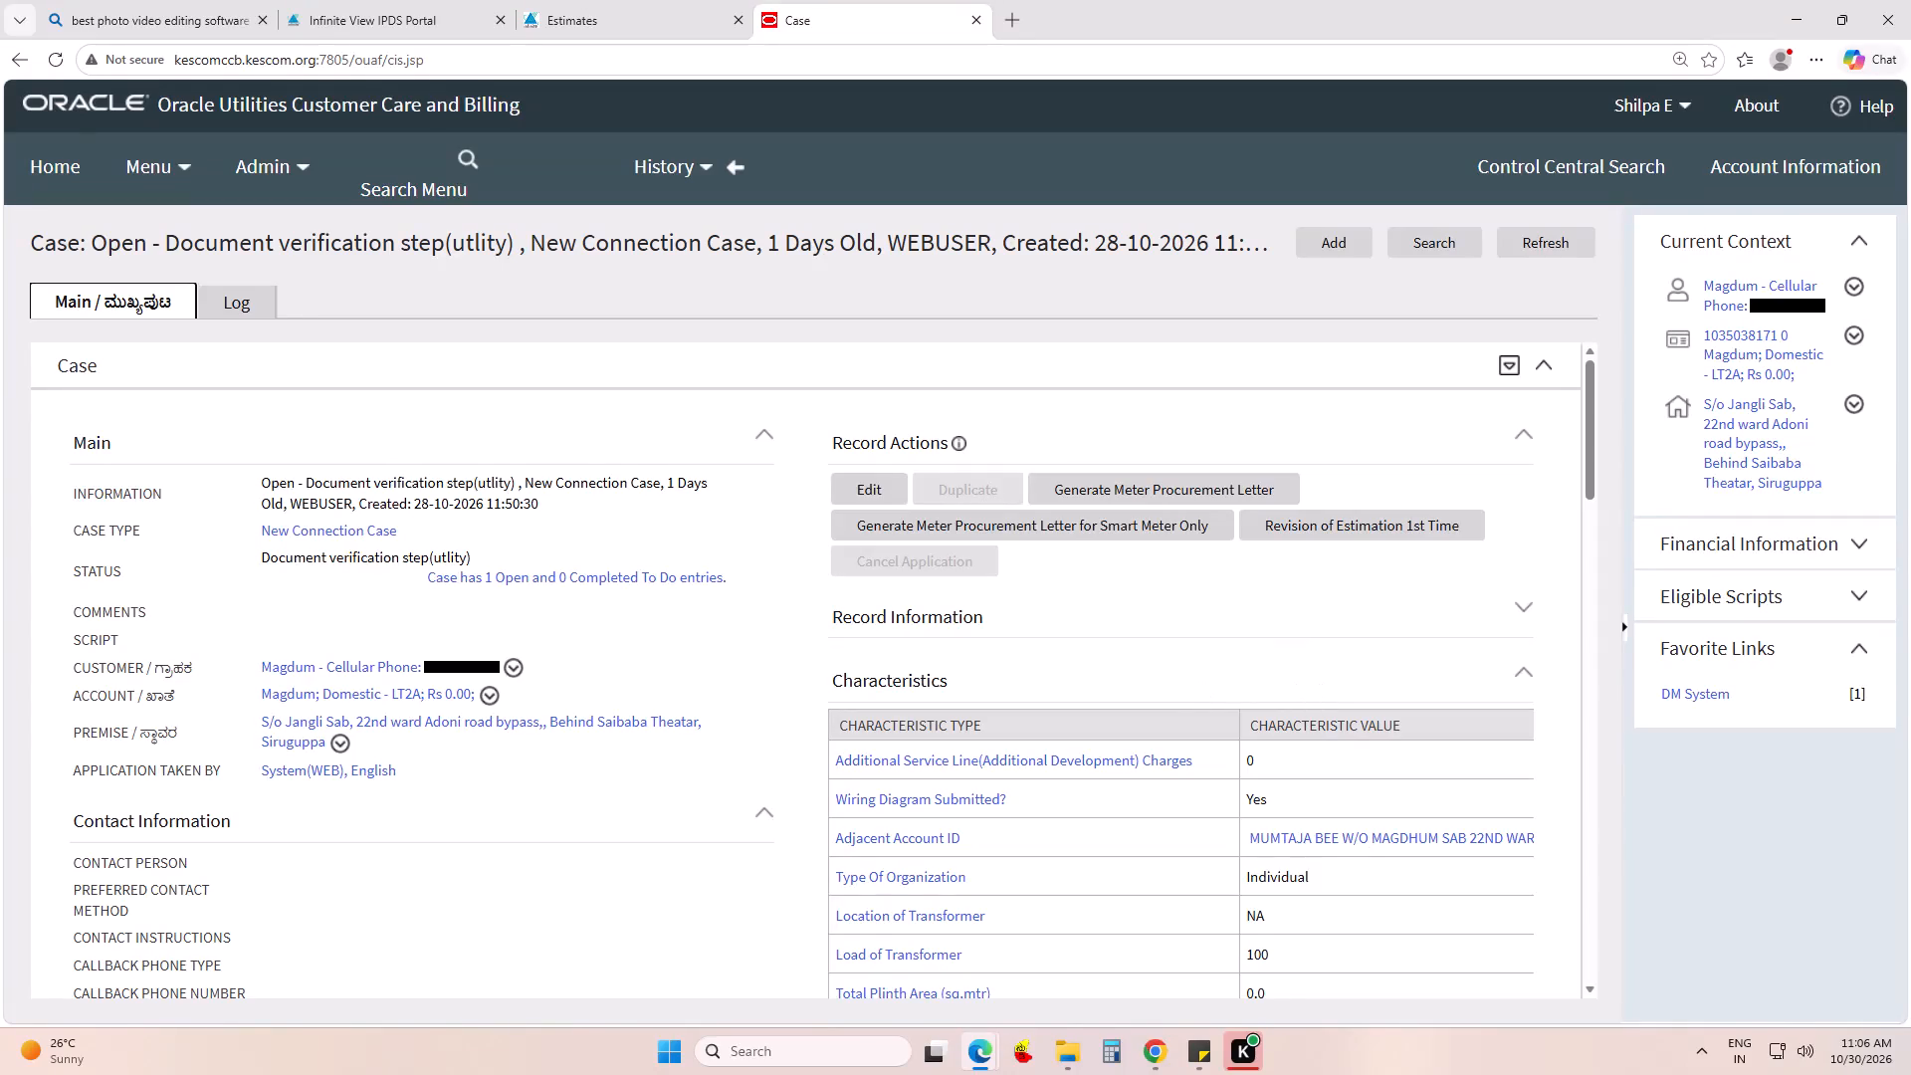
Generate the meter procurement letter for smart meter only on this consumer's case.
left_click(1143, 530)
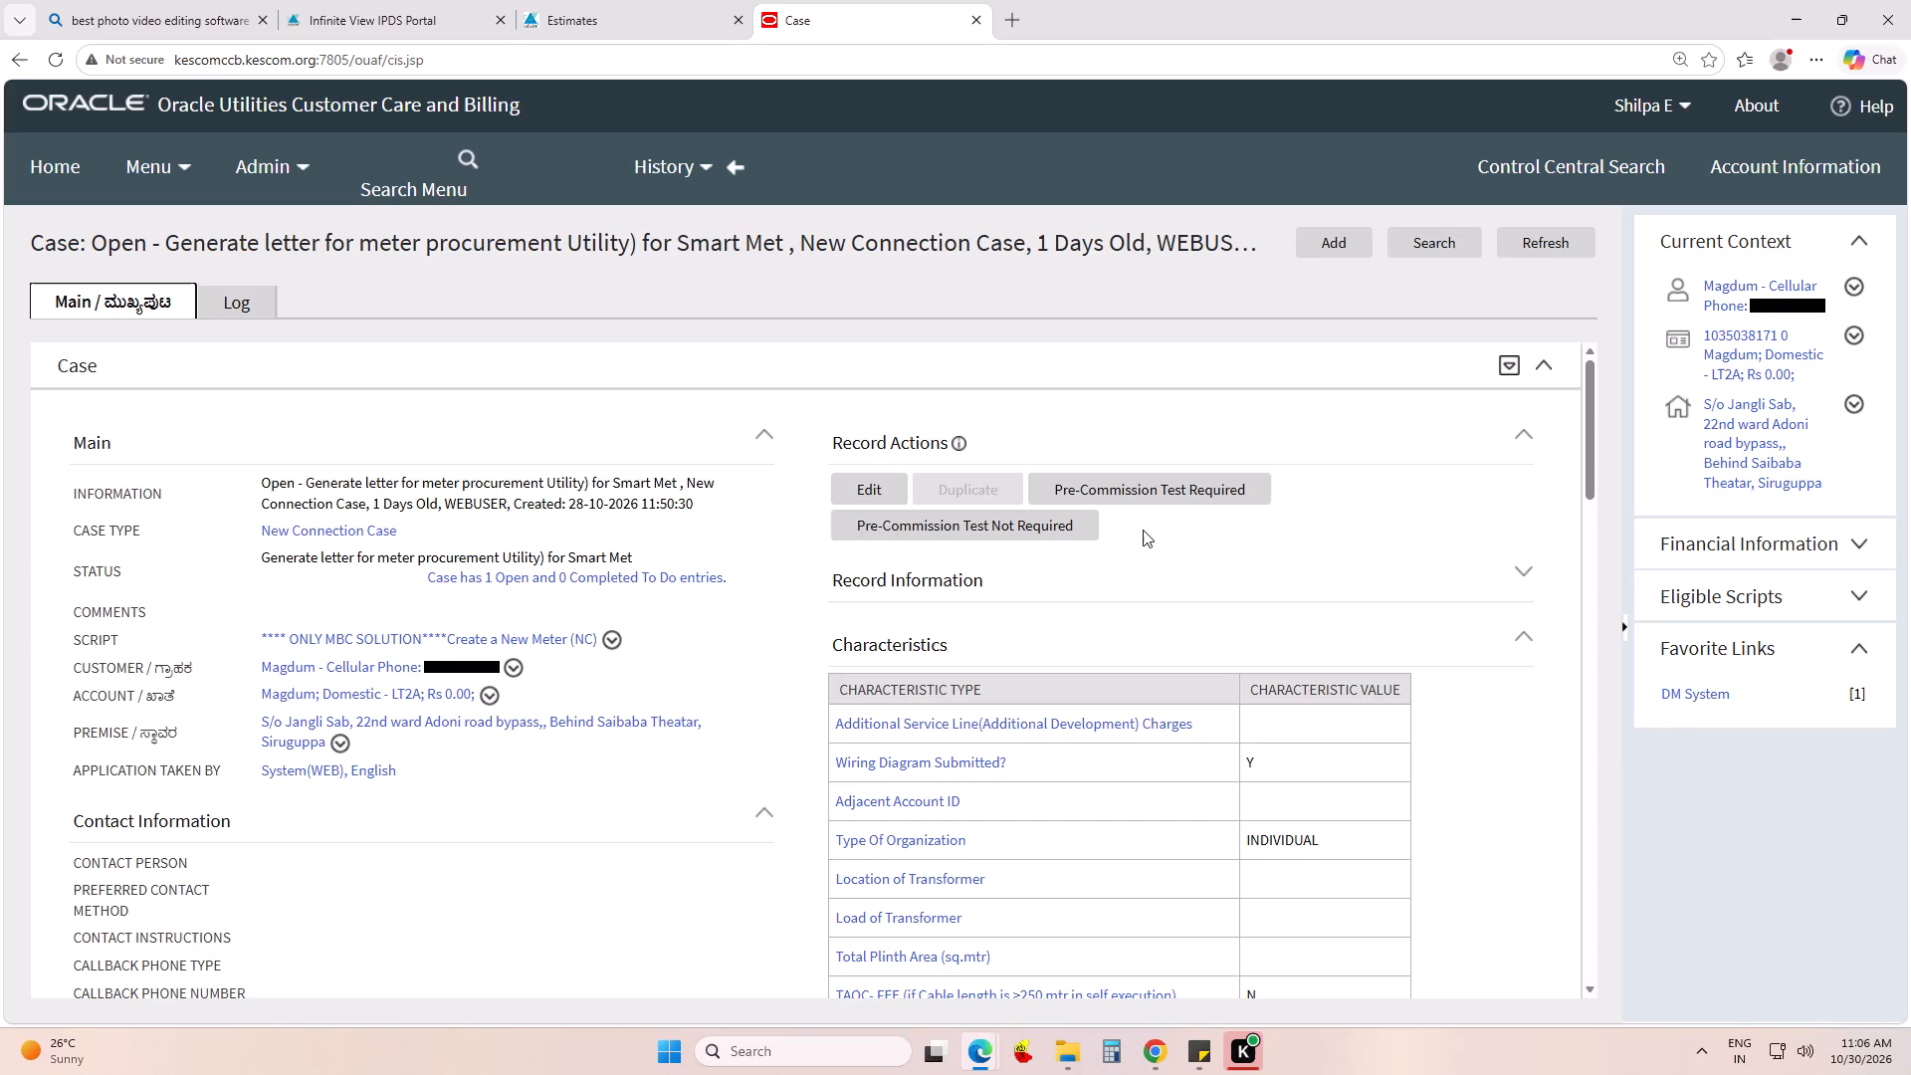
Advance the case to Pre-Commission Test Not Required, waiting for the page if it stalls.
left_click(1050, 517)
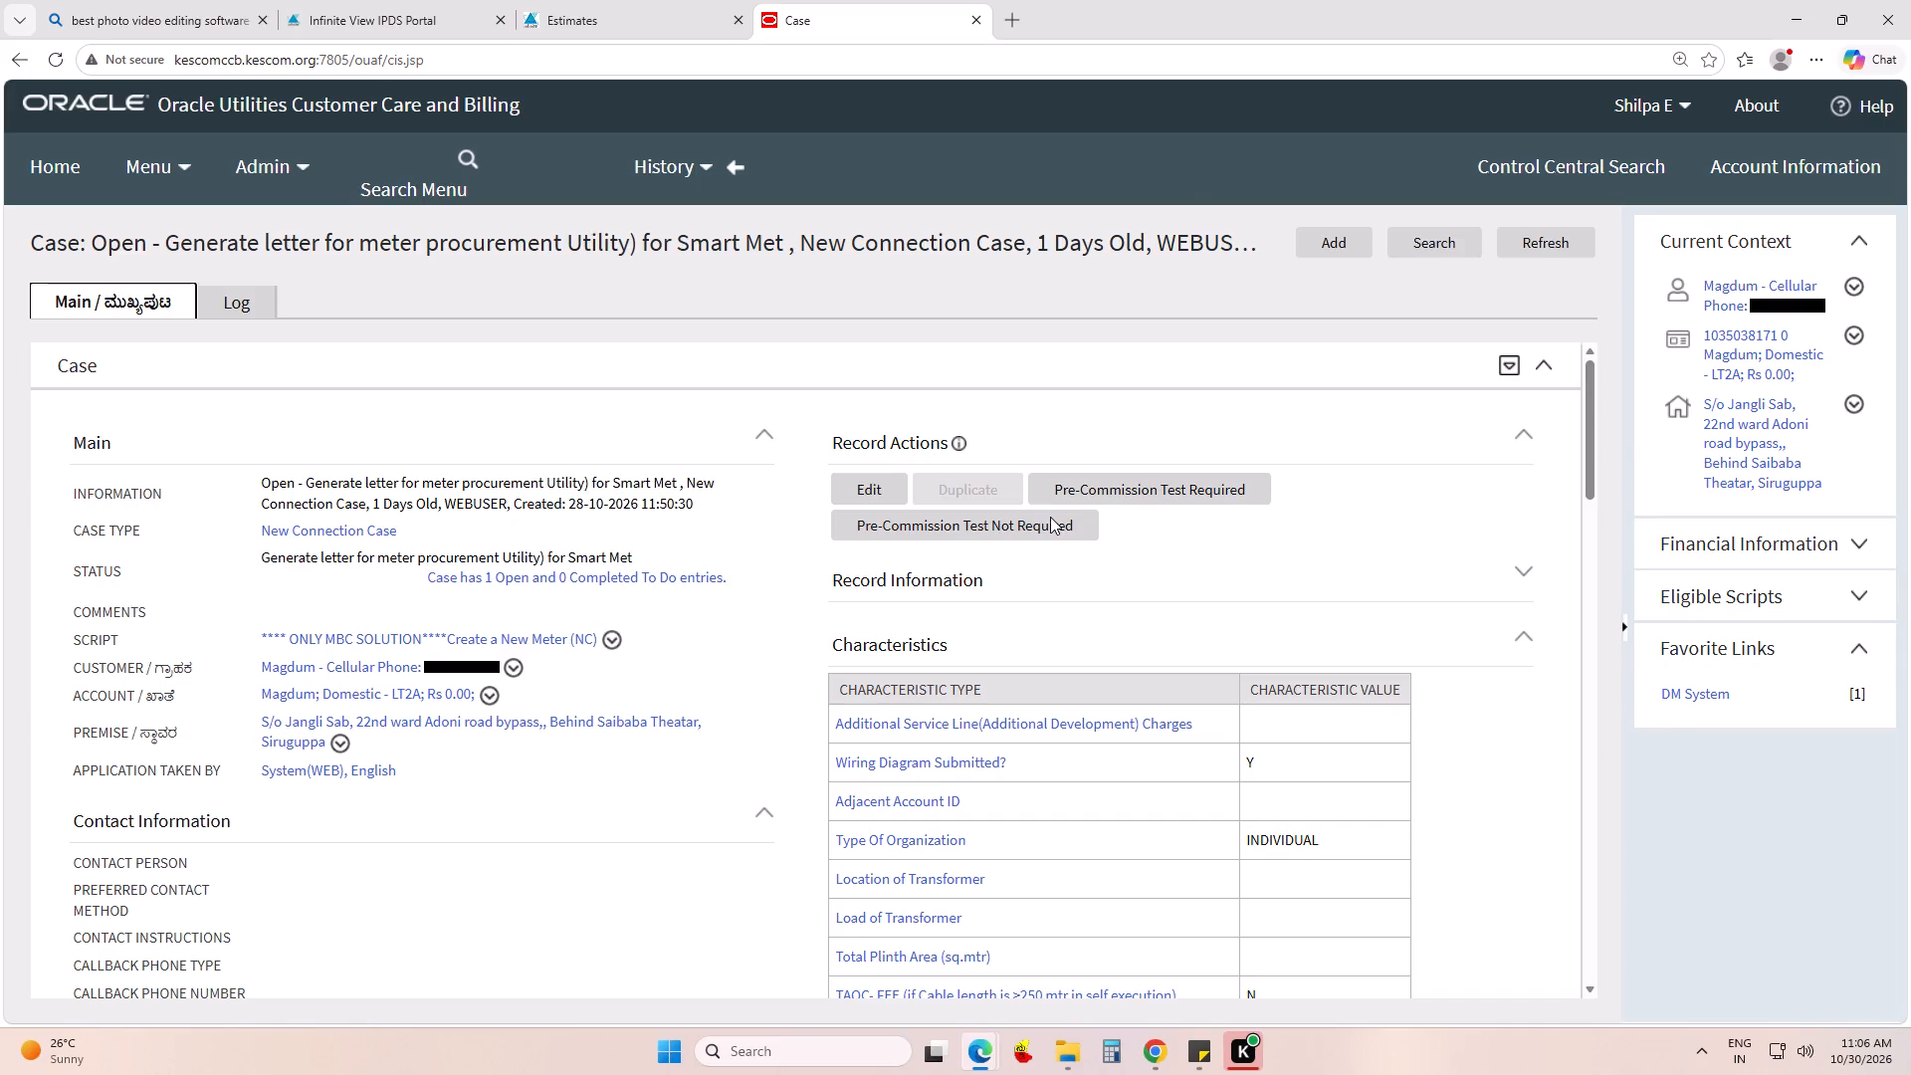
left_click(1043, 518)
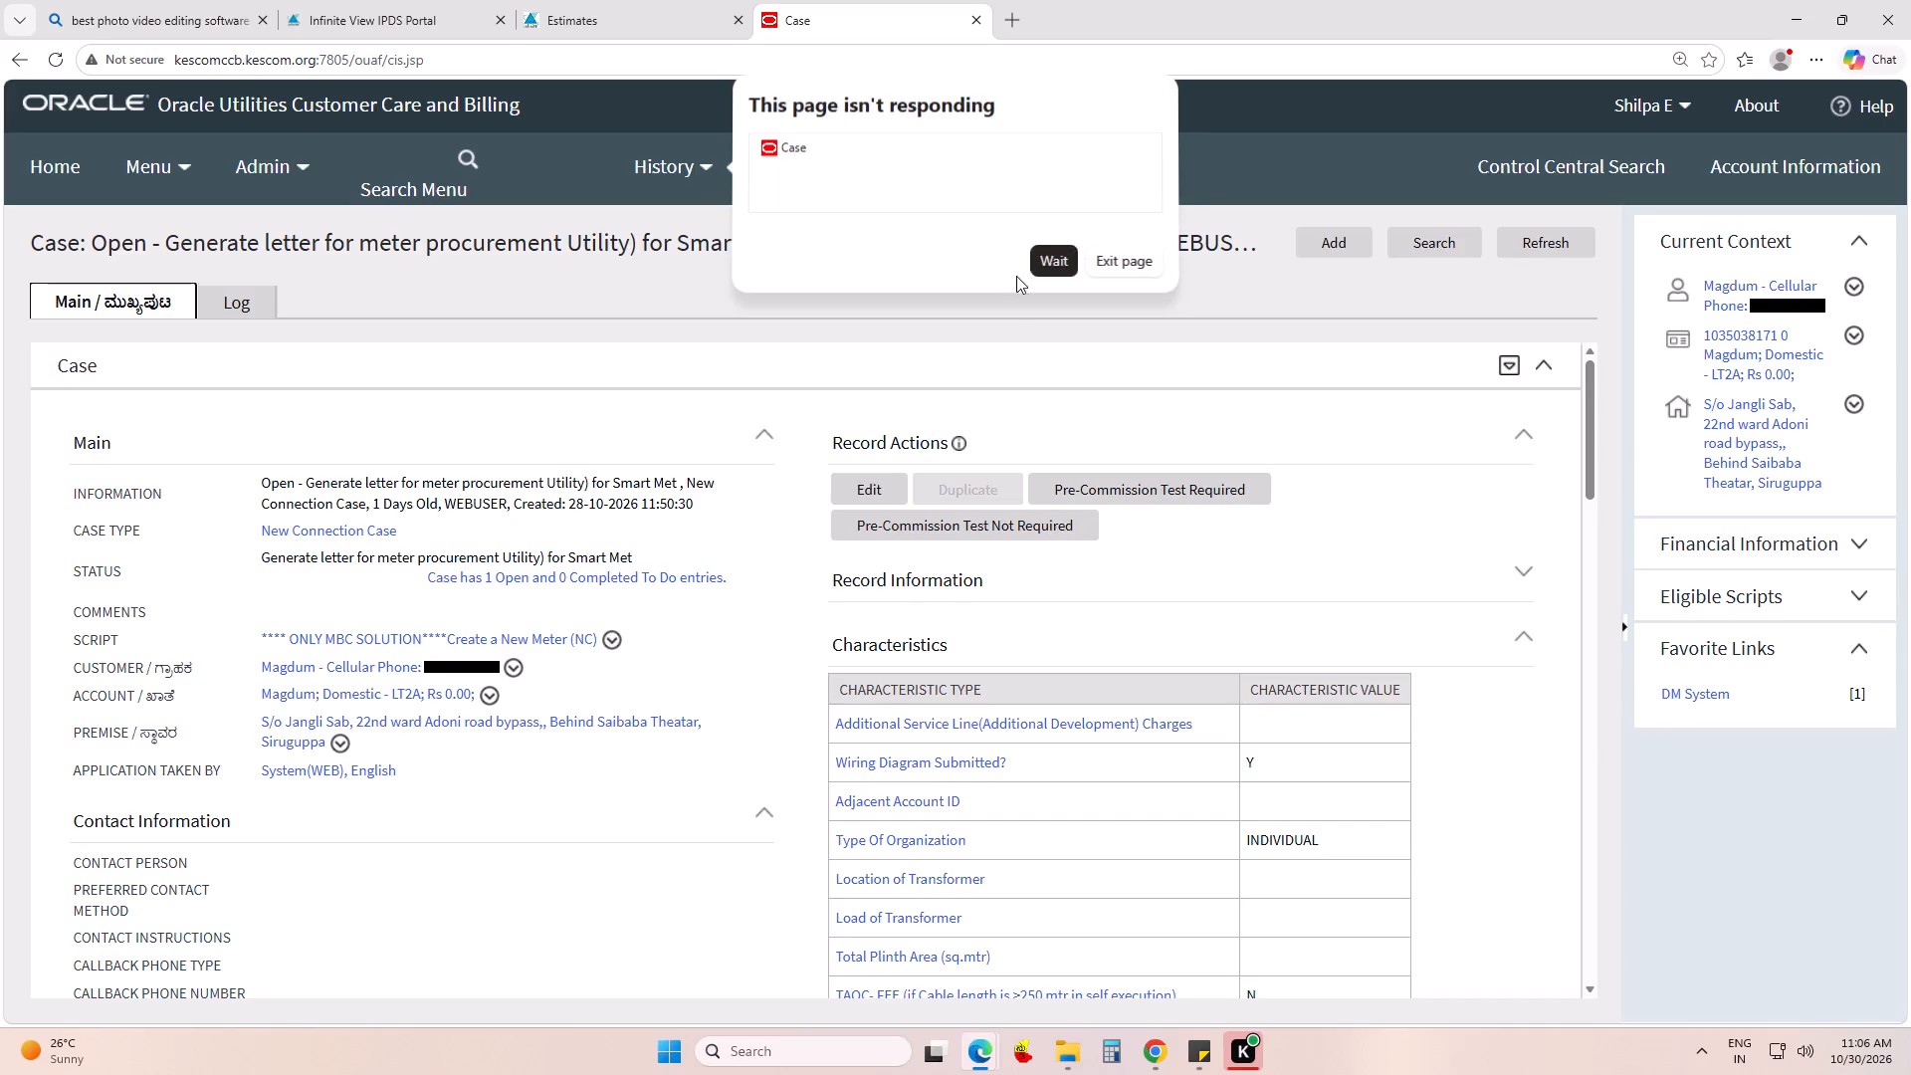
left_click(1049, 263)
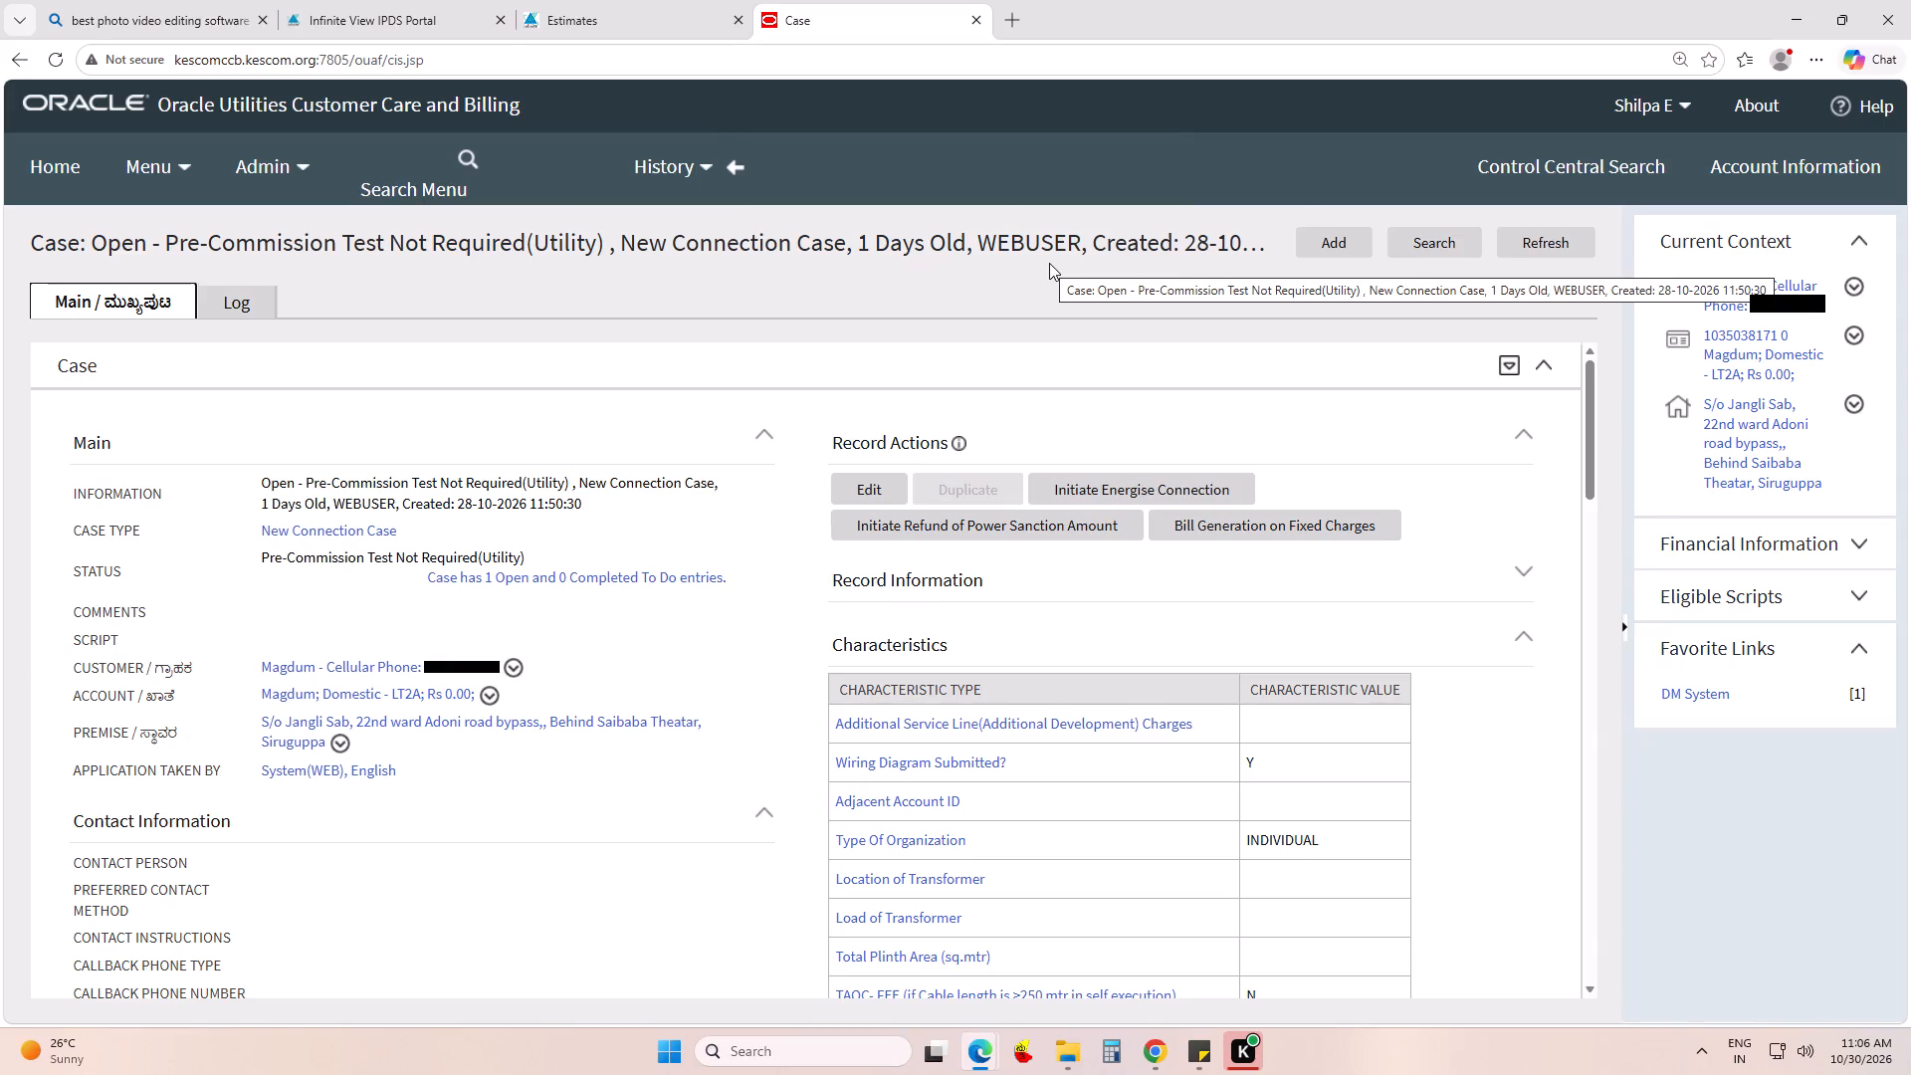
From the case log, open the customer contact related to the latest Customer Contact Created entry.
double_click(244, 294)
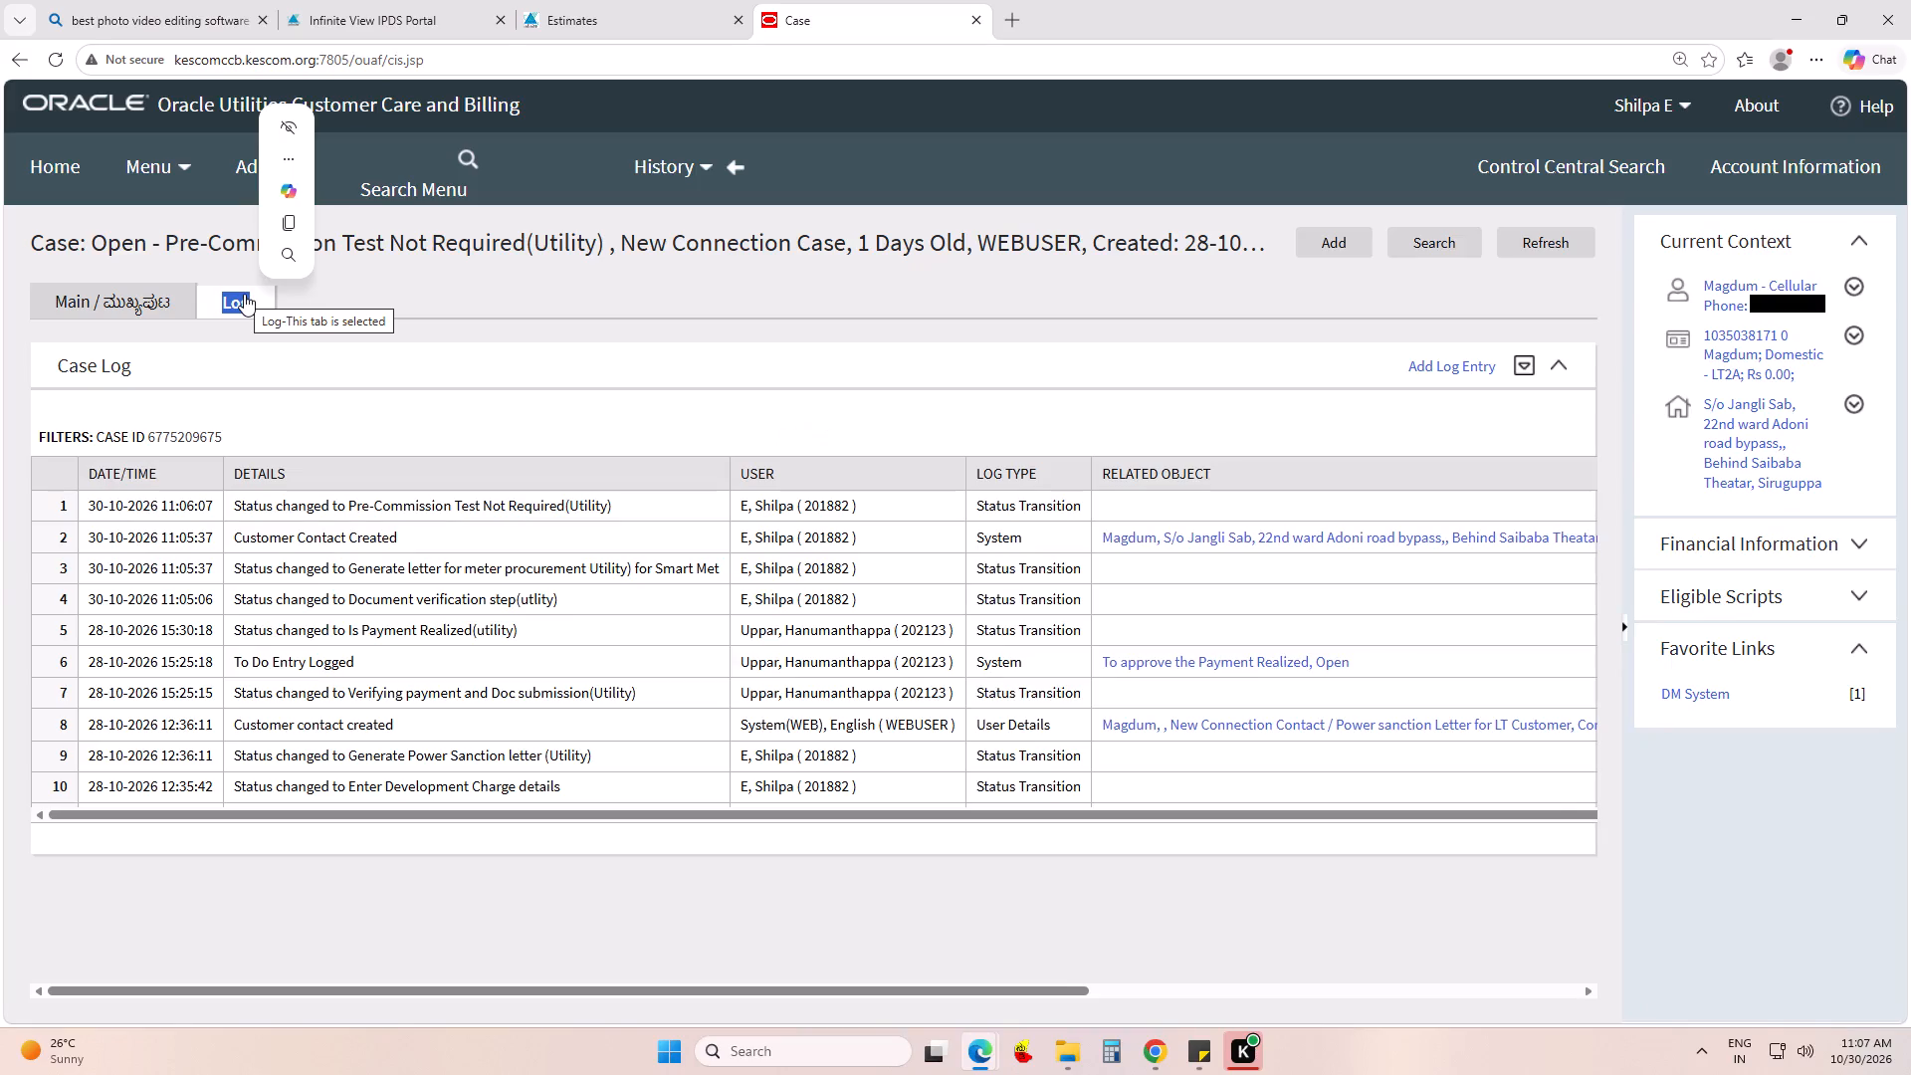
left_click(1437, 537)
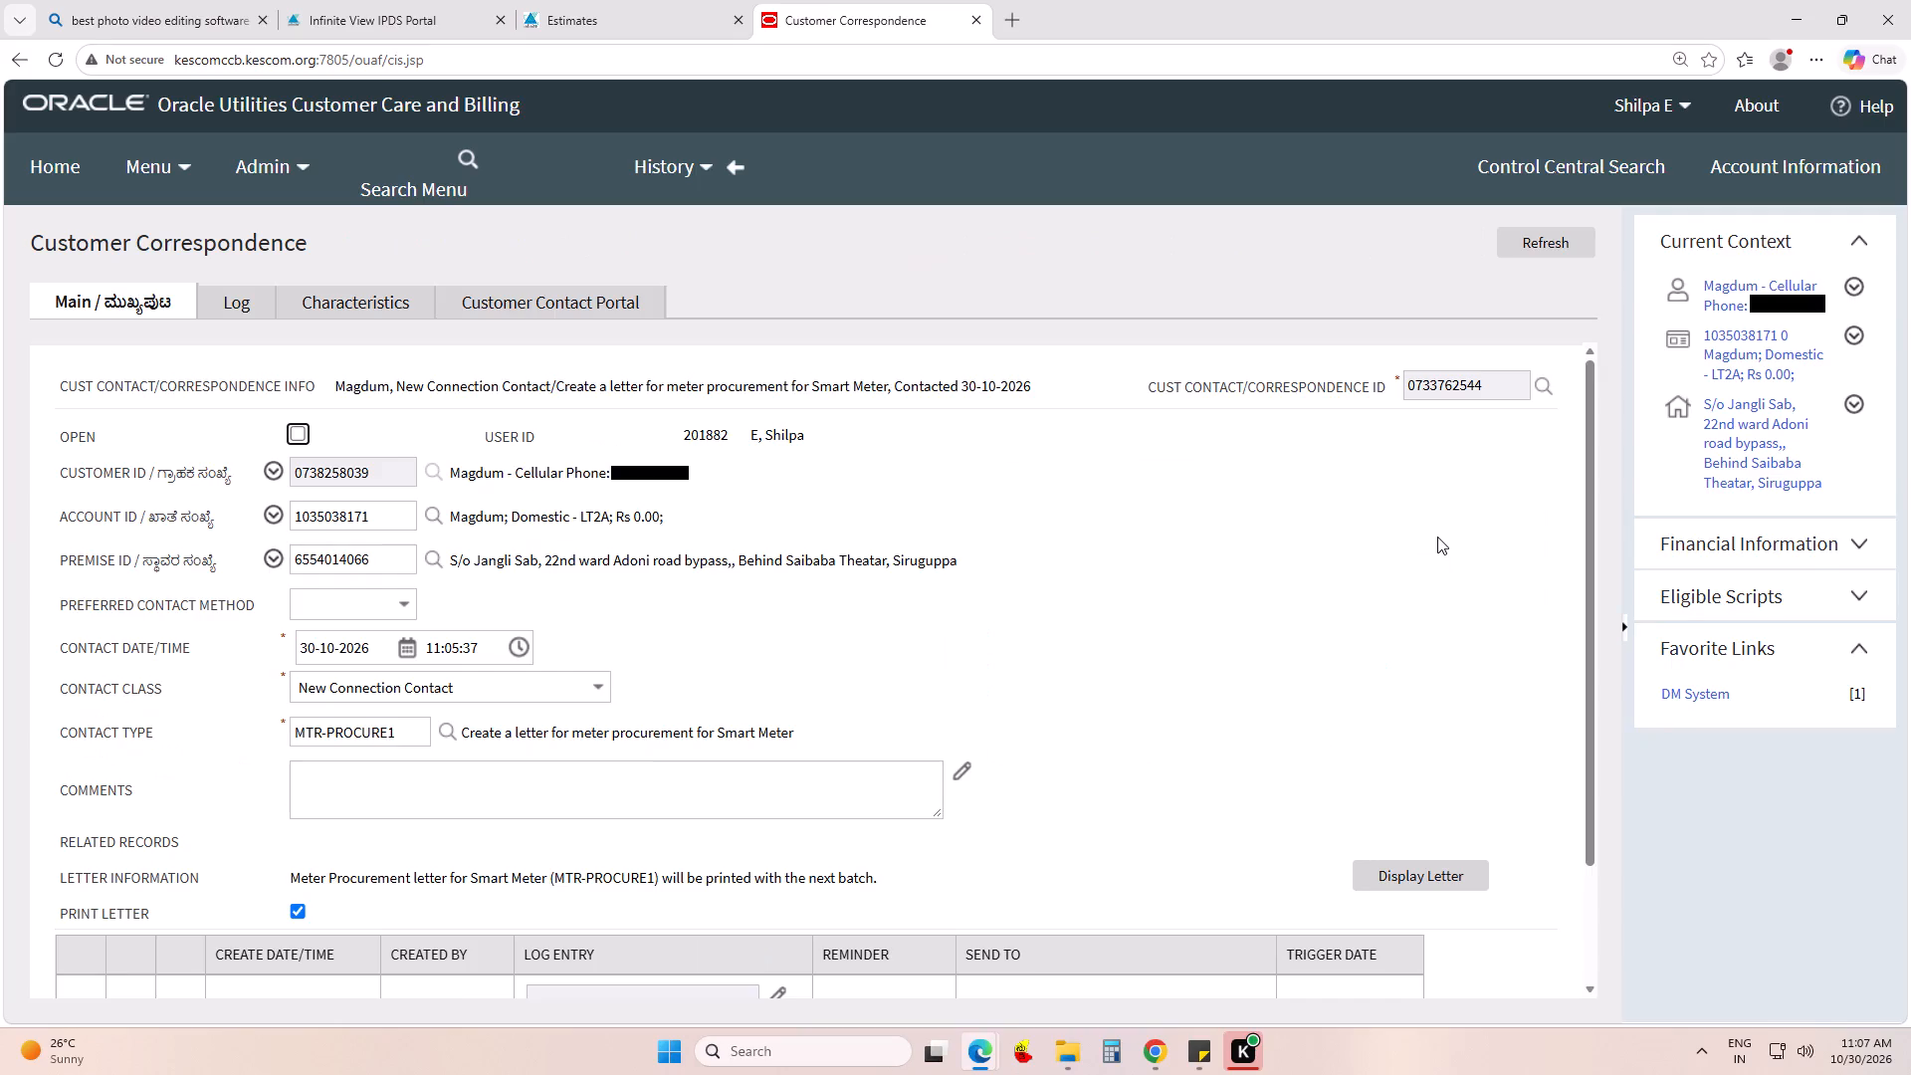
Display the smart meter procurement letter from this consumer's correspondence record.
left_click(1416, 877)
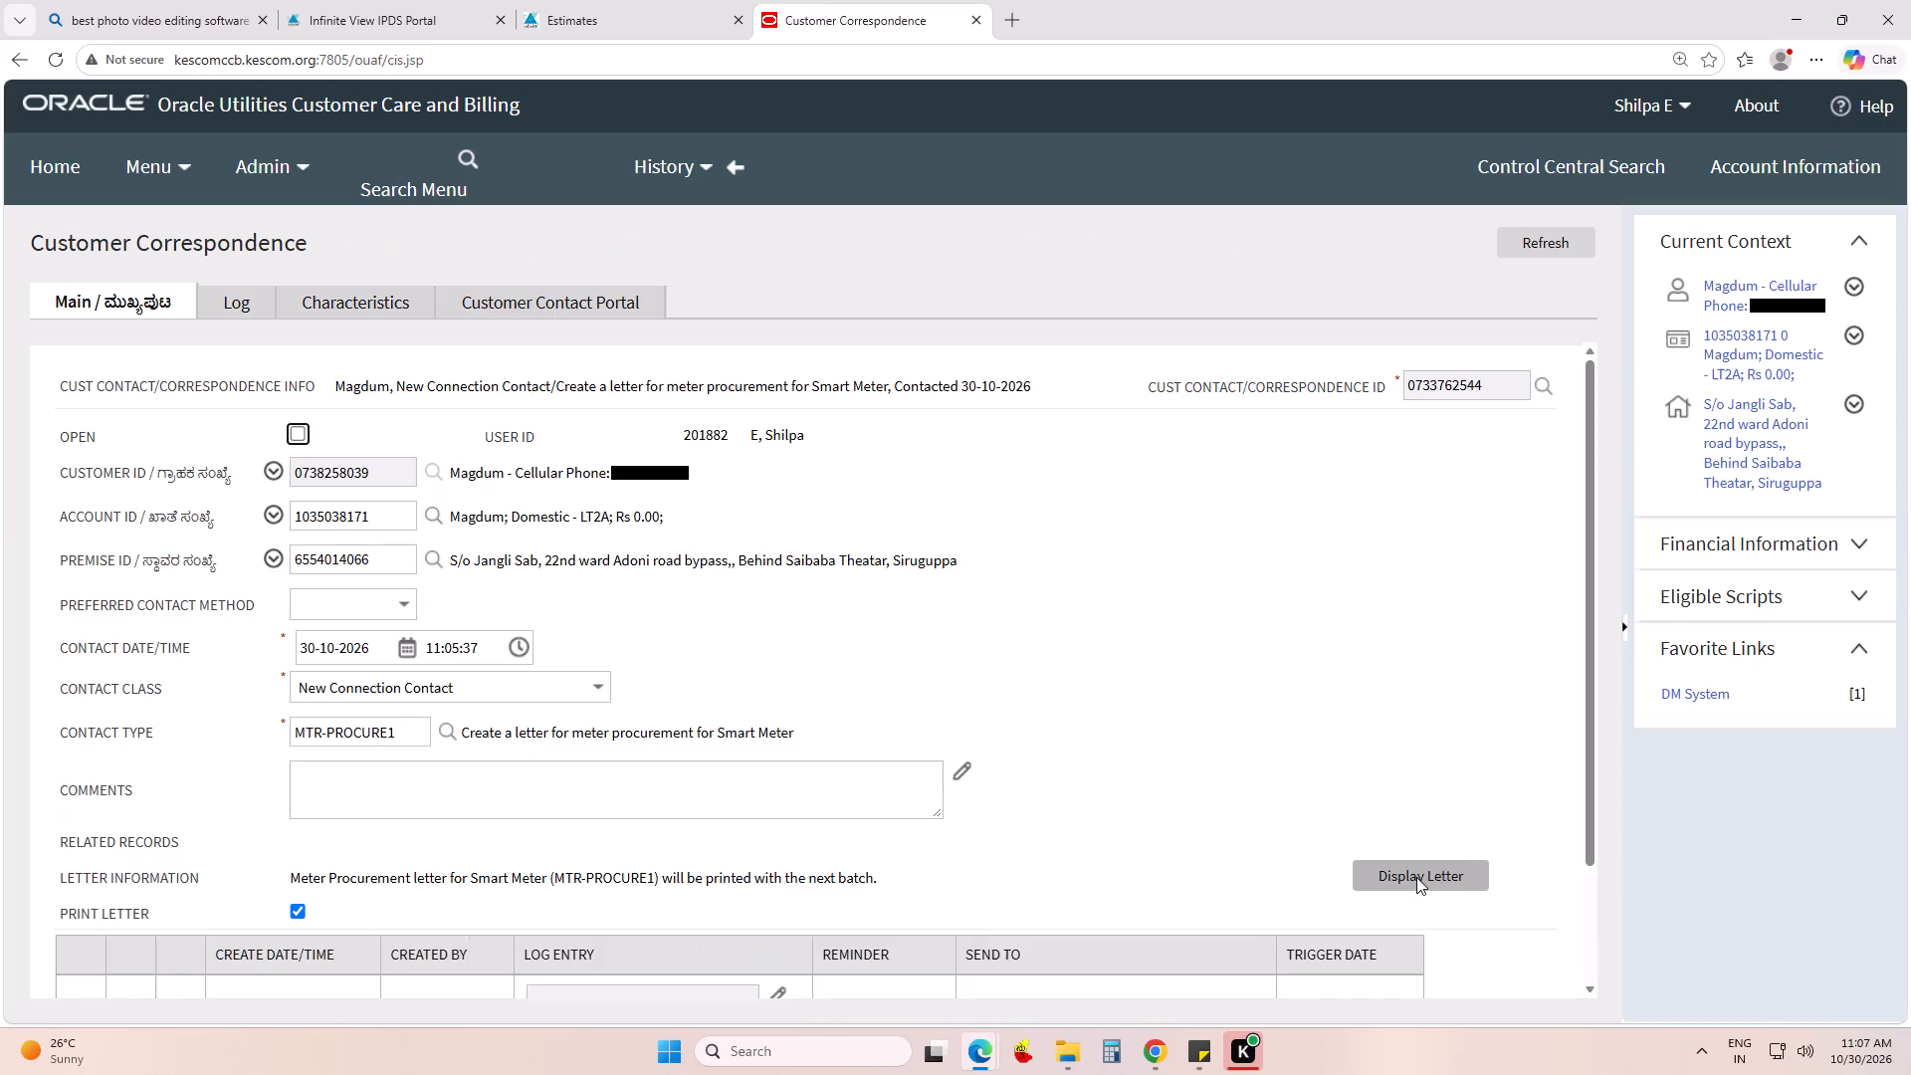
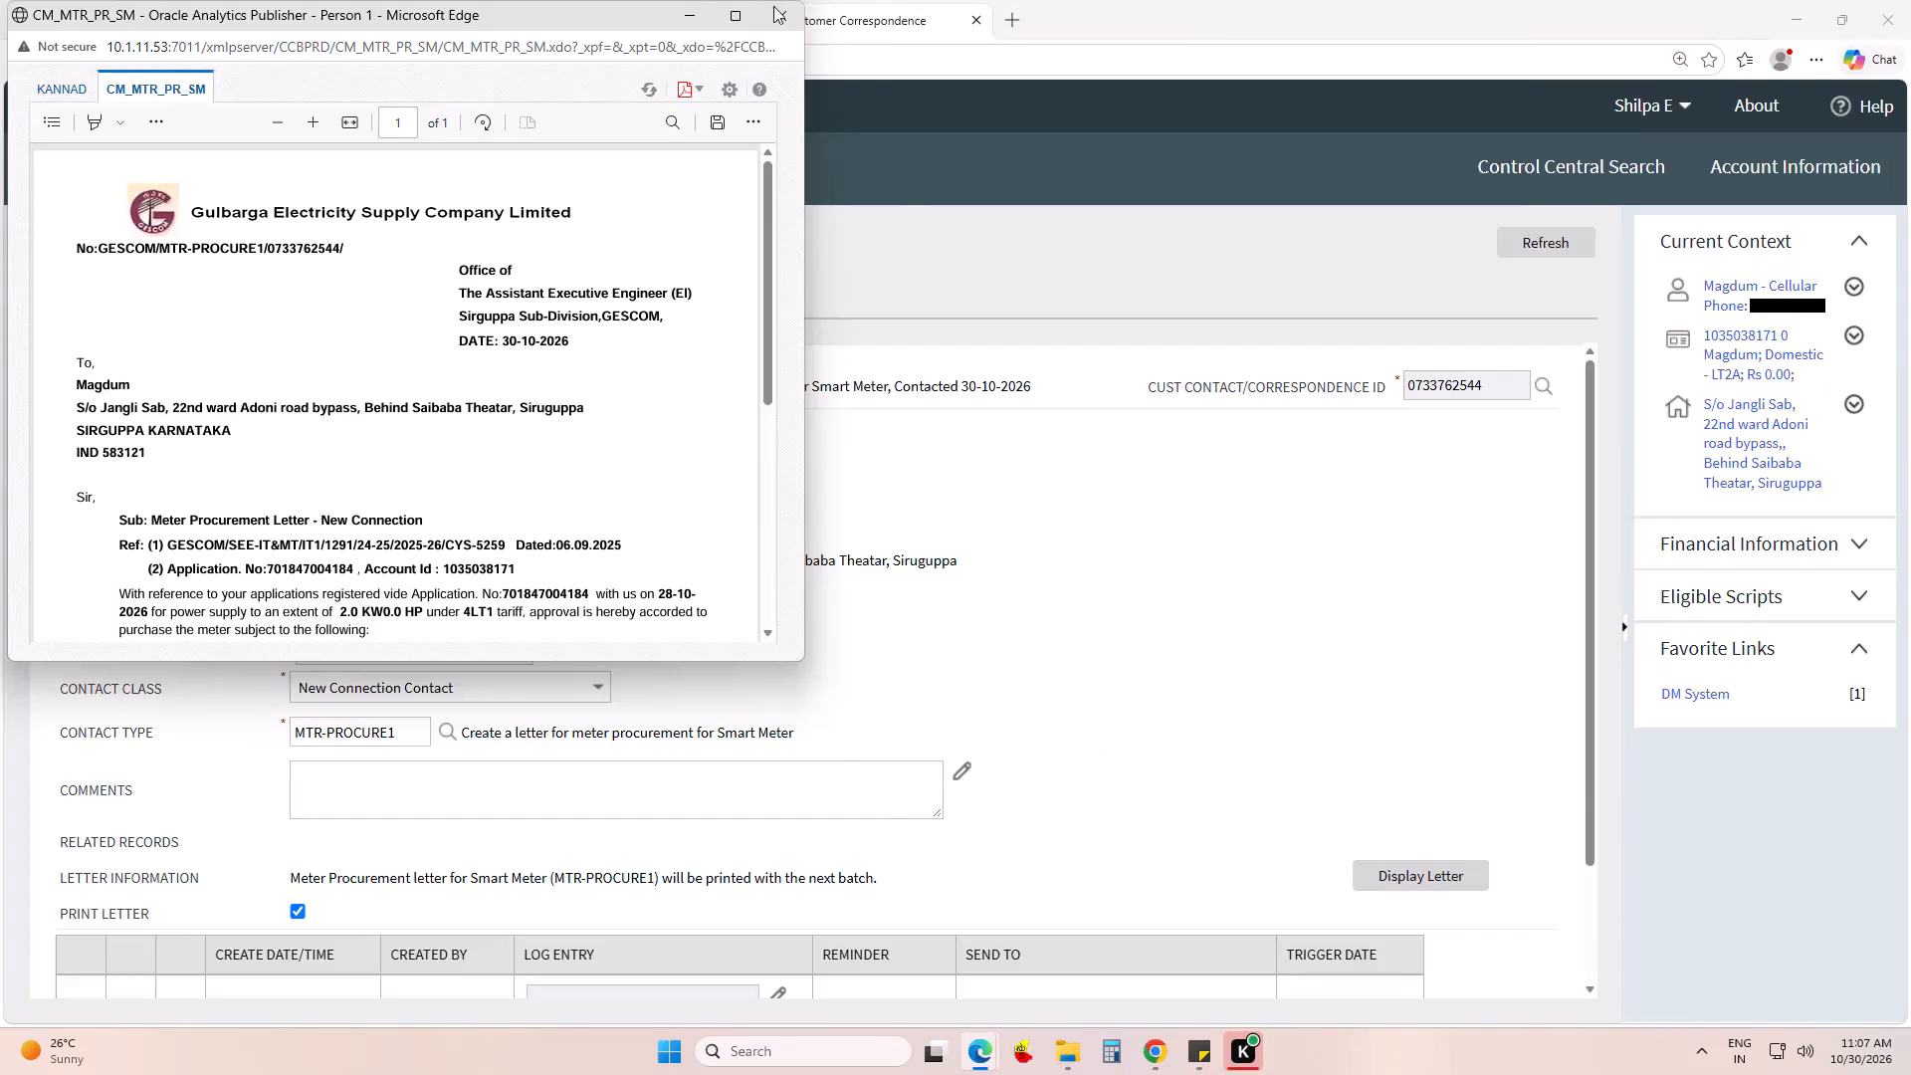
Print one copy of the displayed smart meter procurement letter on the HP Laser printer and close the letter.
left_click(741, 13)
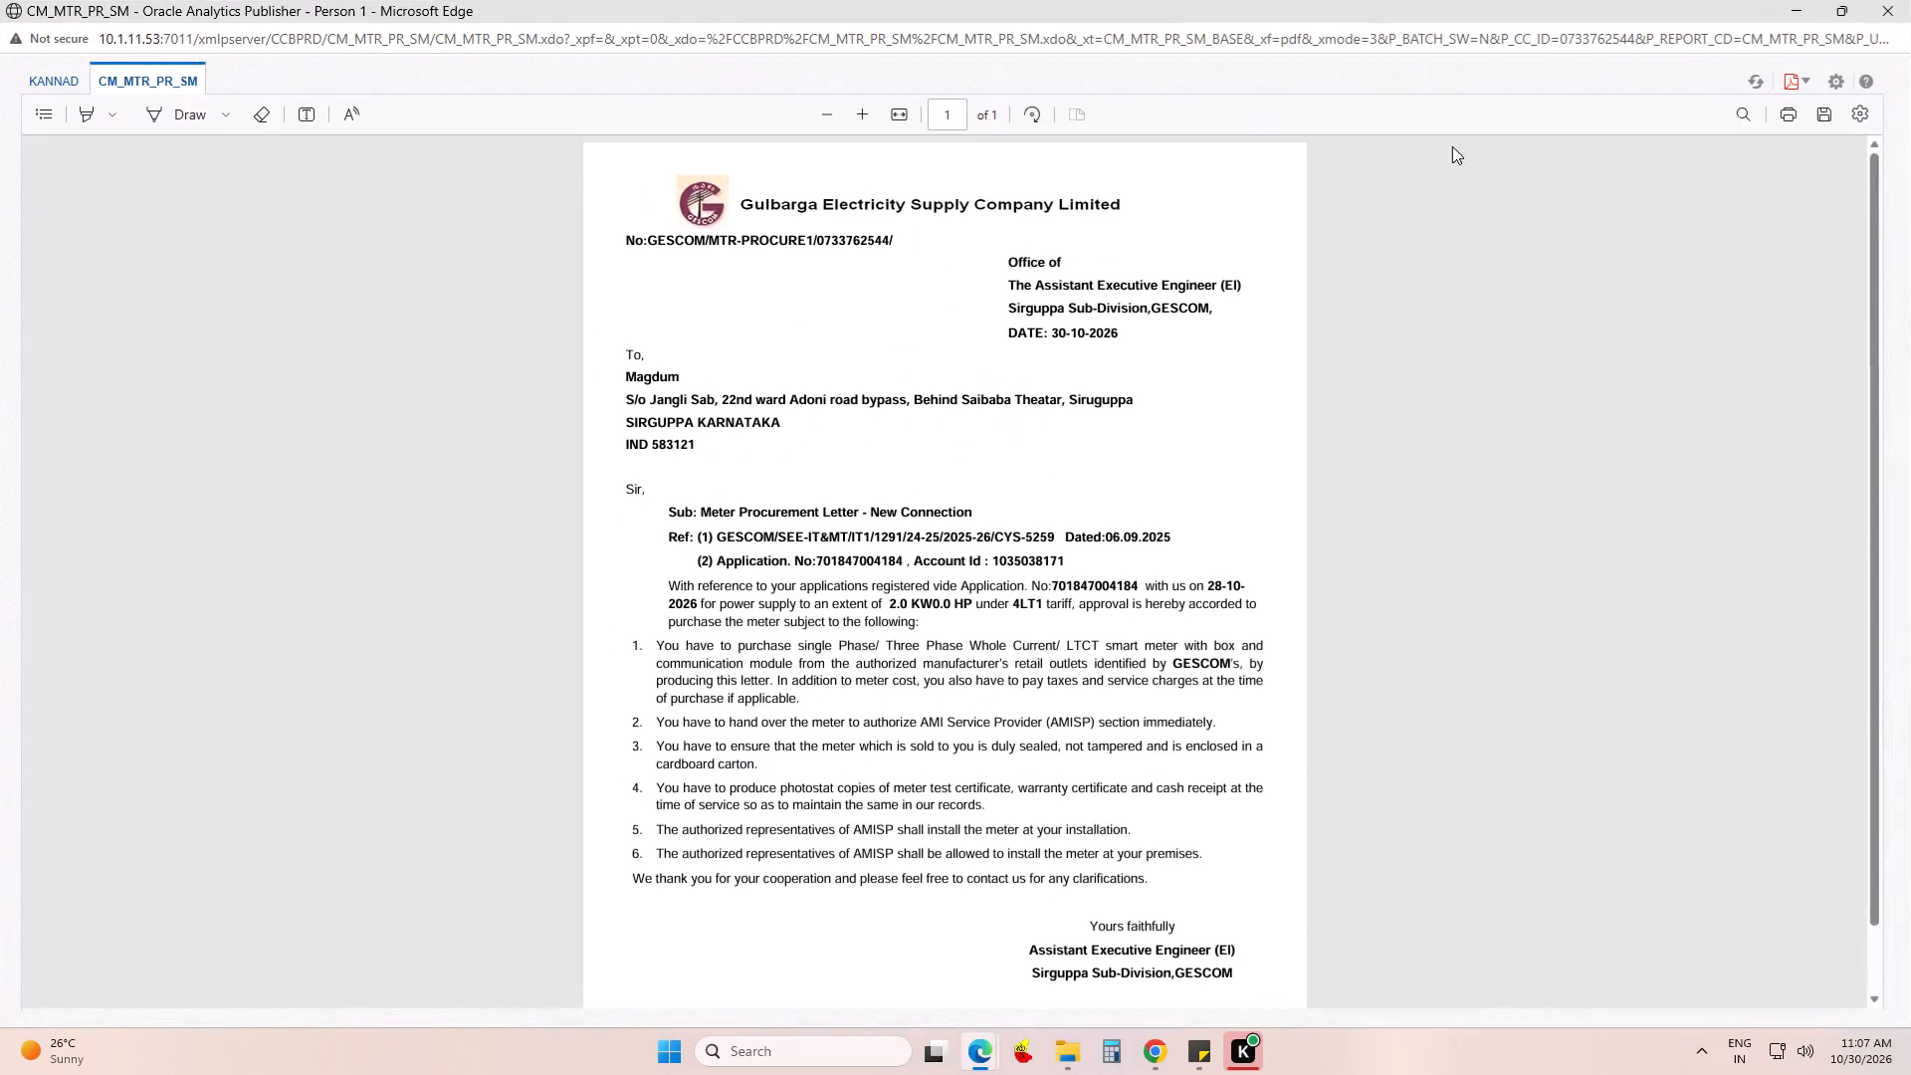
left_click(1781, 116)
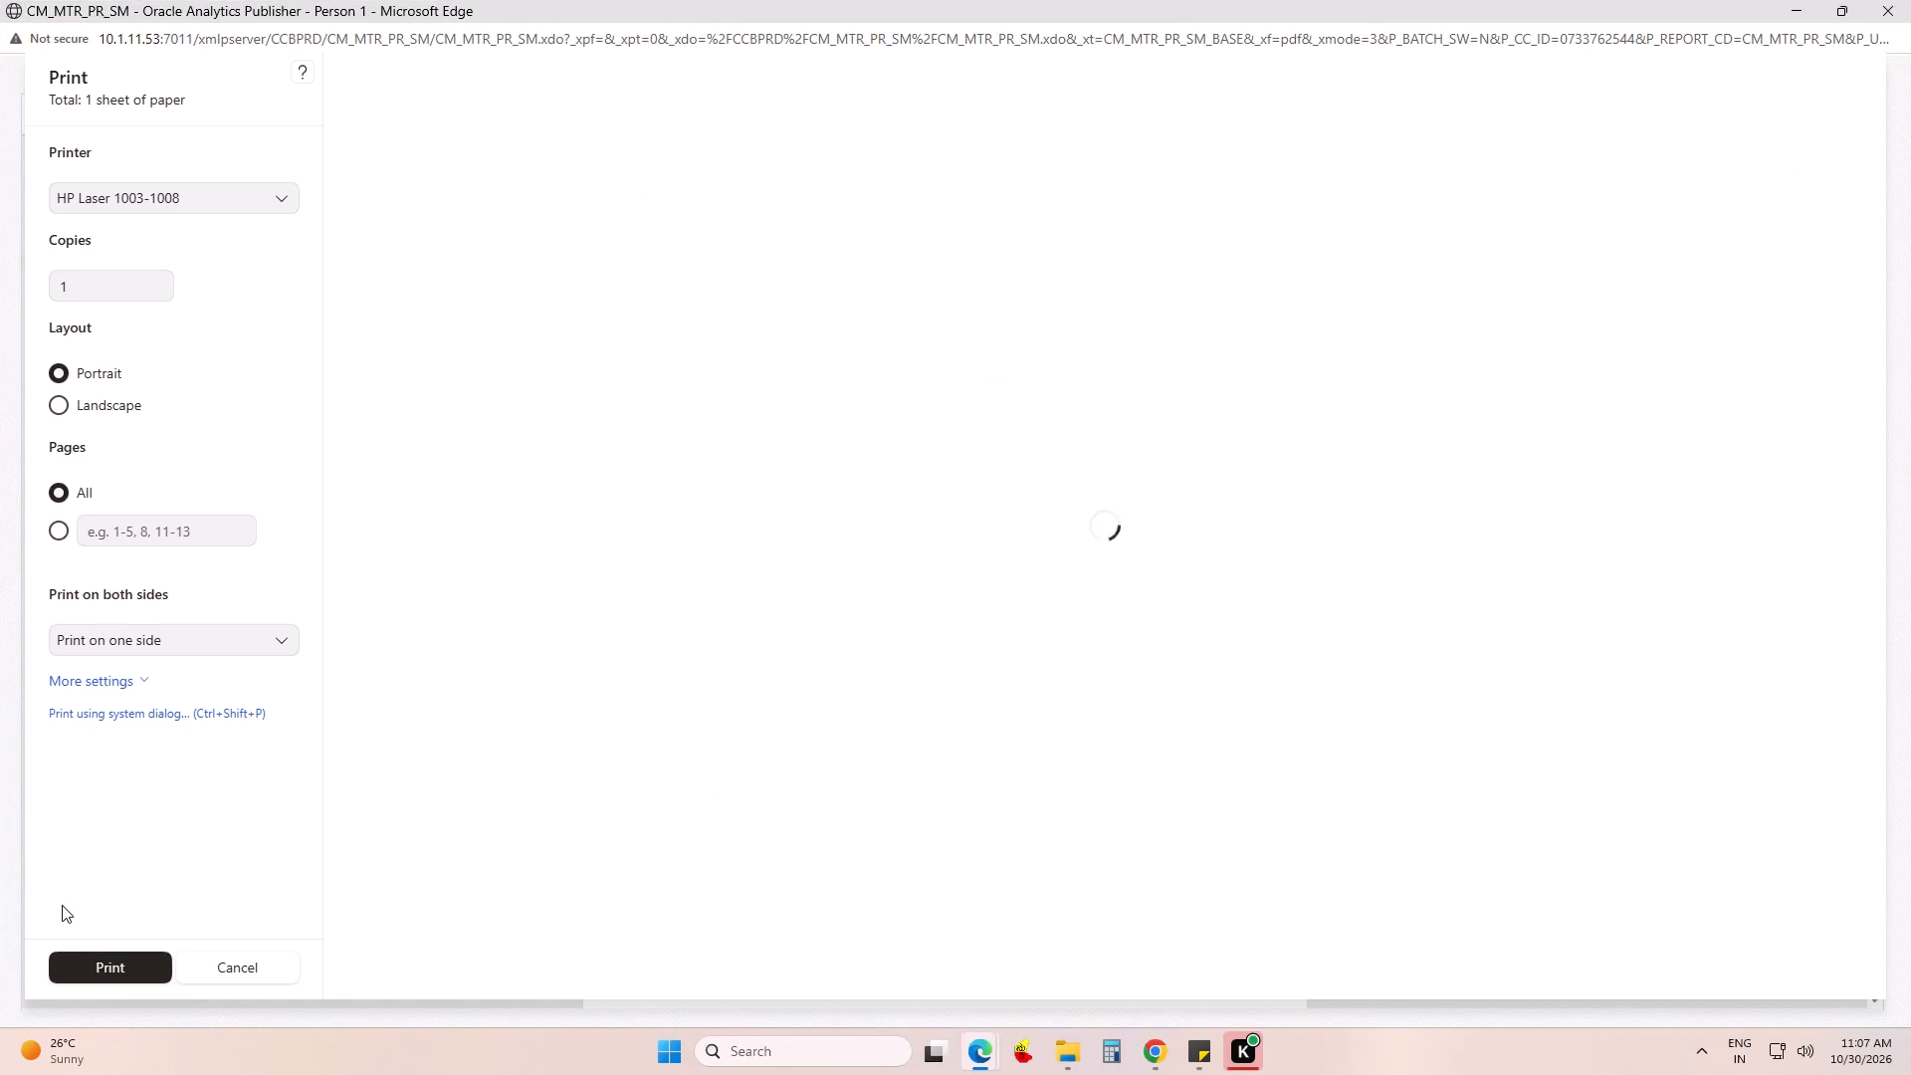
left_click(112, 968)
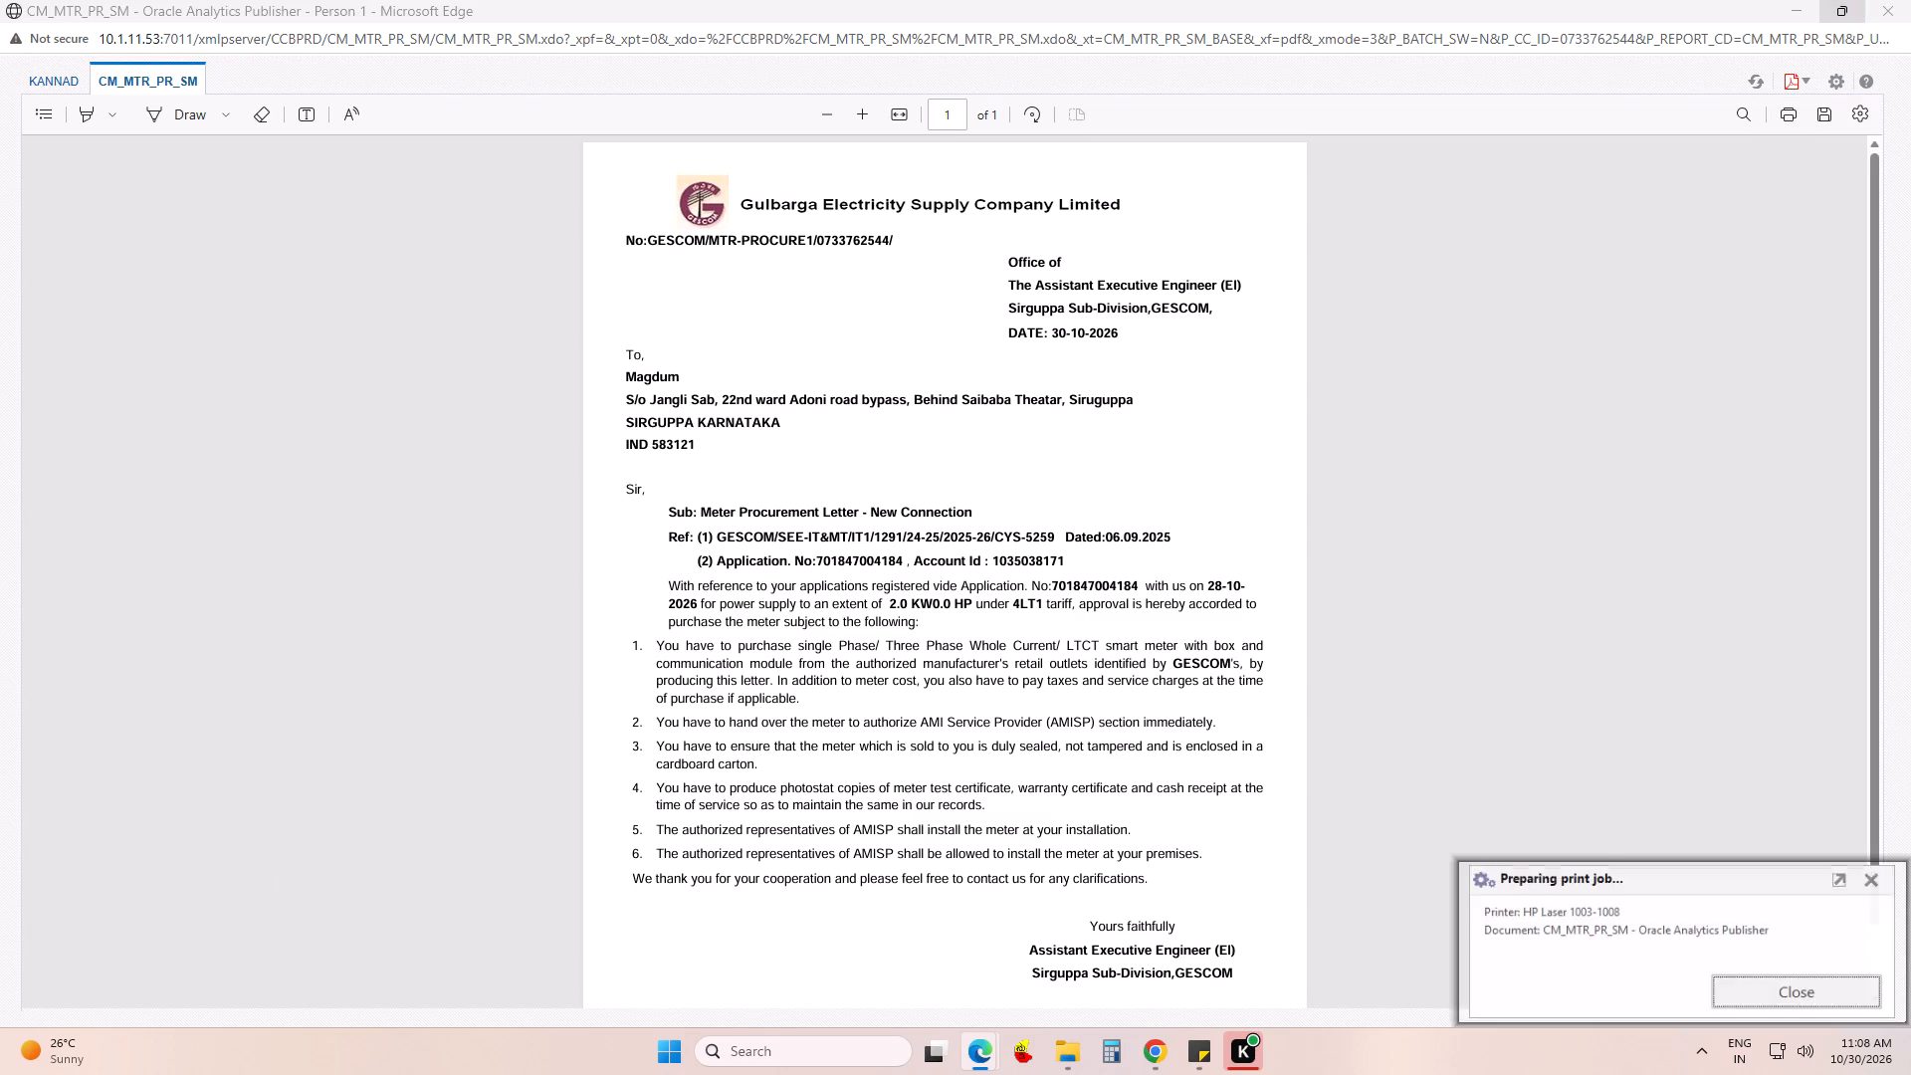
left_click(1229, 397)
left_click(1879, 6)
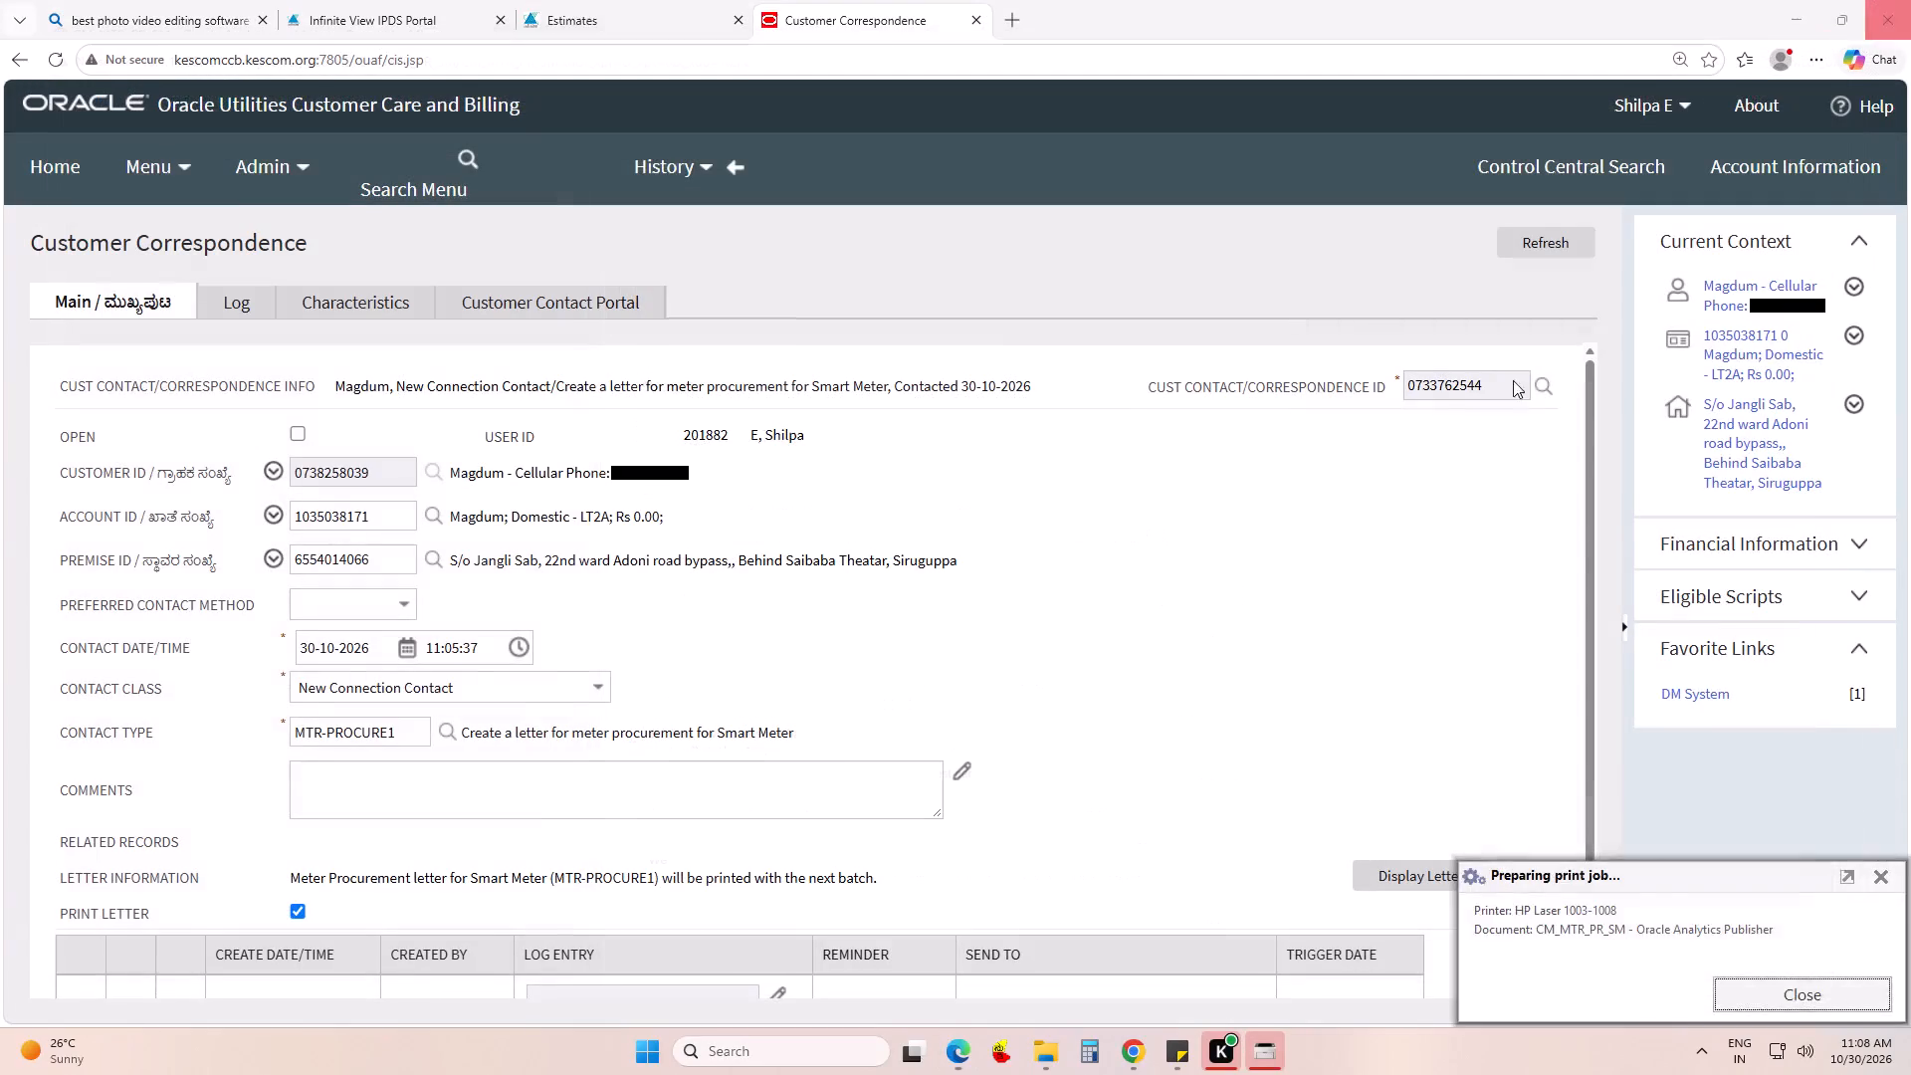
left_click(1179, 527)
Start a new Control Central search and look up the next consumer by account ID.
left_click(36, 152)
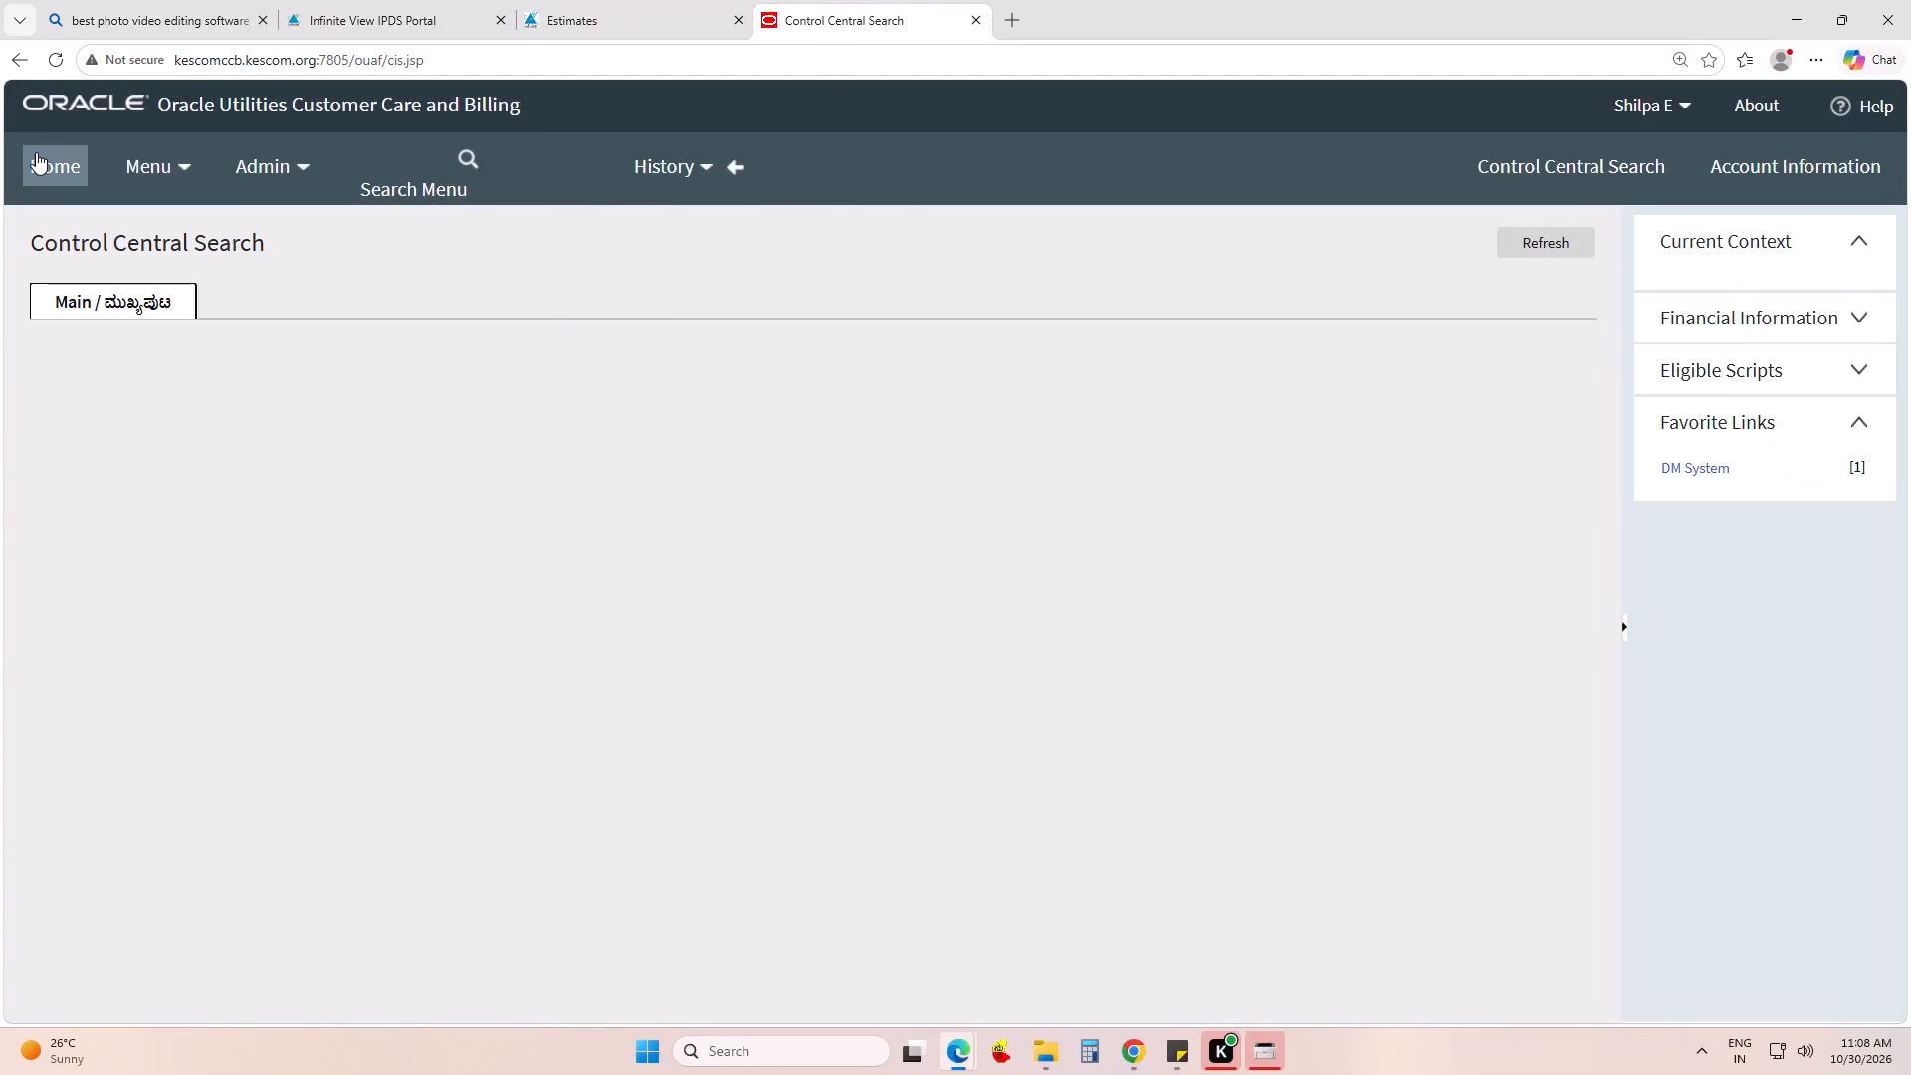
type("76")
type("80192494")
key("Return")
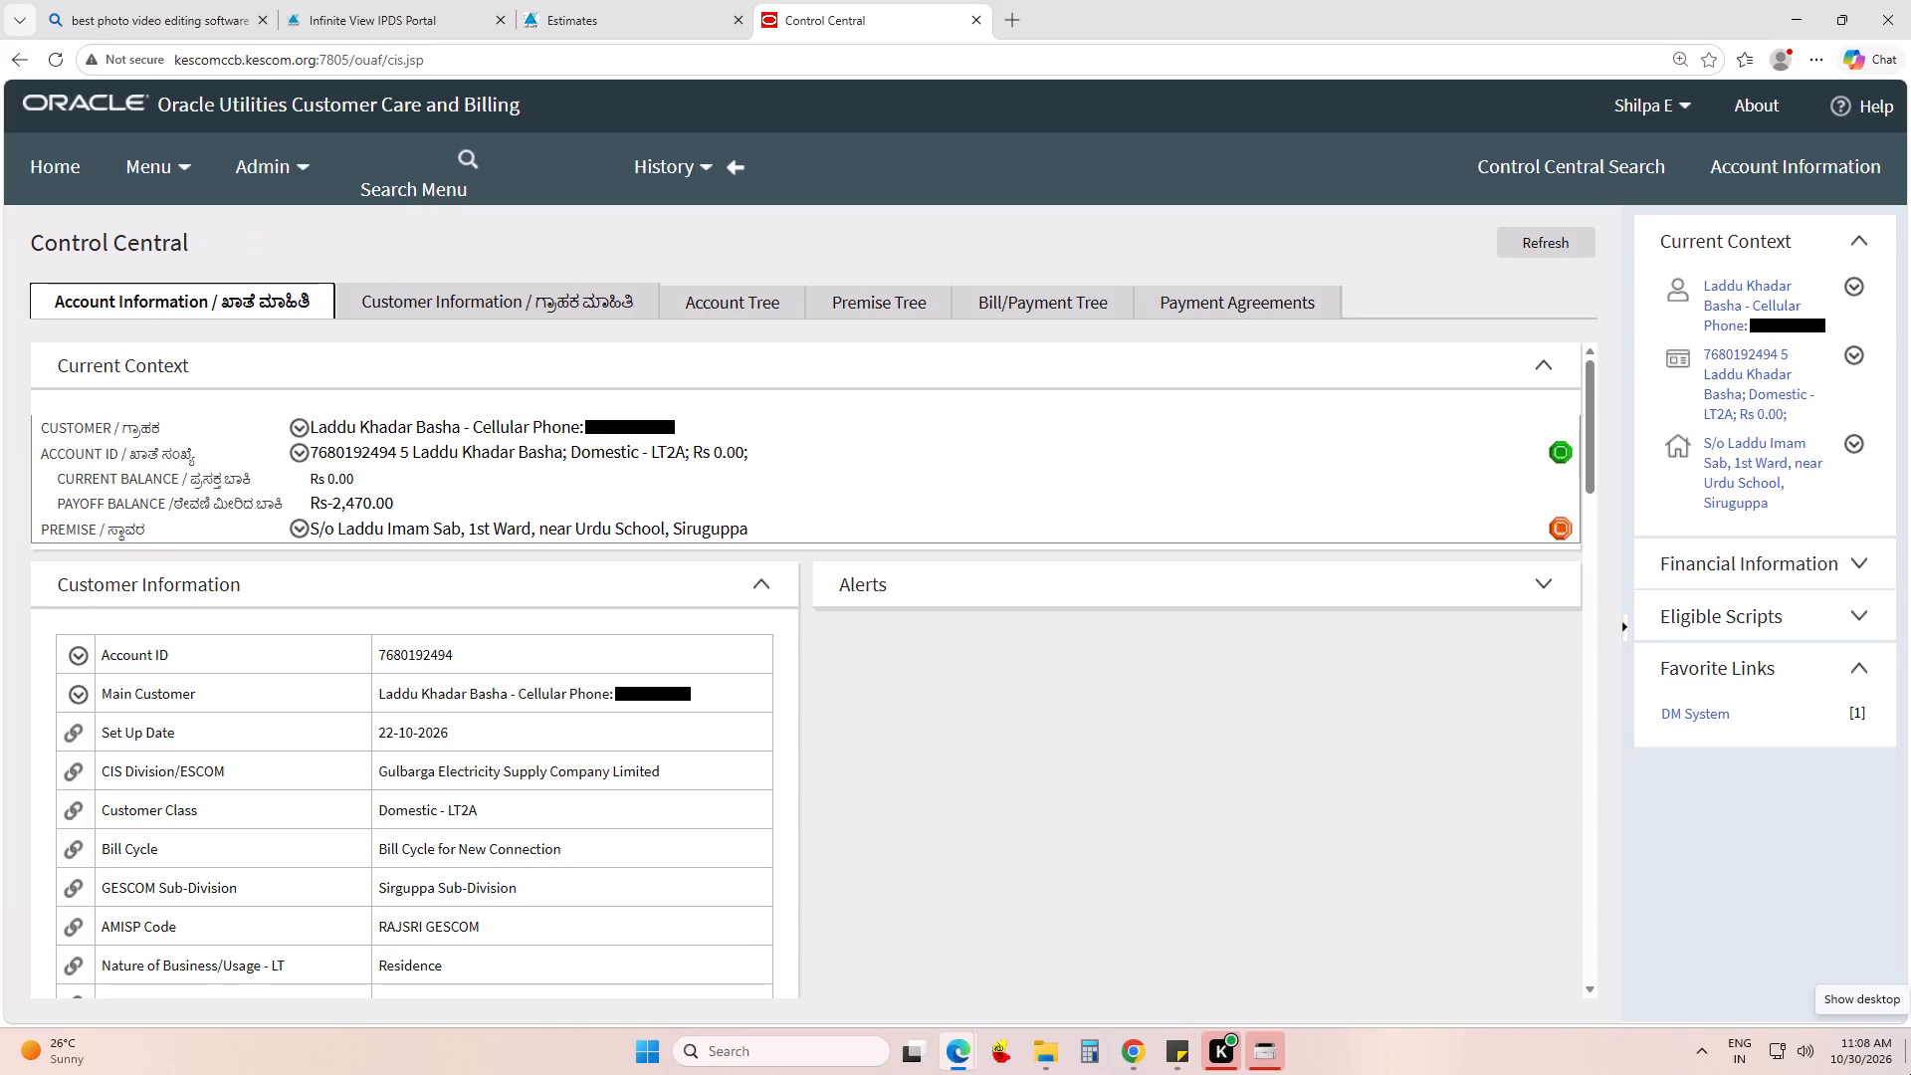
Open the consumer's New Connection case through a case query on the premise.
left_click(1852, 442)
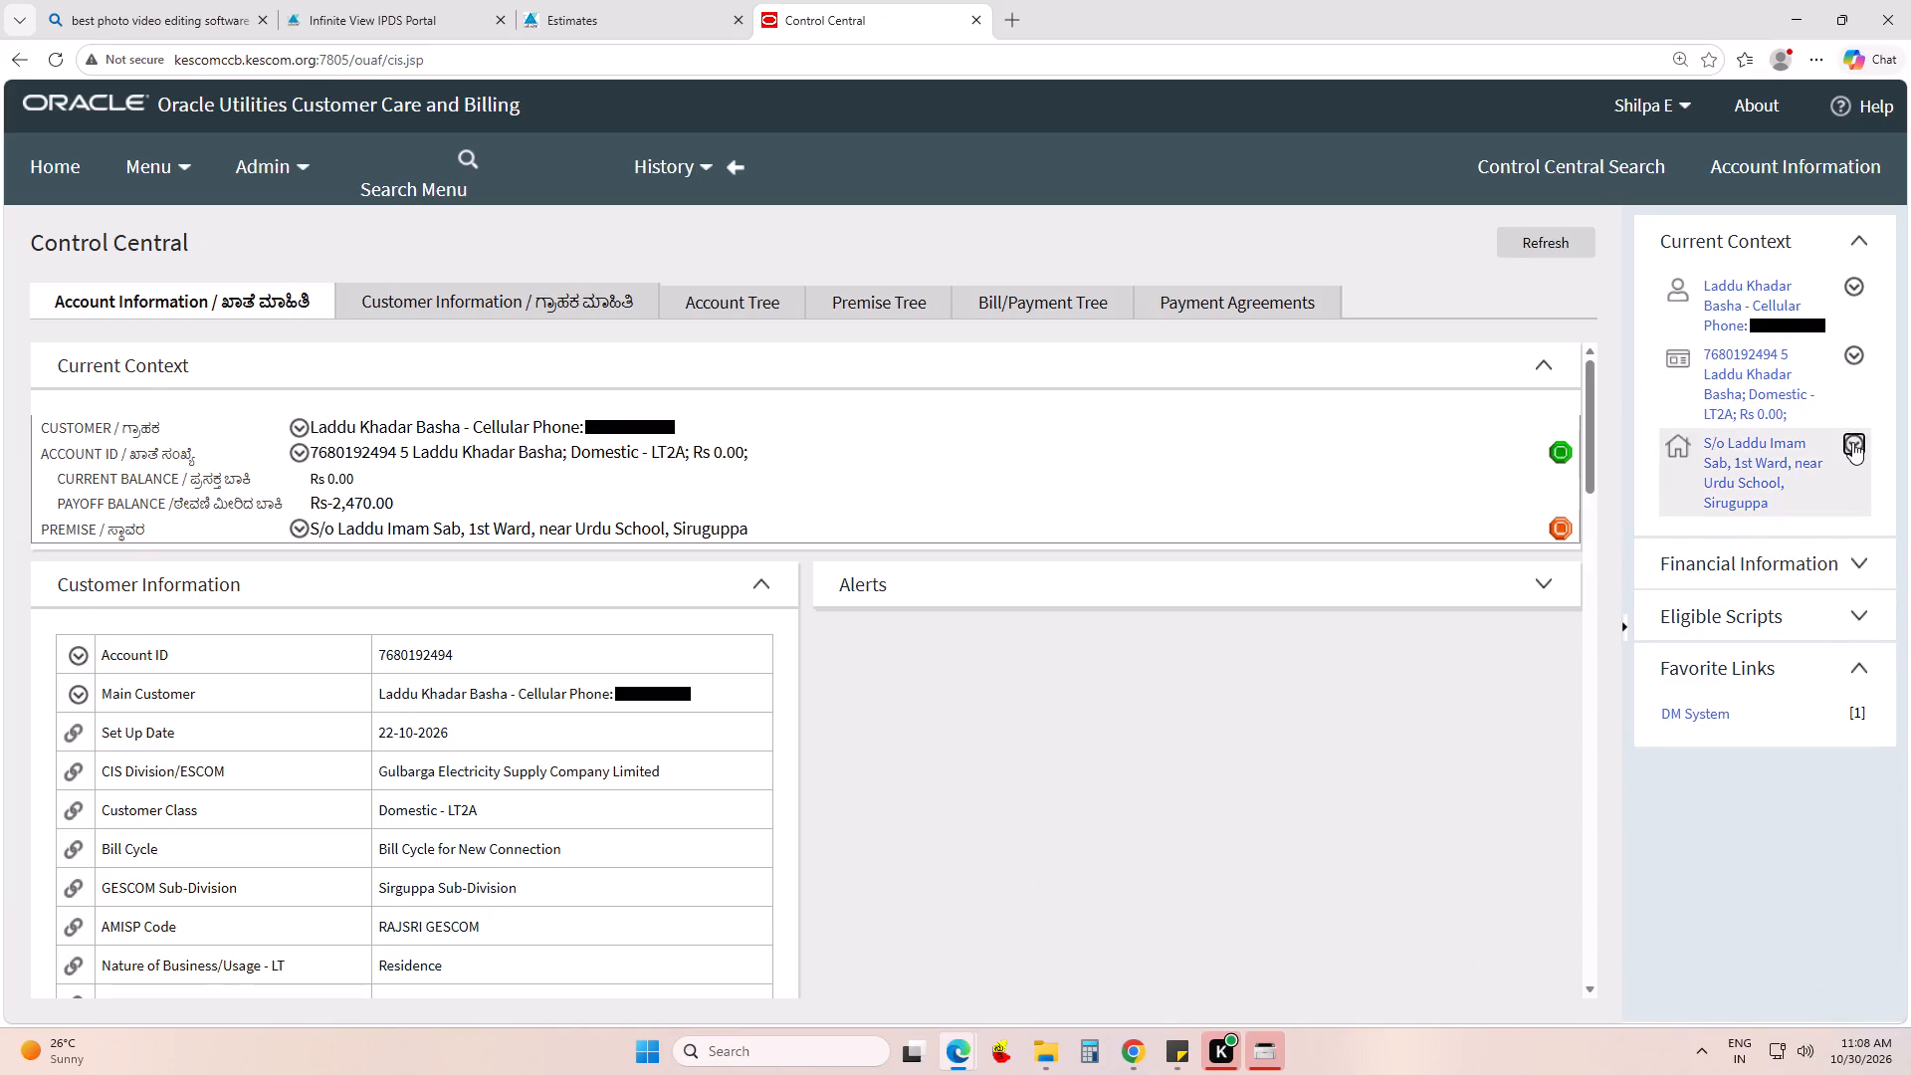
left_click(1586, 490)
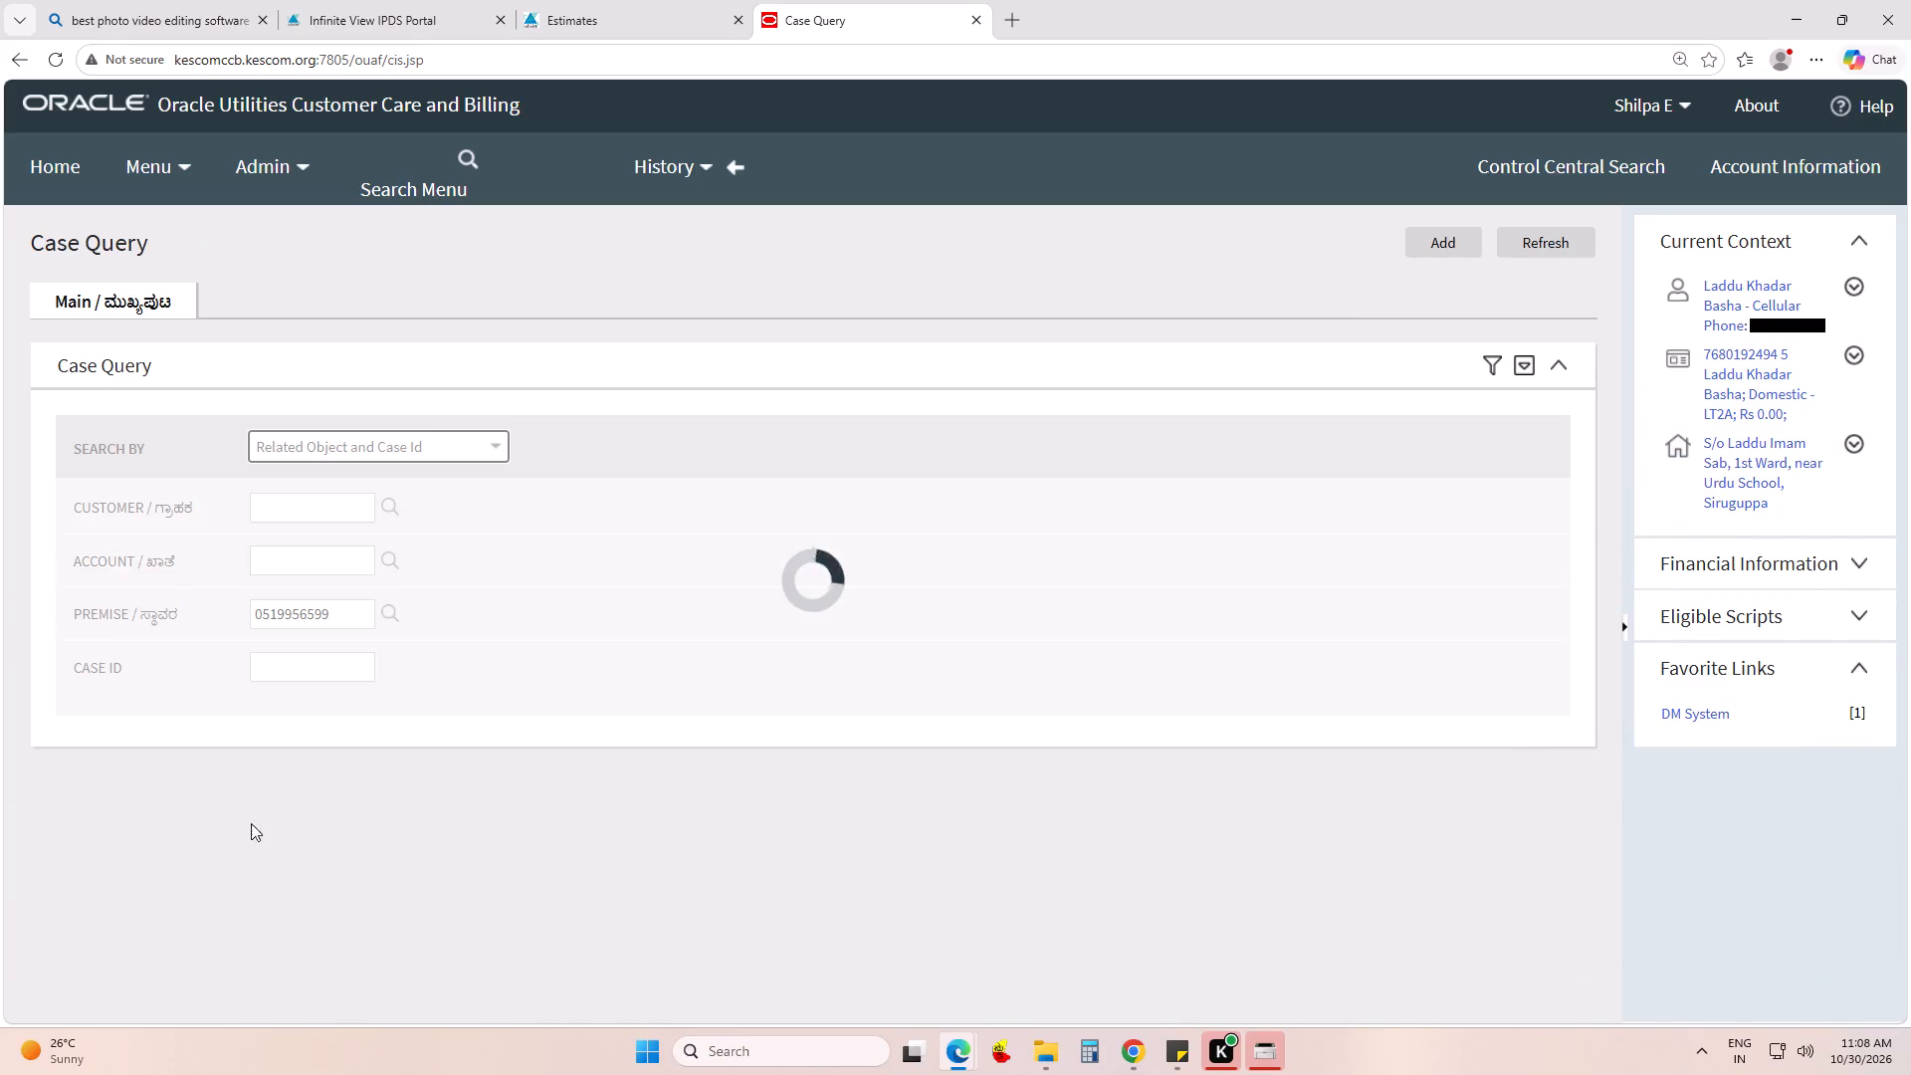
left_click(323, 863)
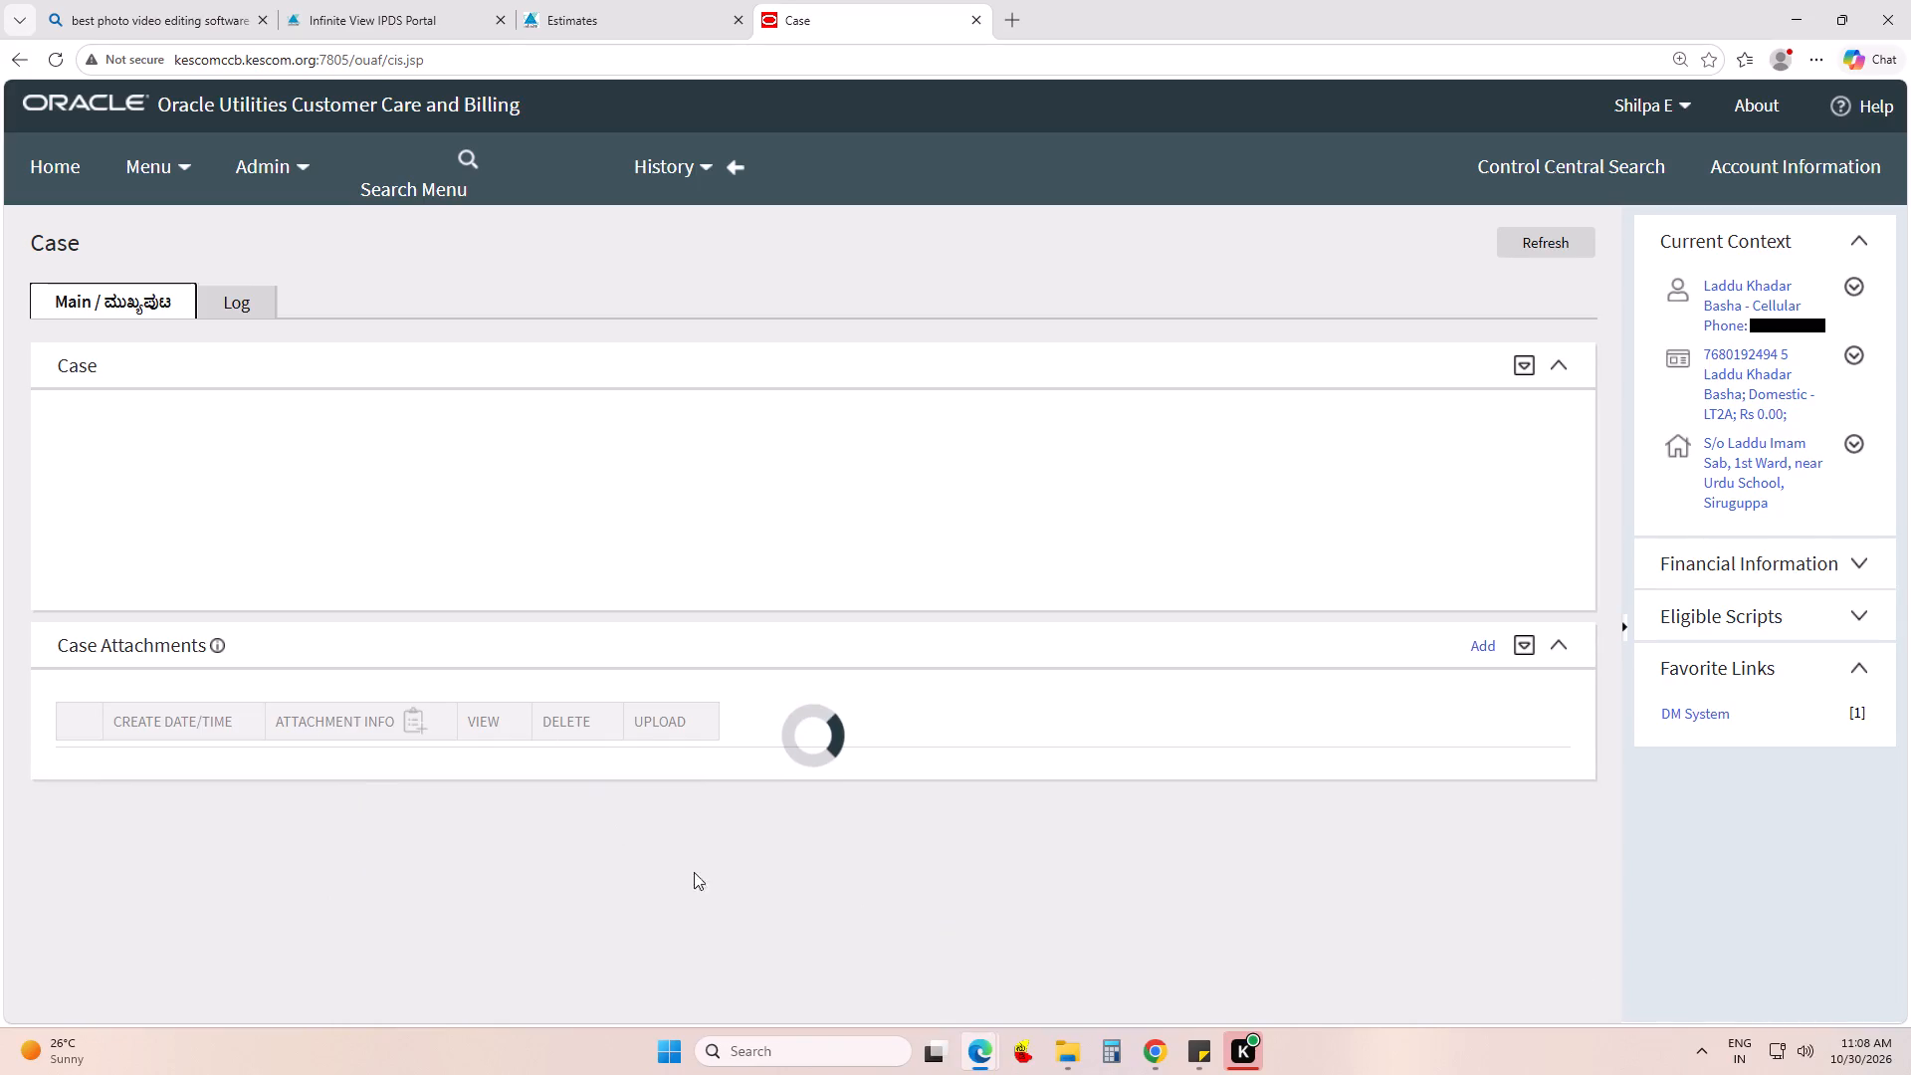
Start the Document Verification Step, set all four required document-submission characteristics to Y and save them.
scroll(1823, 690, "up", 3)
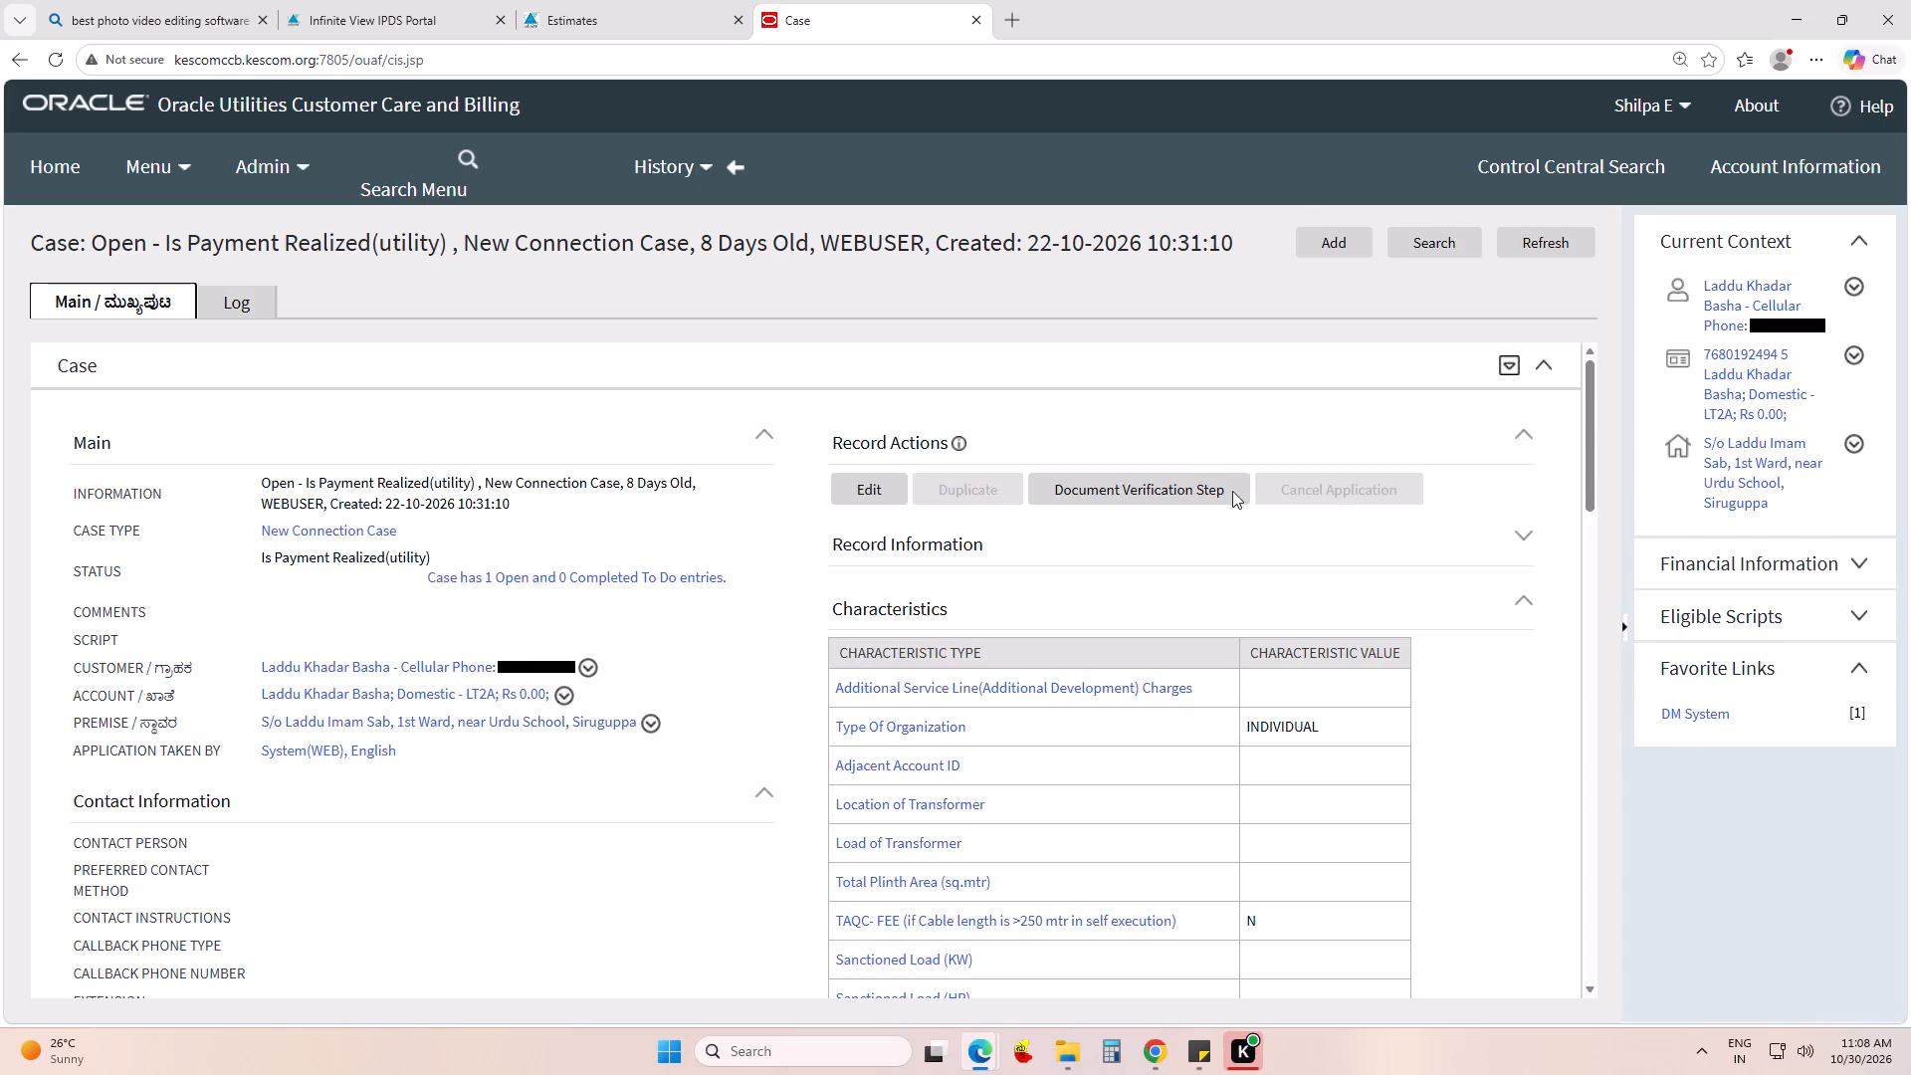
left_click(1207, 488)
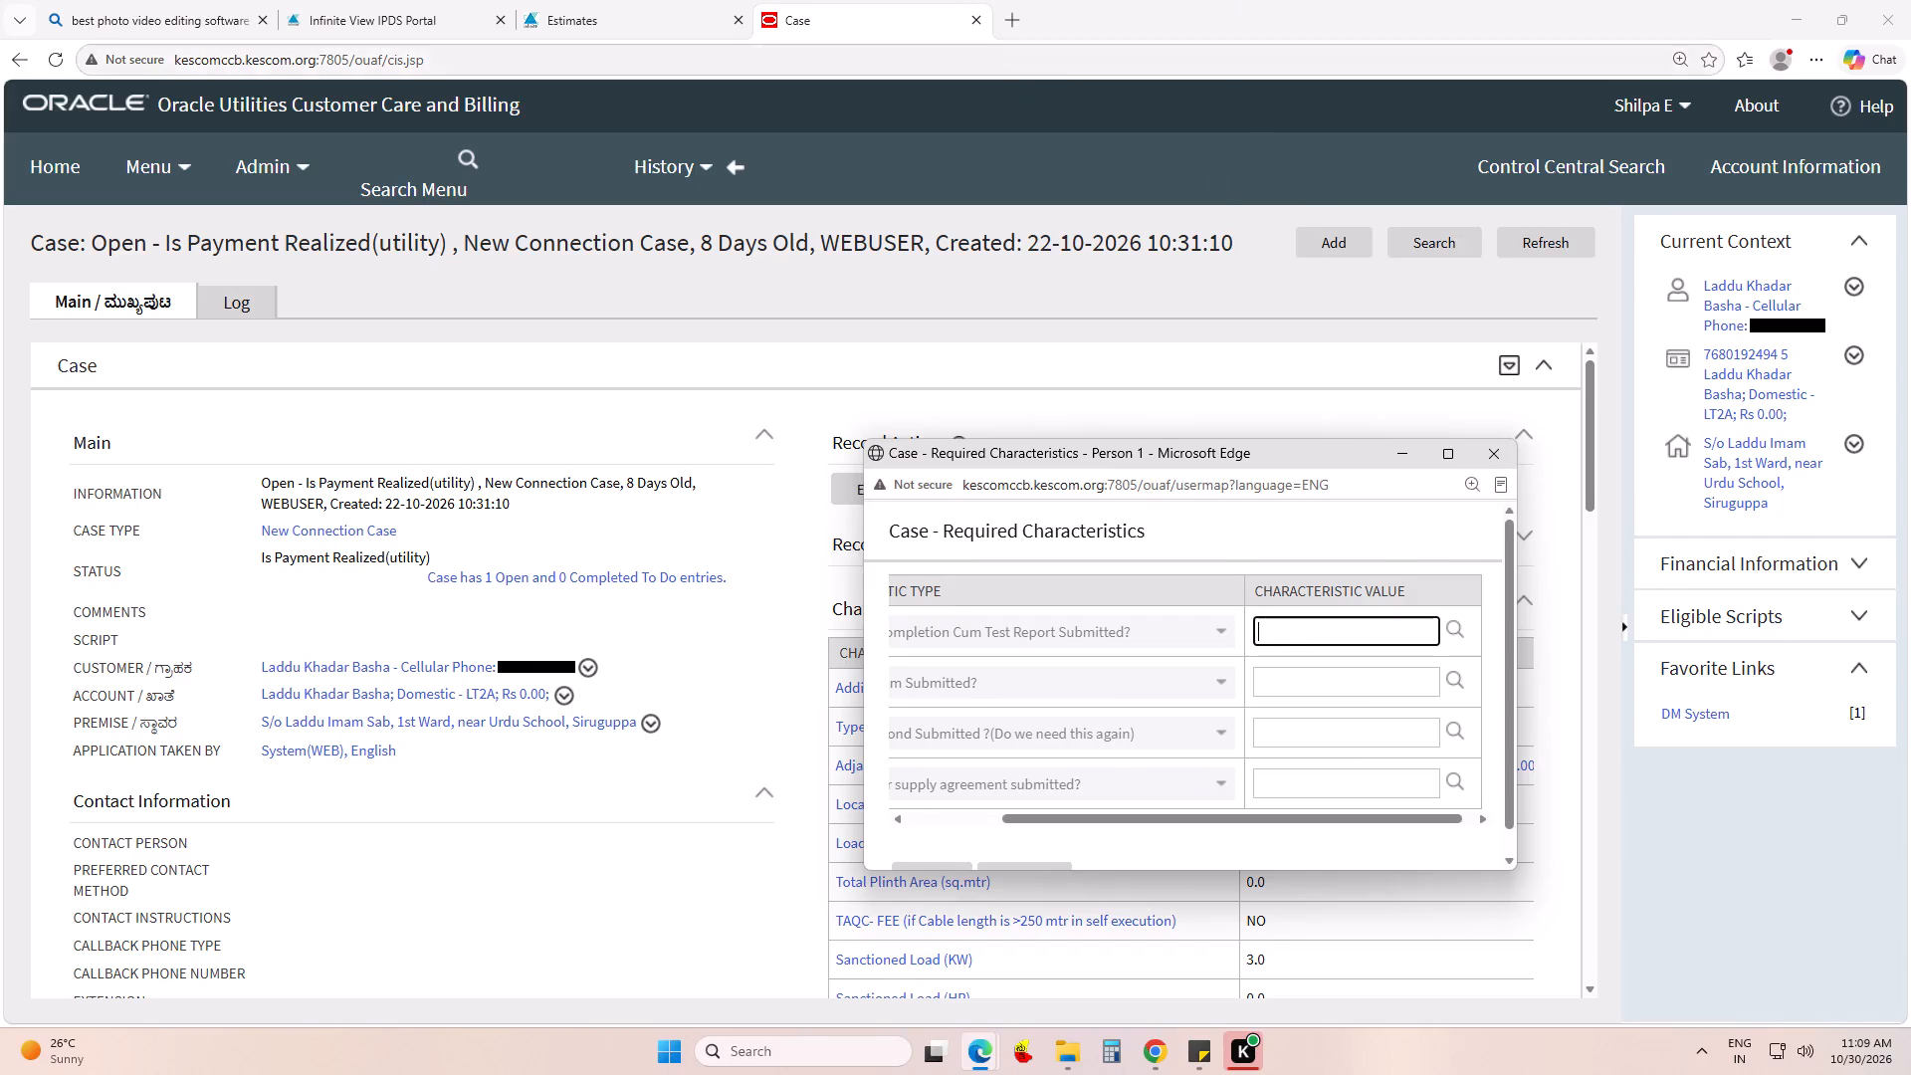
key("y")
left_click(1261, 680)
left_click(1275, 682)
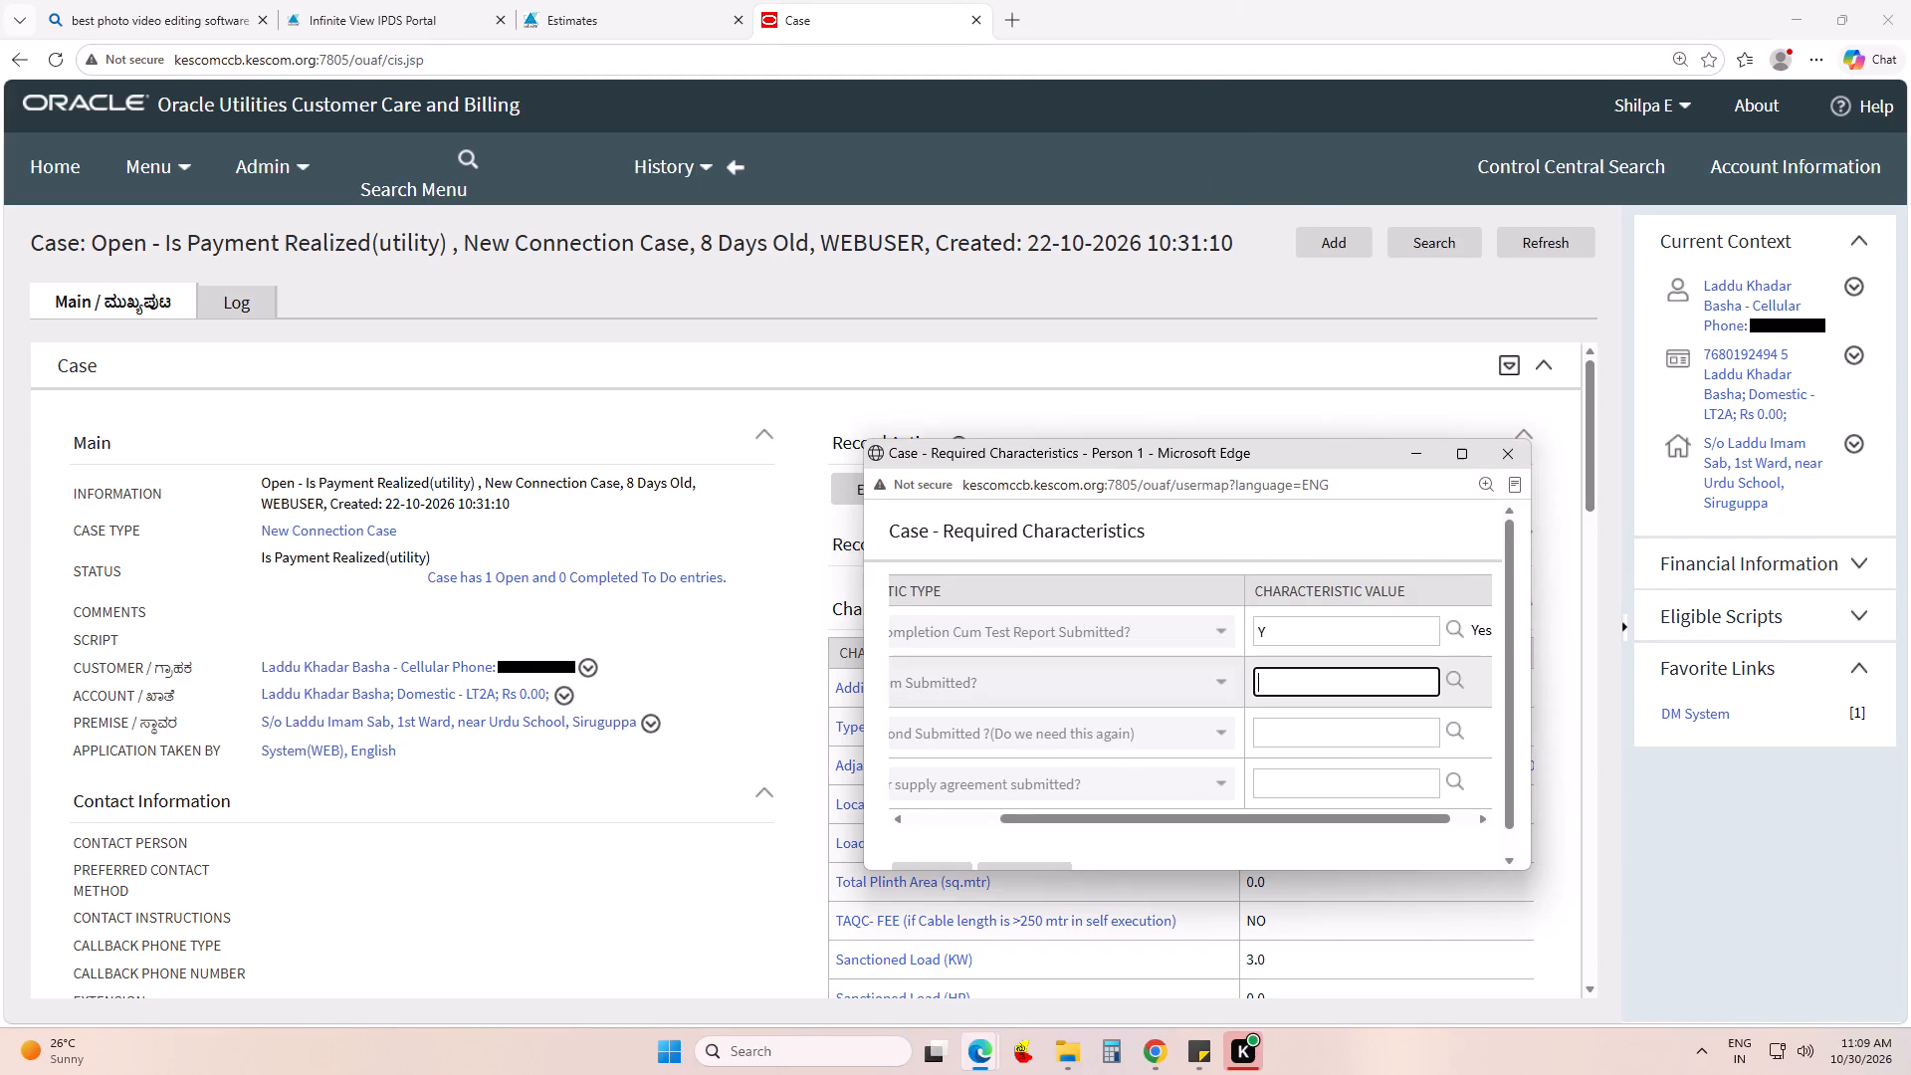
left_click(1275, 682)
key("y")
left_click(1302, 727)
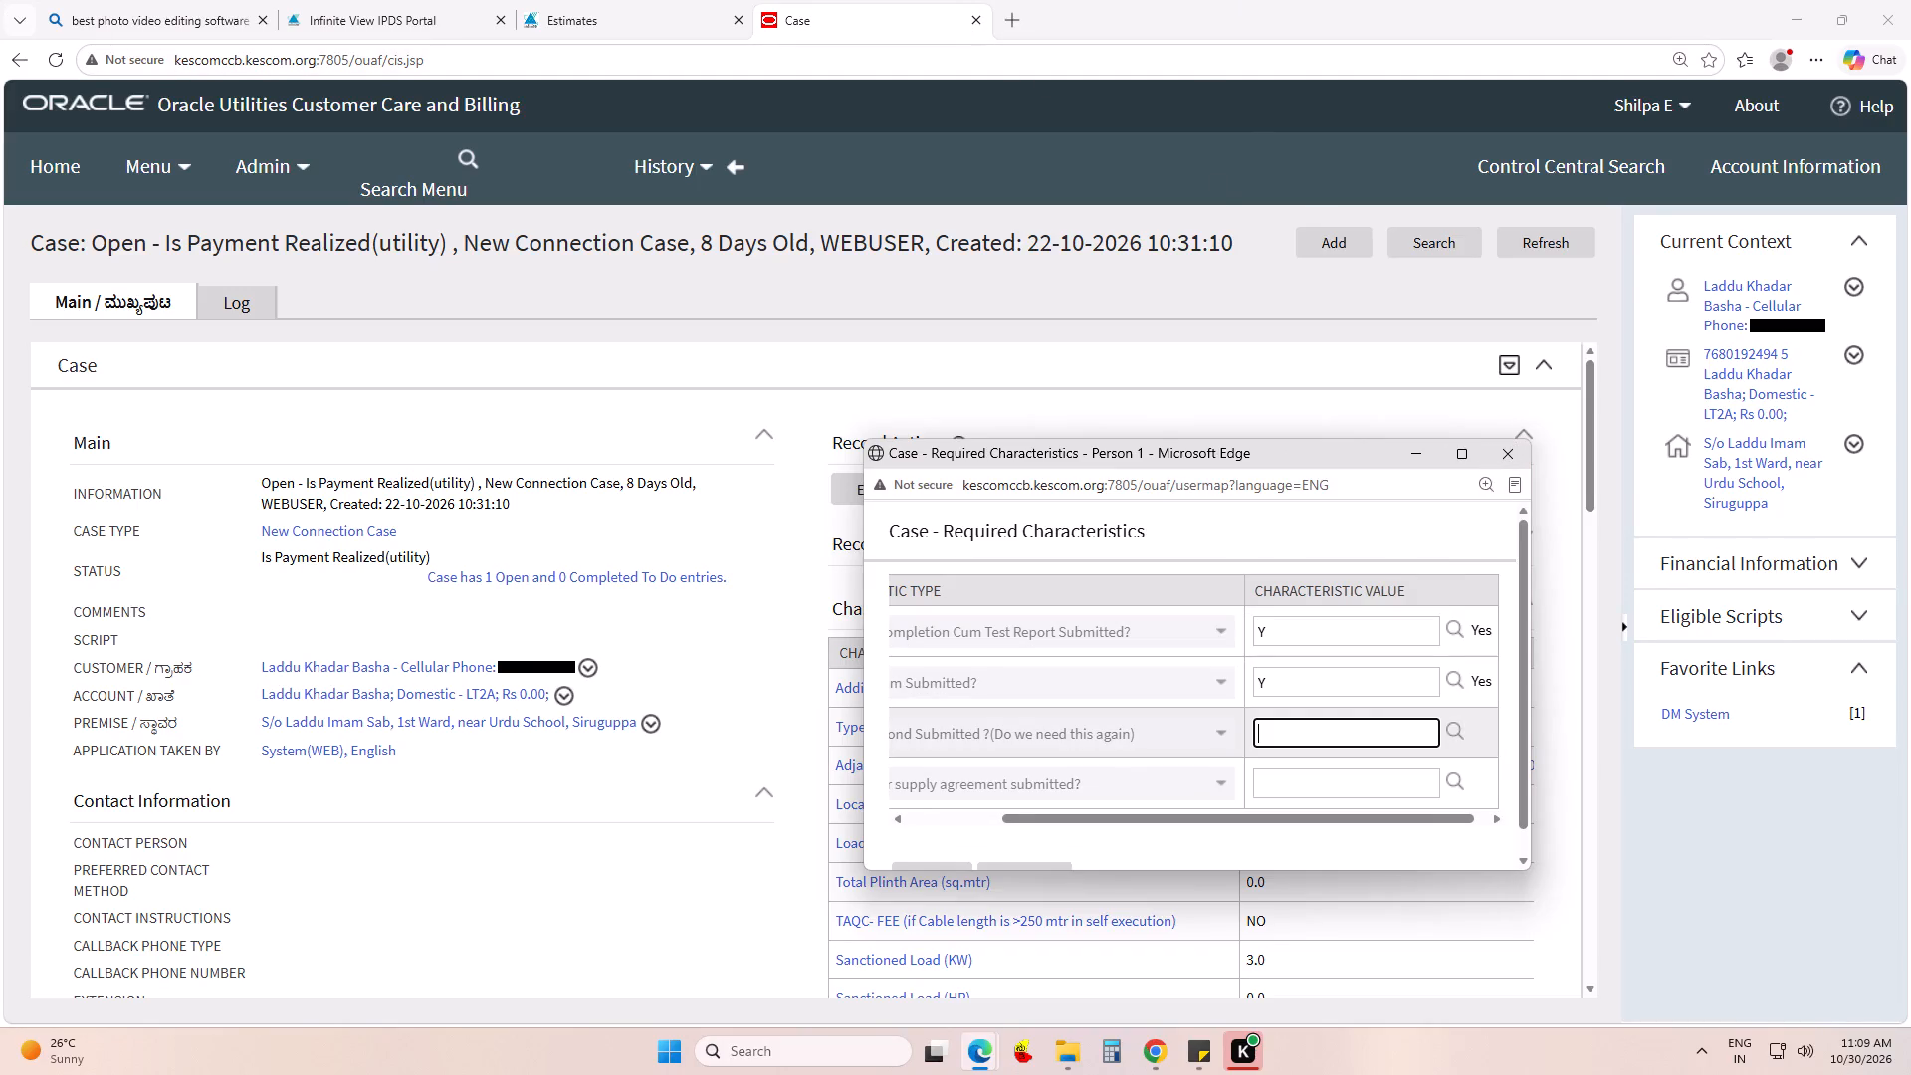
left_click(1296, 734)
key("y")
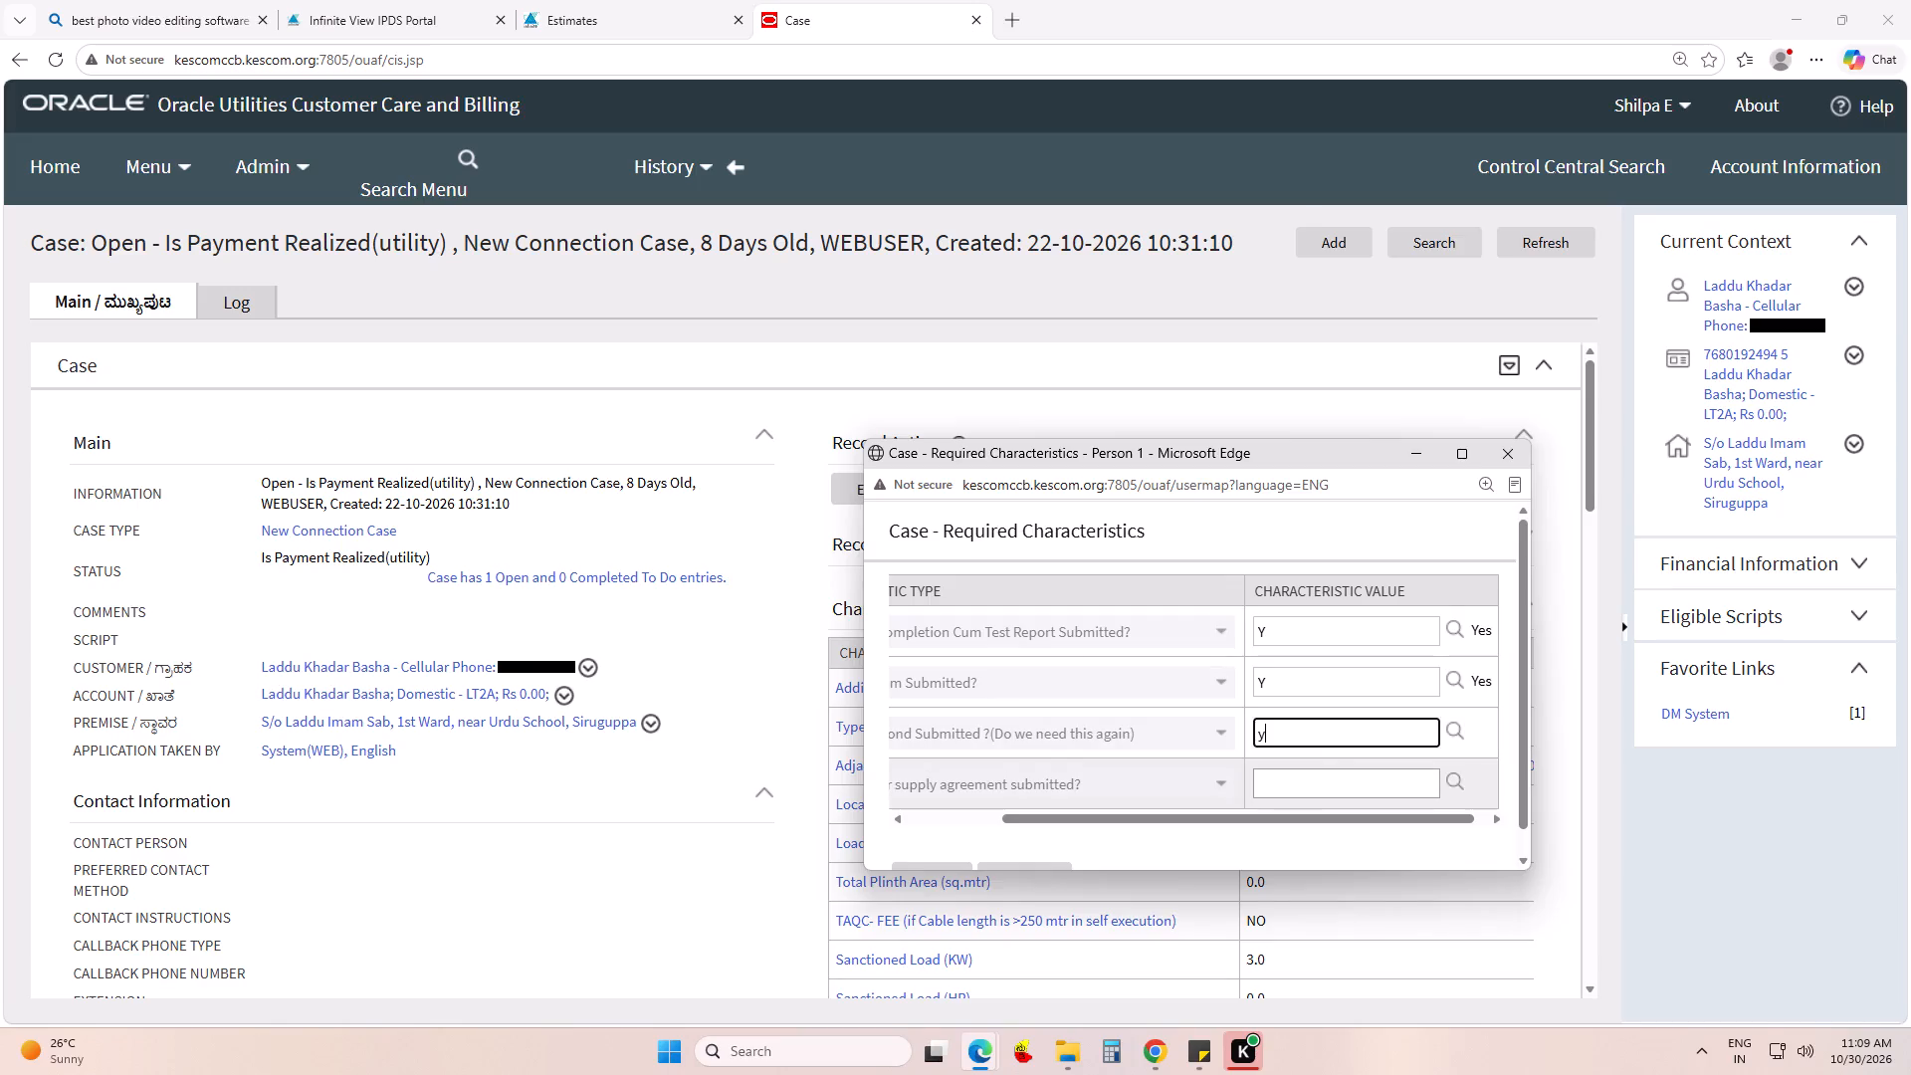
left_click(1307, 774)
left_click(1307, 774)
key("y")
left_click(1301, 834)
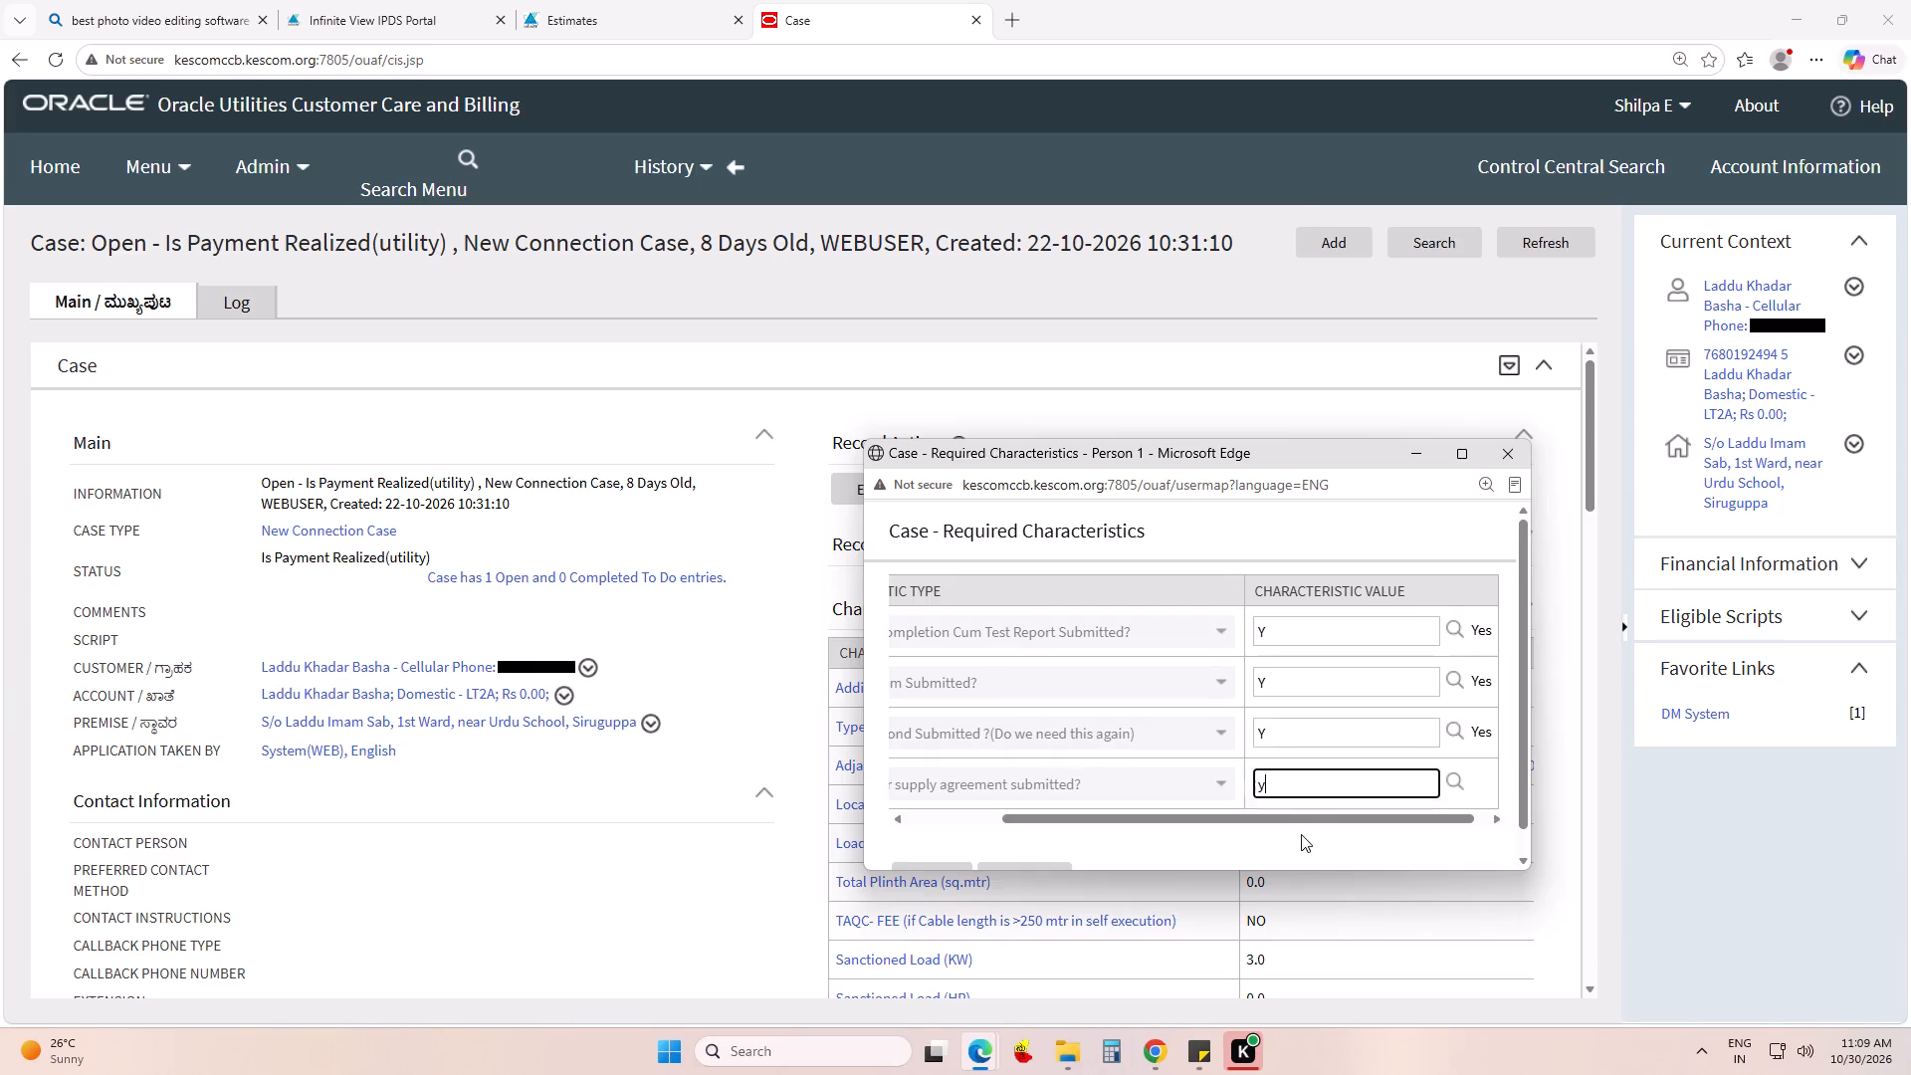
scroll(1299, 829, "down", 6)
left_click(1285, 828)
left_click(921, 855)
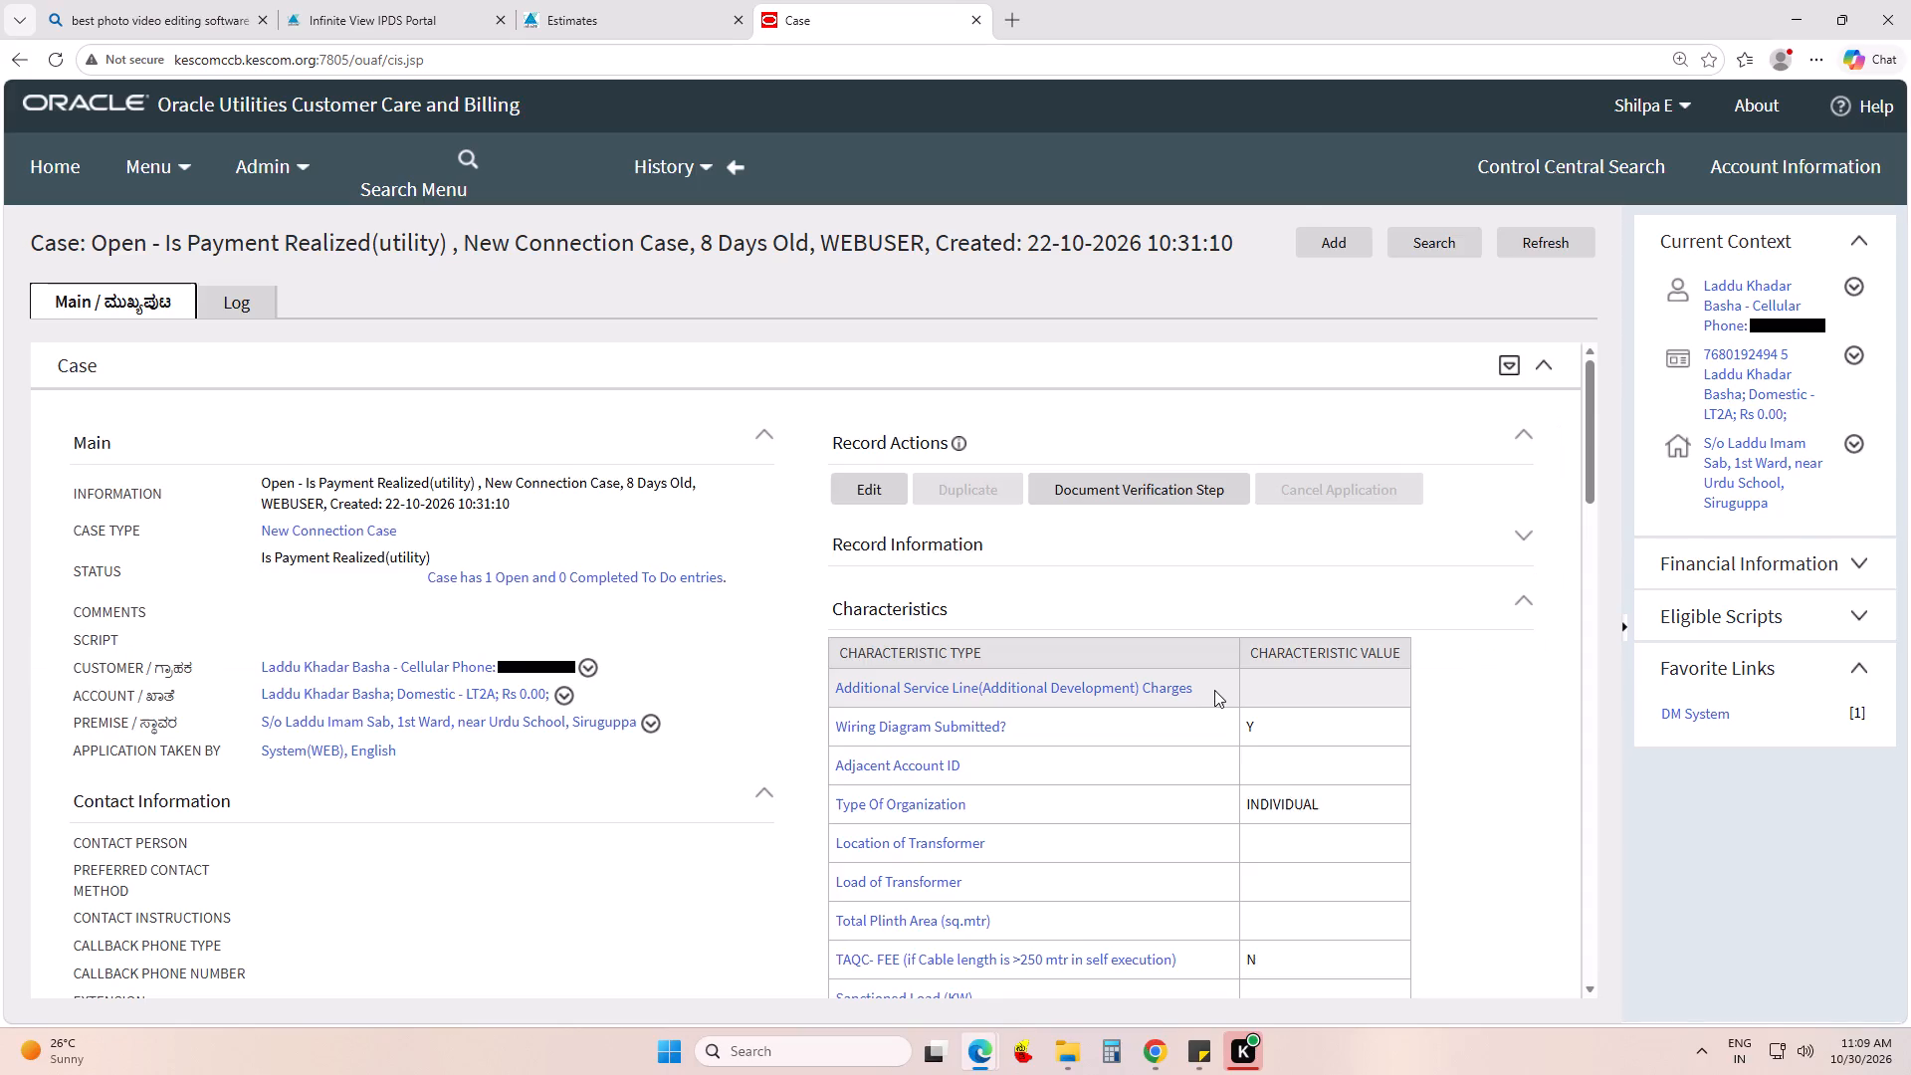
Advance the case to the Document Verification Step.
scroll(1215, 688, "up", 3)
left_click(1139, 494)
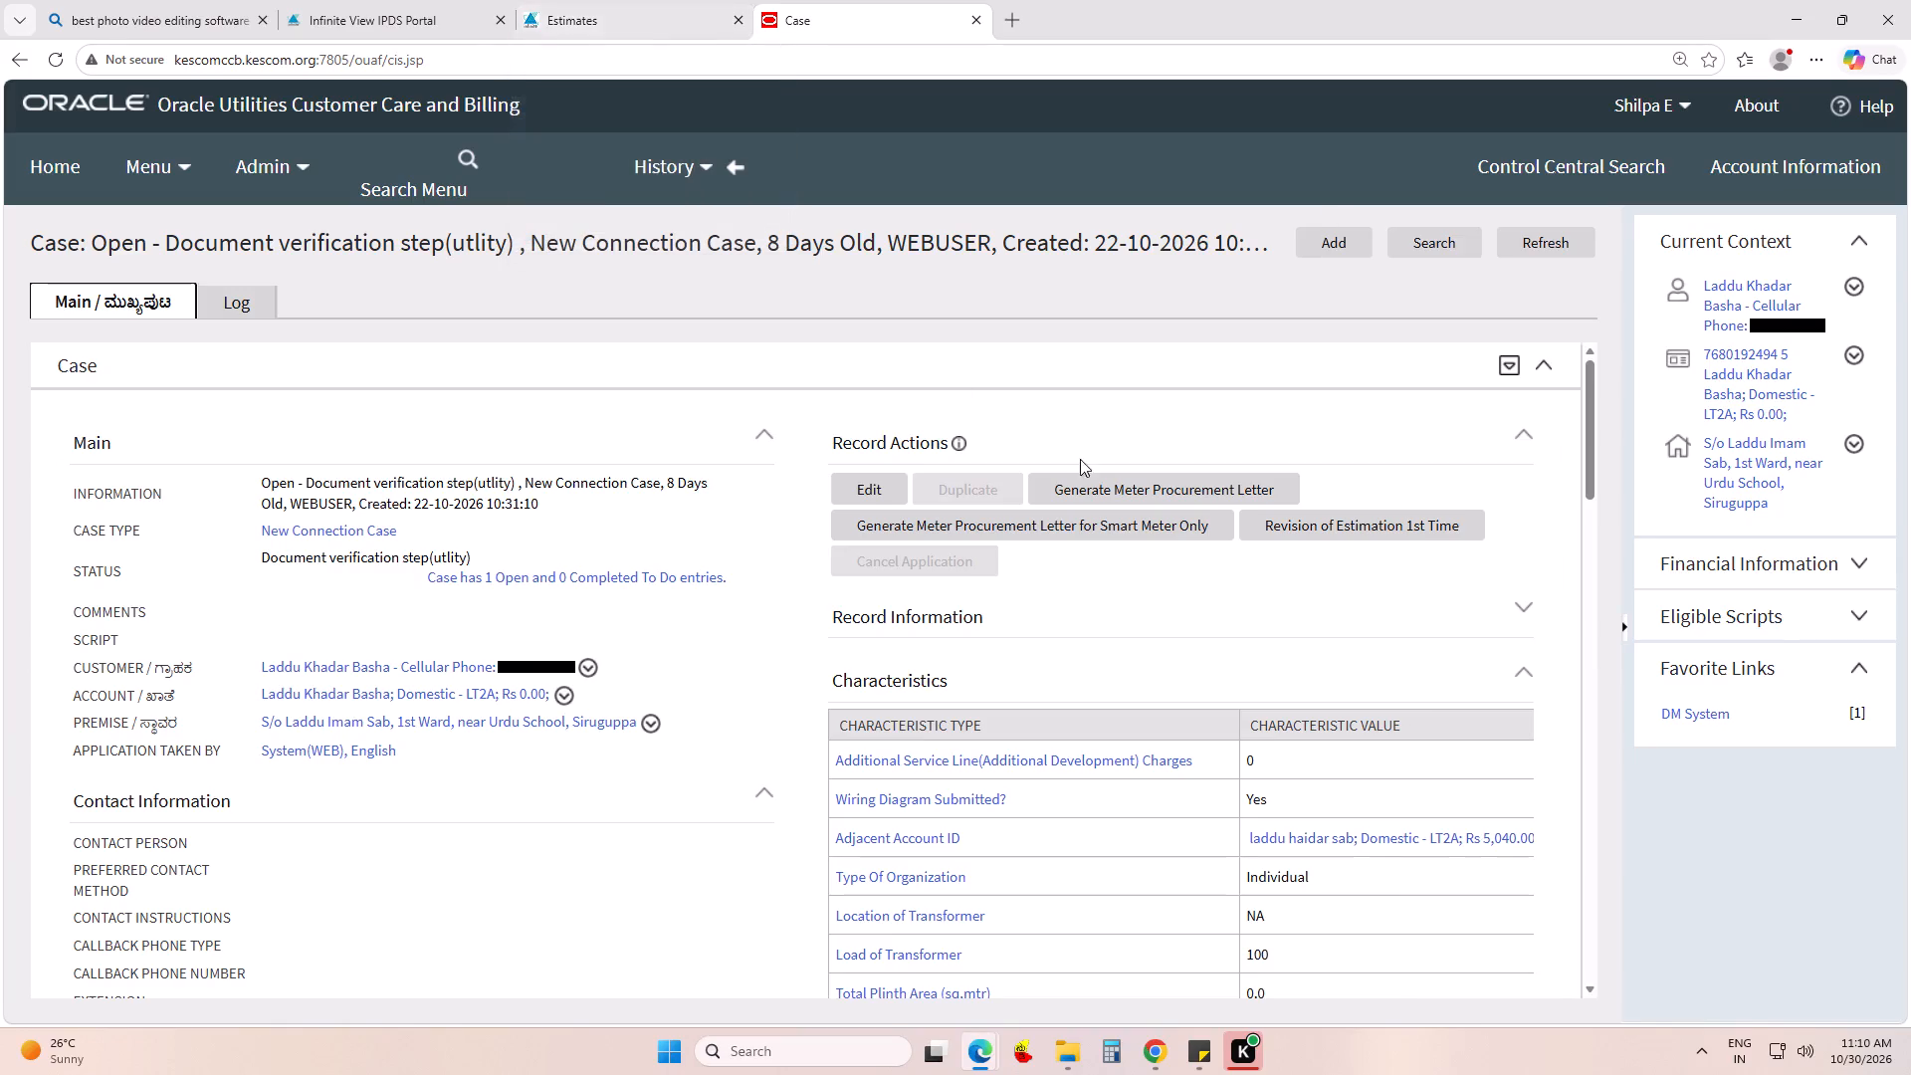
Generate the meter procurement letter for smart meter only on this case.
left_click(1041, 521)
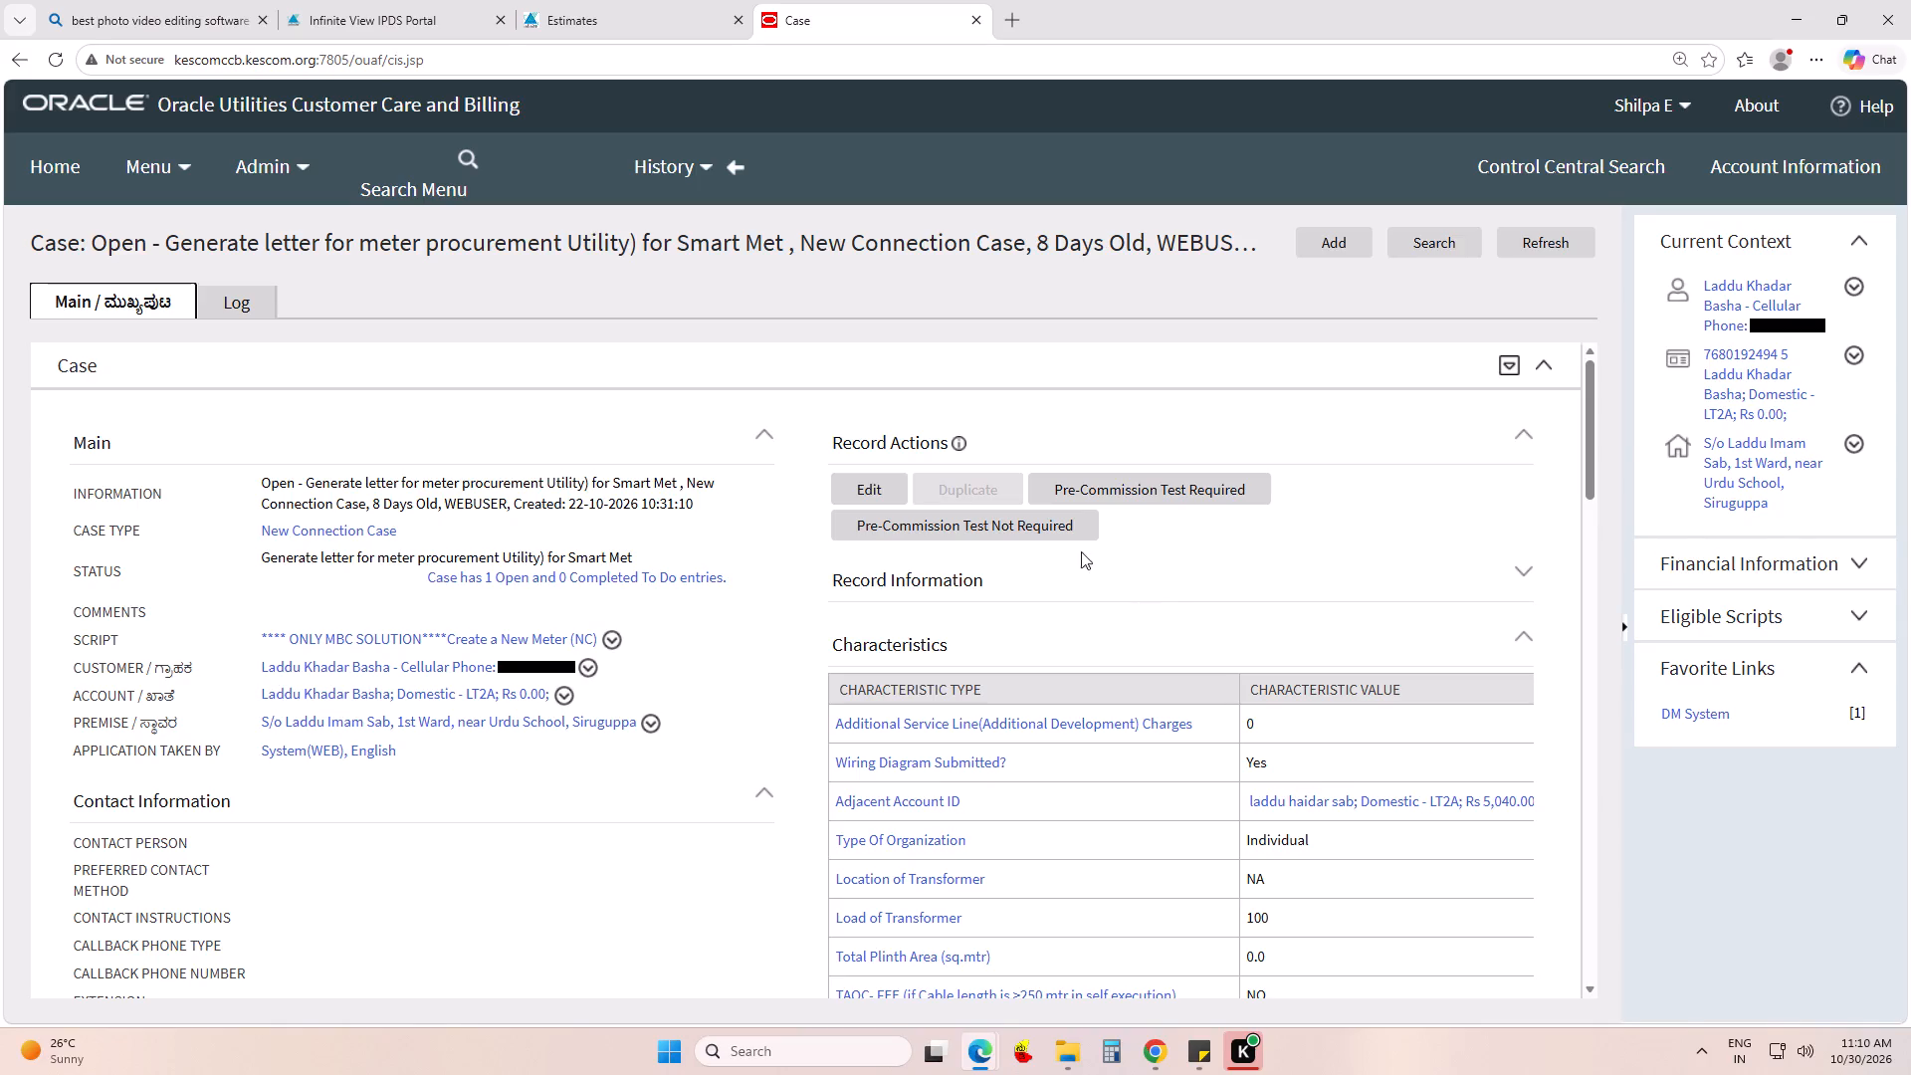
Advance the case to Pre-Commission Test Not Required.
left_click(927, 529)
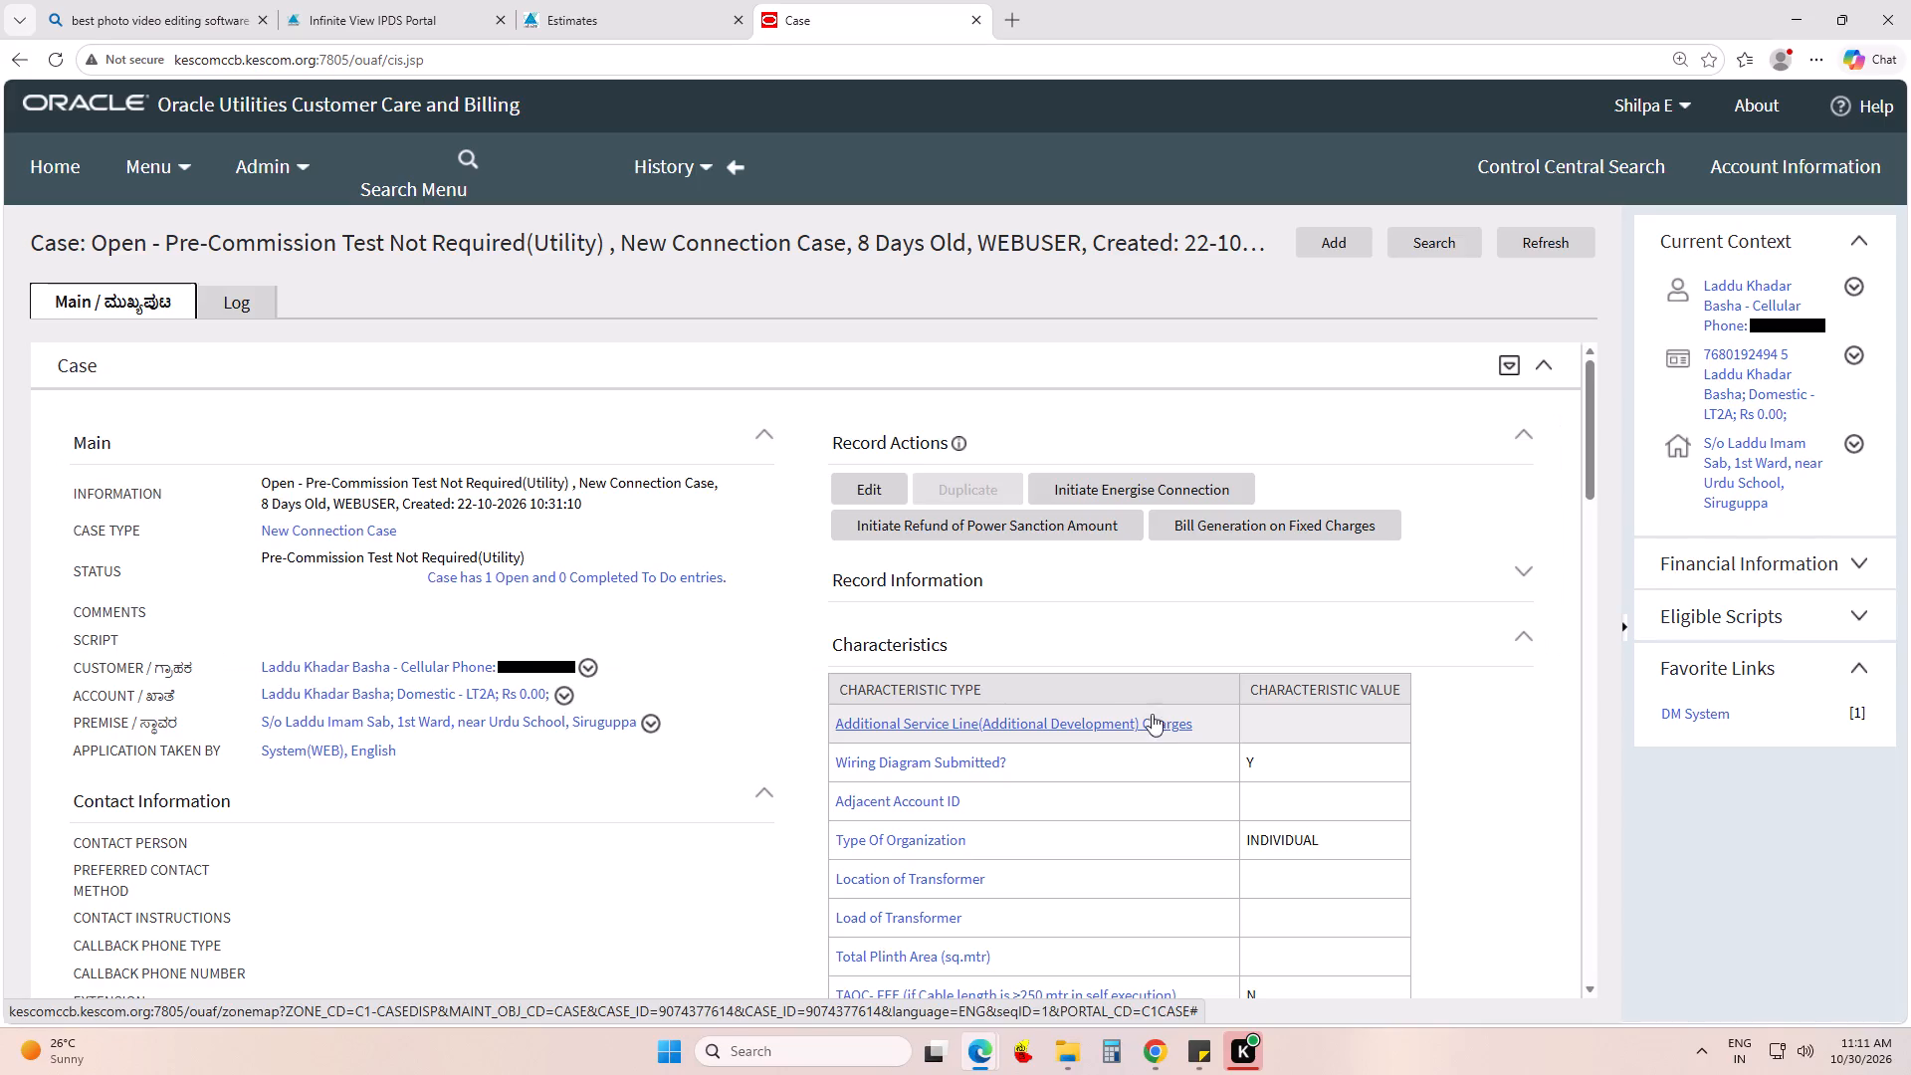
From the case log, open the customer contact related to the latest Customer Contact Created entry.
left_click(247, 312)
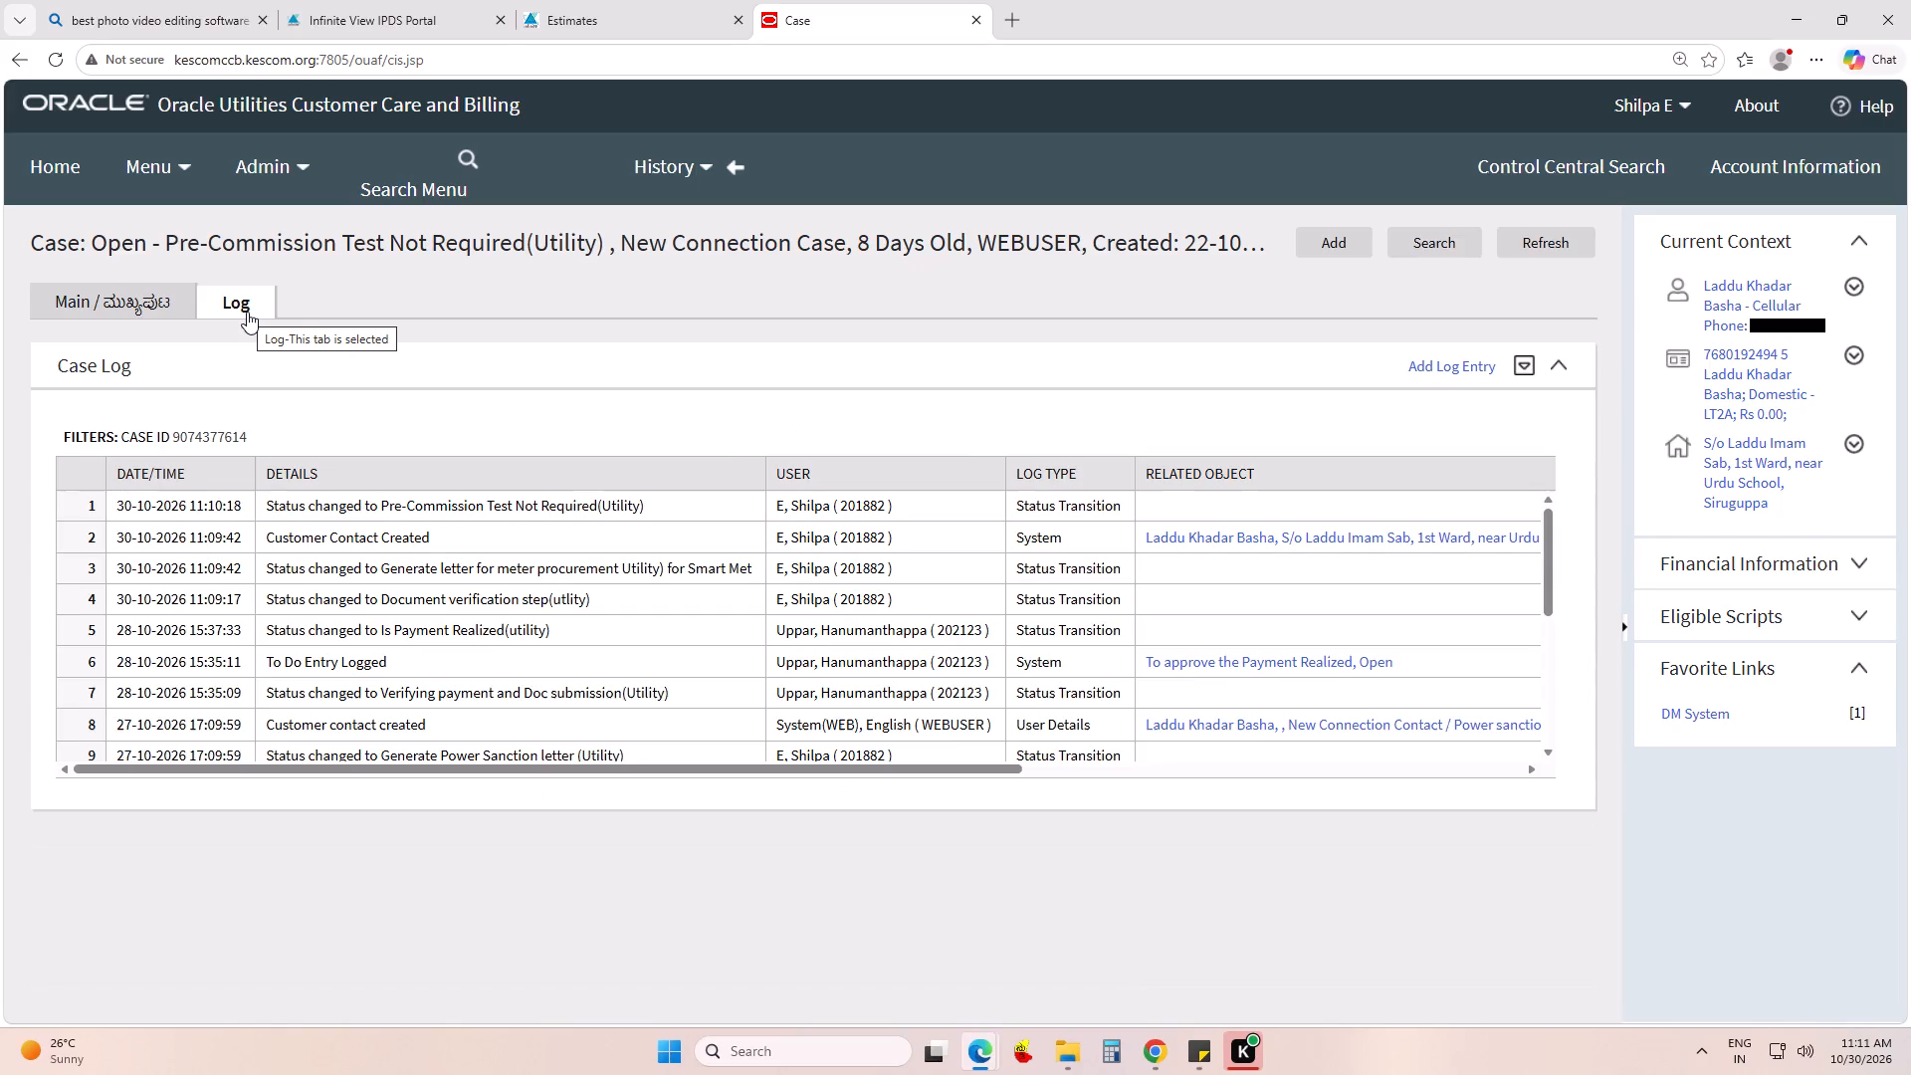
left_click(1433, 546)
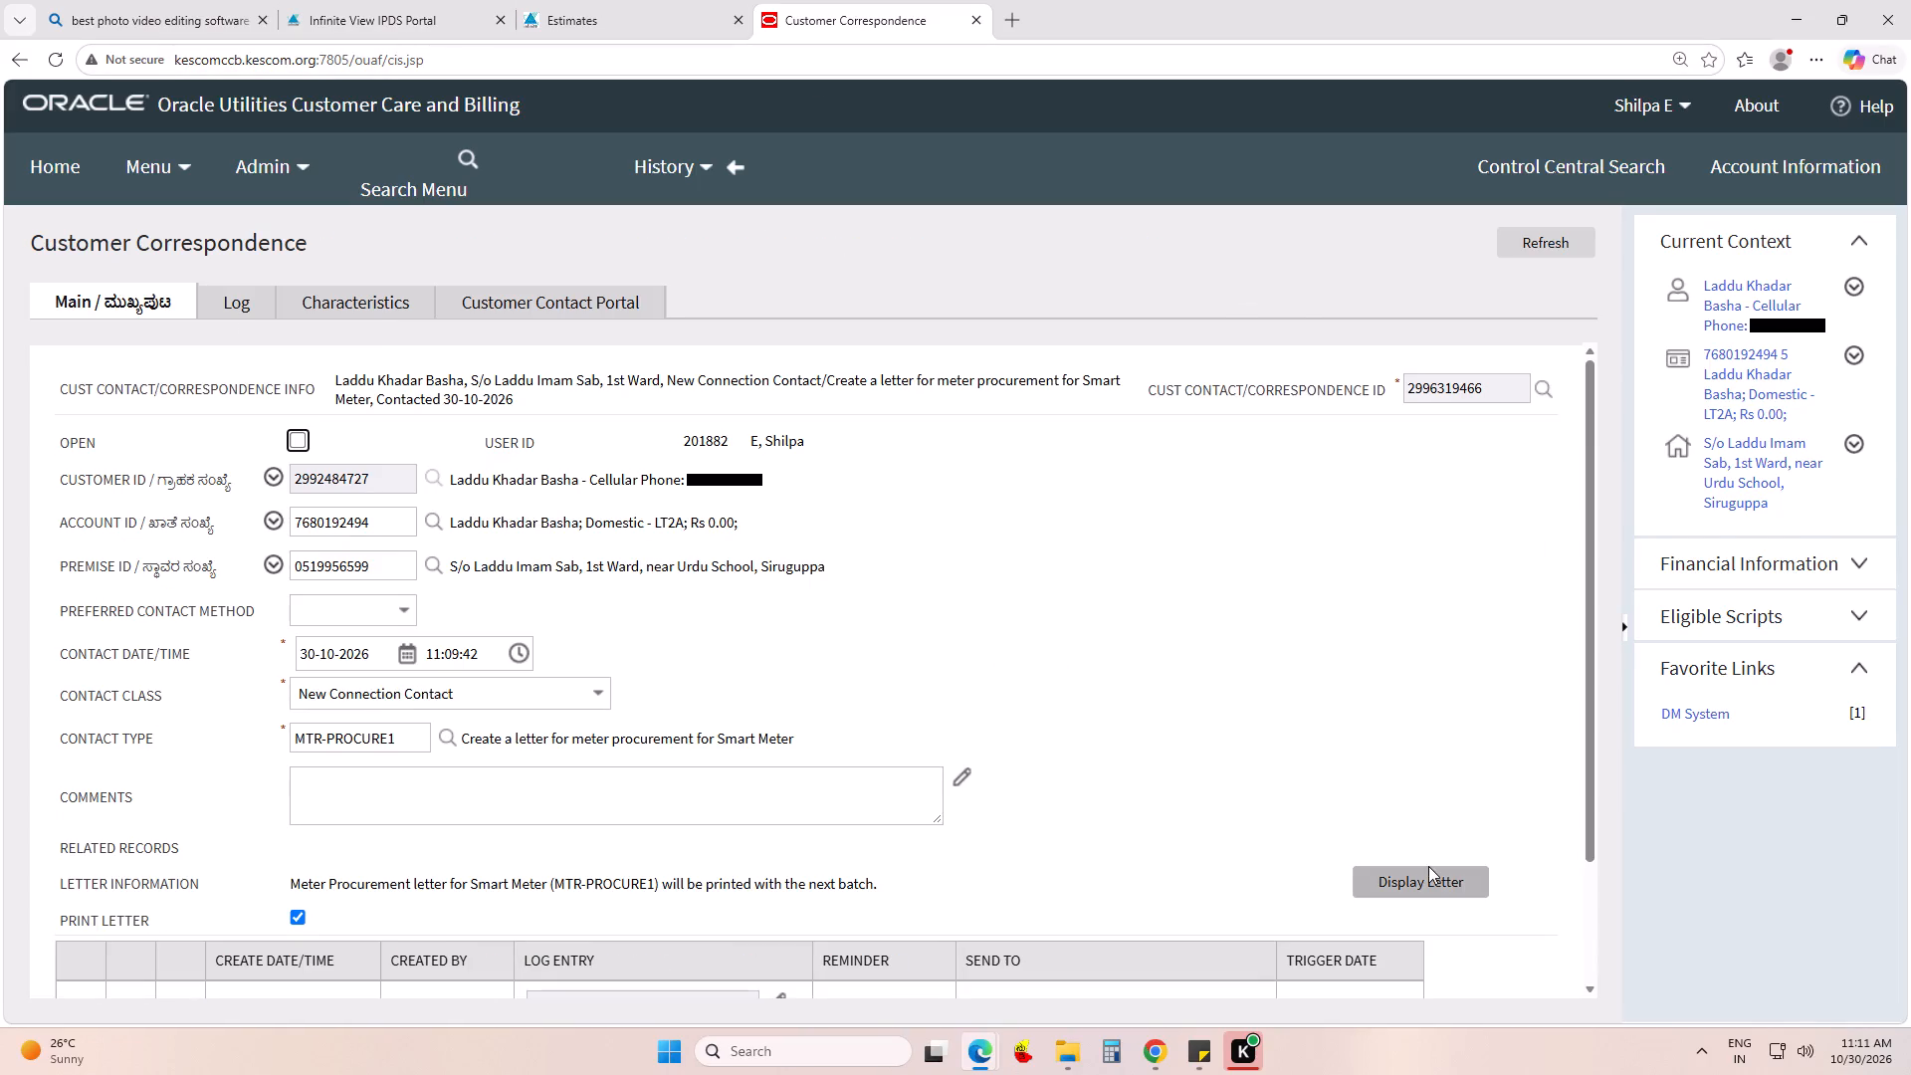
Display this consumer's smart meter procurement letter, print one copy, close it and return to Control Central Search.
left_click(1428, 866)
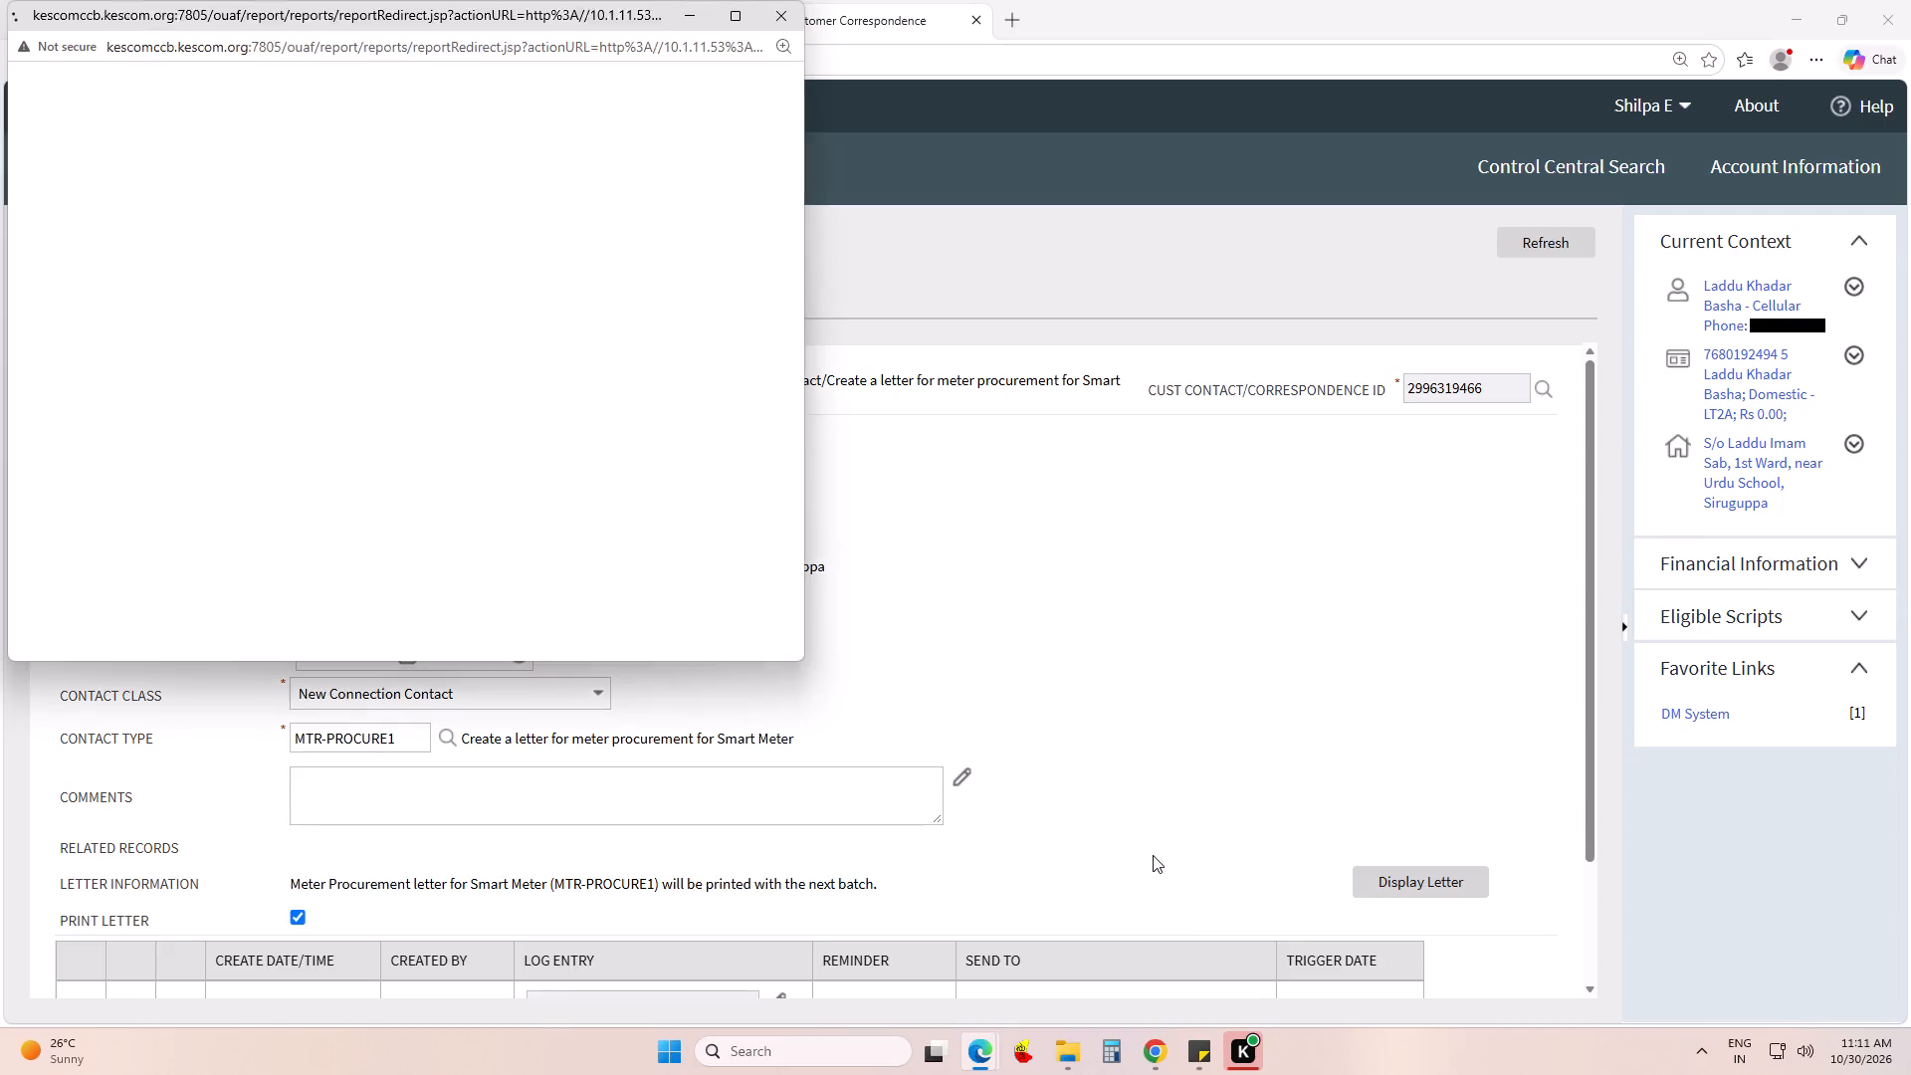
left_click(724, 15)
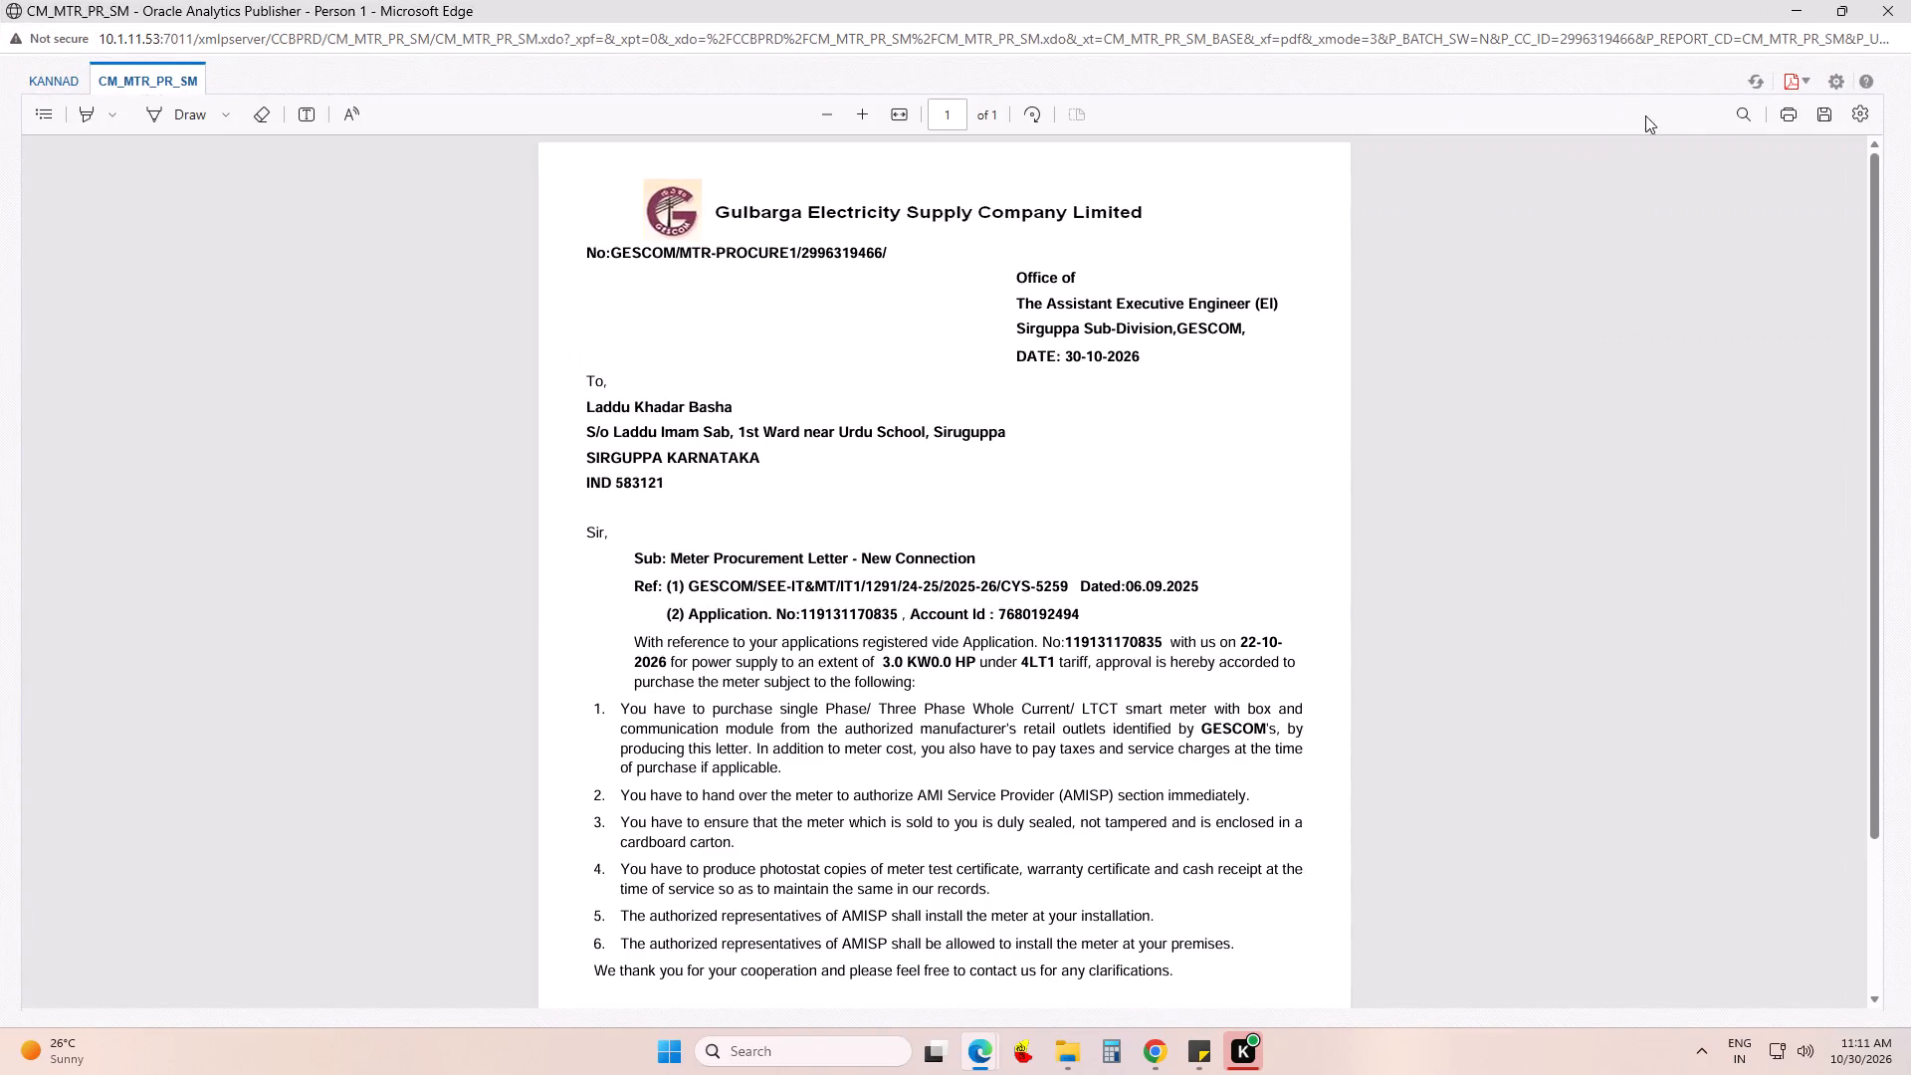
left_click(1789, 116)
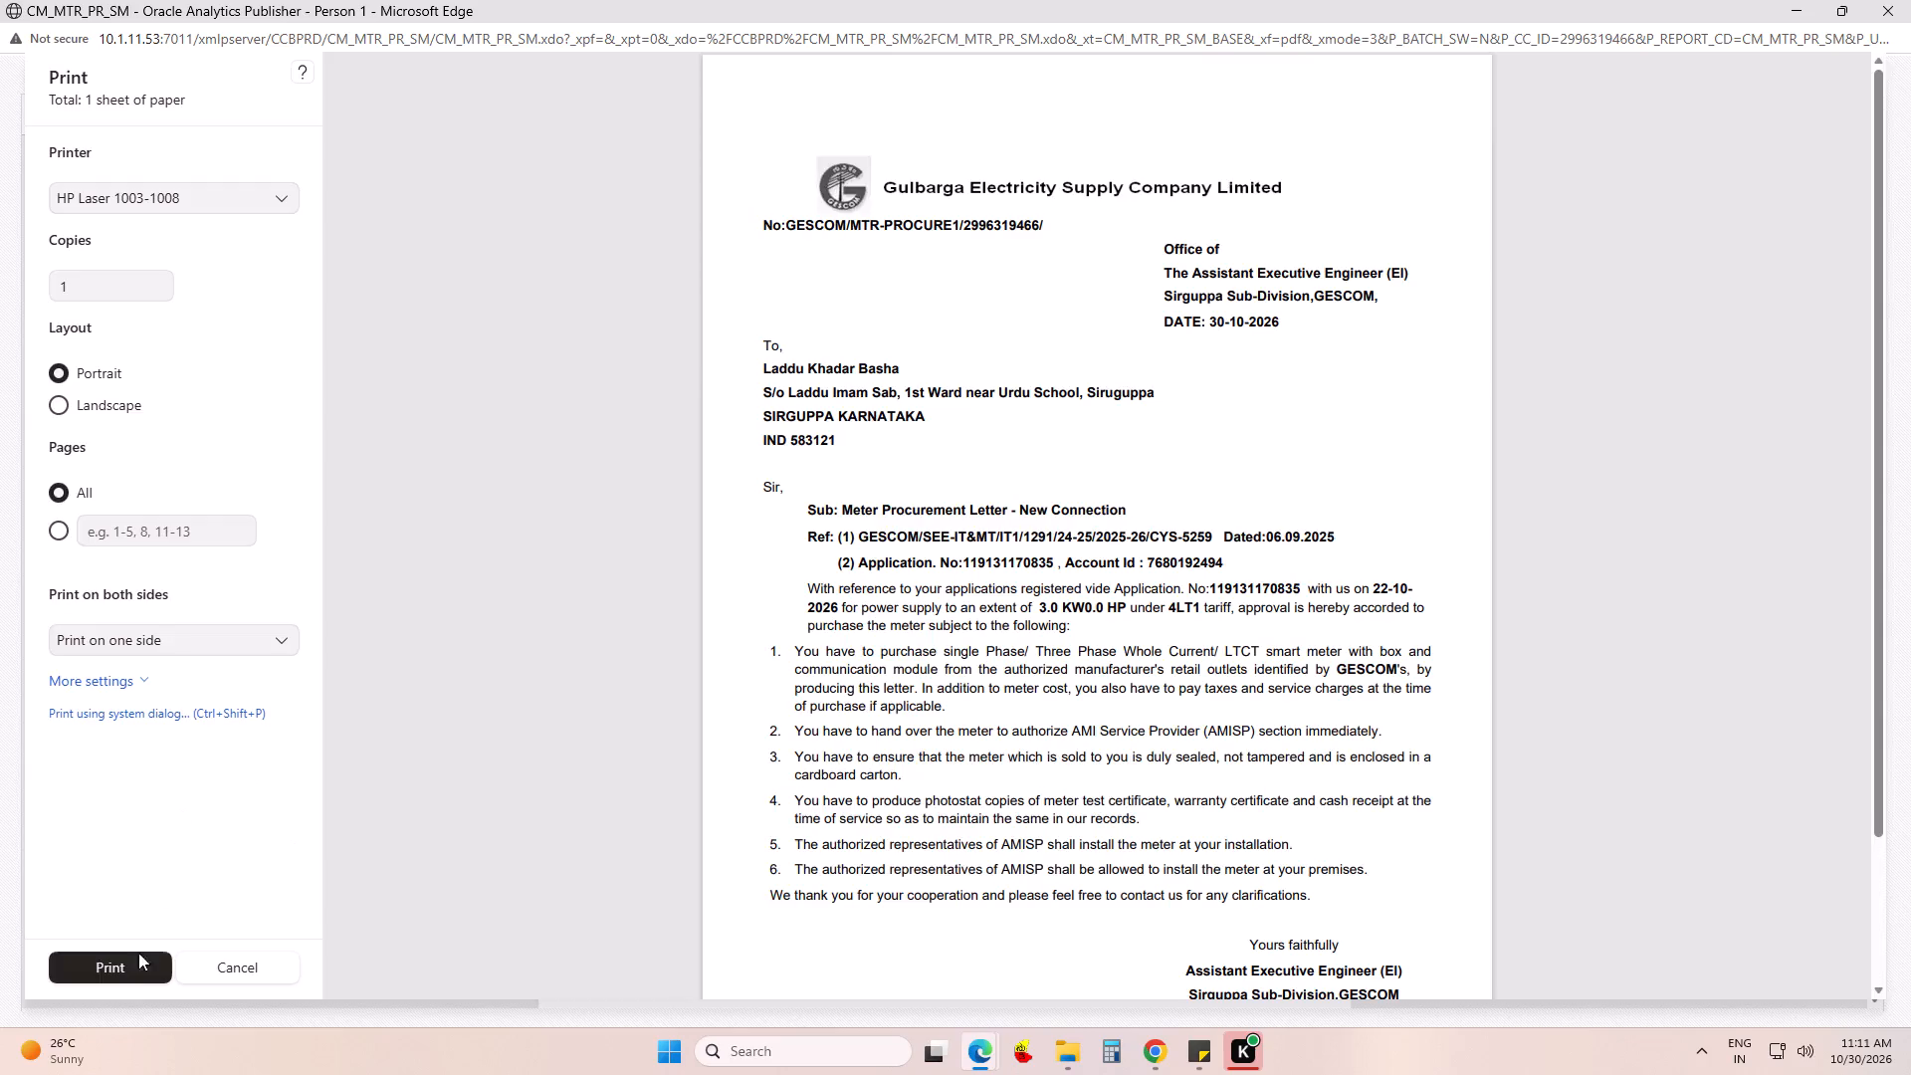
left_click(134, 982)
left_click(1879, 13)
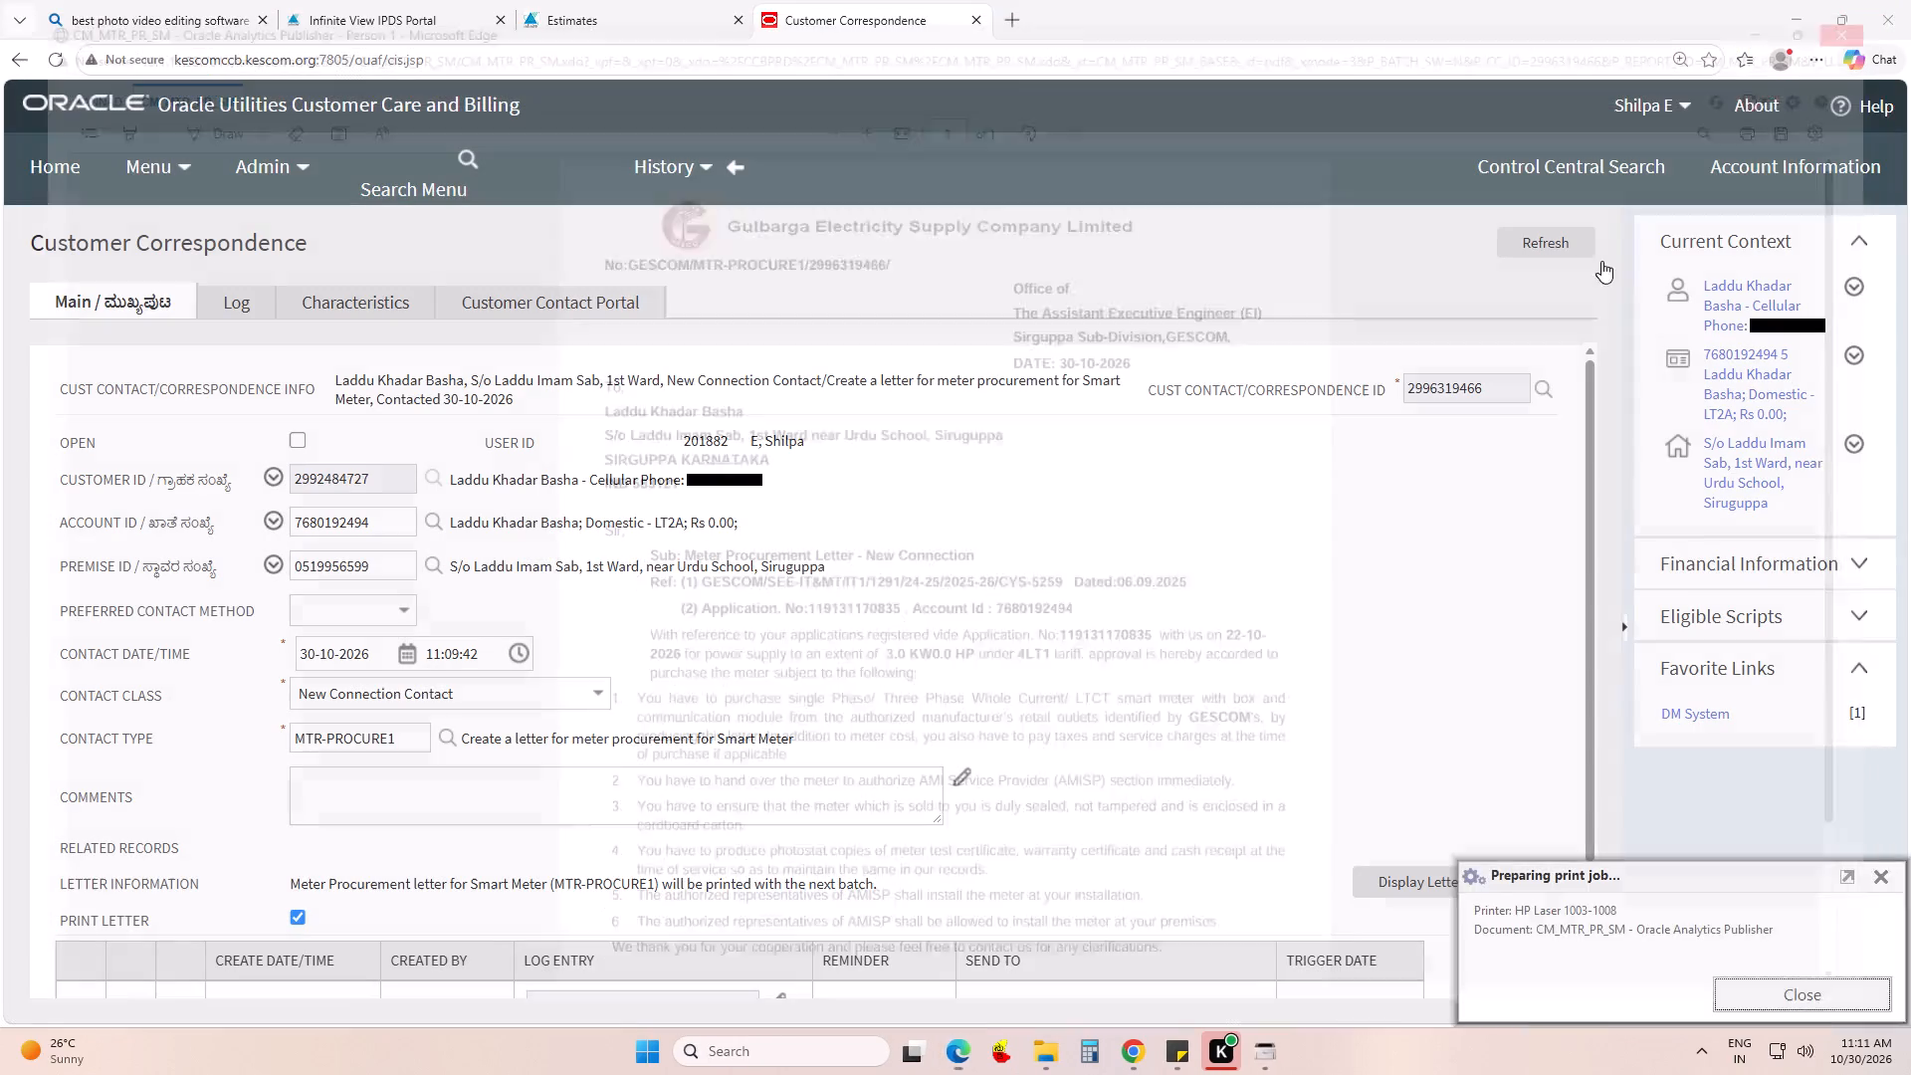
left_click(1260, 473)
left_click(77, 169)
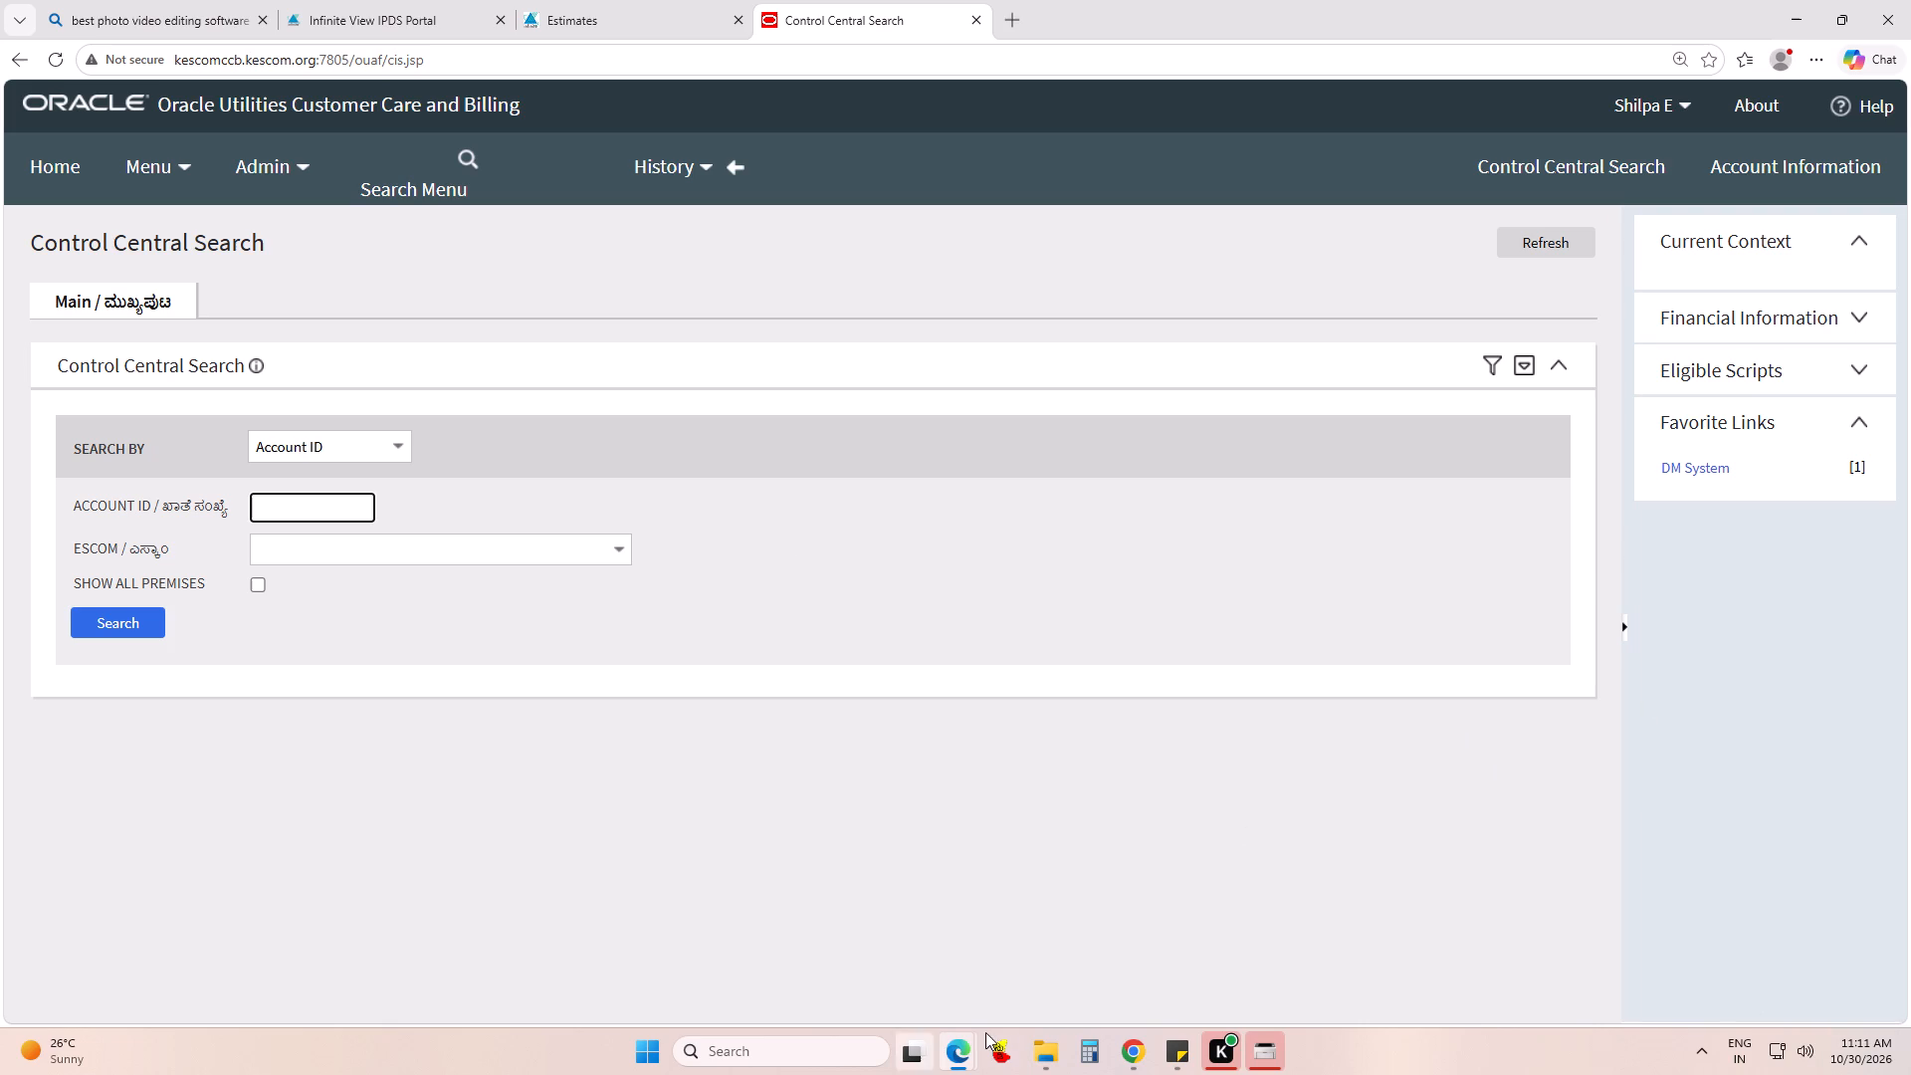
Switch to the AEE's InPrivate estimates window and search for the next consumer by account ID.
left_click(1044, 937)
double_click(225, 445)
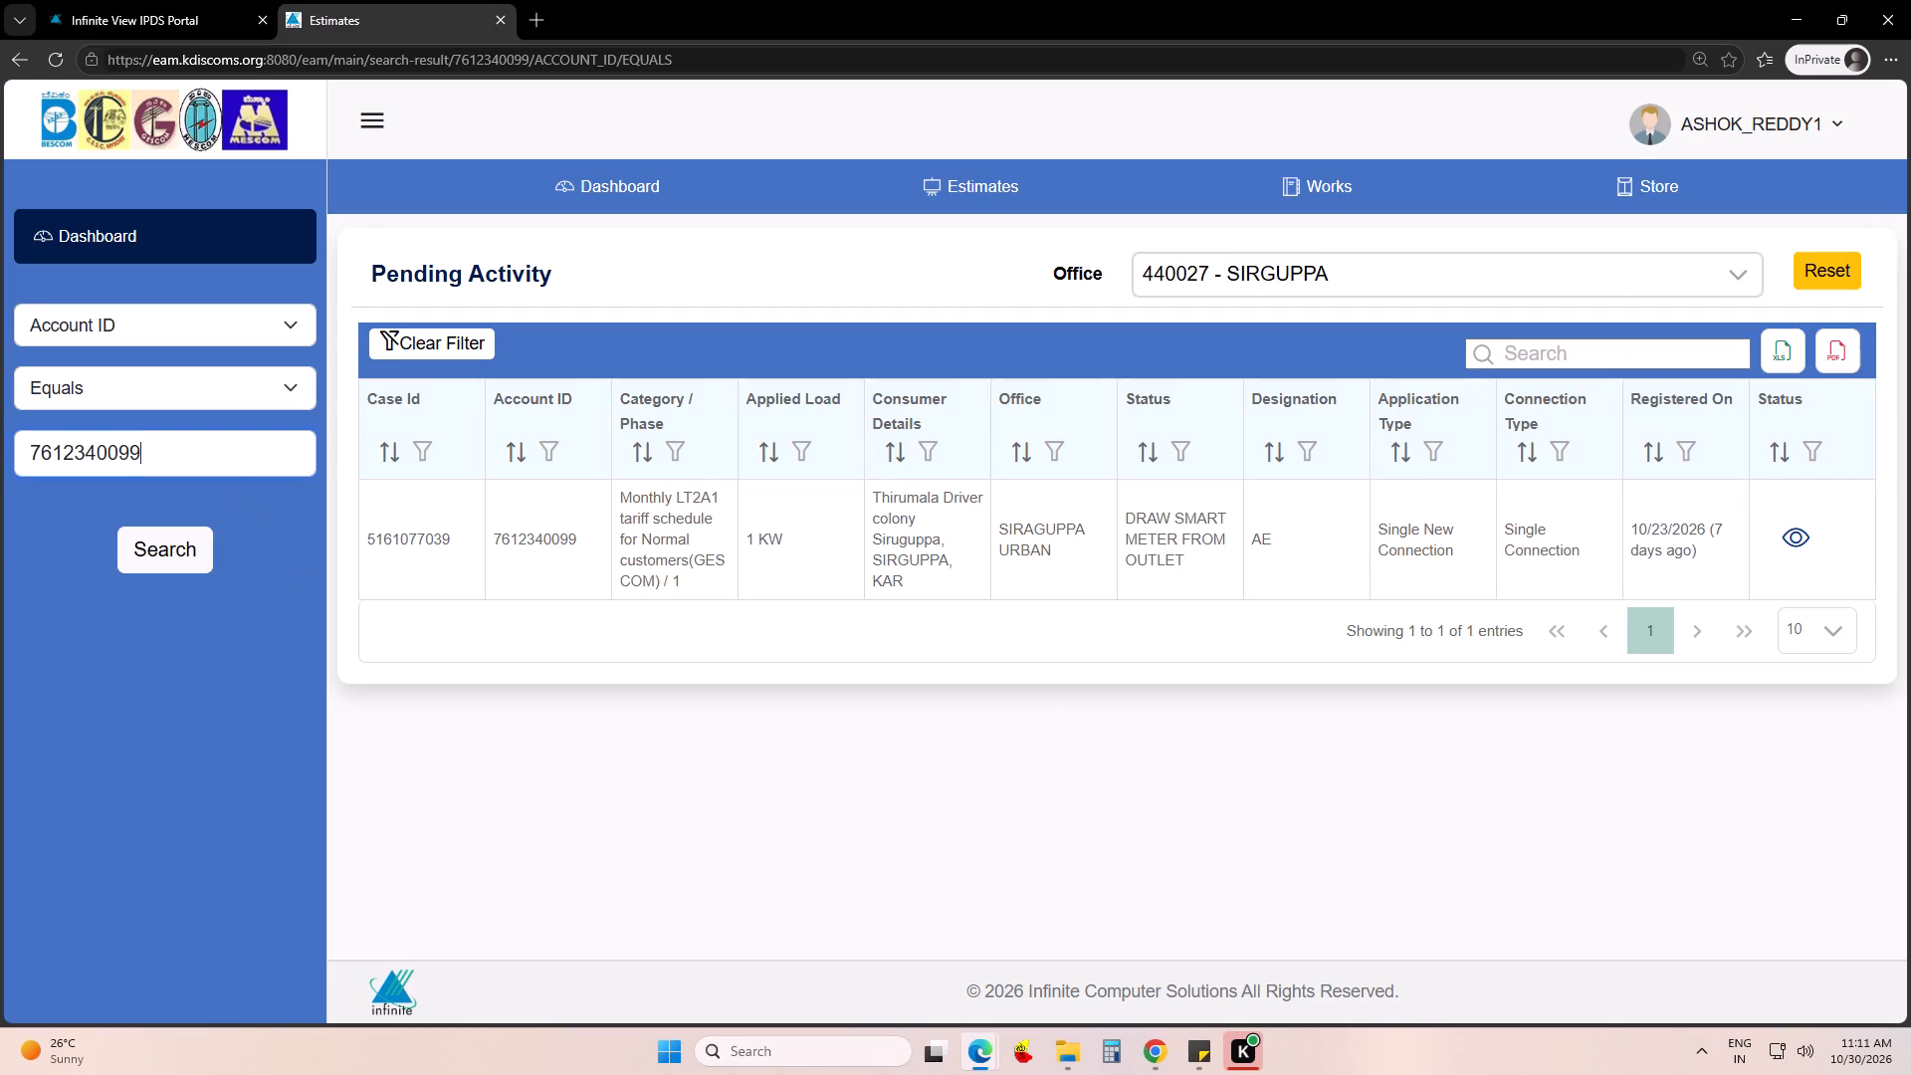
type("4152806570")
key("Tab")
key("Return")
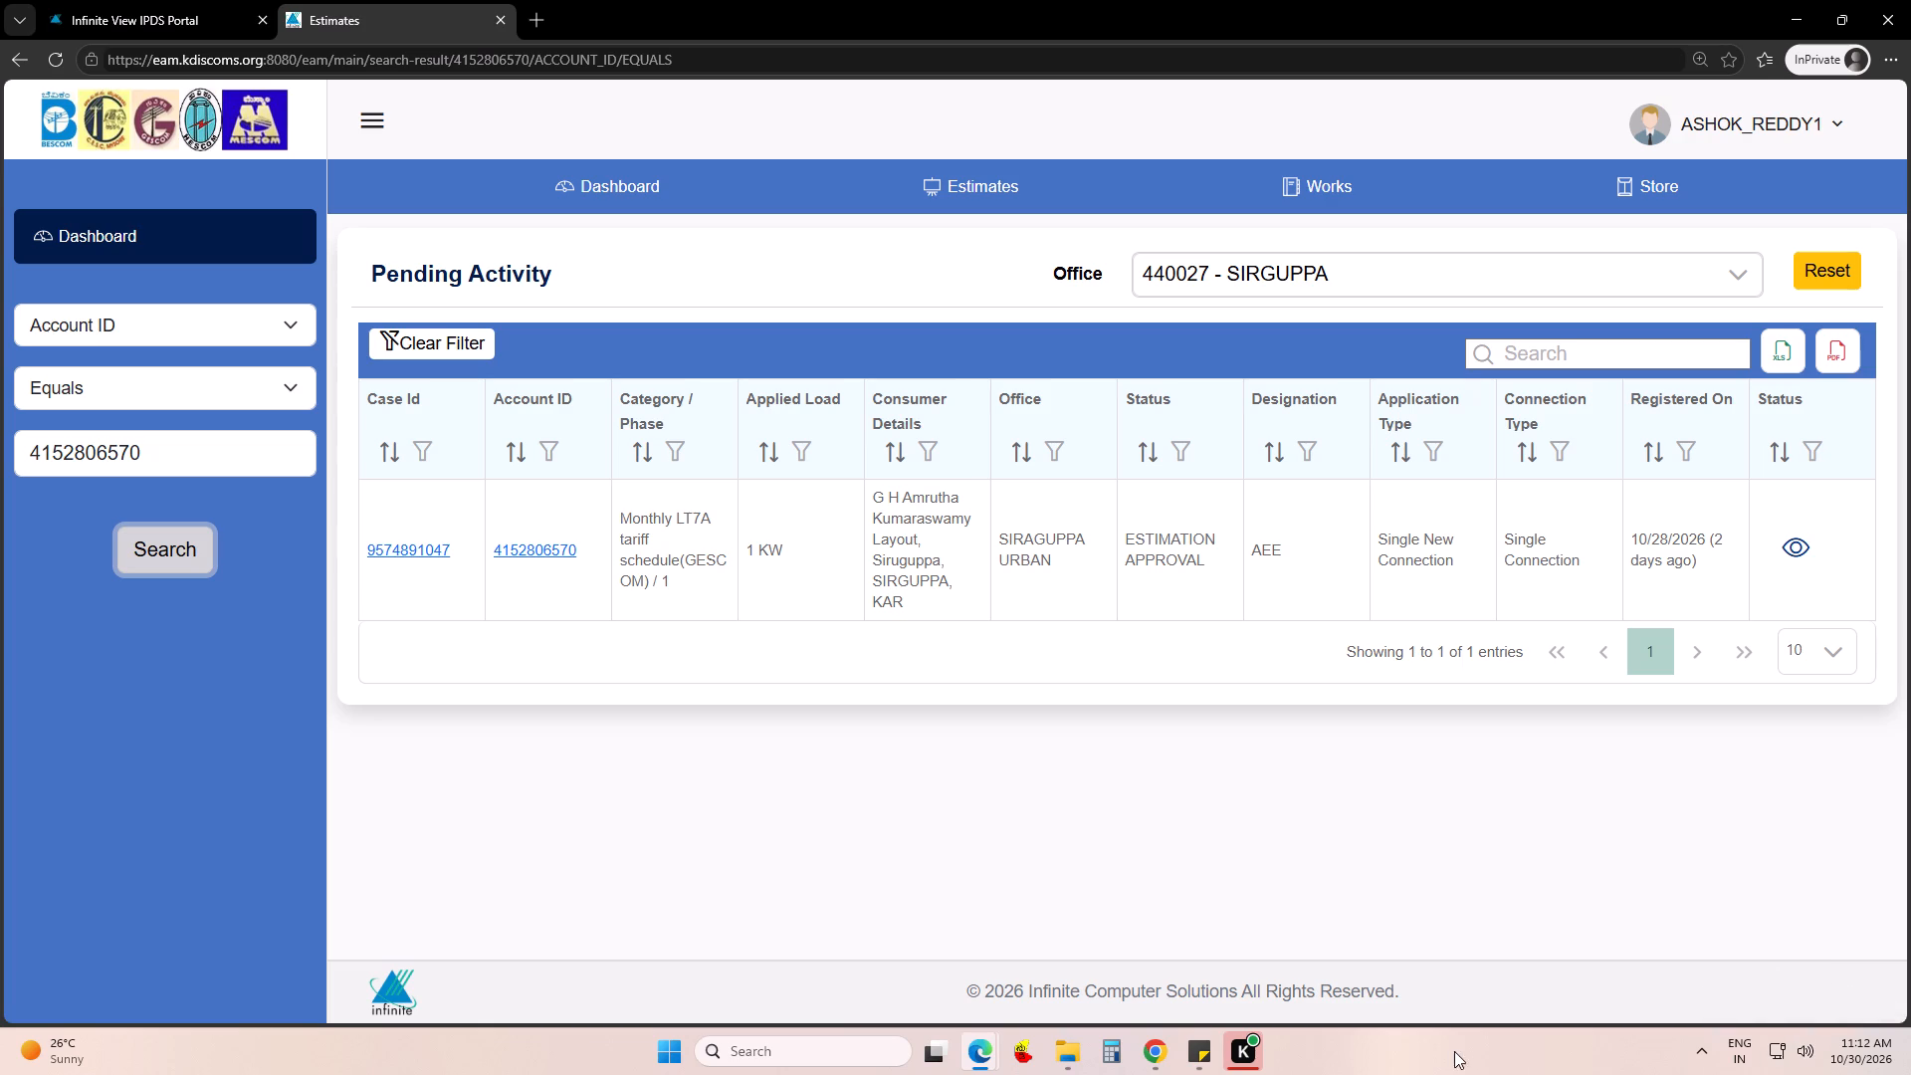
Open the consumer's estimation sanction form and approve the estimate with the remark "ok".
left_click(556, 556)
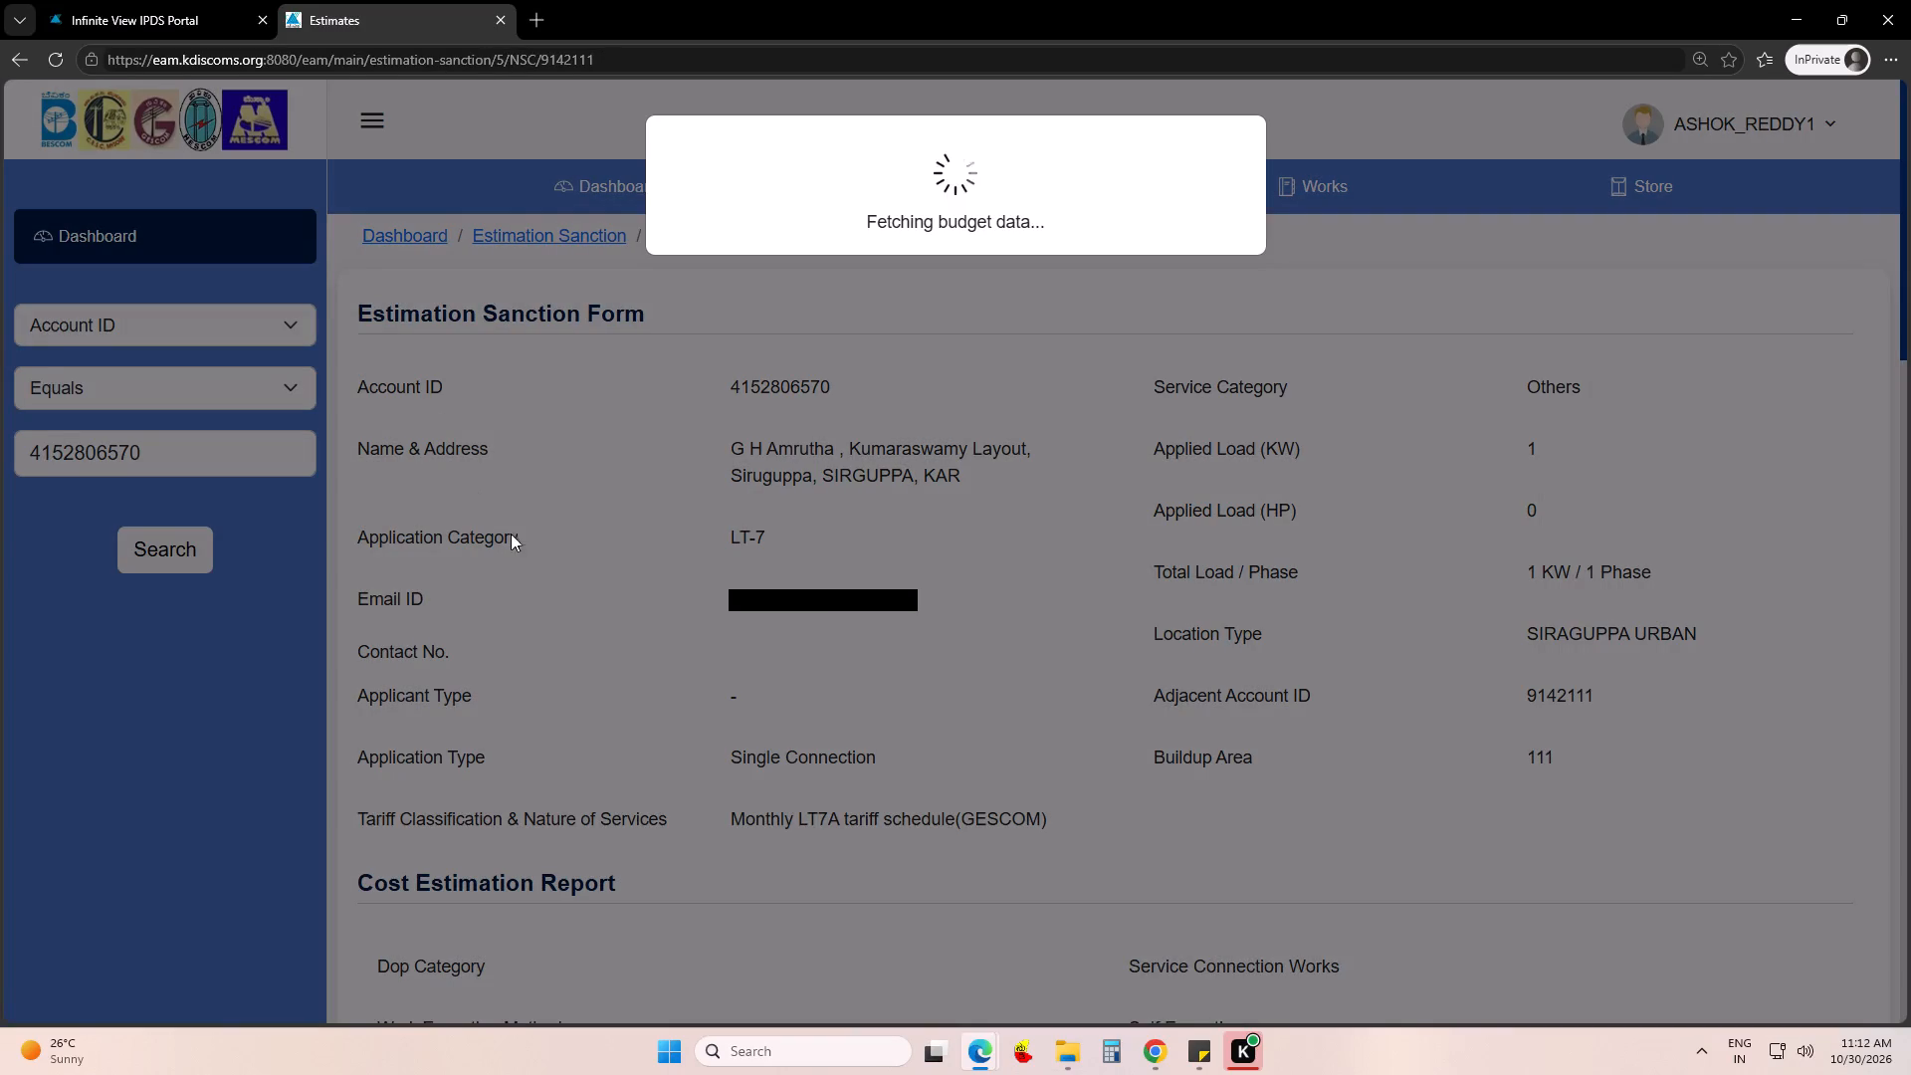
scroll(1164, 843, "down", 10)
scroll(1008, 868, "down", 16)
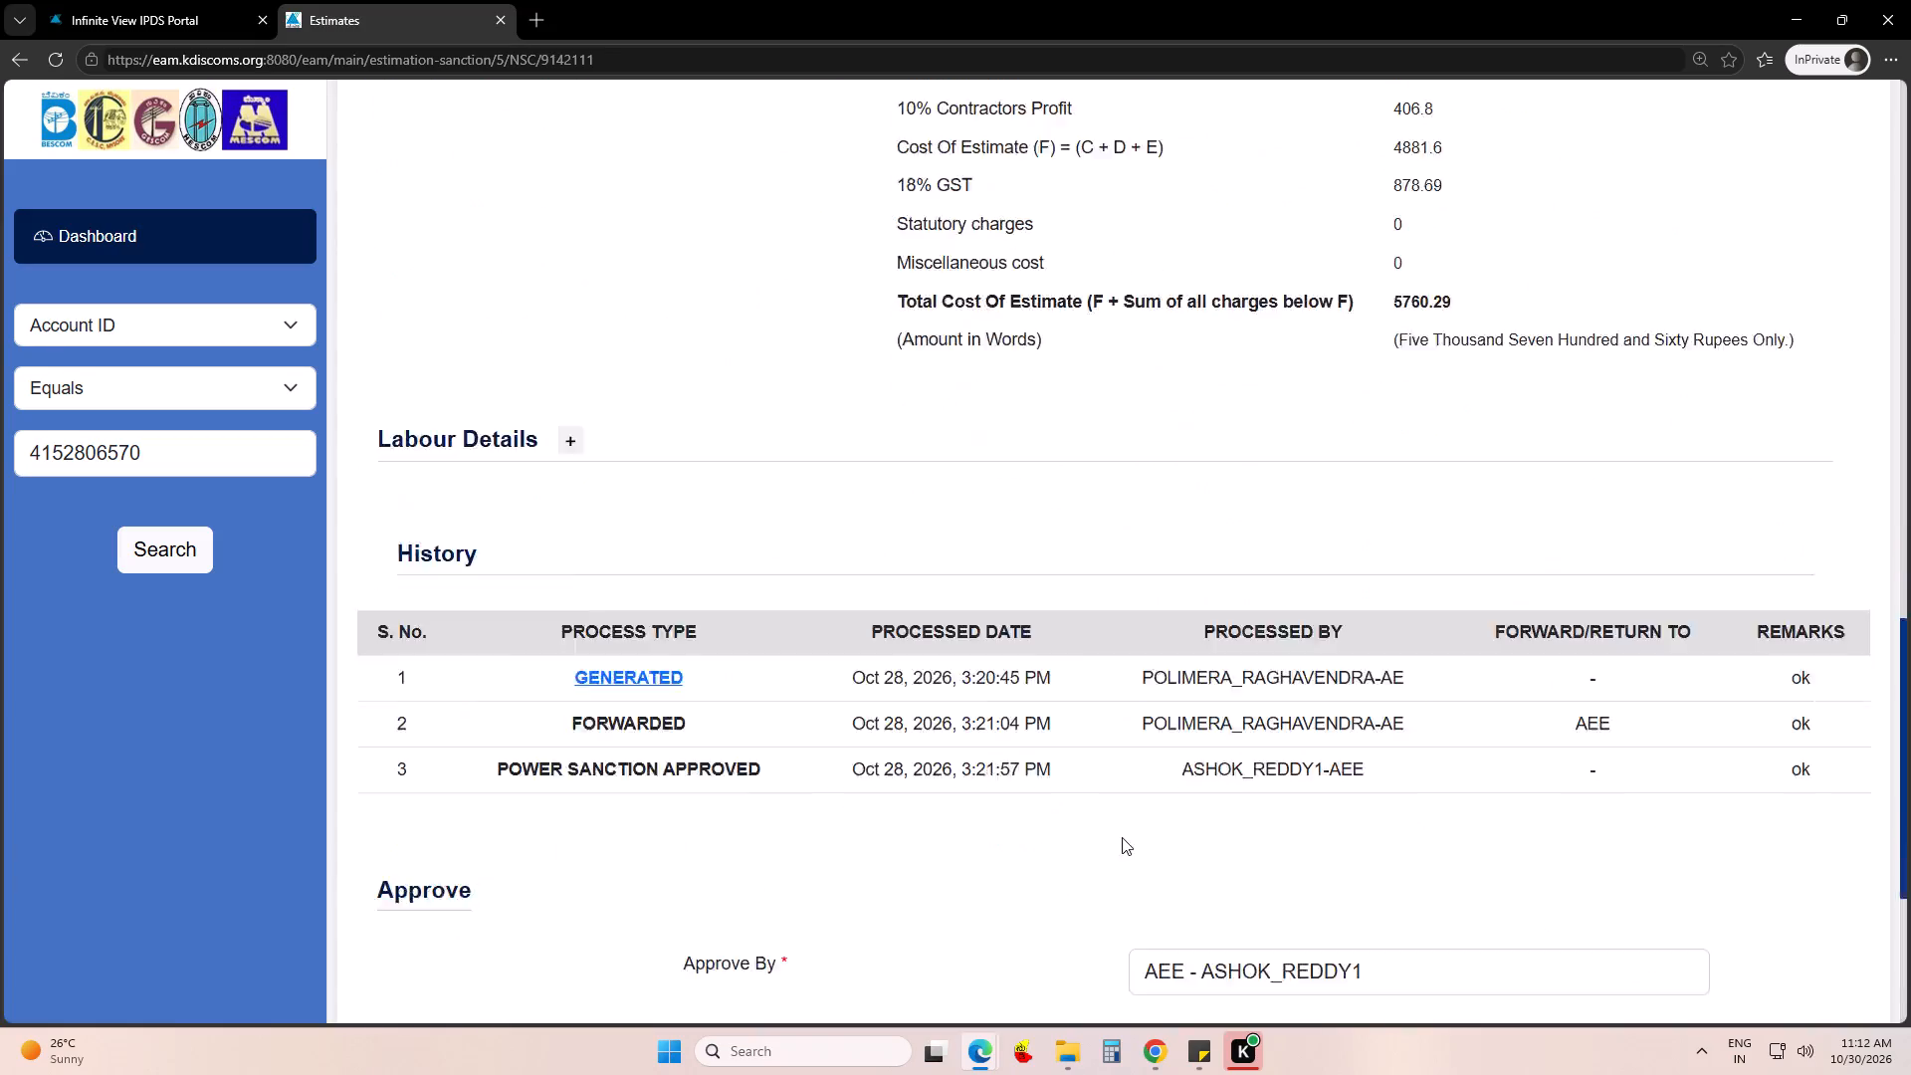
scroll(1122, 837, "down", 6)
left_click(1232, 801)
left_click(1204, 742)
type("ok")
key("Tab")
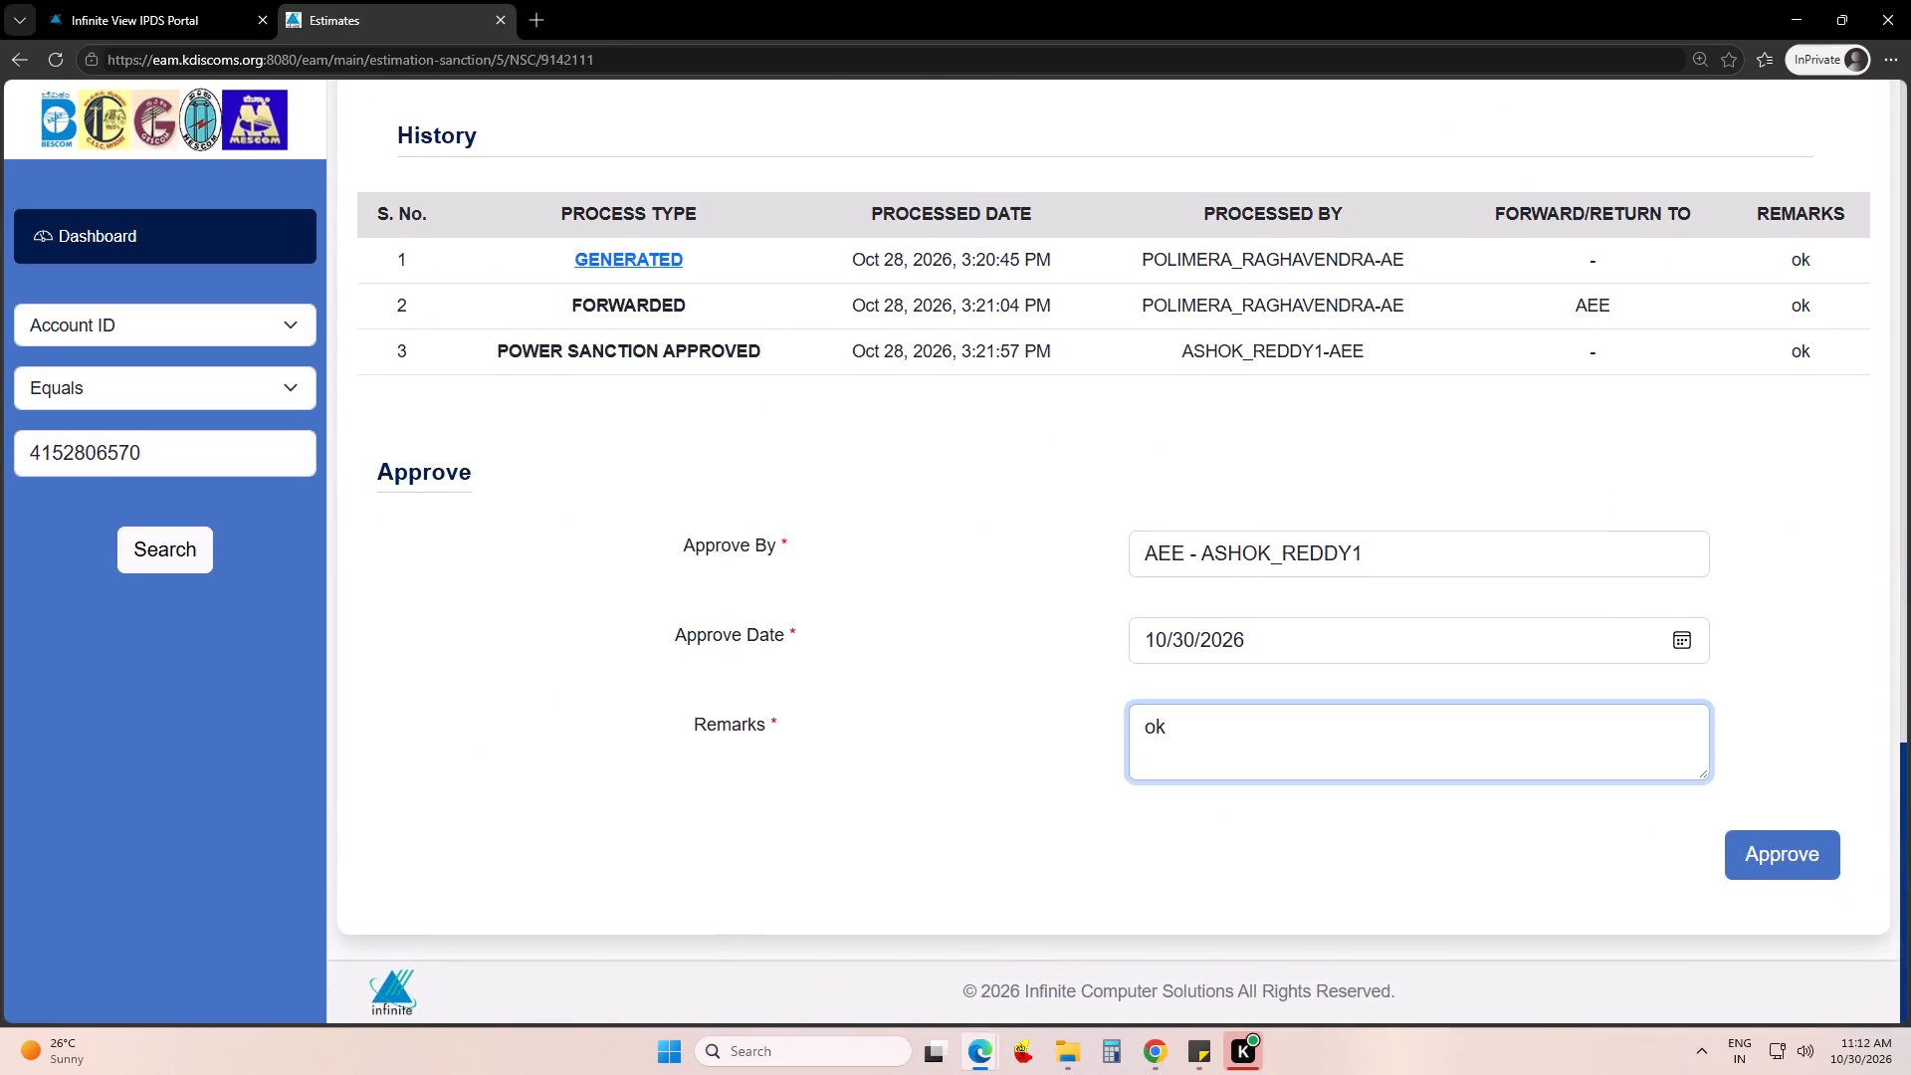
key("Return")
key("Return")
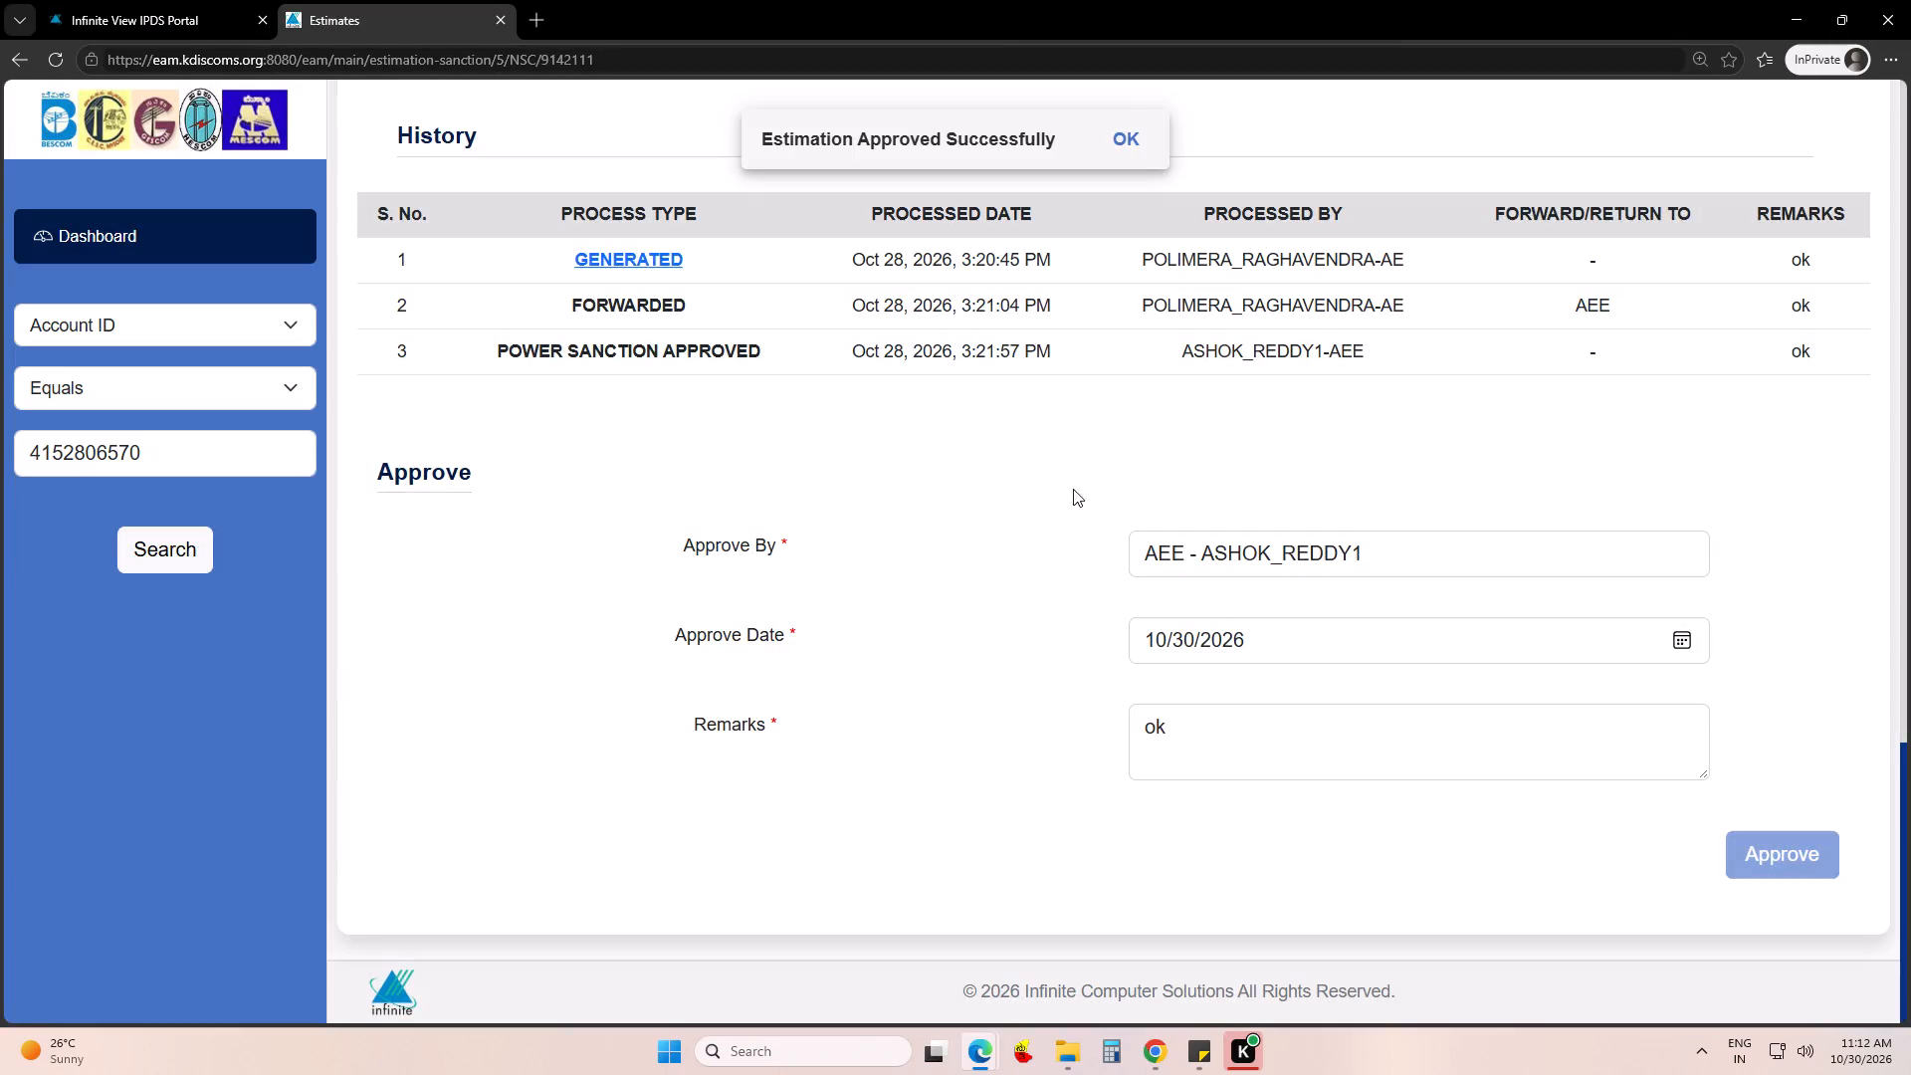
left_click(1120, 123)
Copy the consumer's account ID, switch to the AET's Estimates window and search for that account ID there.
double_click(293, 443)
key("ctrl+c")
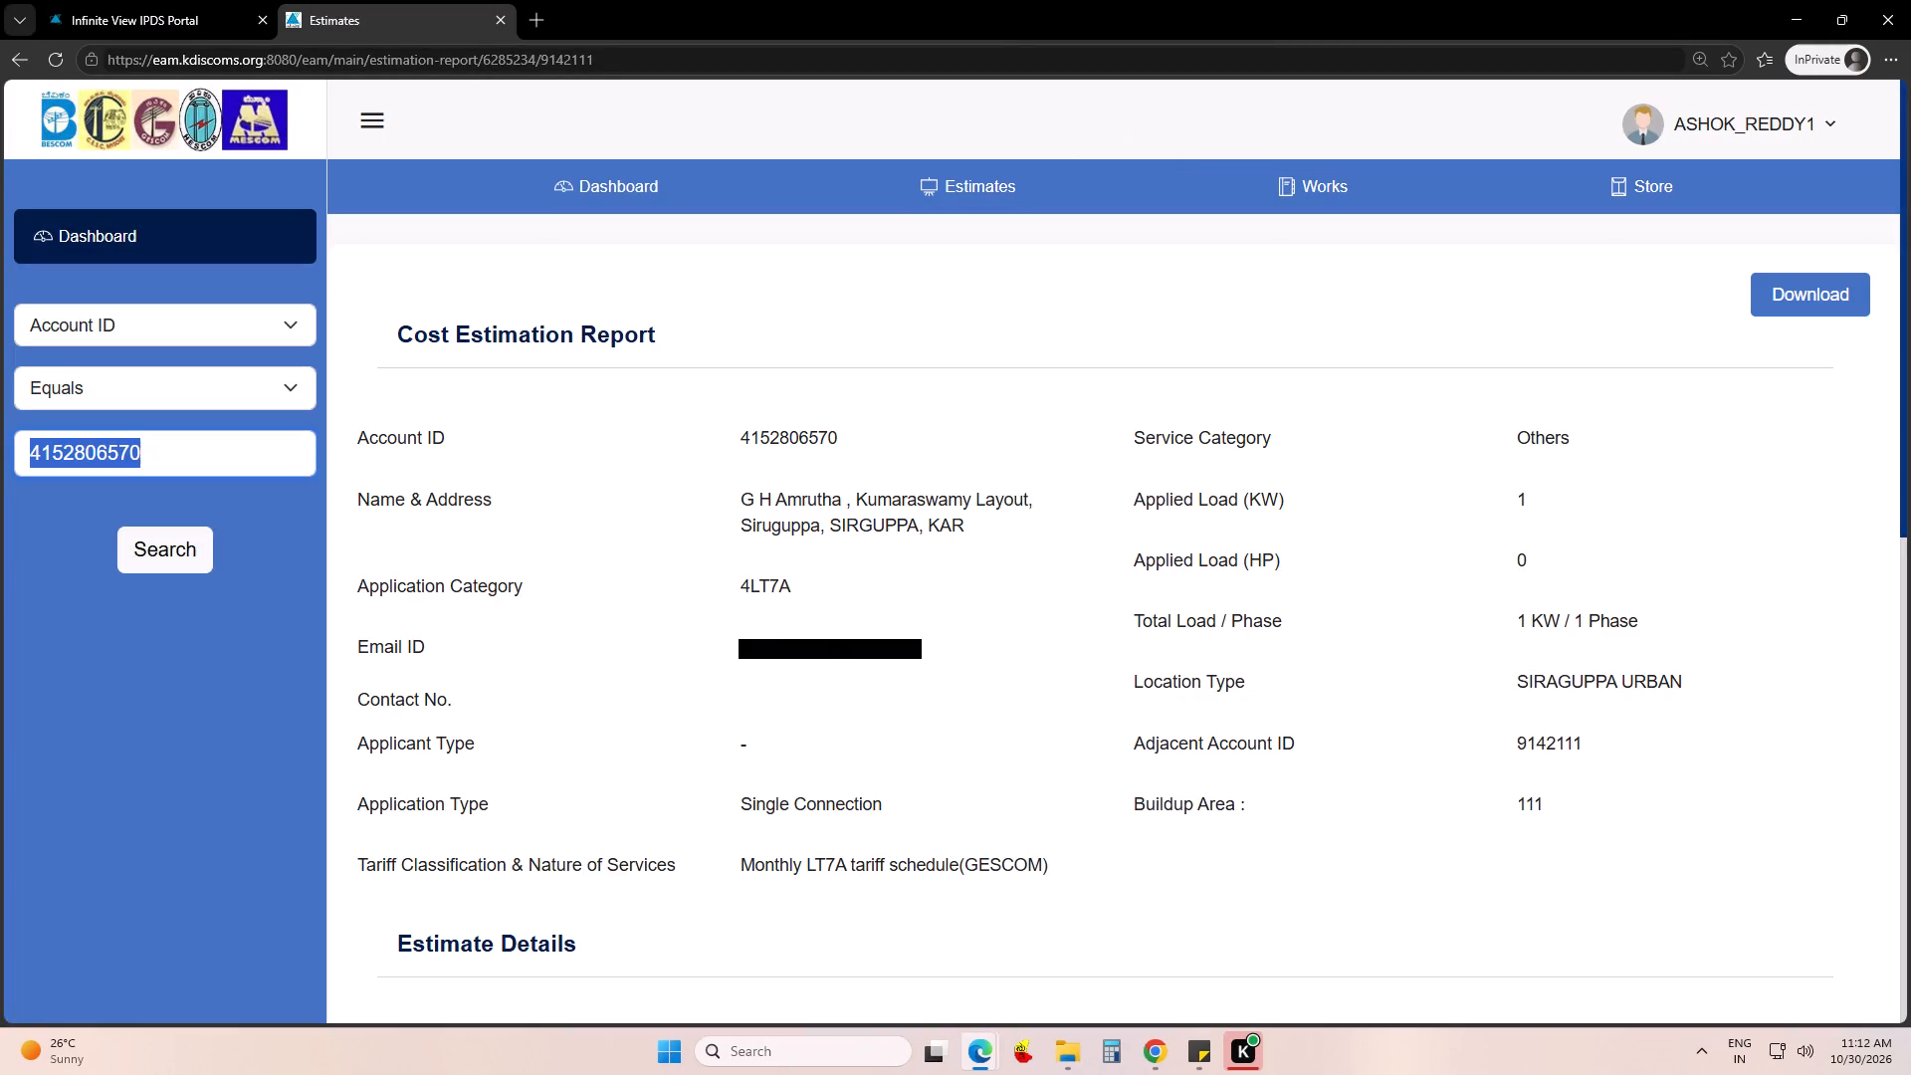
left_click(892, 989)
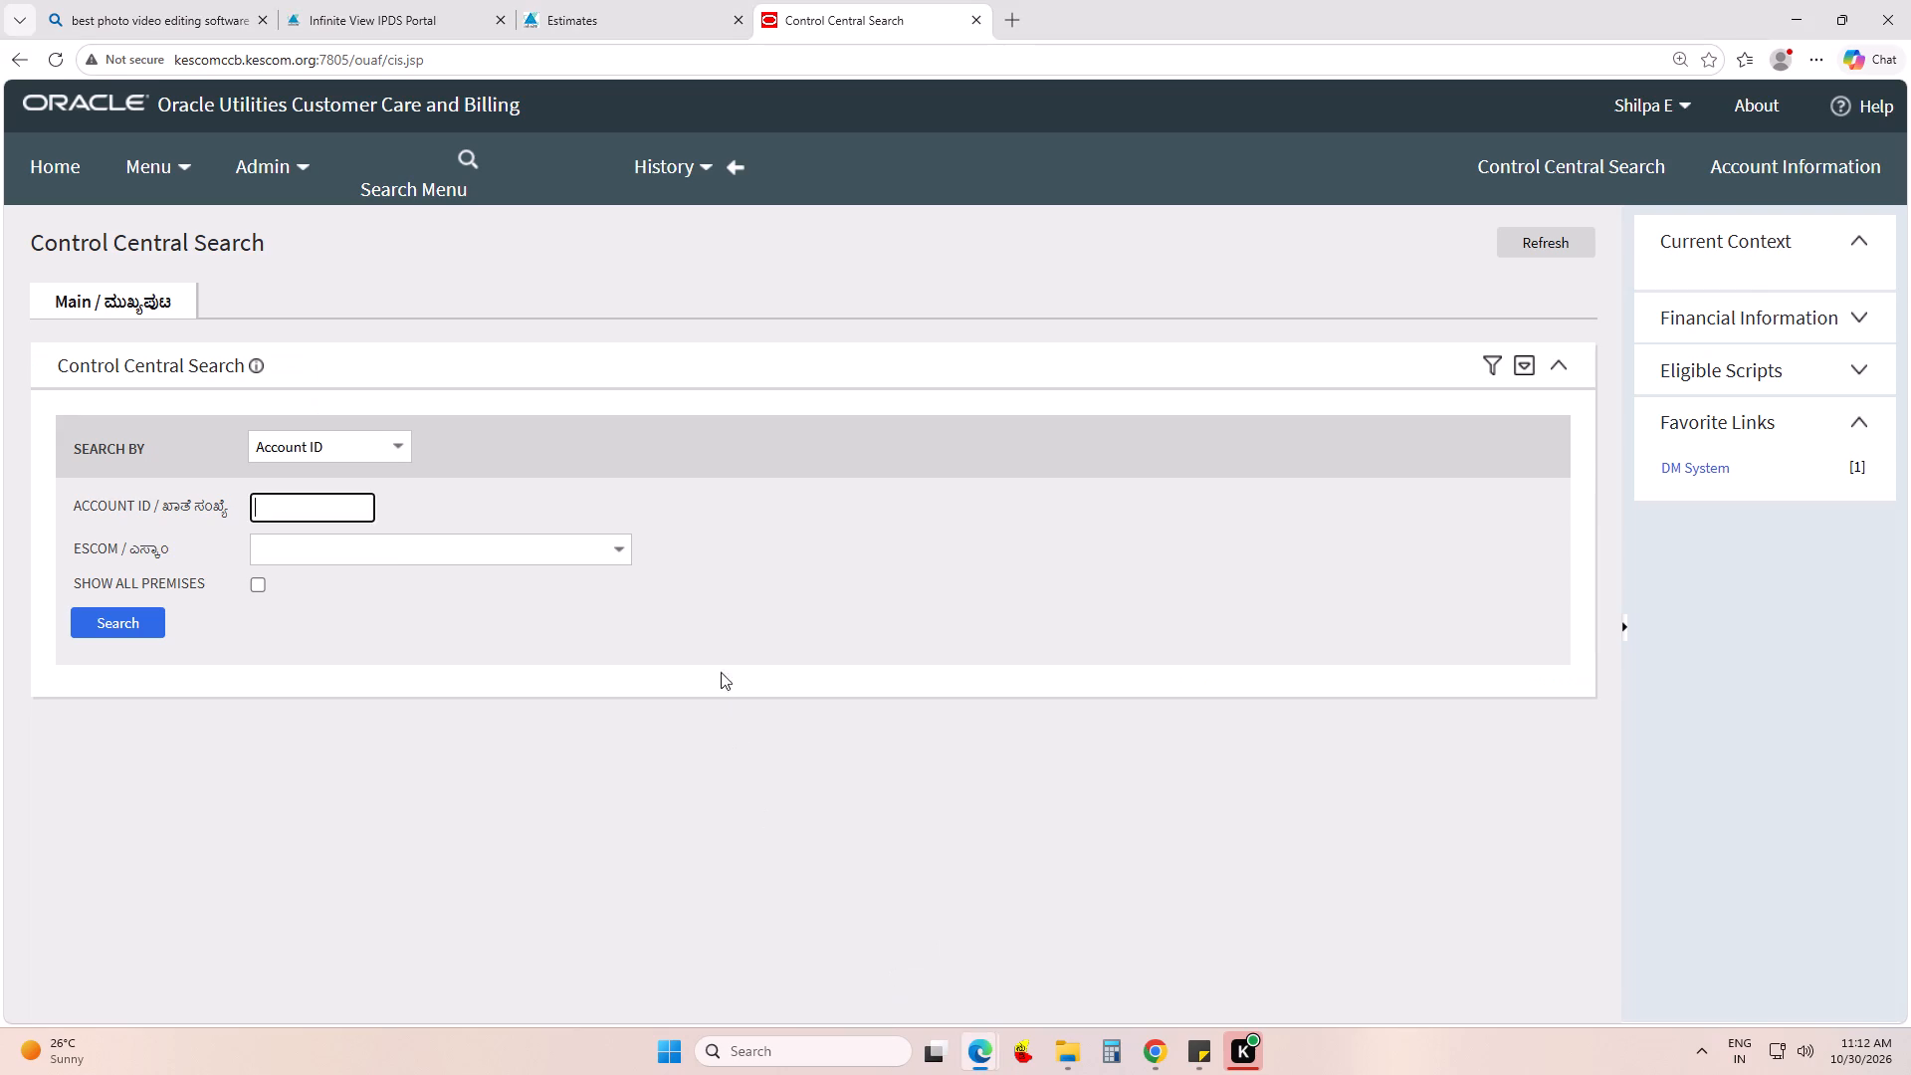
left_click(512, 0)
left_click(561, 0)
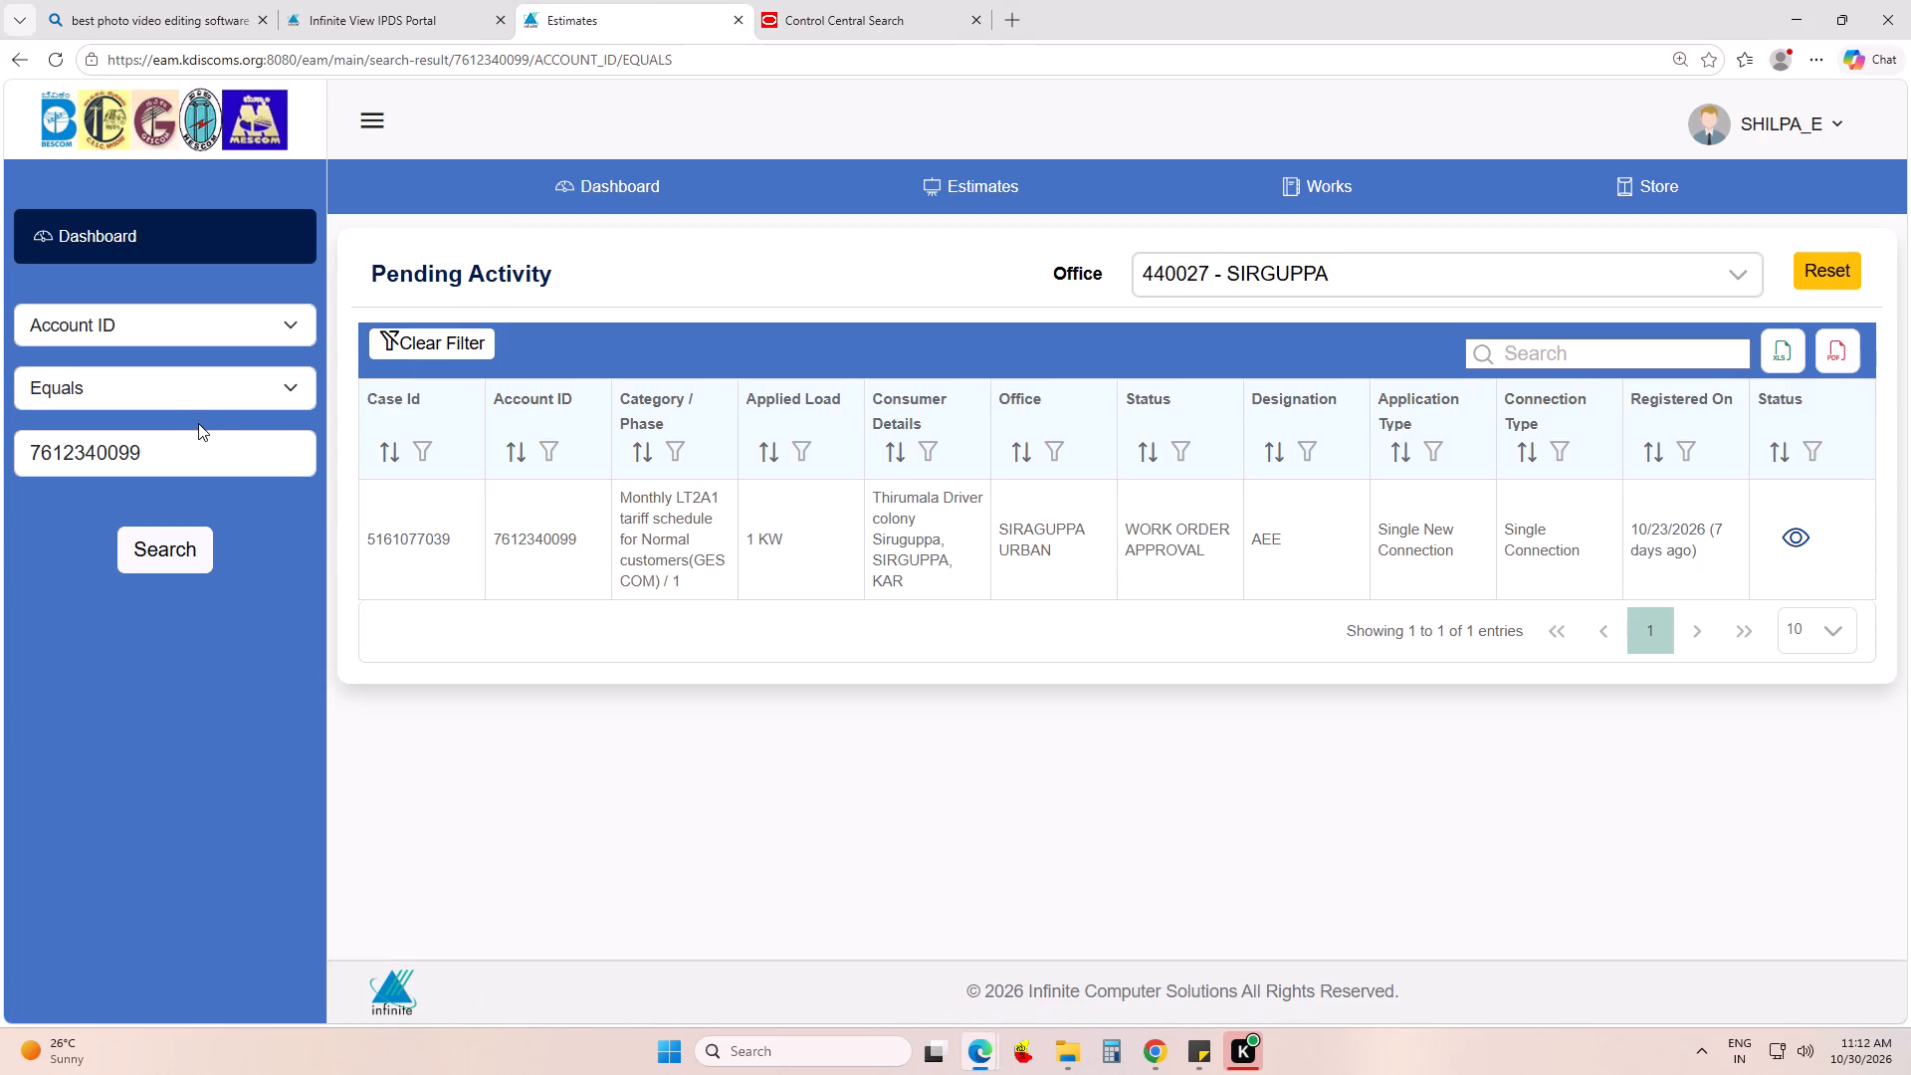
left_click(198, 423)
left_click(184, 448)
left_click(184, 448, "ctrl")
key("ctrl+v")
key("Tab")
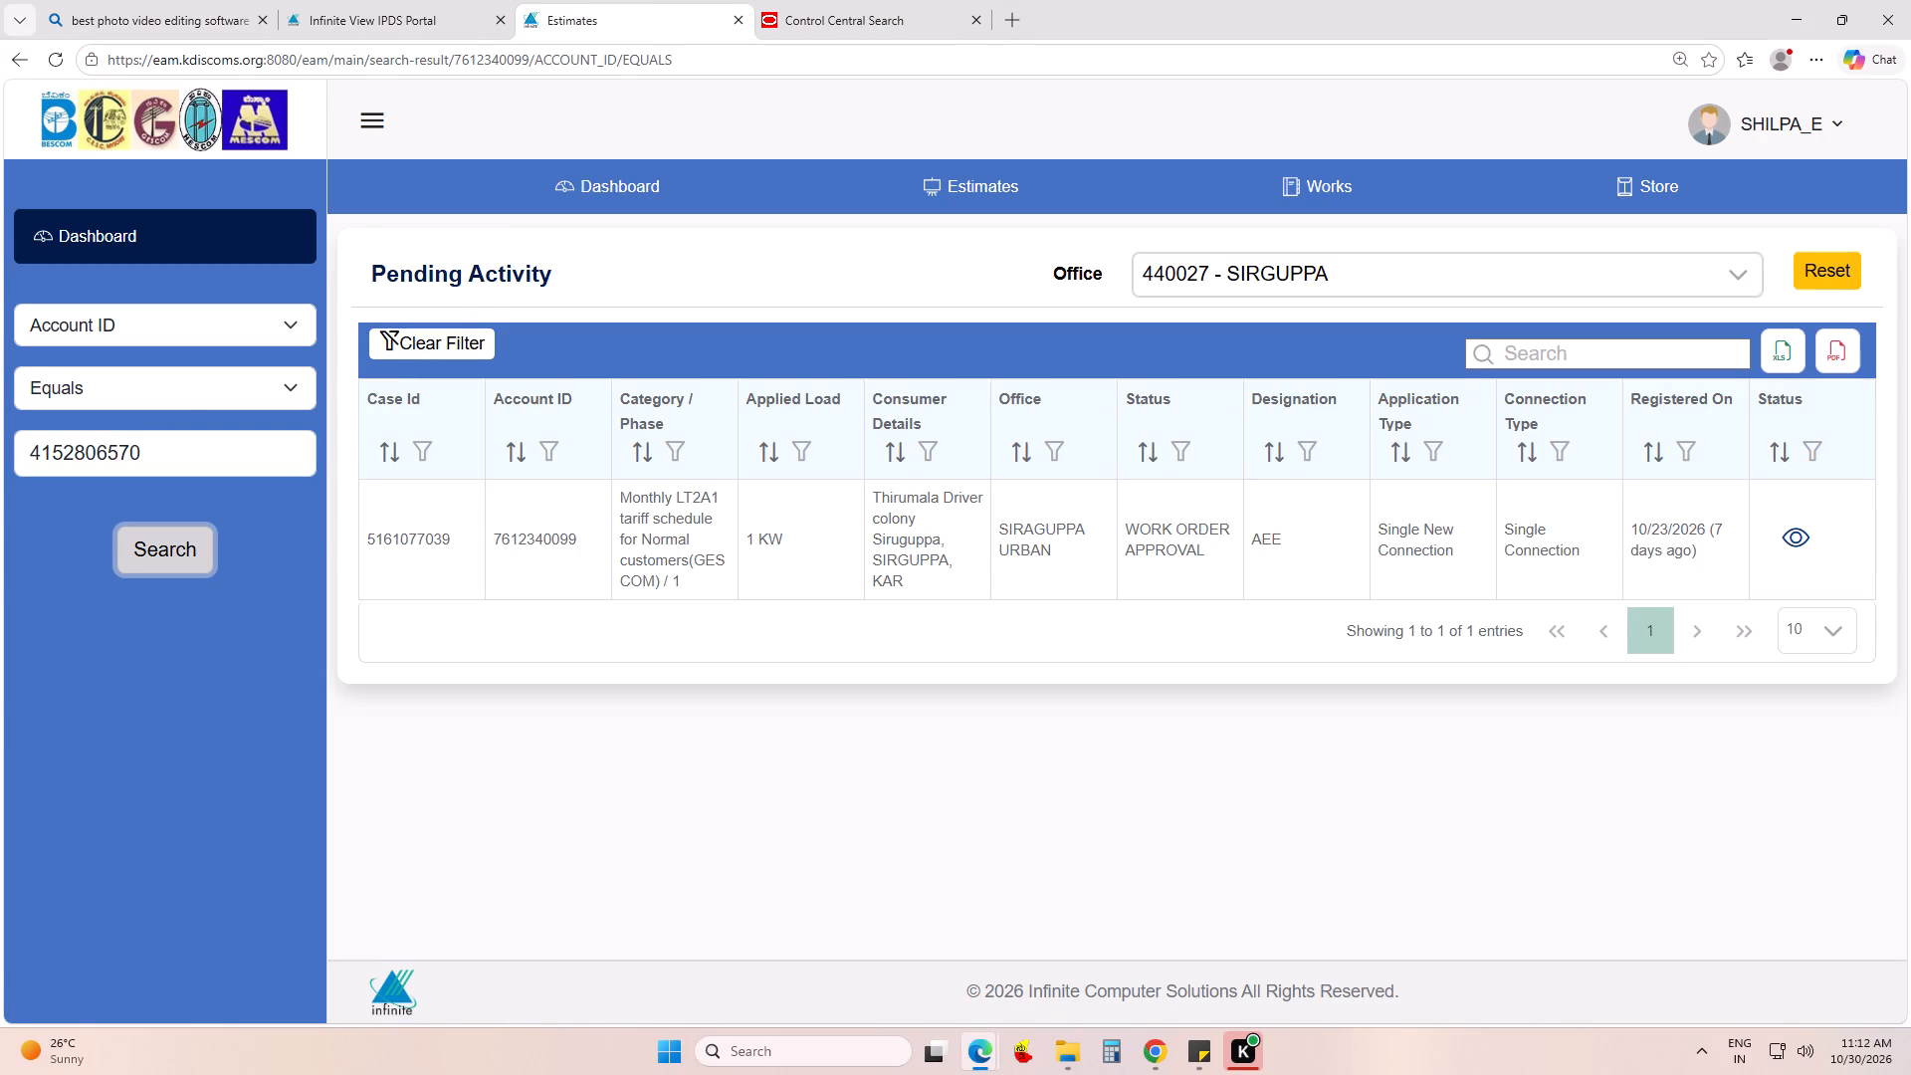
key("Return")
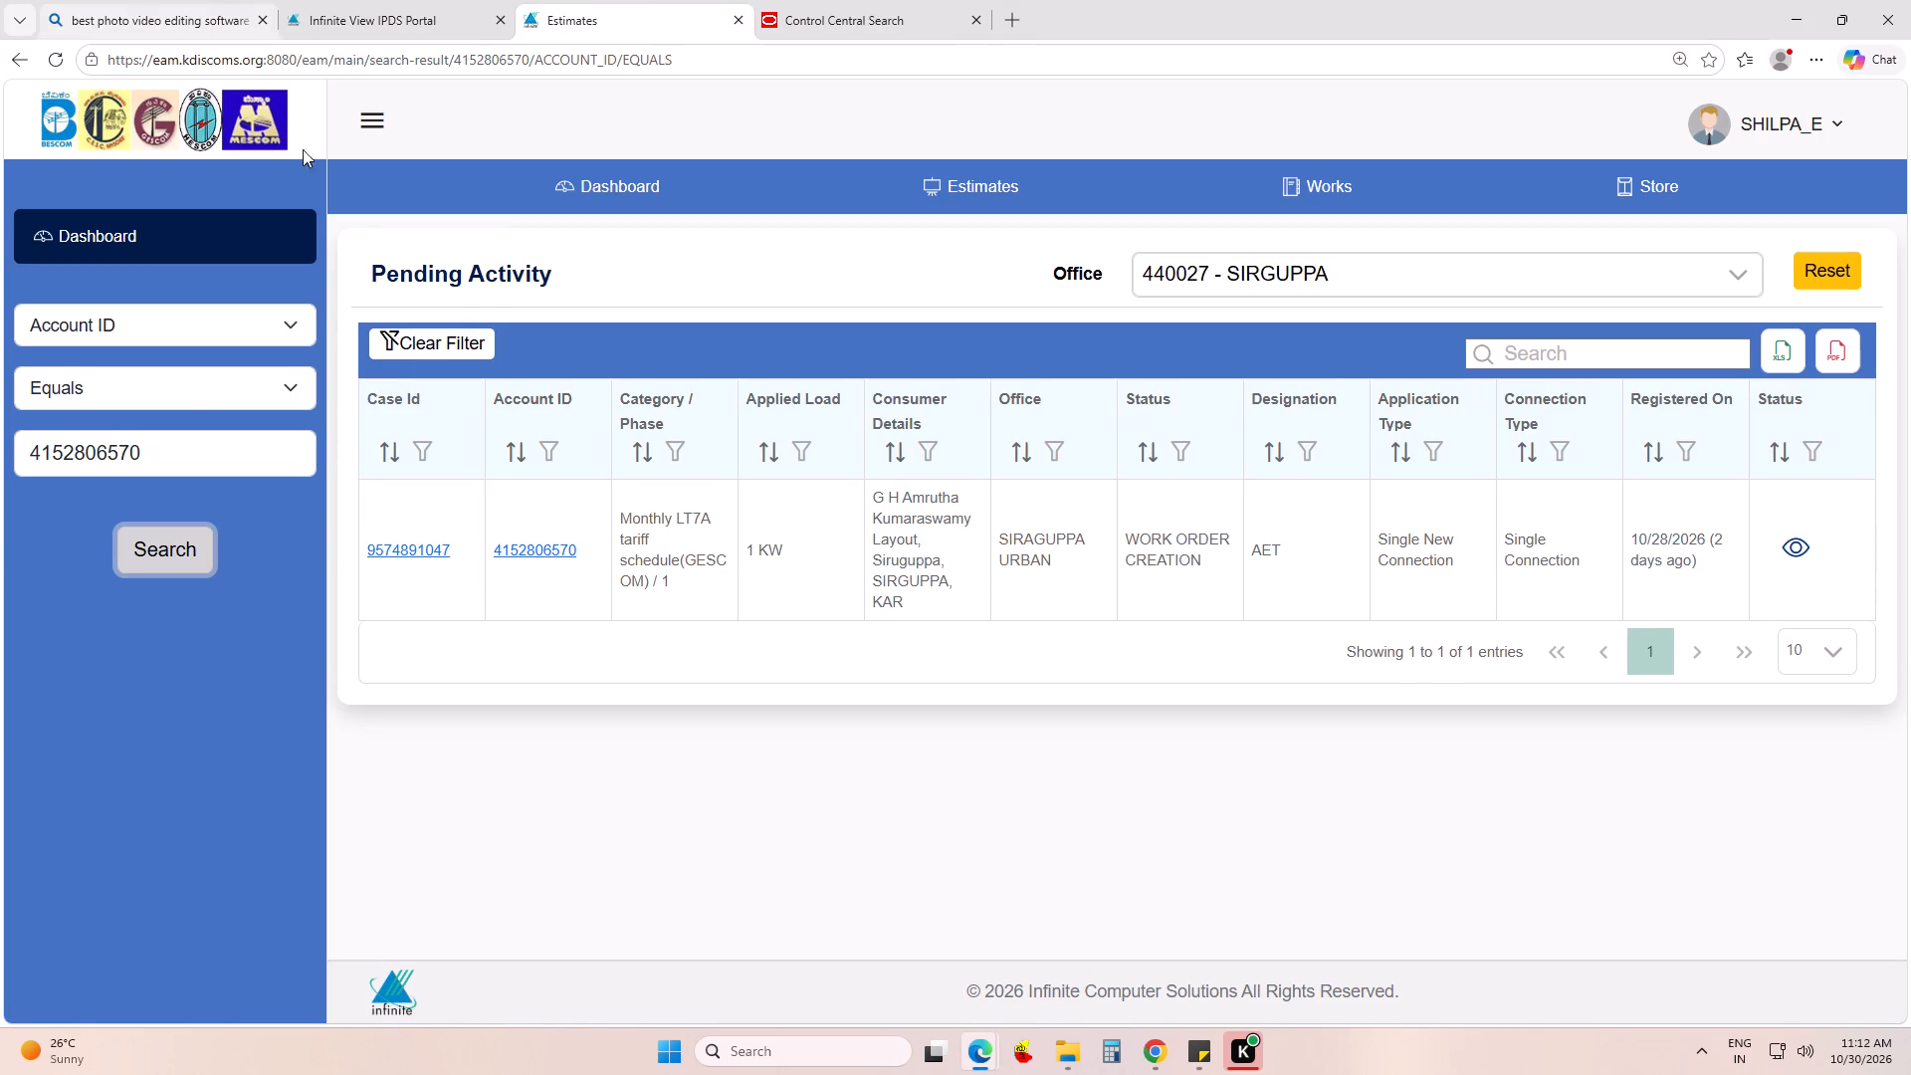
left_click(544, 551)
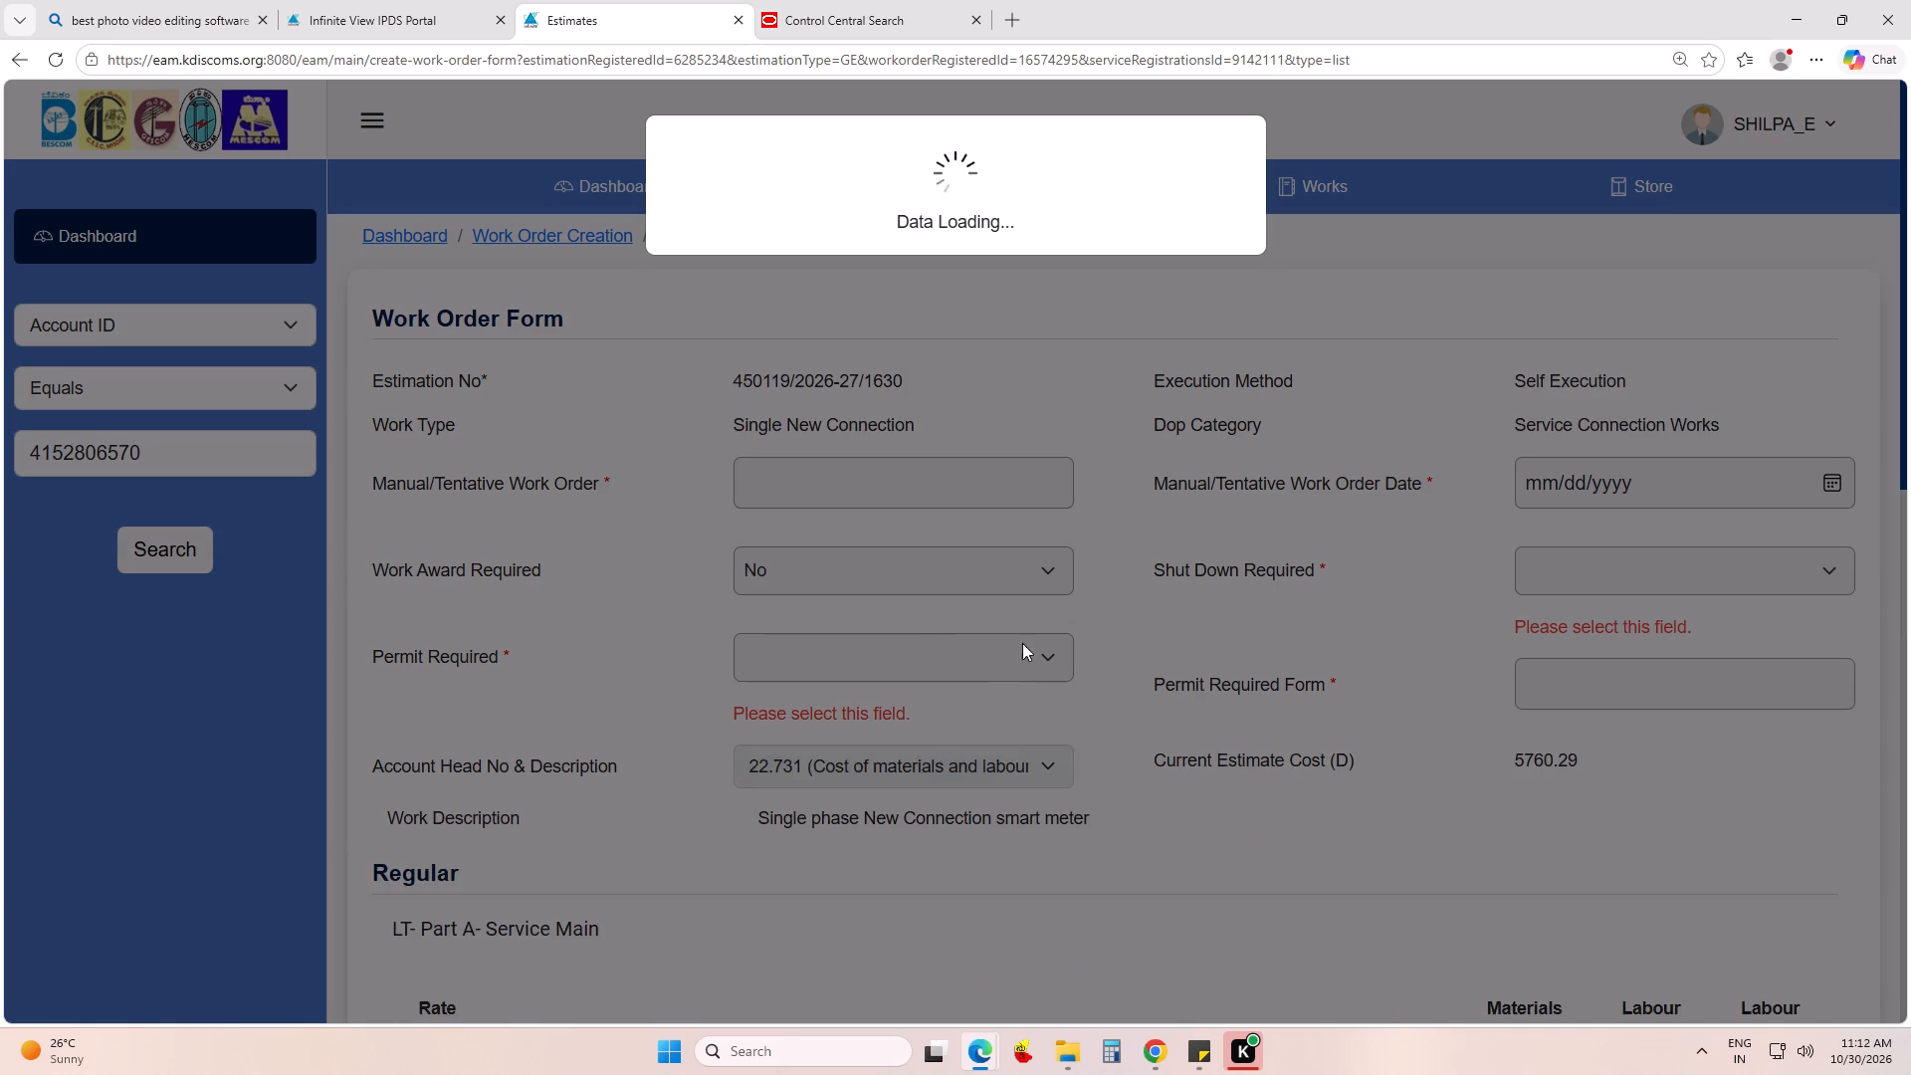
left_click(840, 485)
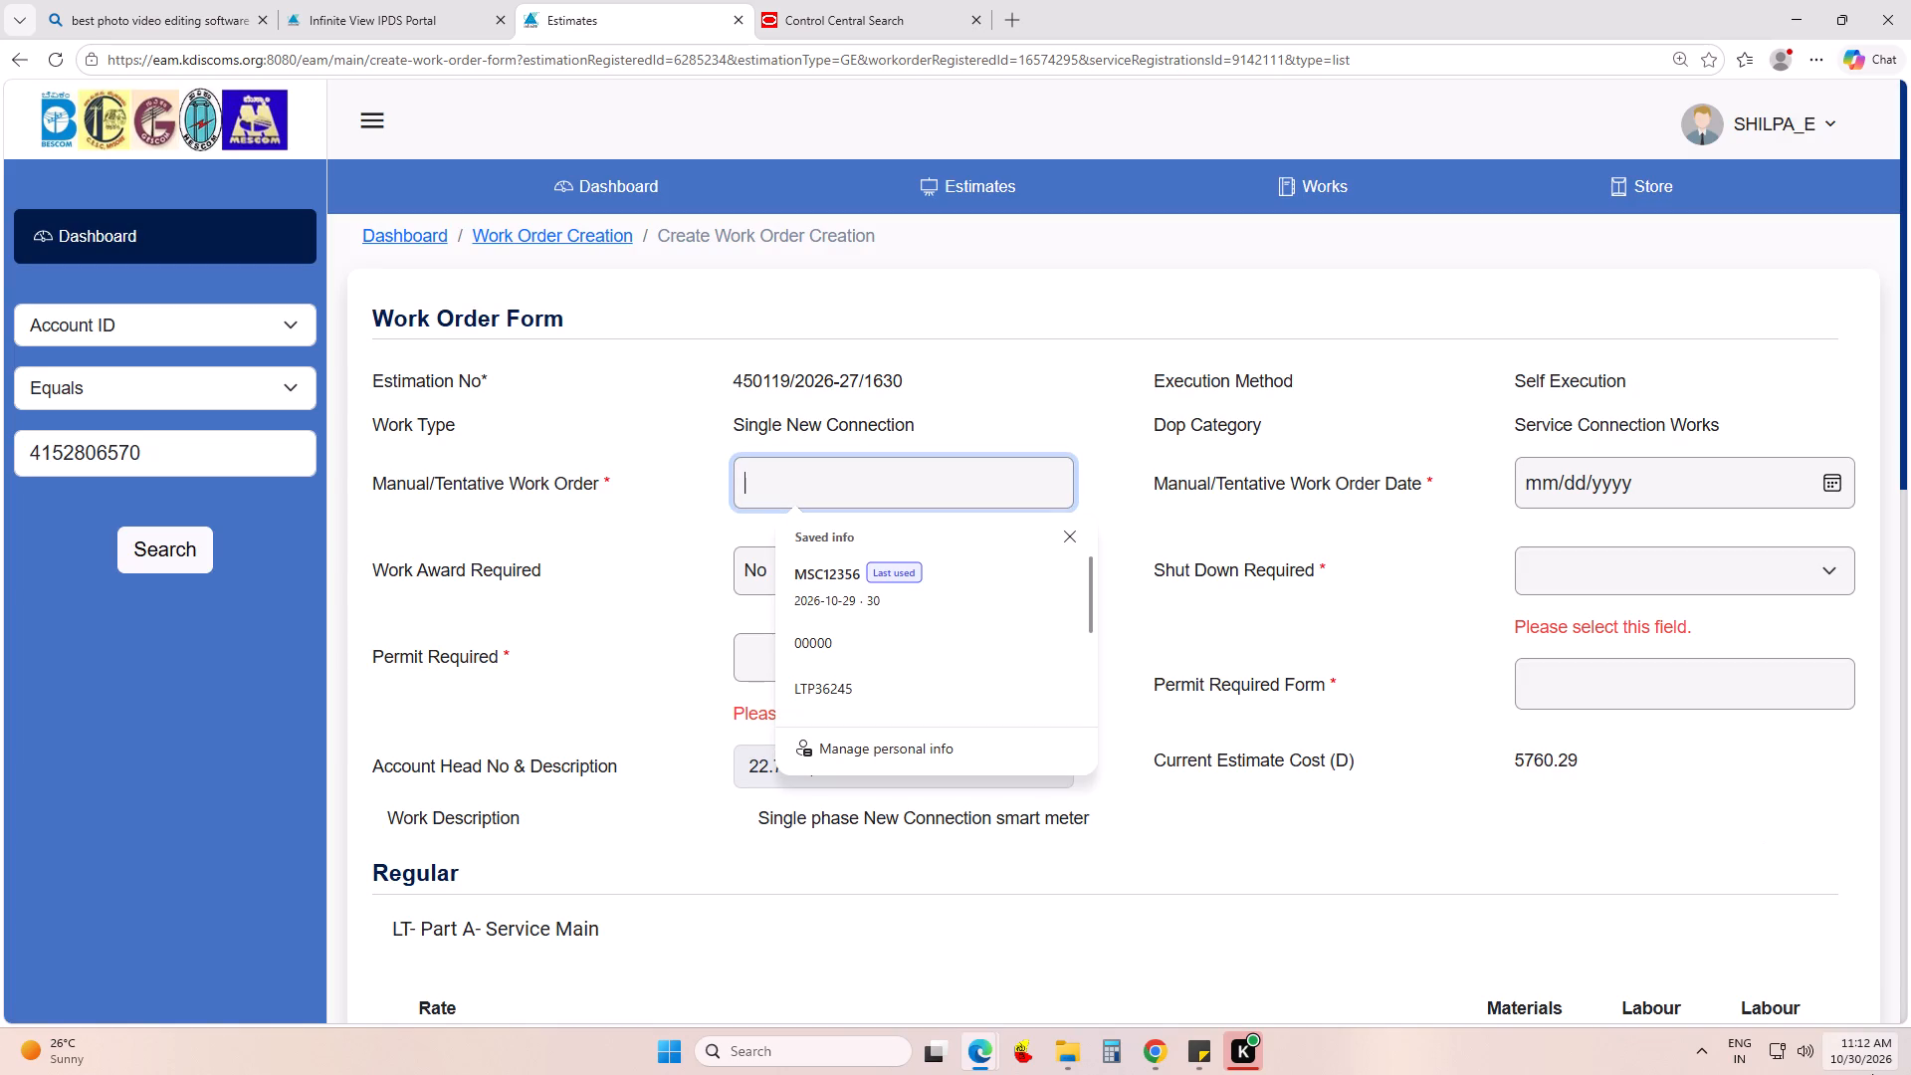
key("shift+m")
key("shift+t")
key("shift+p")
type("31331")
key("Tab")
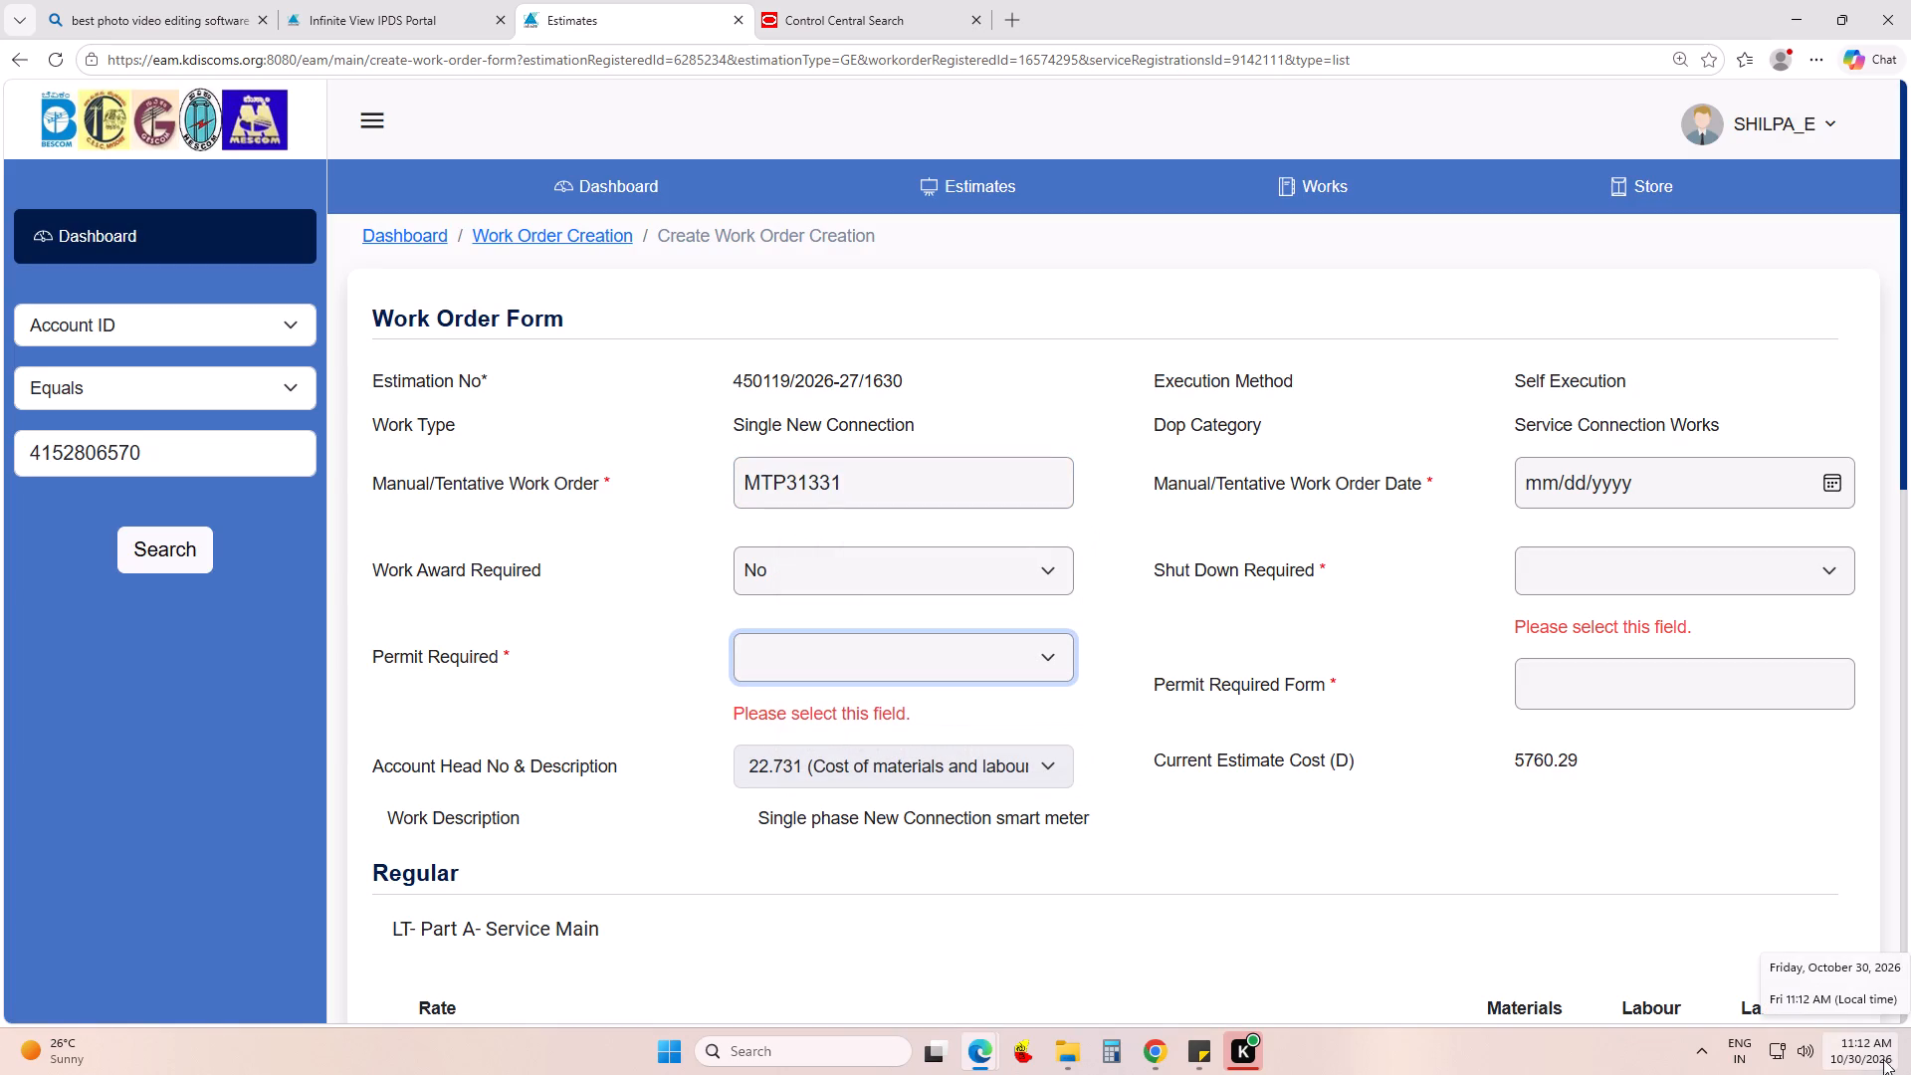
Set the tentative work order date to 10/30/2026, with Shut Down Required and Permit Required both No.
left_click(1828, 476)
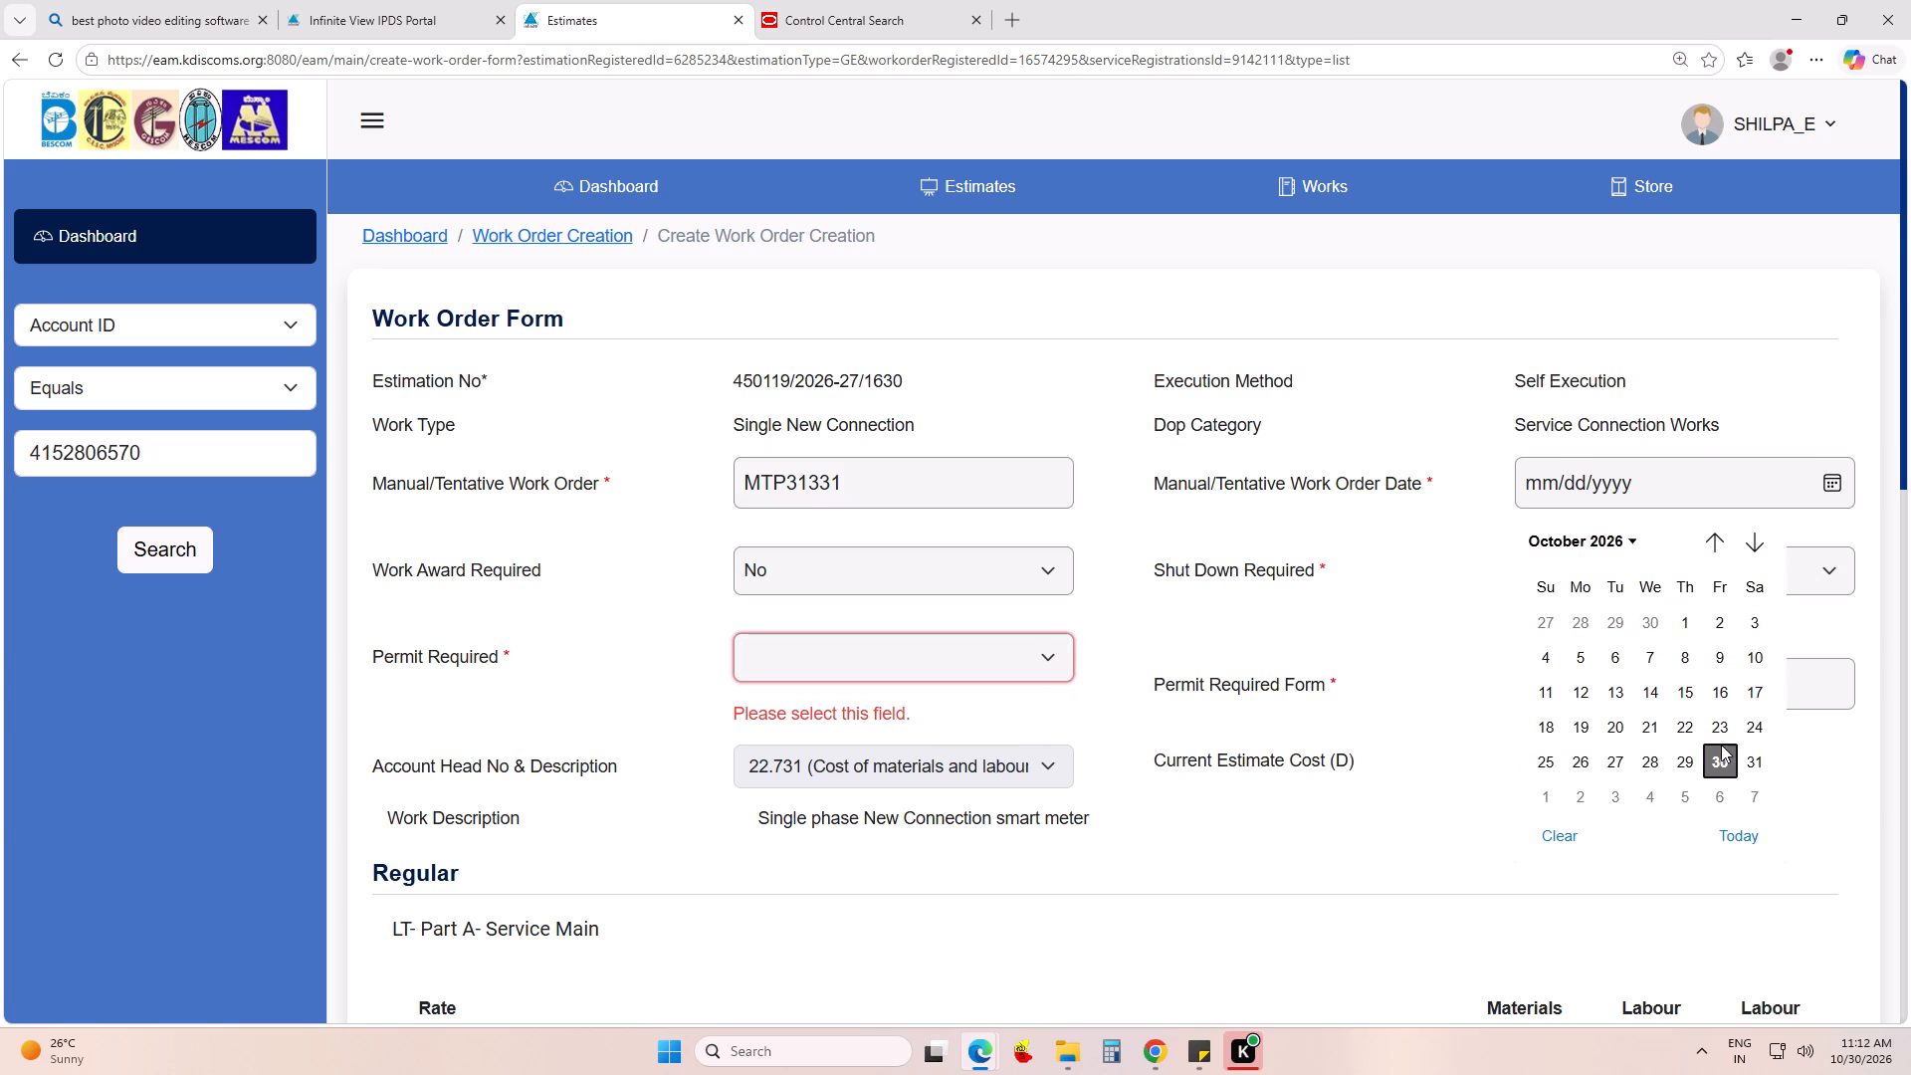
left_click(1719, 751)
left_click(1621, 589)
left_click(1594, 654)
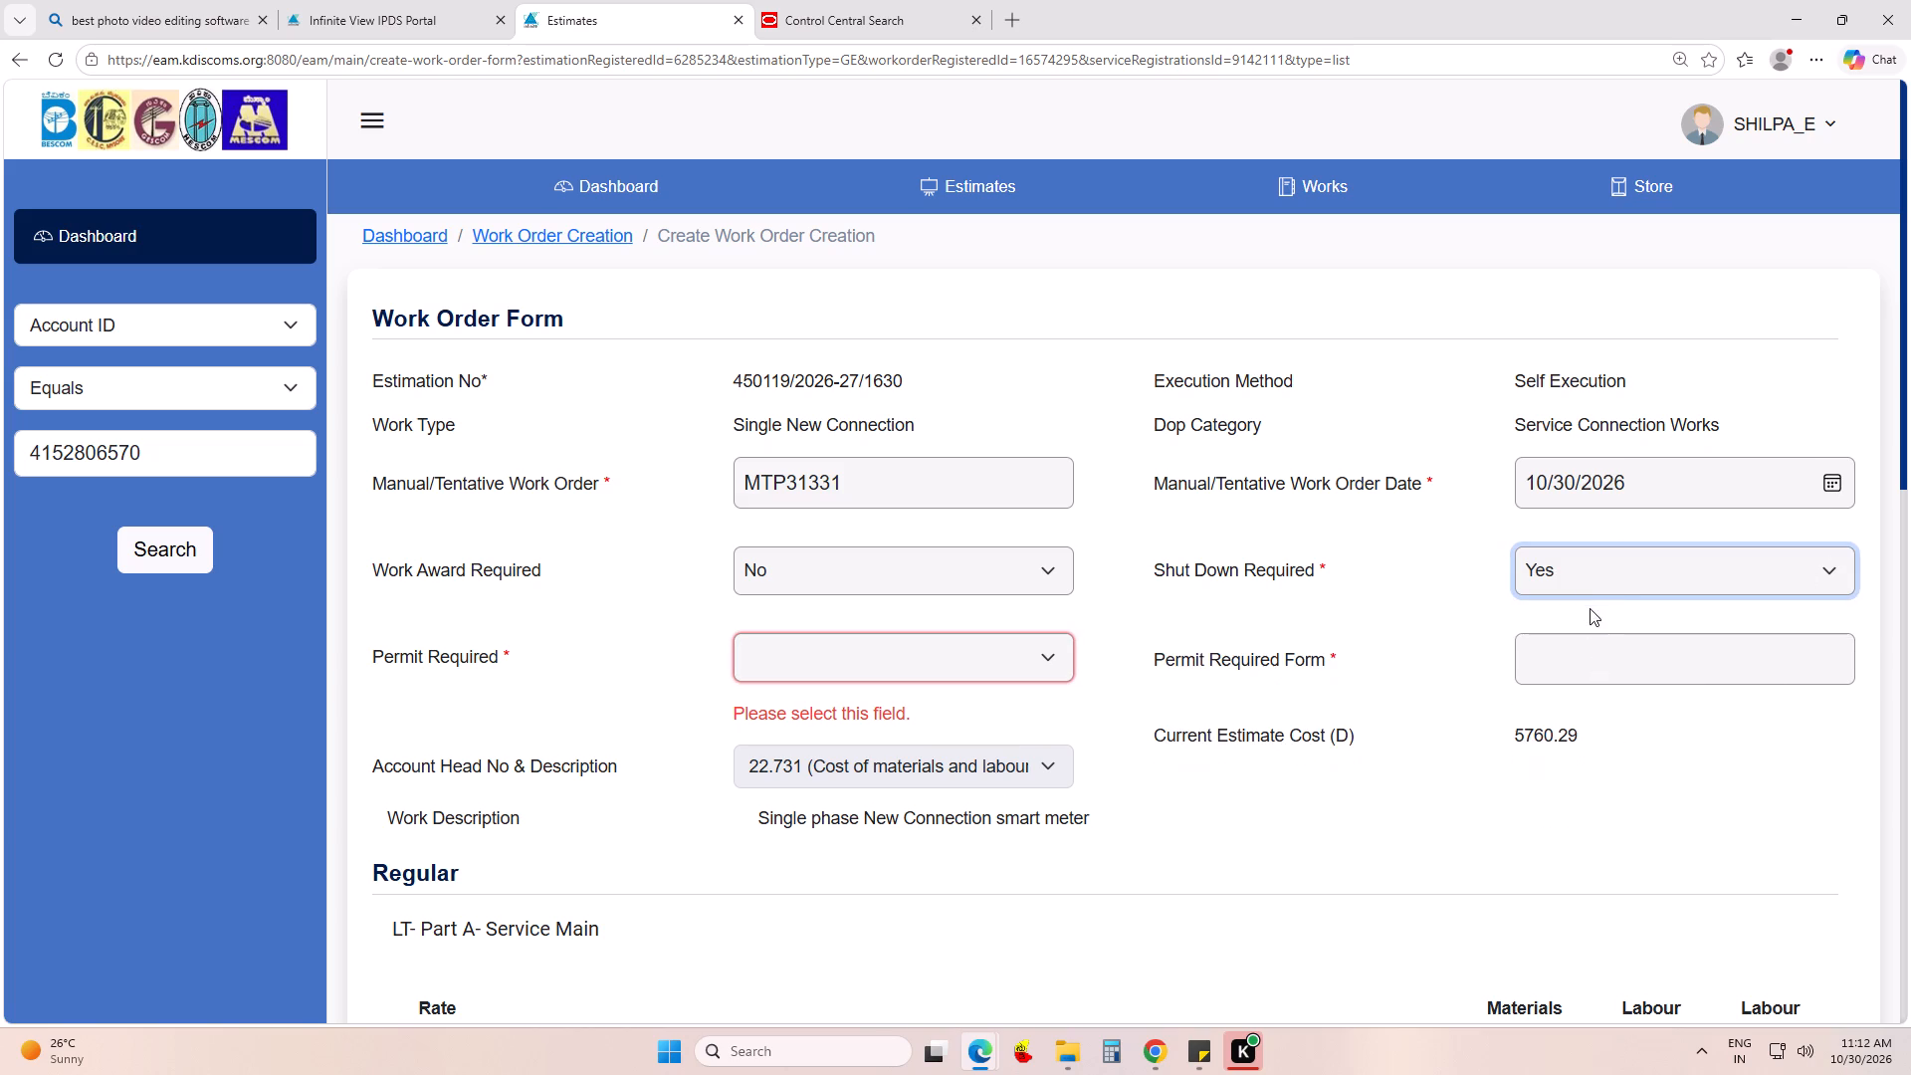
left_click(1583, 592)
left_click(1573, 662)
left_click(977, 666)
left_click(864, 763)
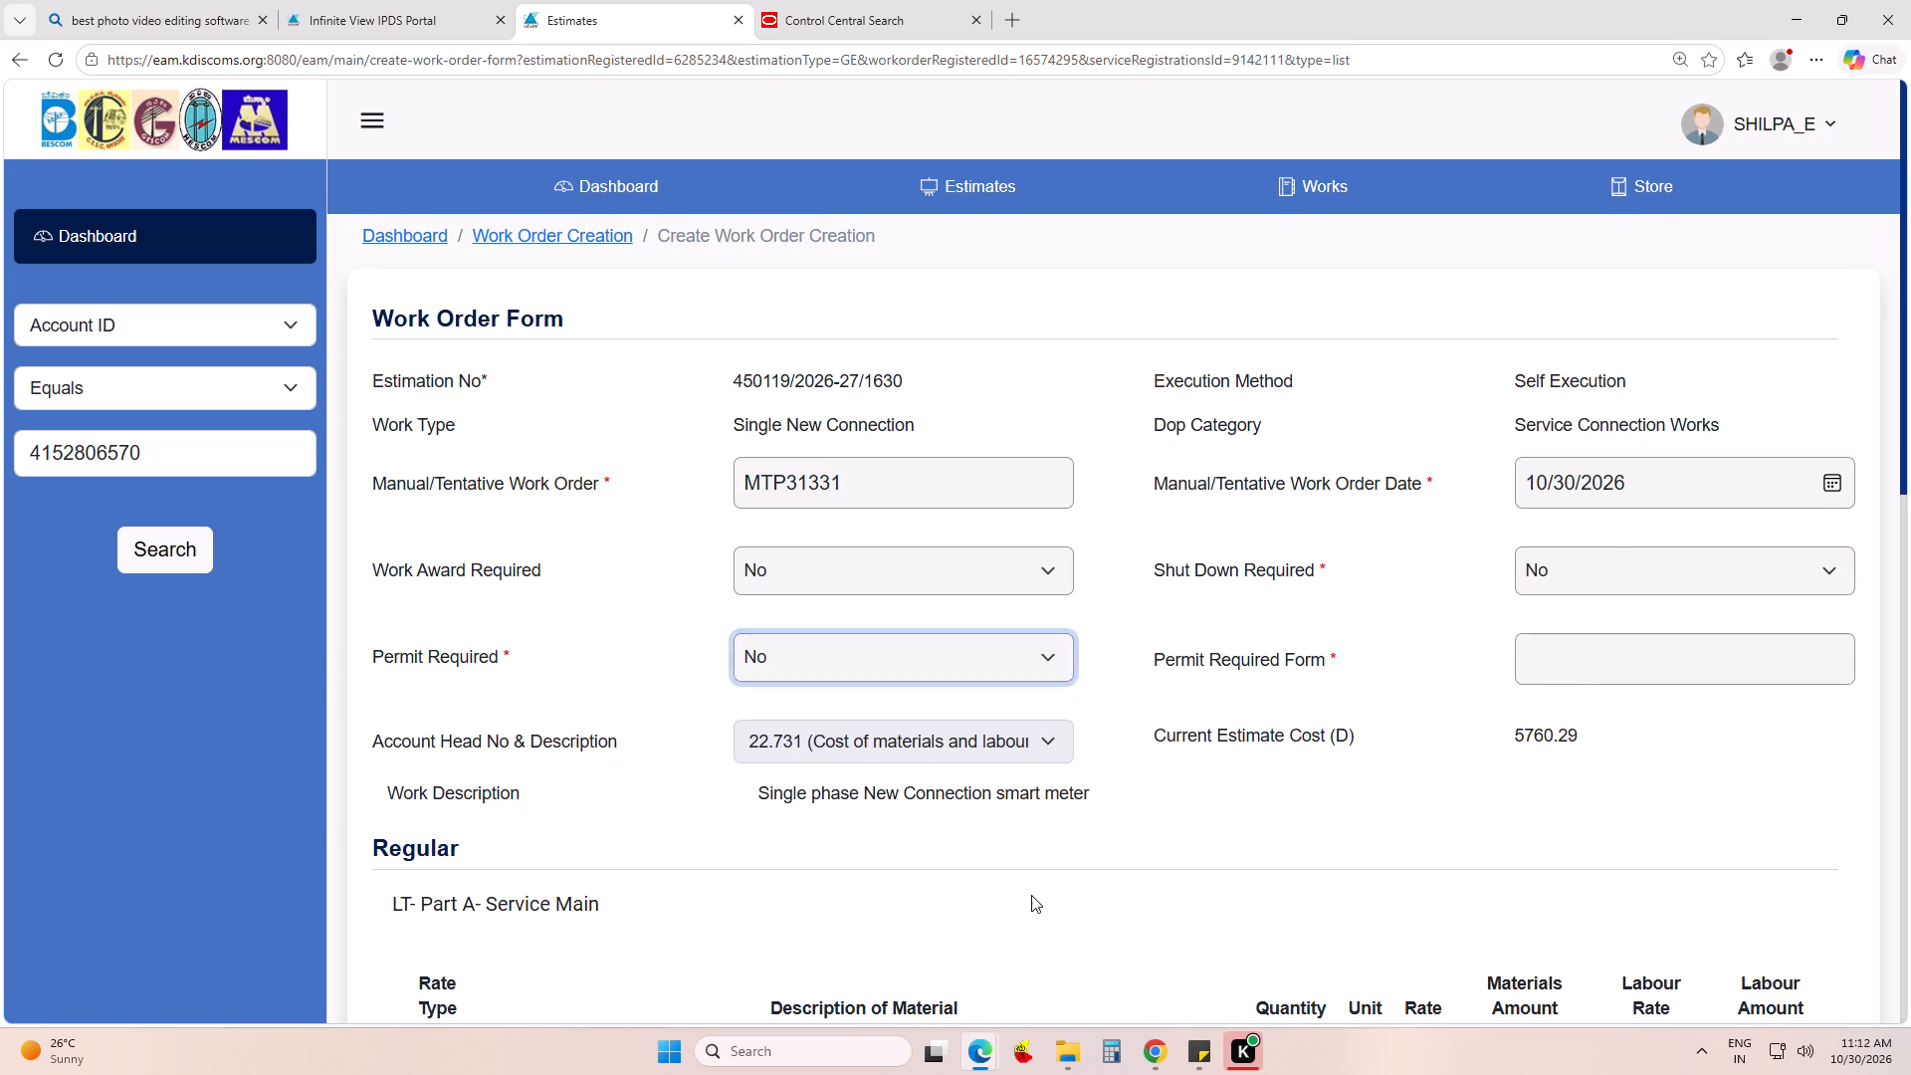
Set the work order validity to 30 days and create the work order.
left_click(1031, 896)
scroll(1022, 882, "down", 14)
left_click(892, 607)
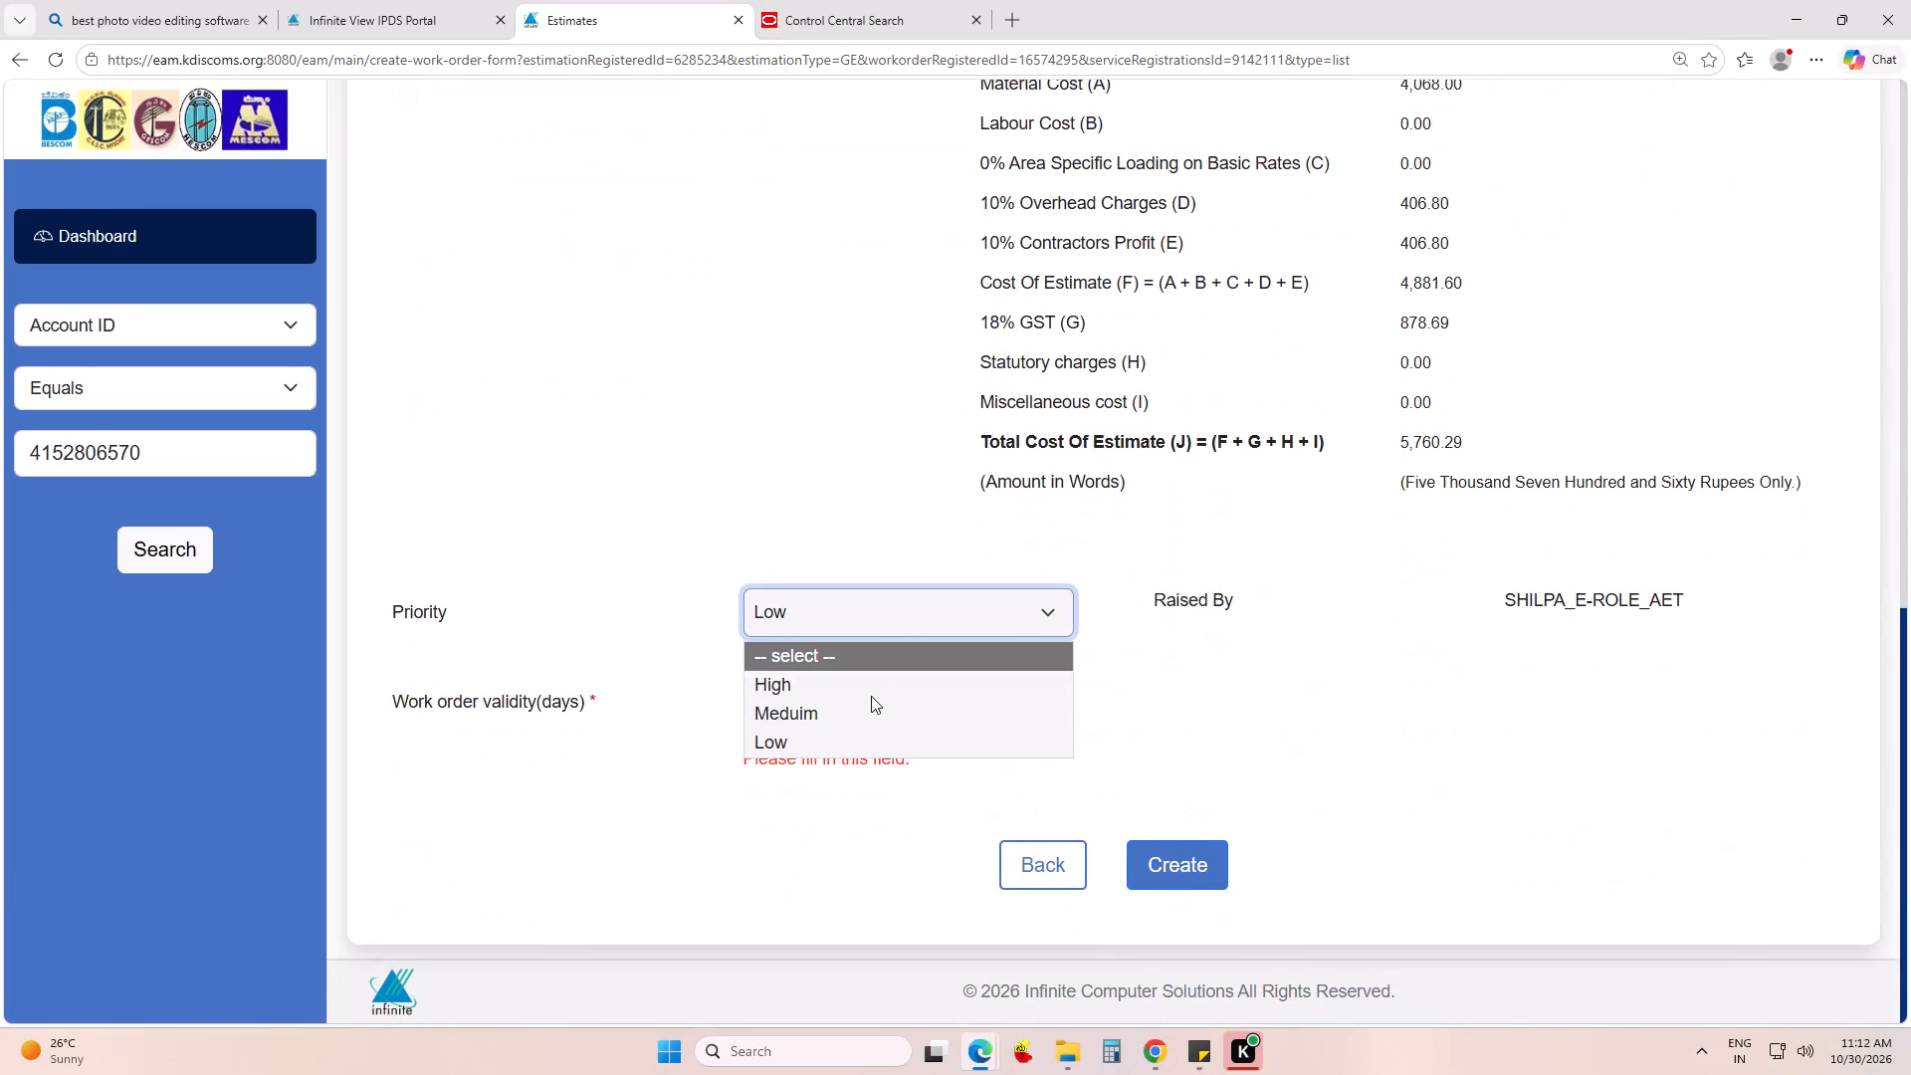
double_click(858, 702)
left_click(858, 702)
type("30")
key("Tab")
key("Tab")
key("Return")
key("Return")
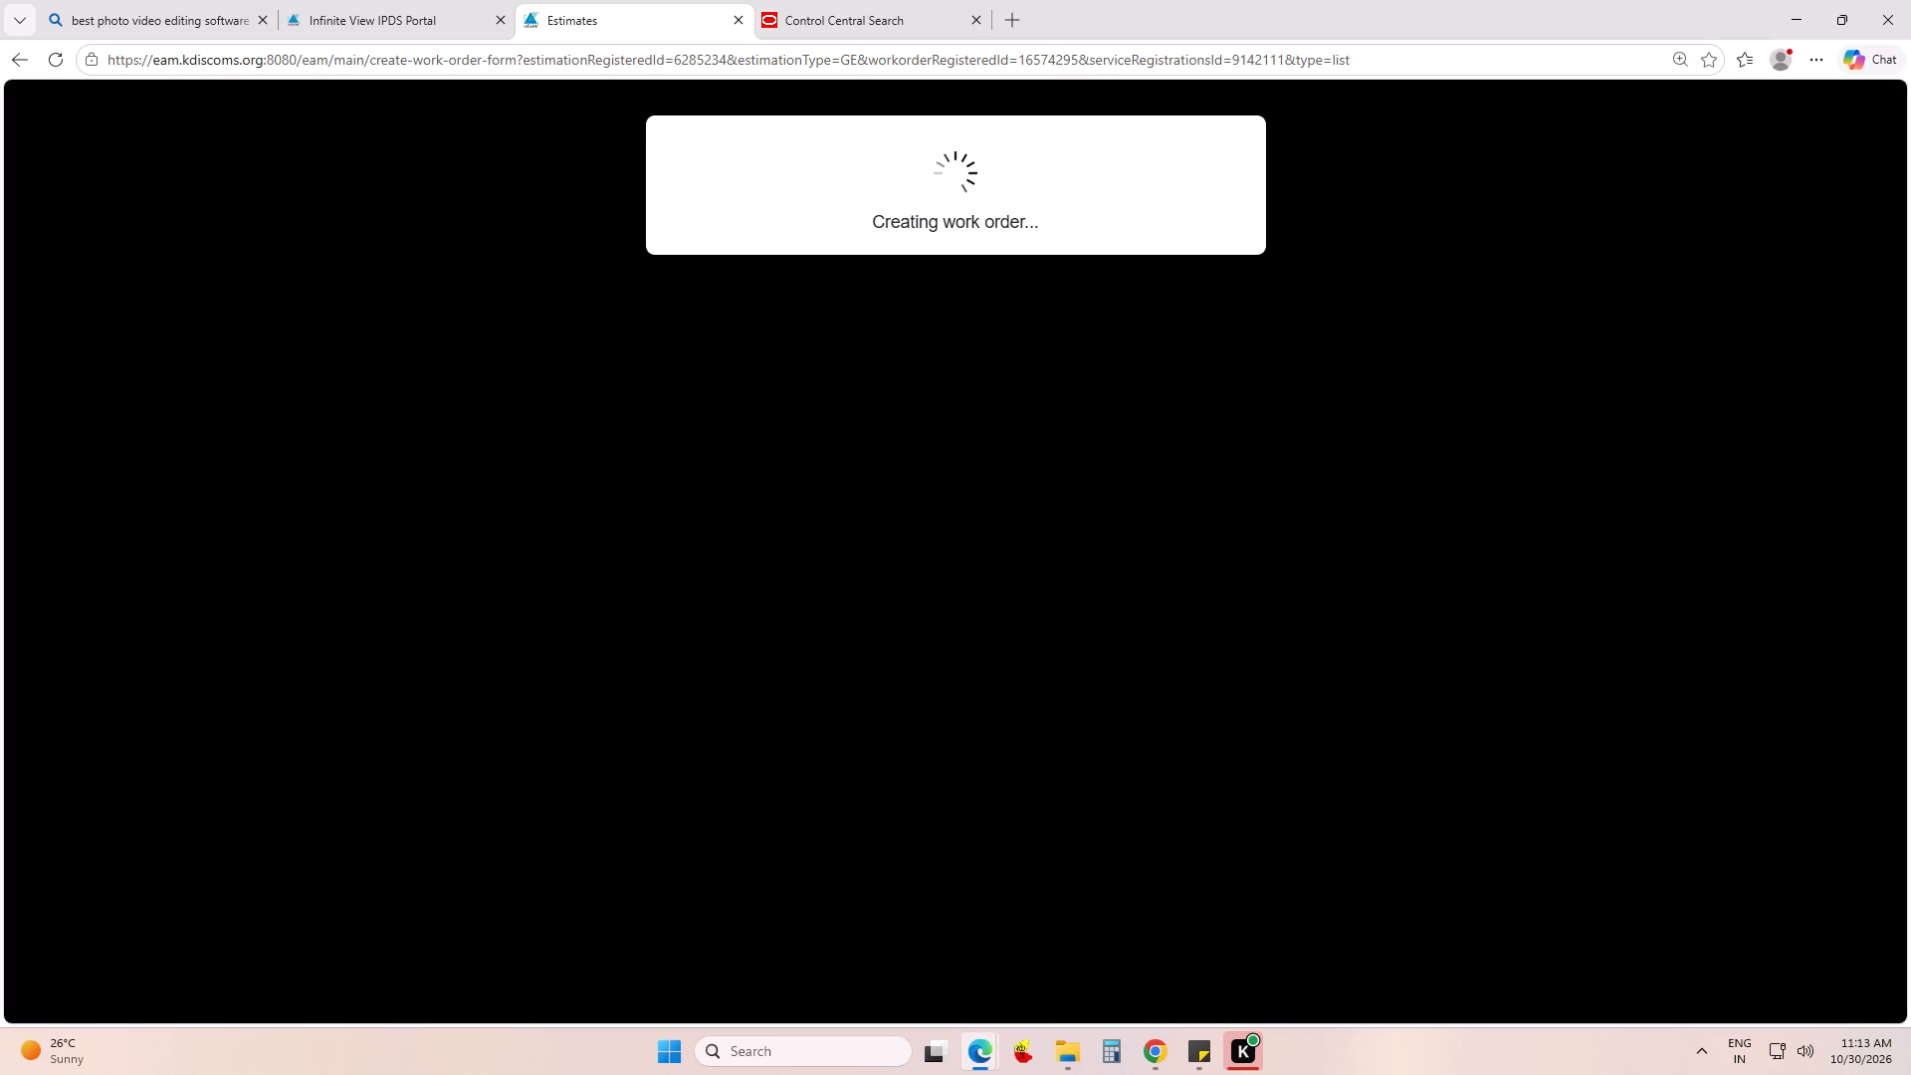
left_click(1118, 145)
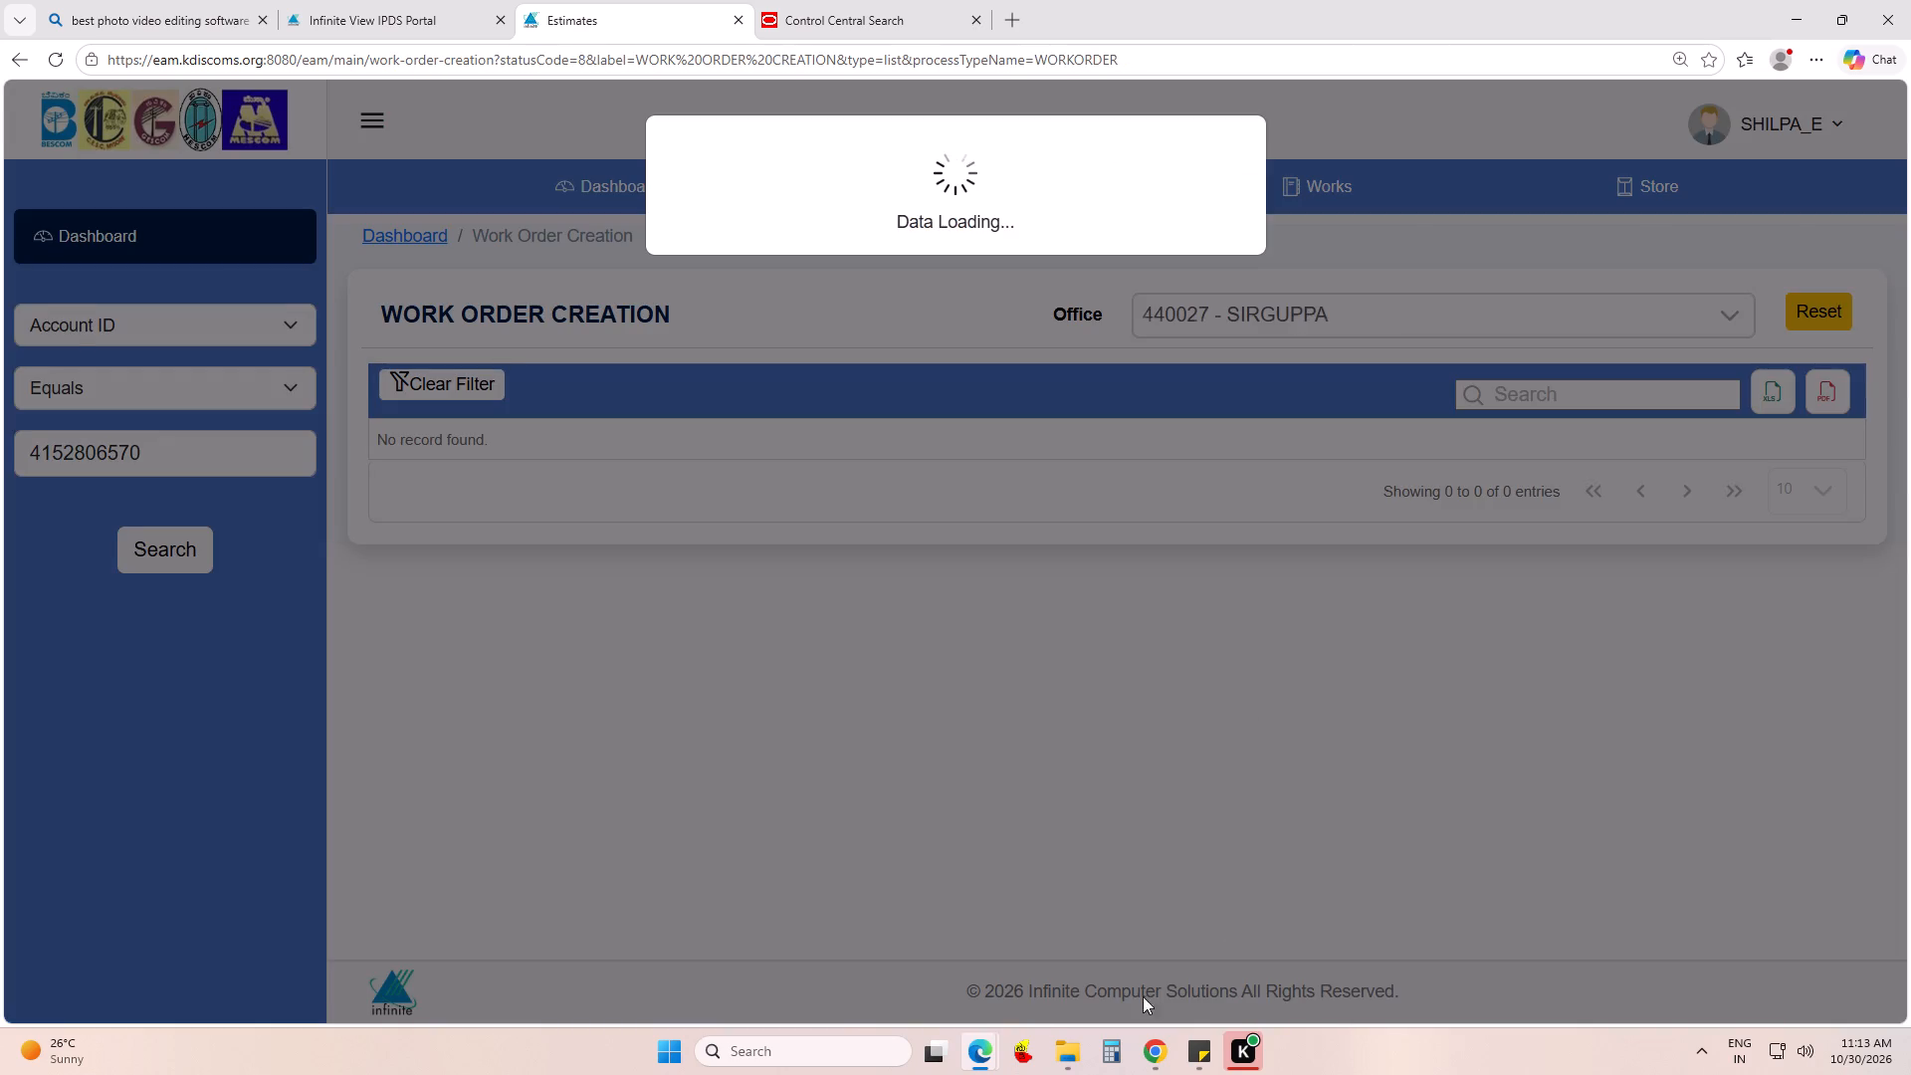
Switch back to the AEE's InPrivate Estimates window and search again for the same account ID.
left_click(1065, 1009)
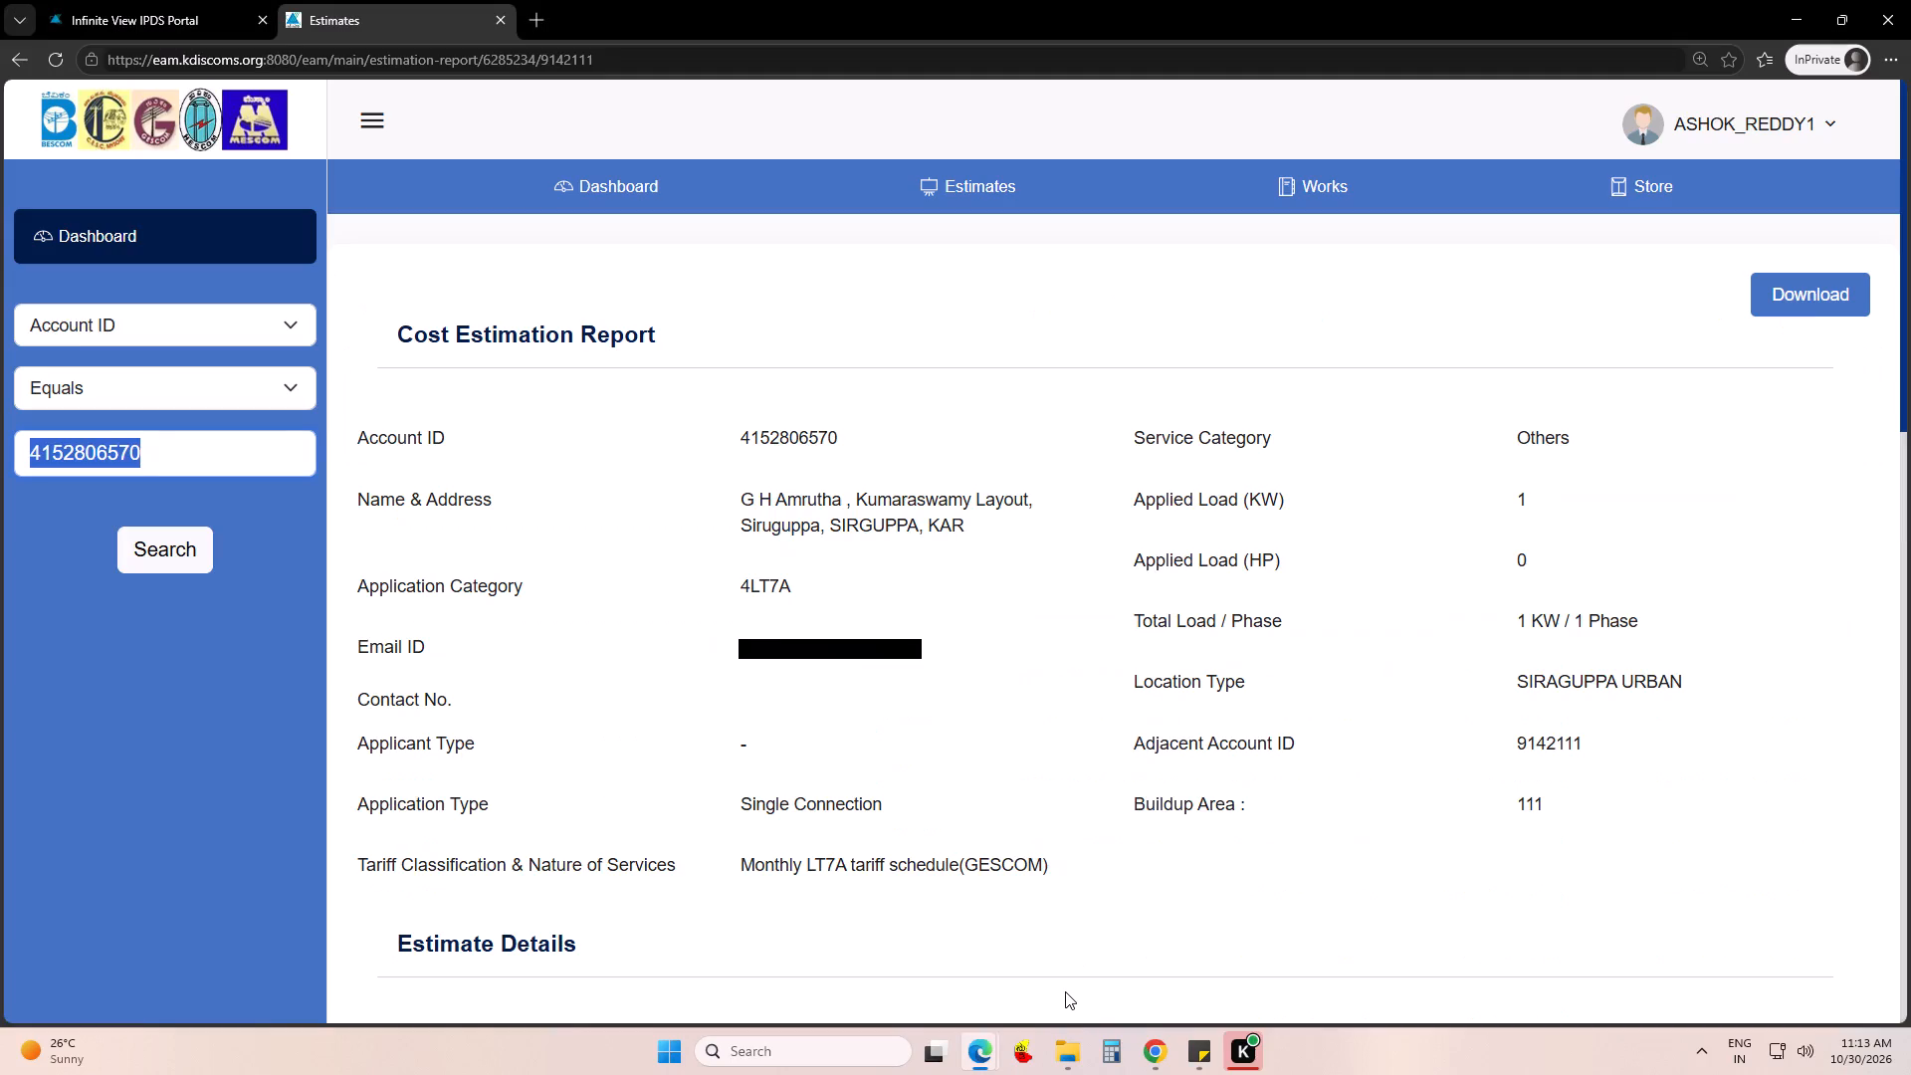
left_click(198, 538)
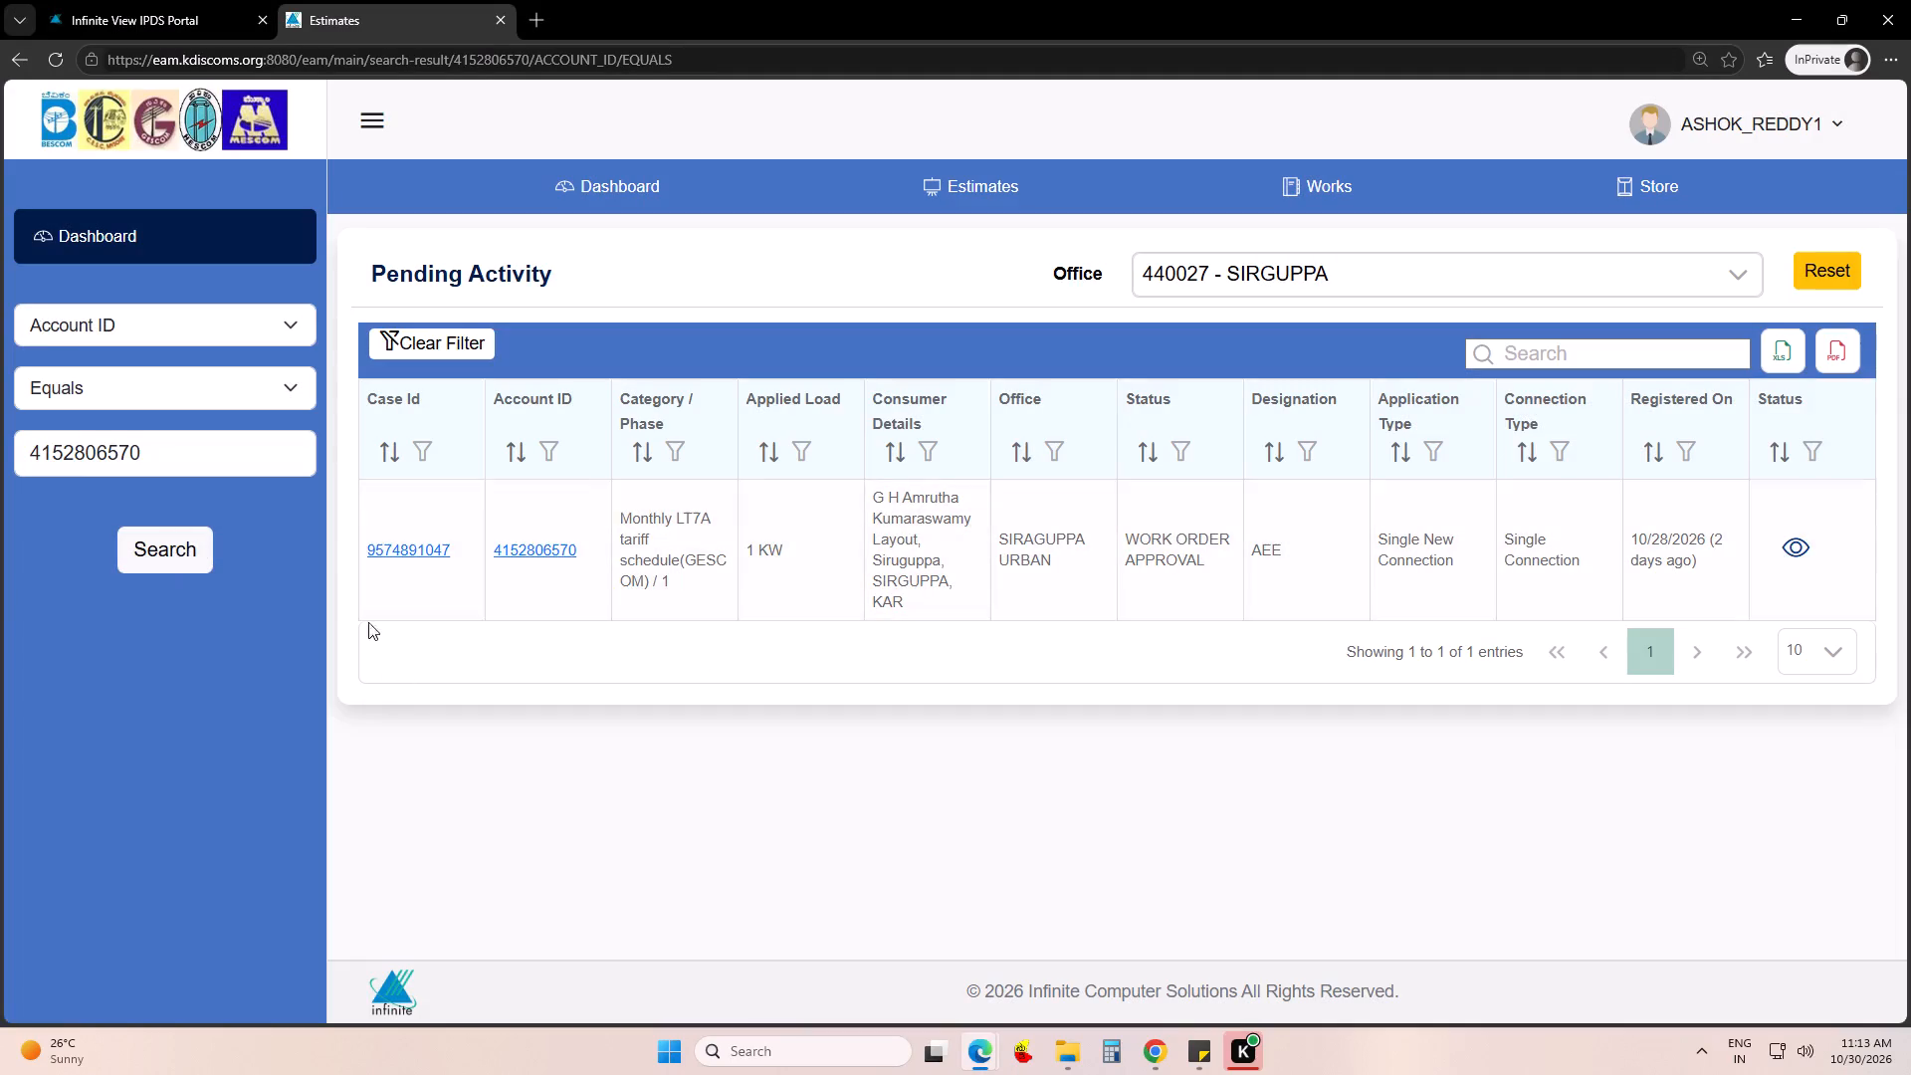
Open the consumer's work order approval form and approve the work order with the remark "ok".
left_click(511, 544)
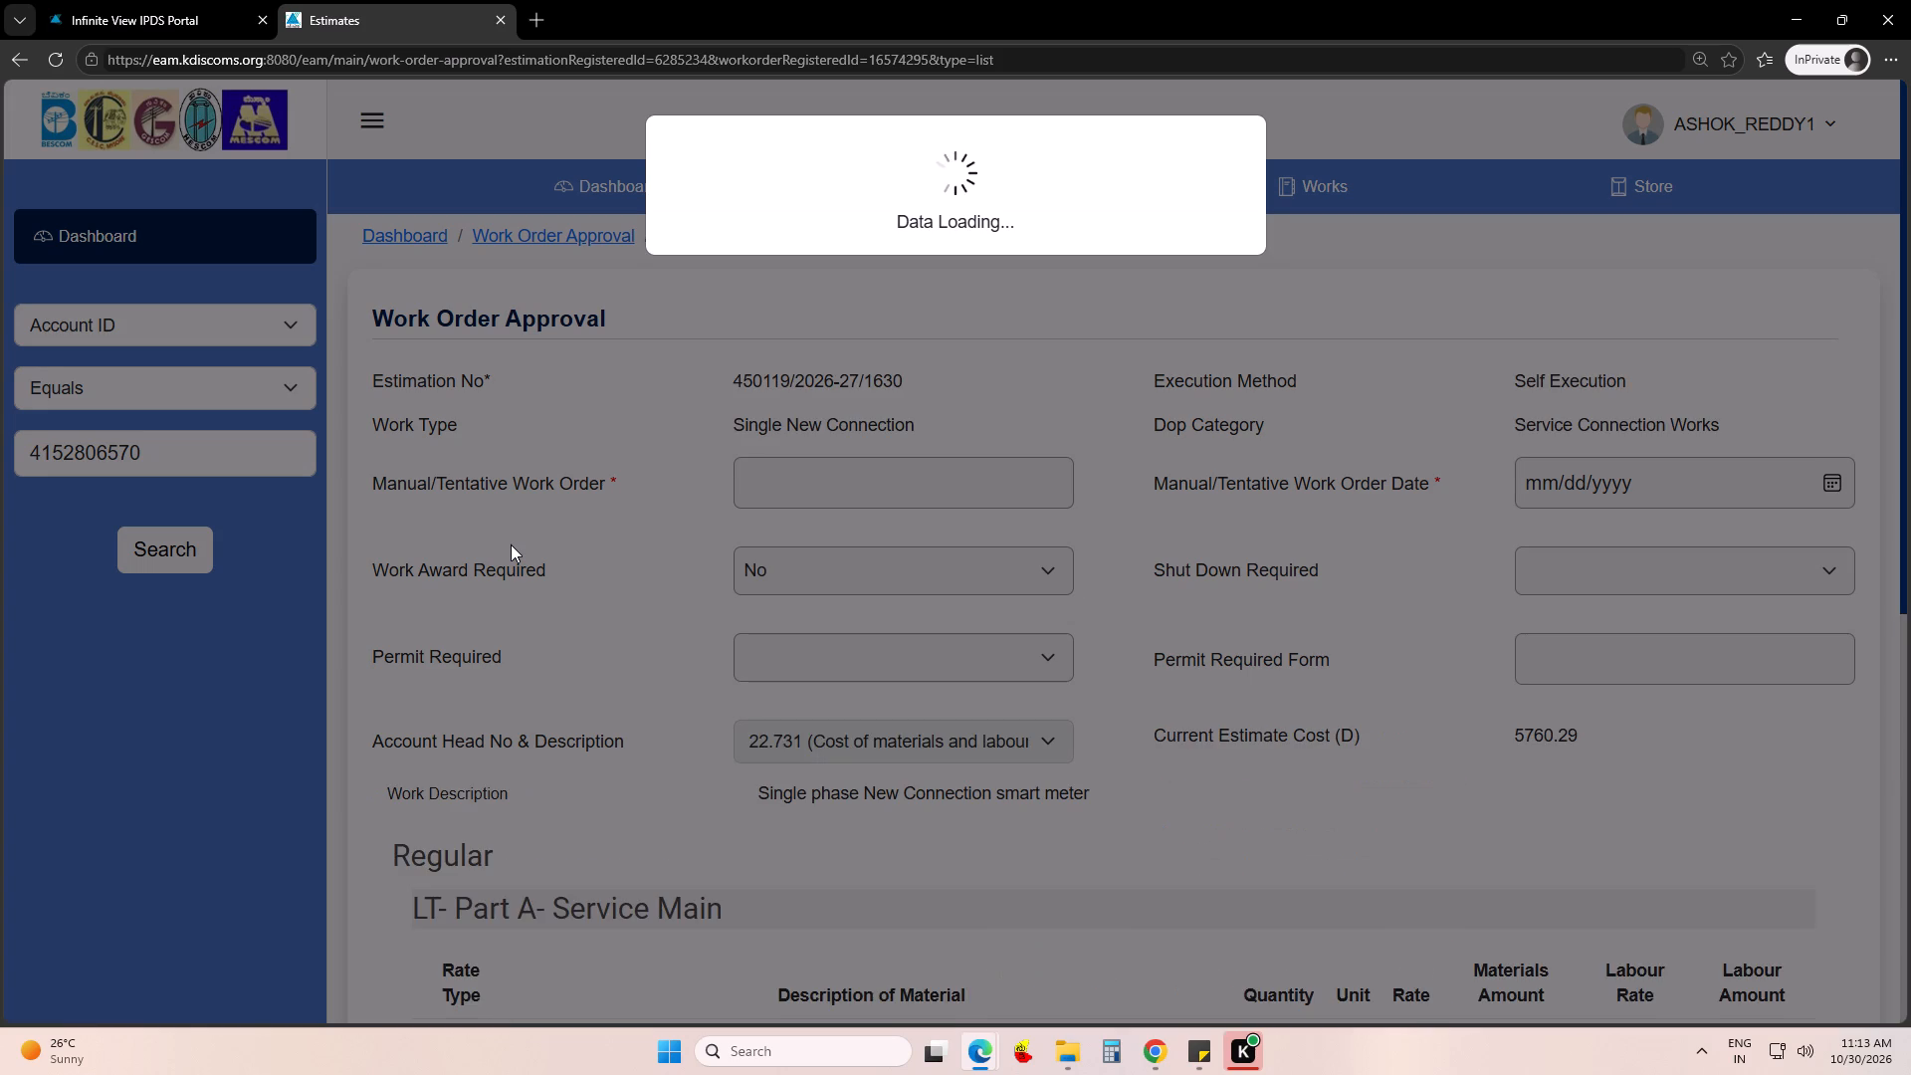
scroll(829, 669, "down", 7)
scroll(1041, 737, "down", 11)
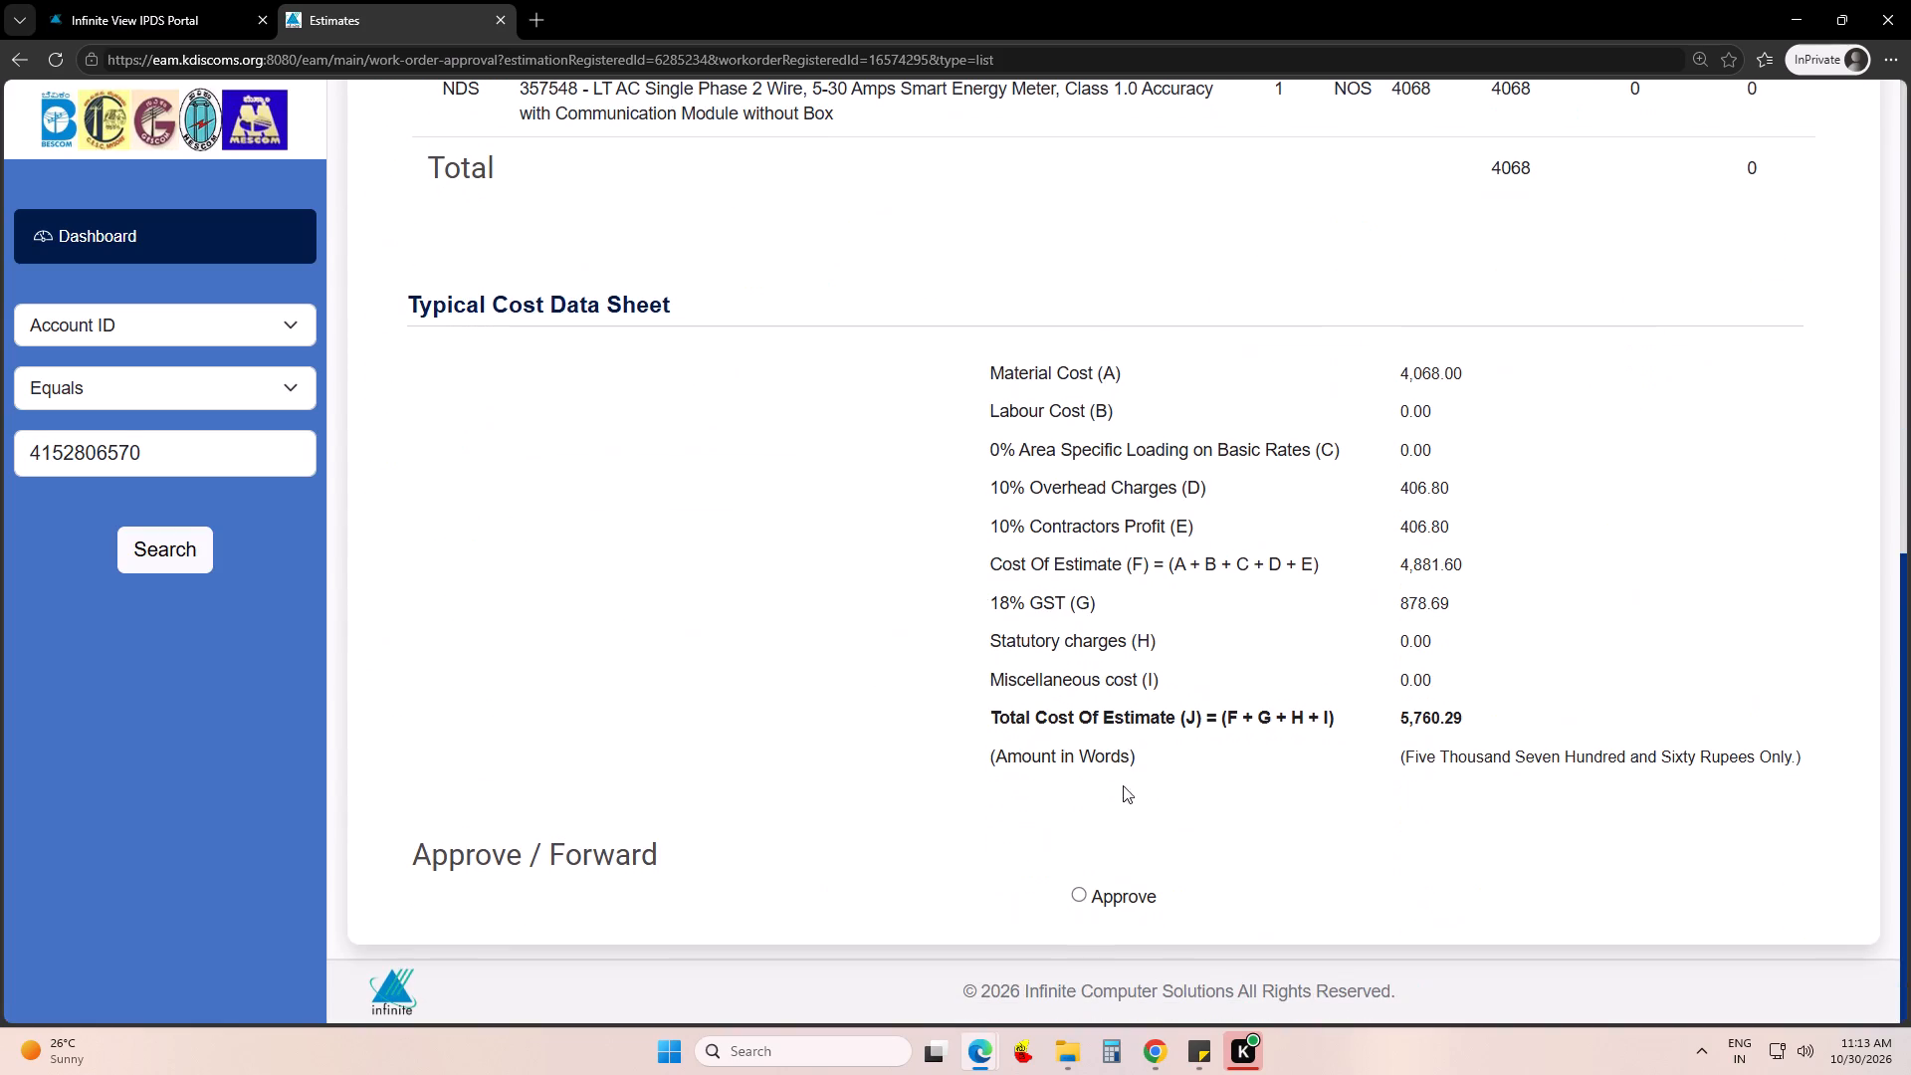
left_click(1110, 901)
scroll(1318, 752, "down", 6)
left_click(1236, 791)
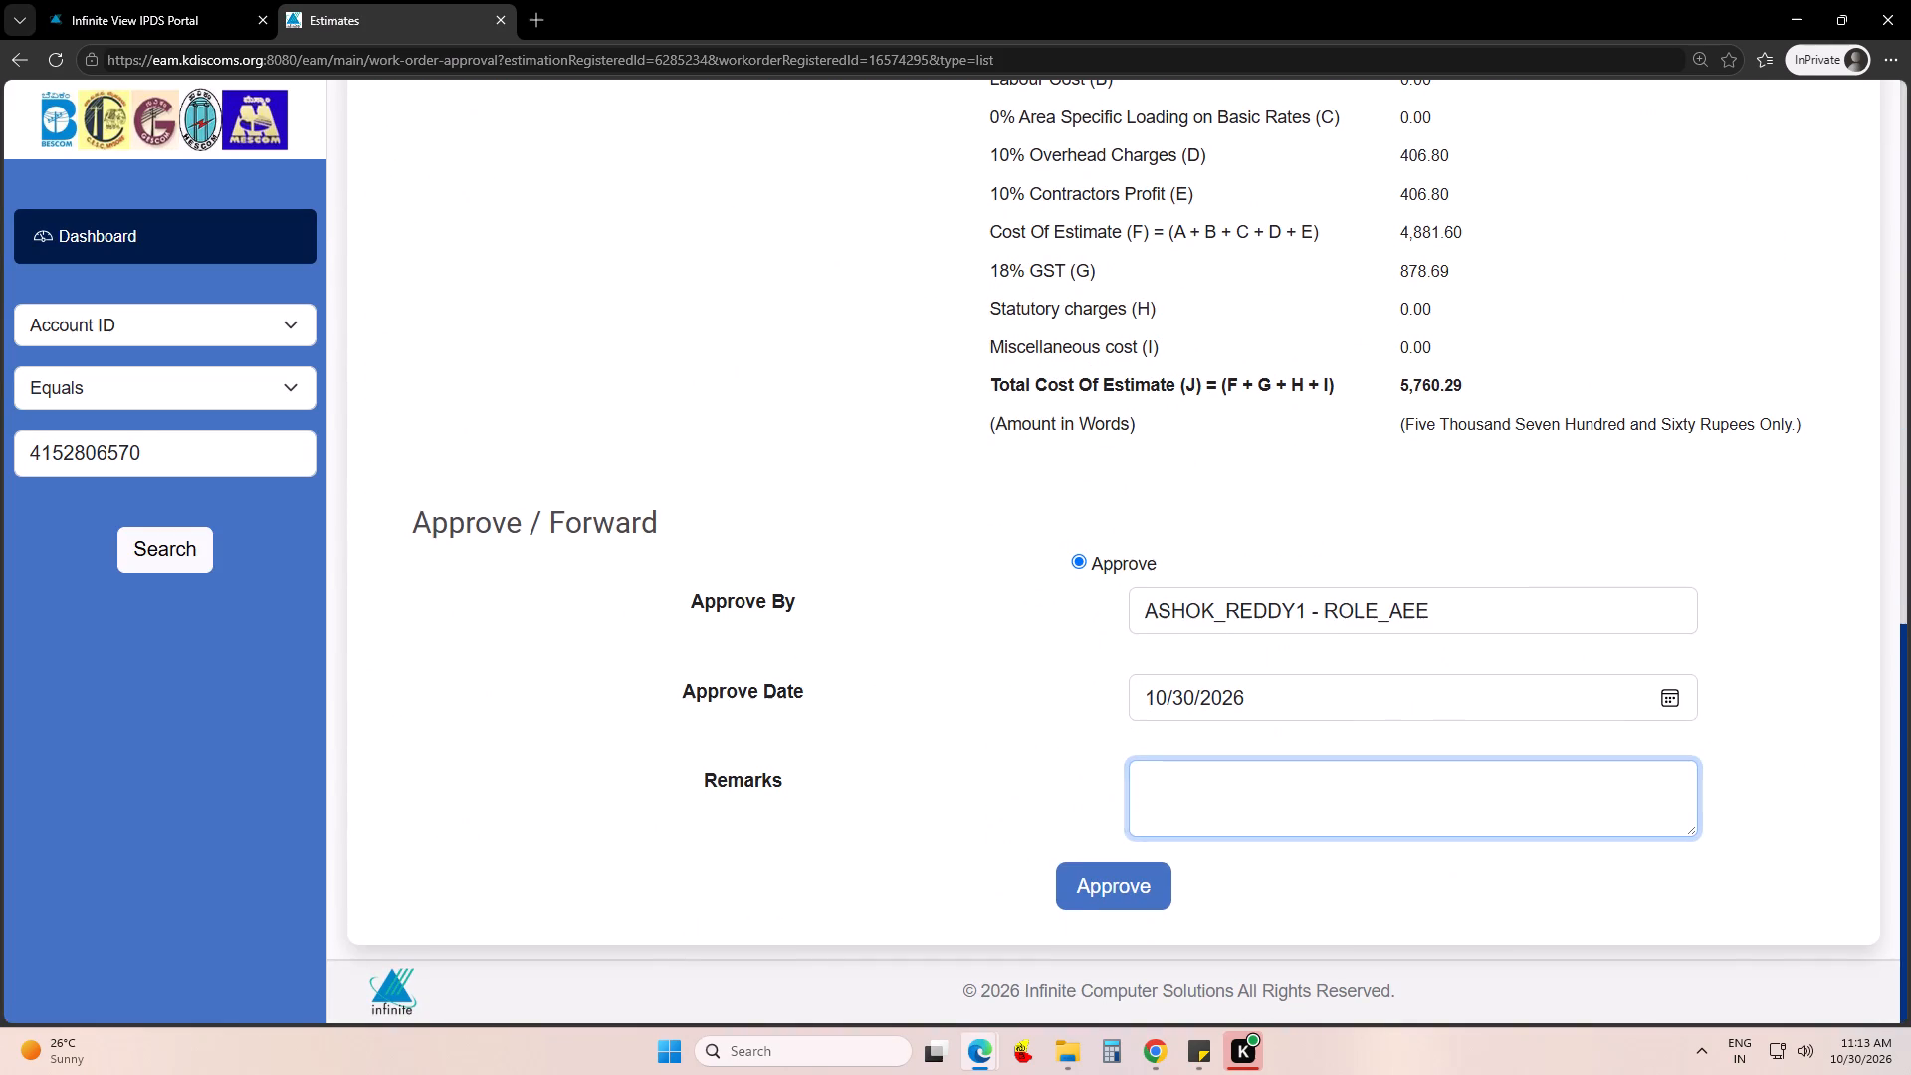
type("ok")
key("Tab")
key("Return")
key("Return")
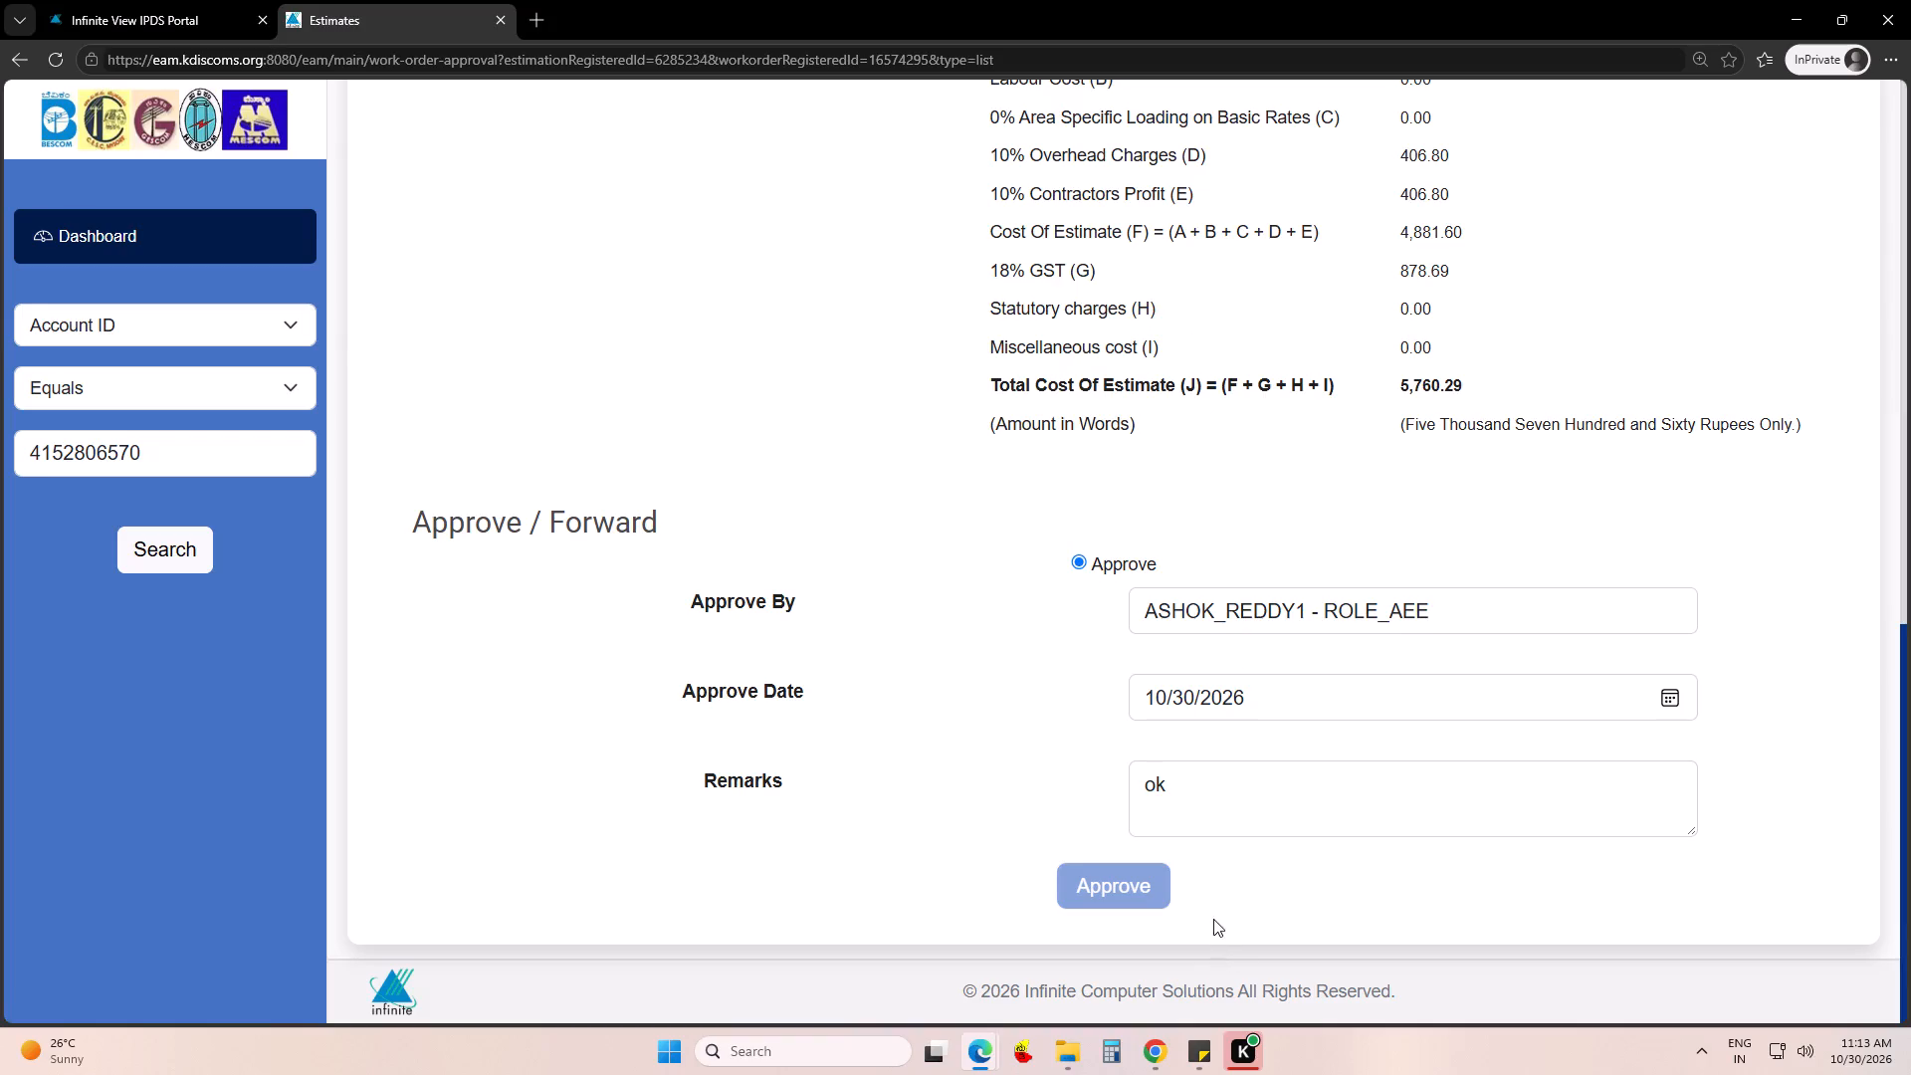
left_click(1133, 134)
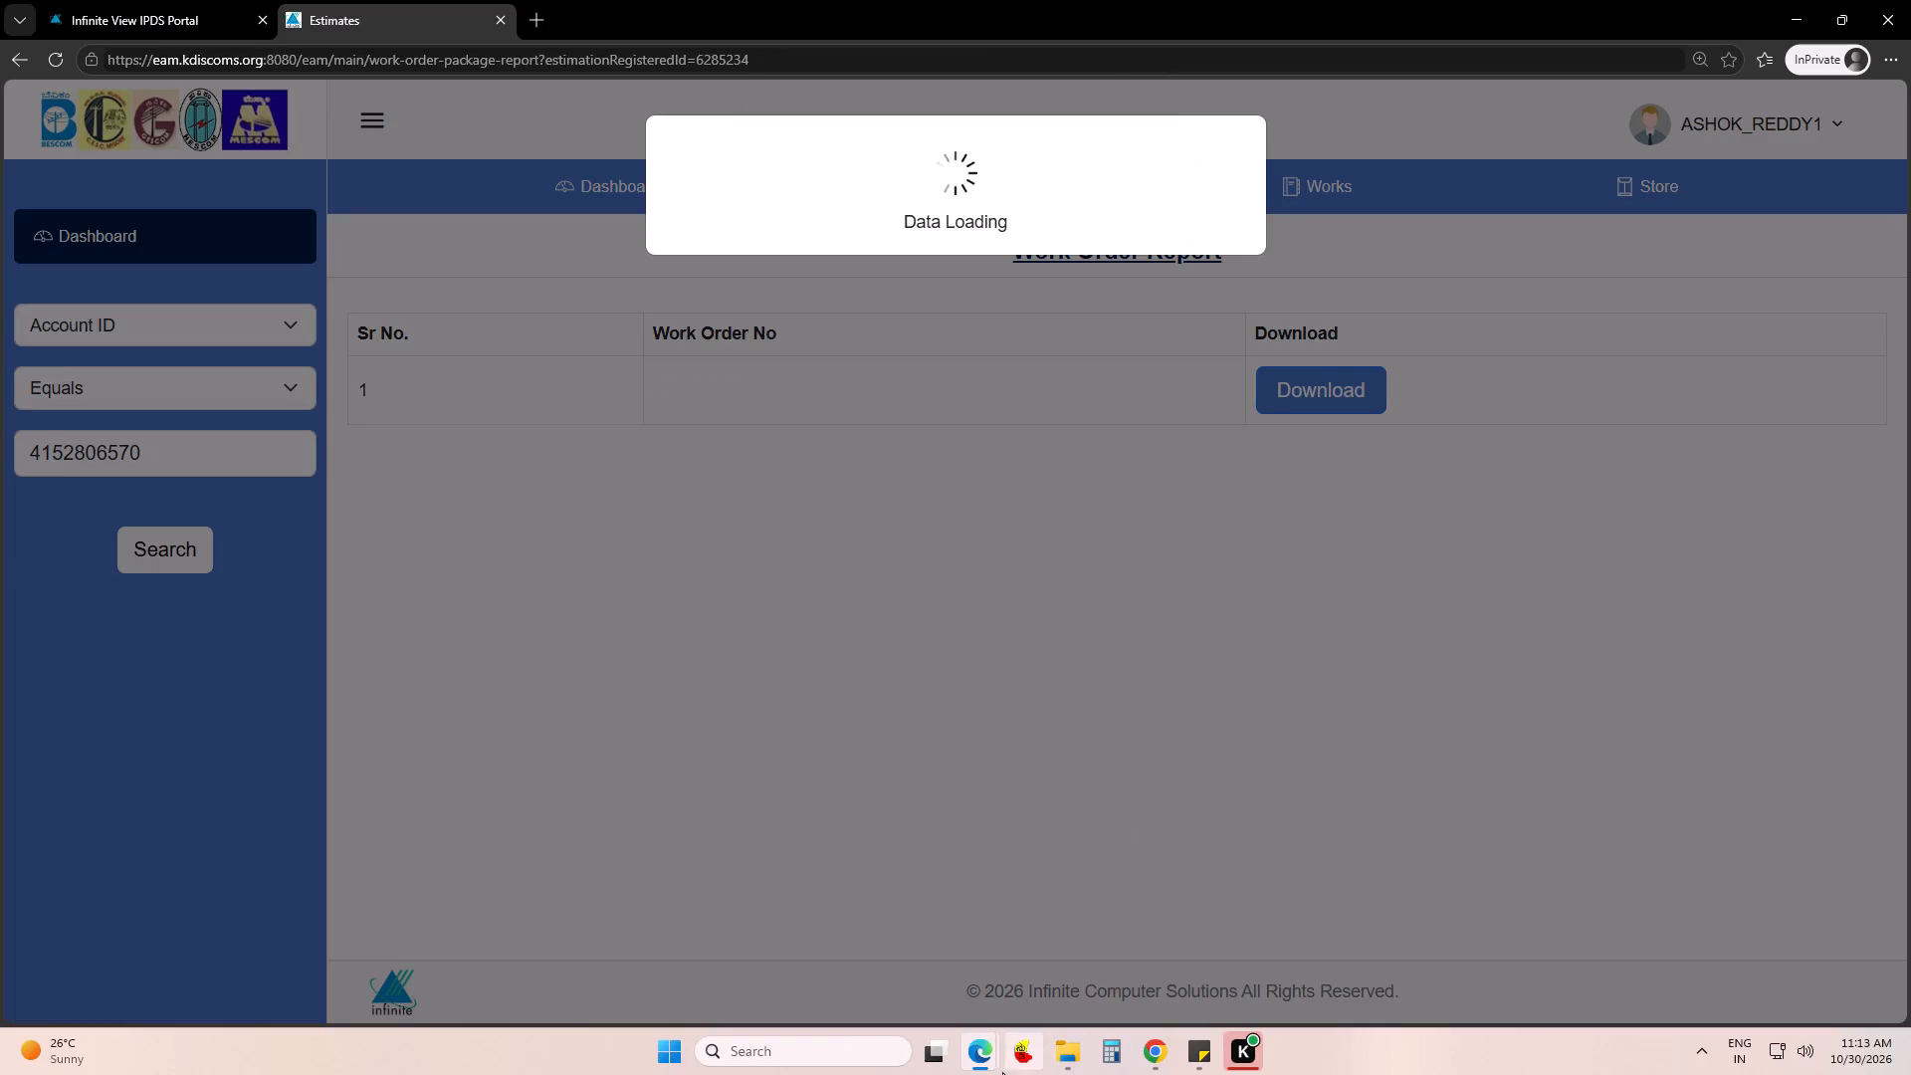
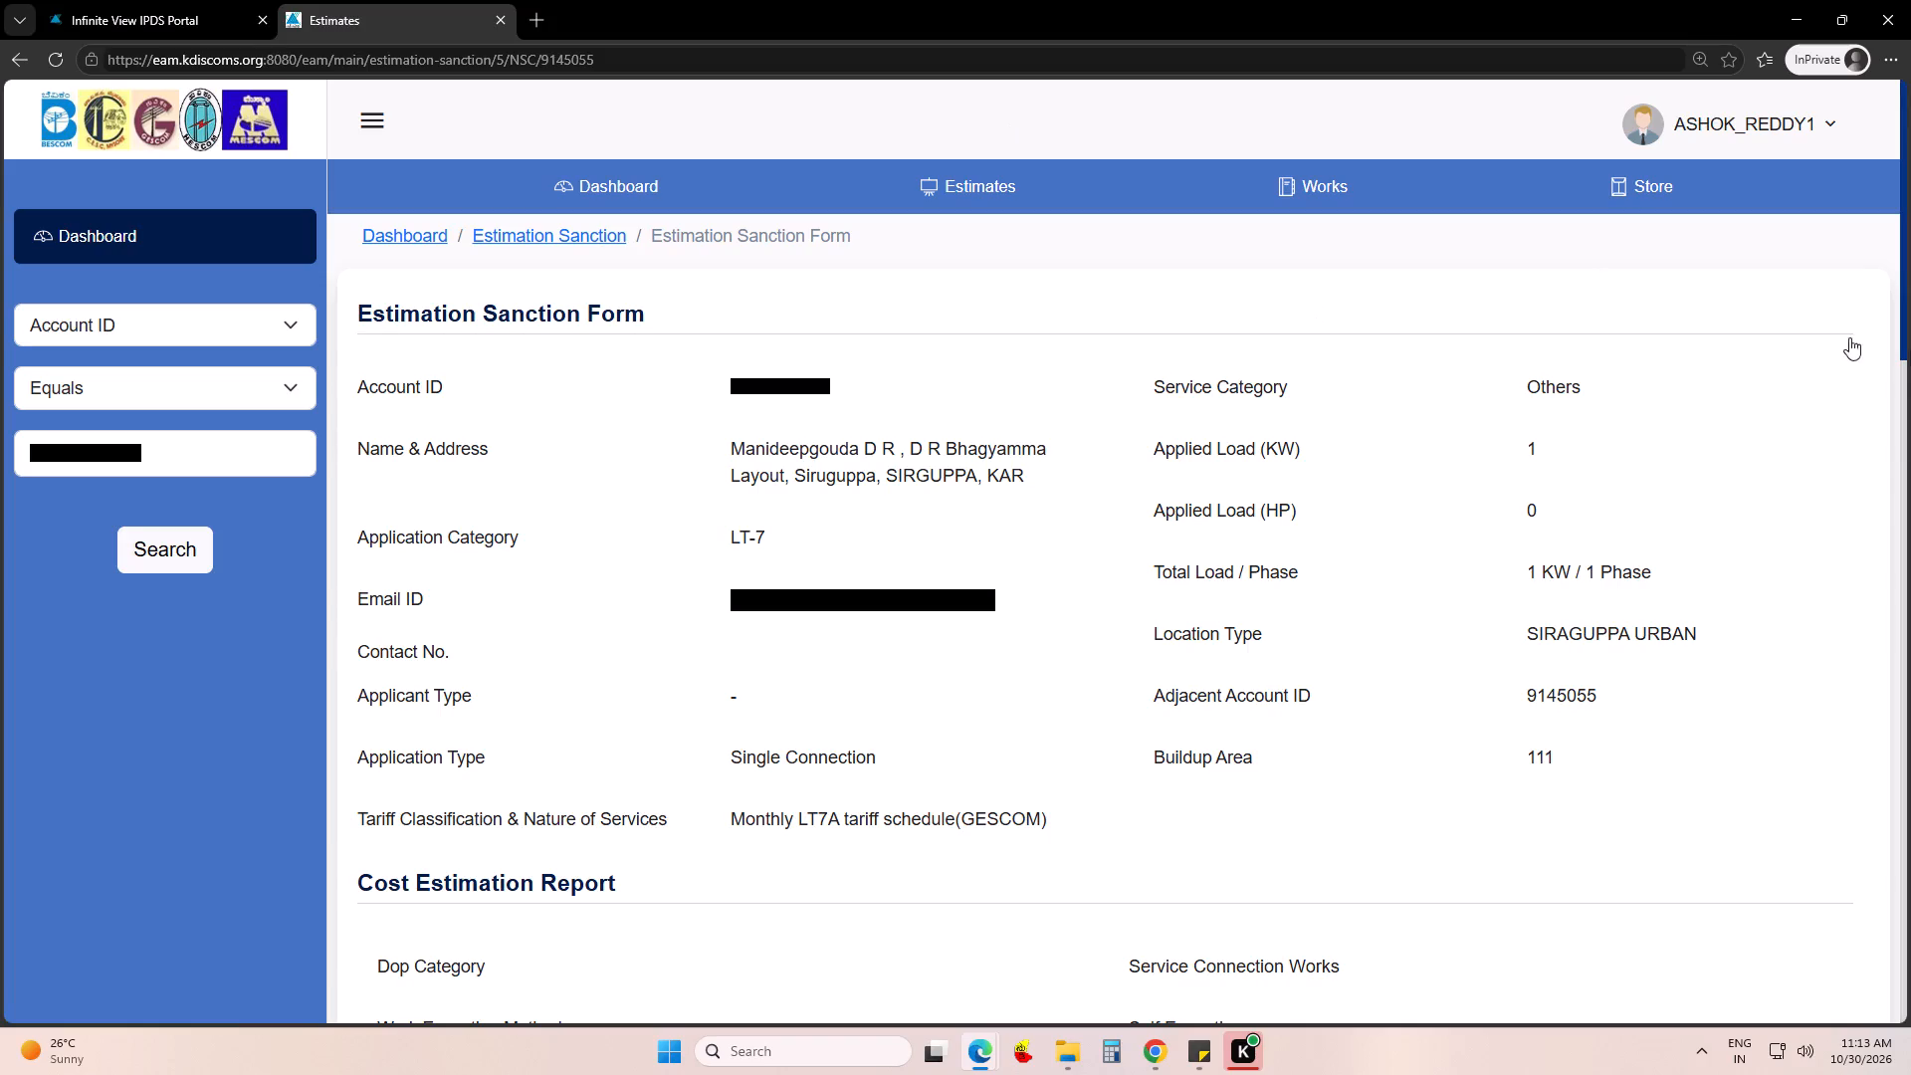
Search for the consumer's account ID, open its Estimation Sanction Form and approve the estimate with the remark "ok".
left_click(189, 540)
left_click(526, 556)
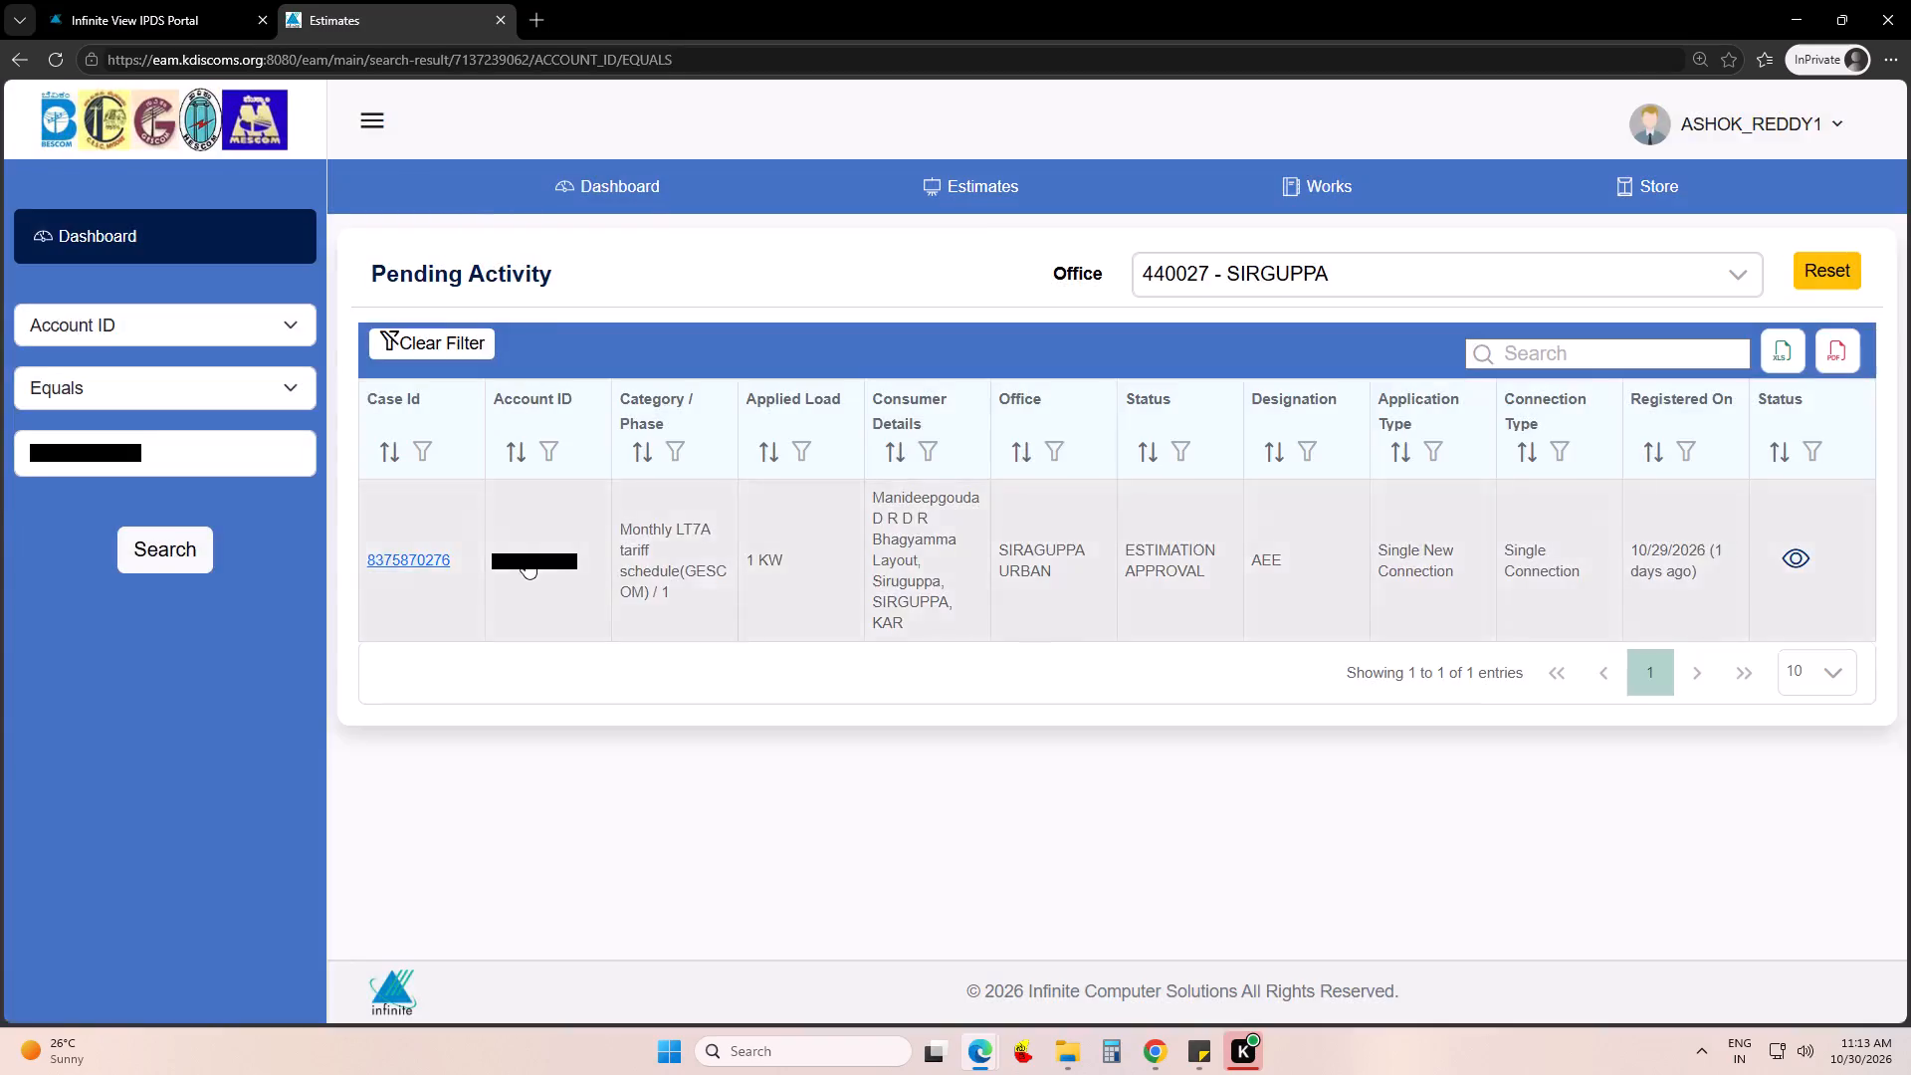
scroll(1100, 787, "down", 6)
scroll(1259, 866, "down", 6)
scroll(1013, 837, "down", 6)
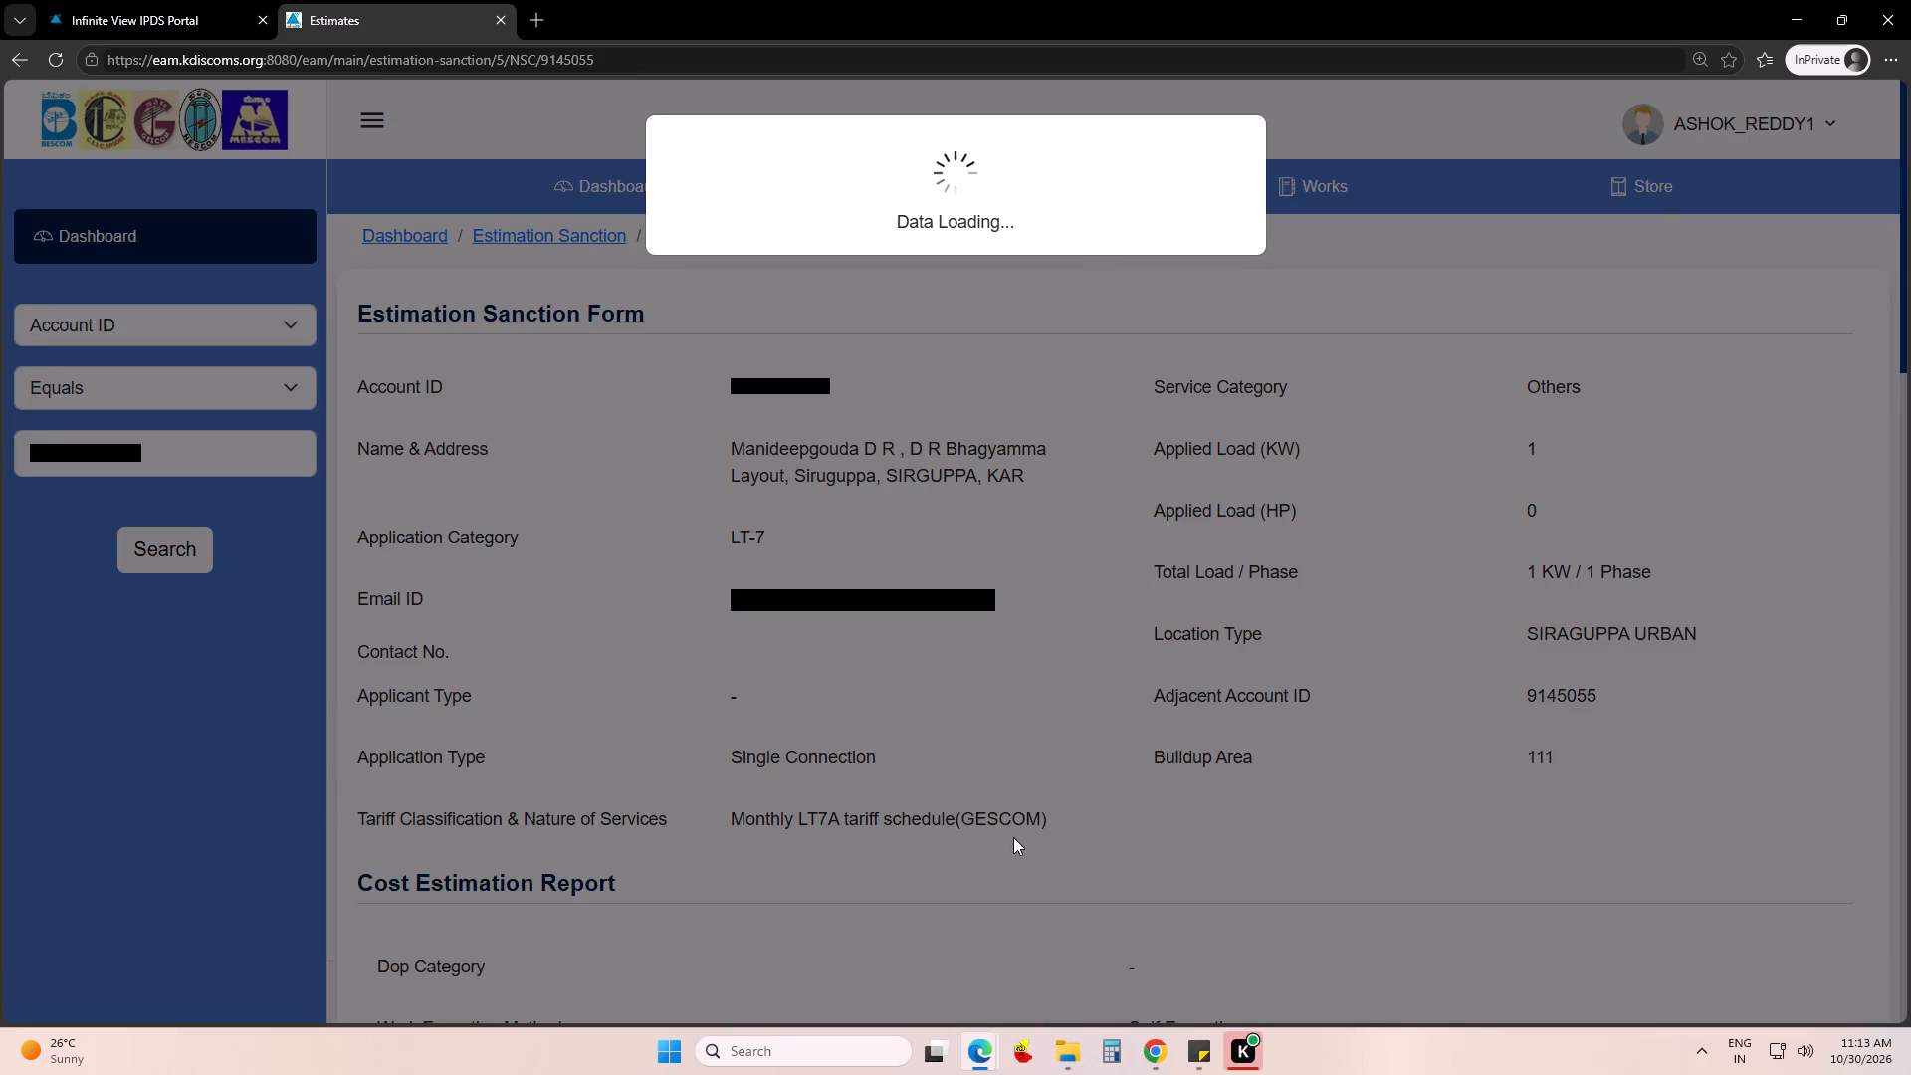
scroll(1013, 837, "down", 10)
scroll(1241, 865, "down", 20)
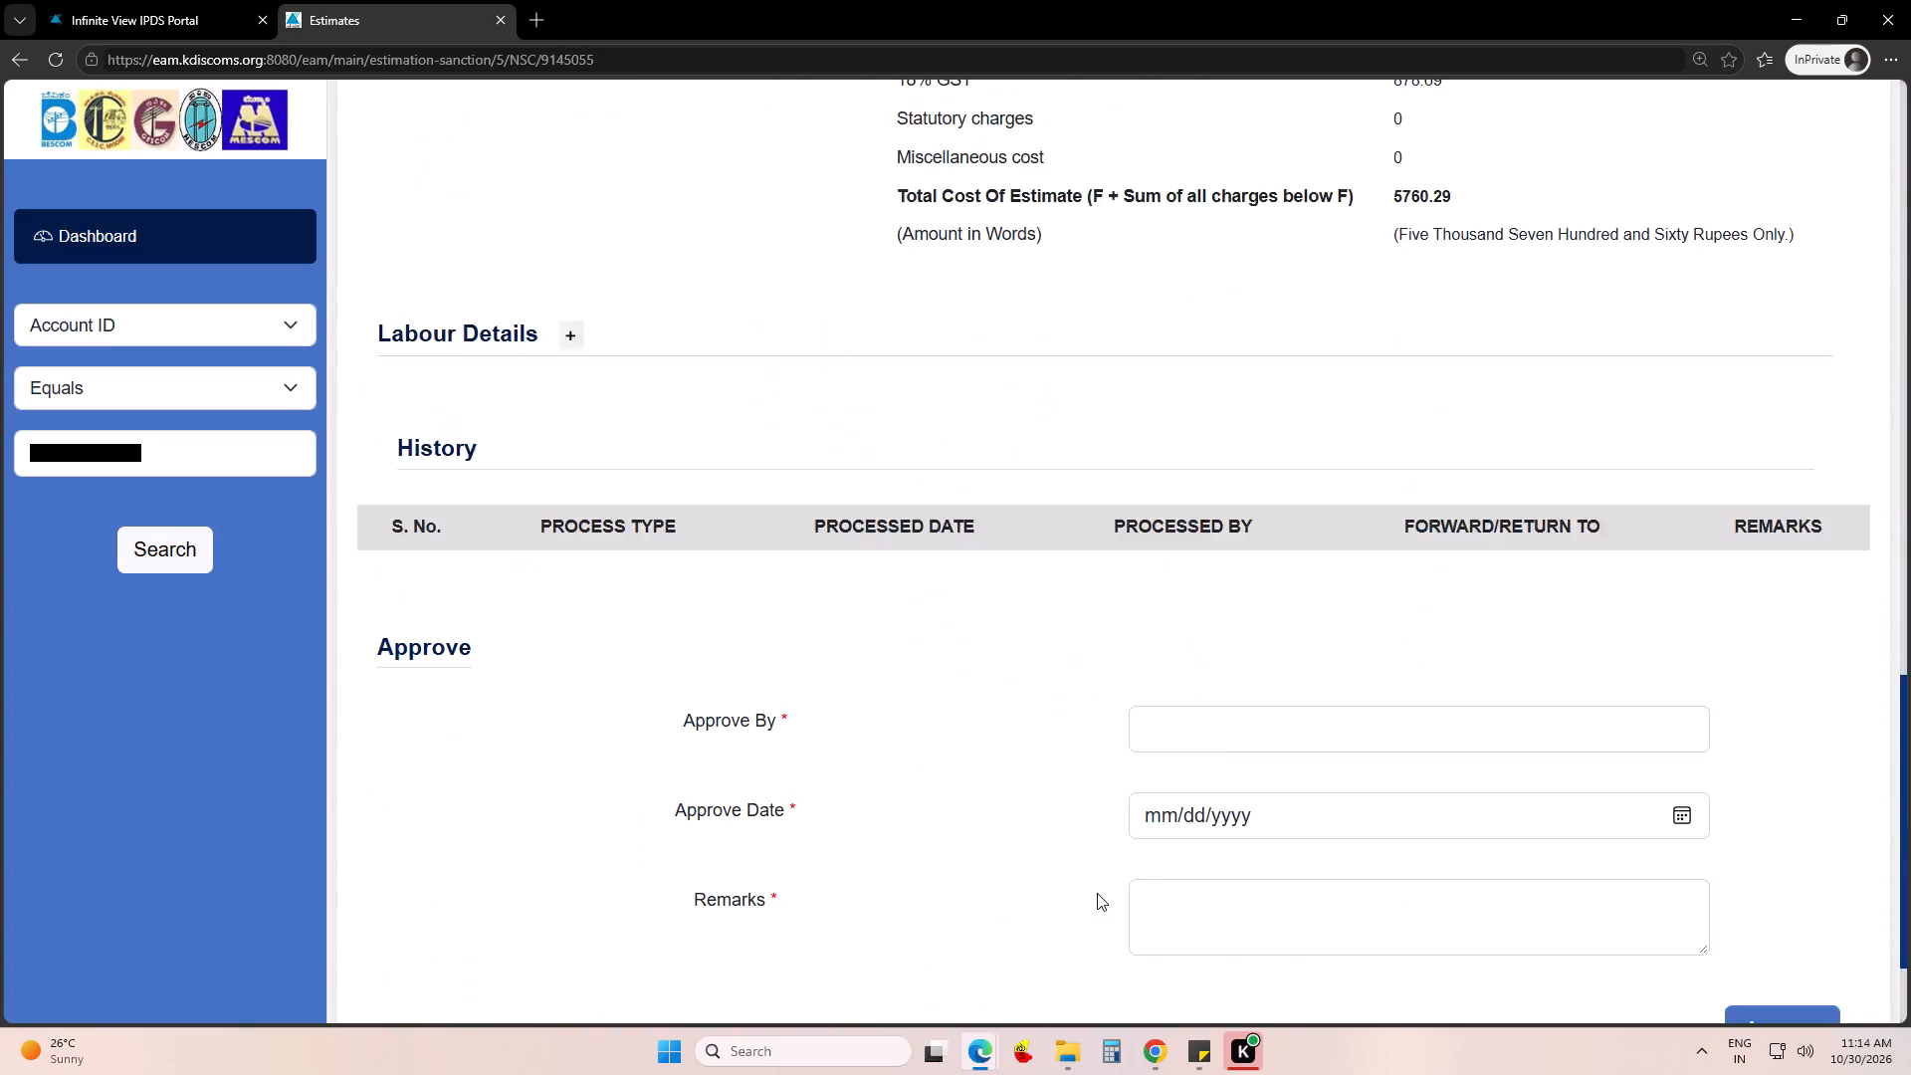
scroll(1097, 892, "down", 6)
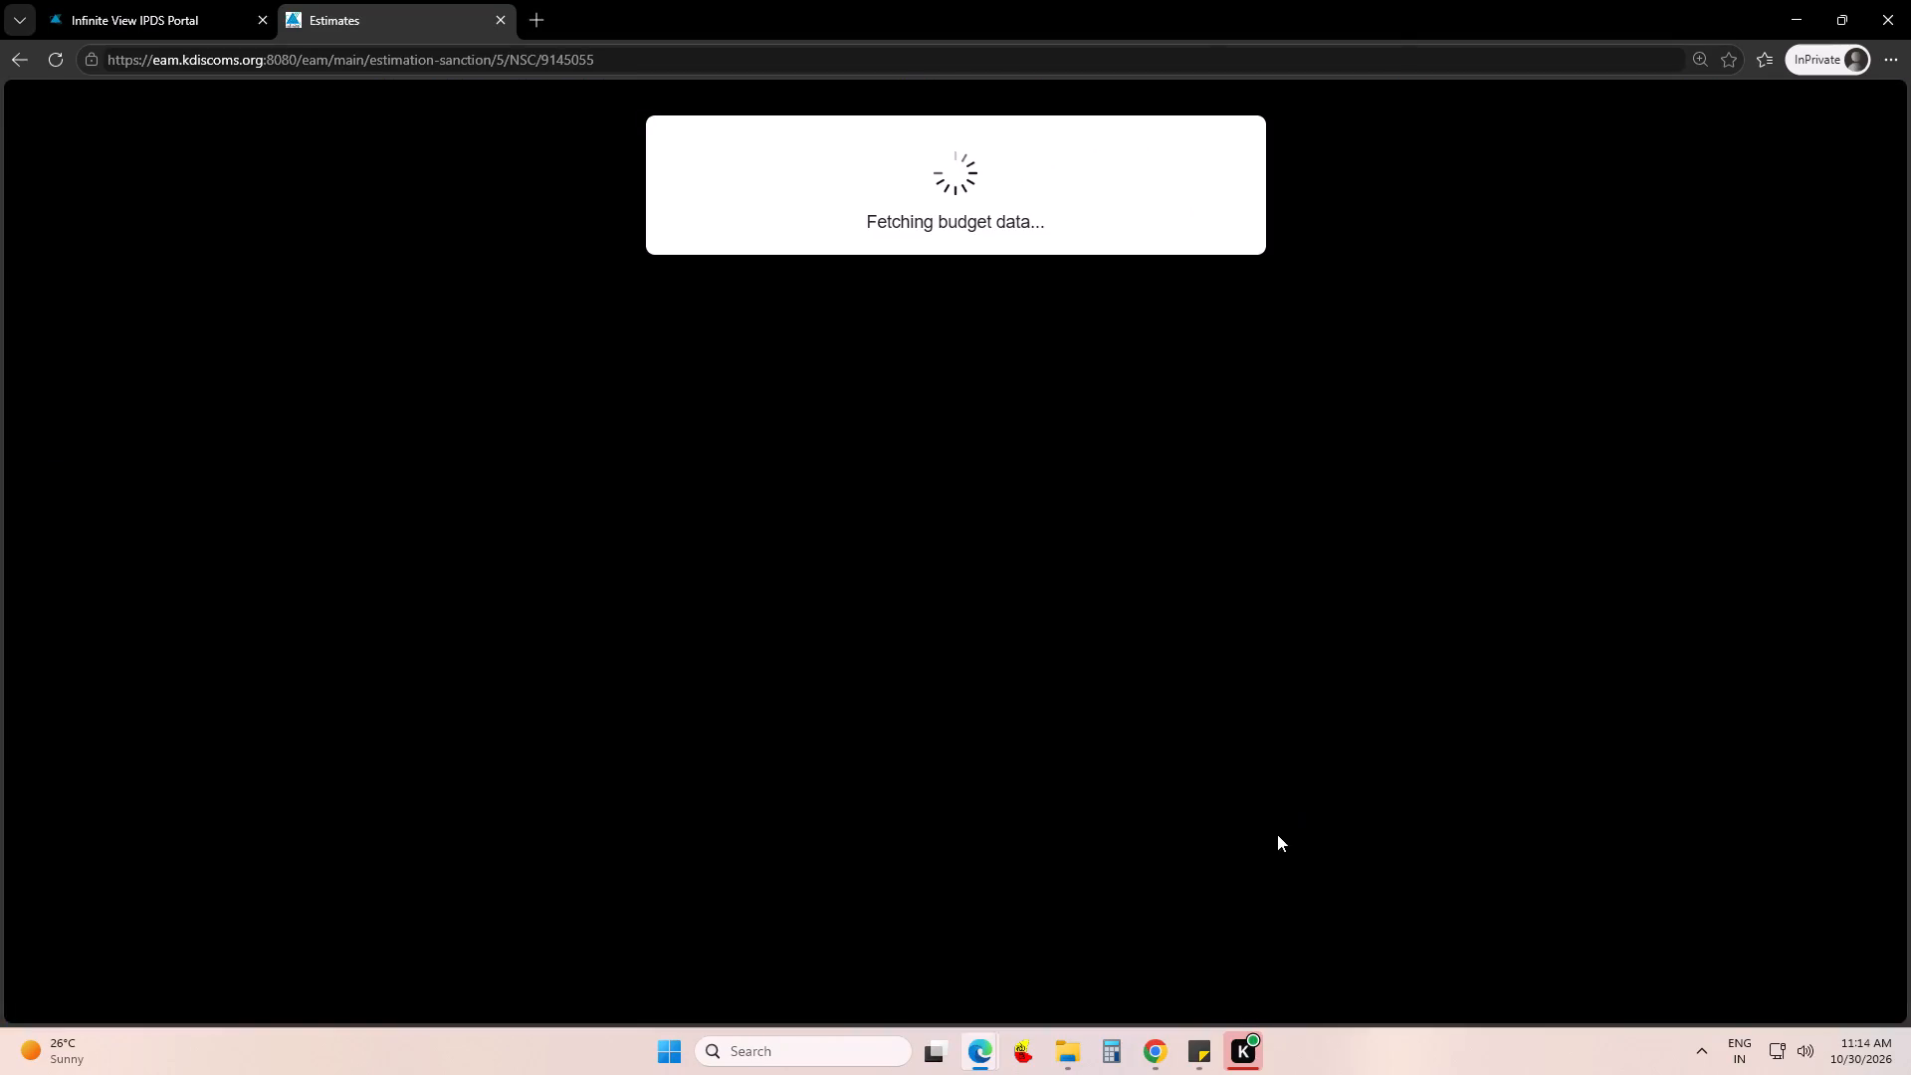
left_click(1209, 873)
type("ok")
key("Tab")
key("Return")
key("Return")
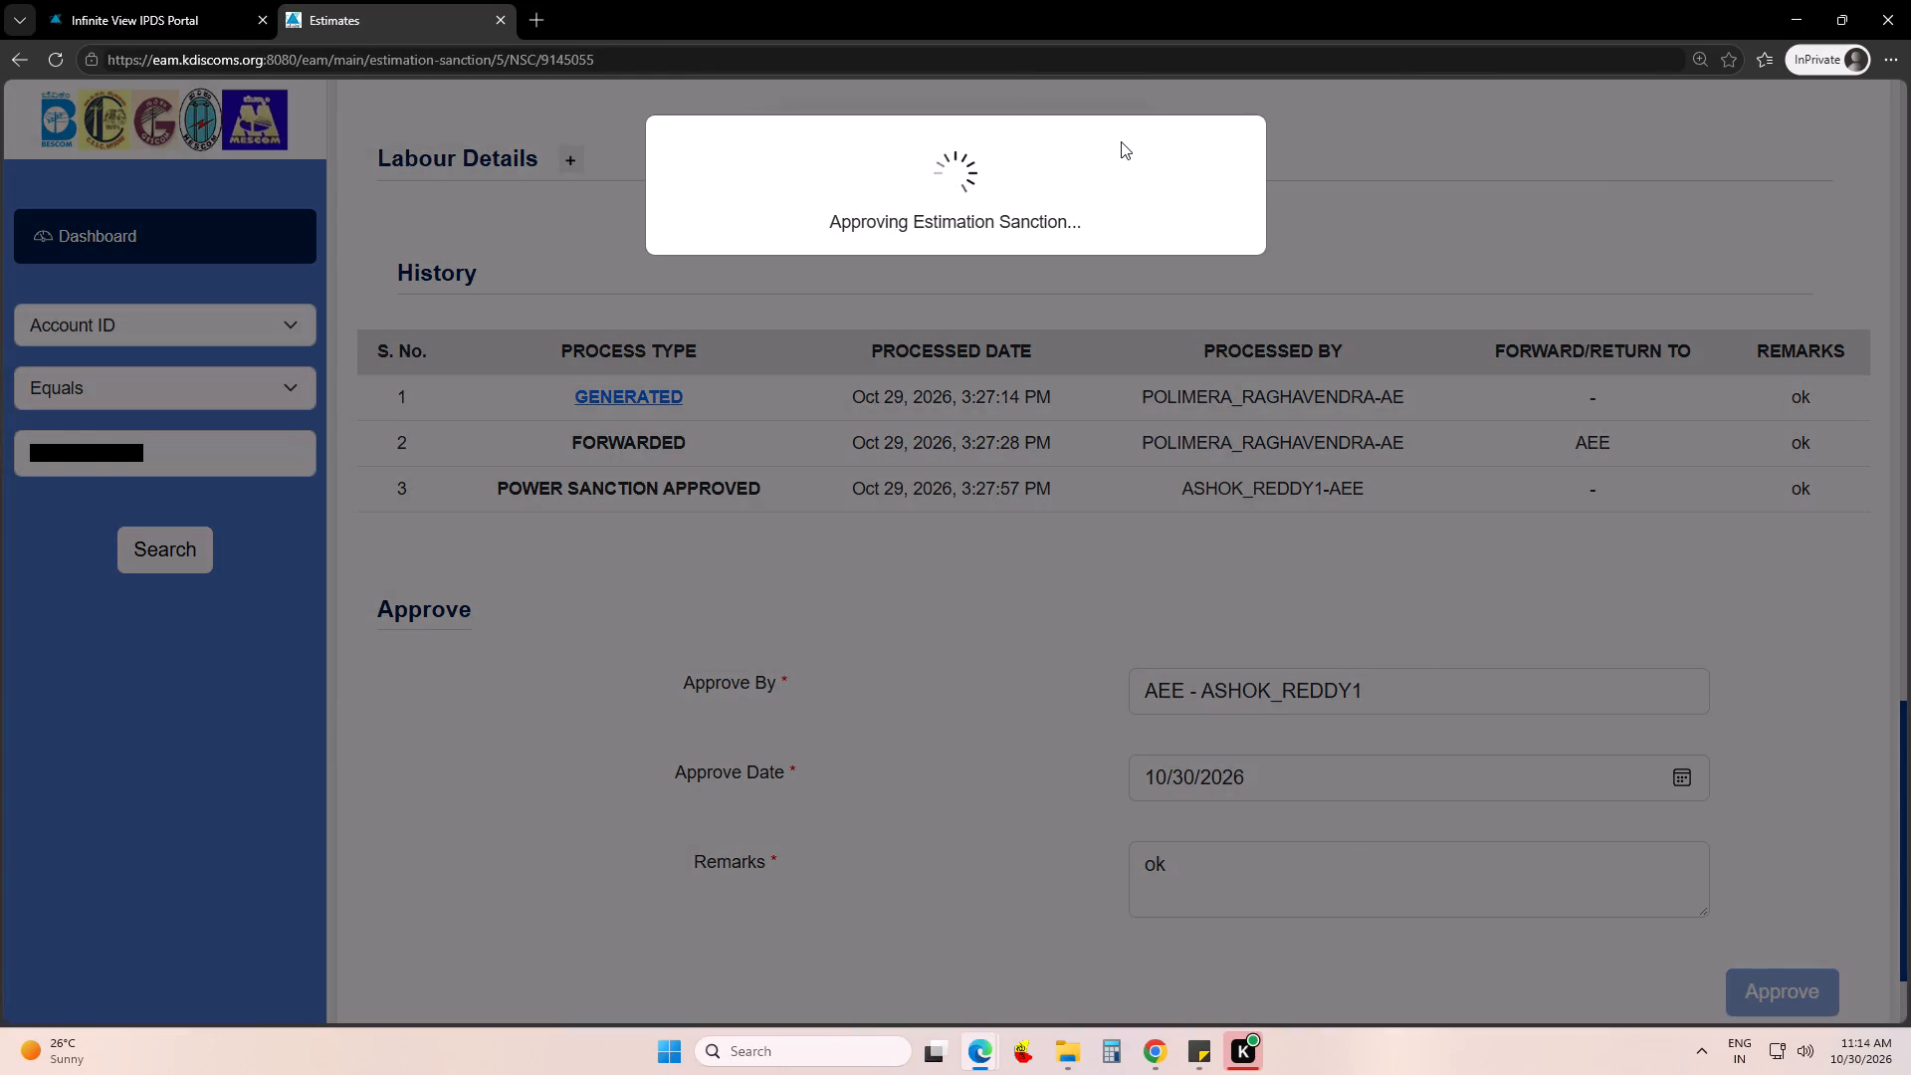
left_click(1118, 147)
Copy the account ID, switch to the AET's Estimates window, search for it and open the consumer's work order creation form.
double_click(73, 473)
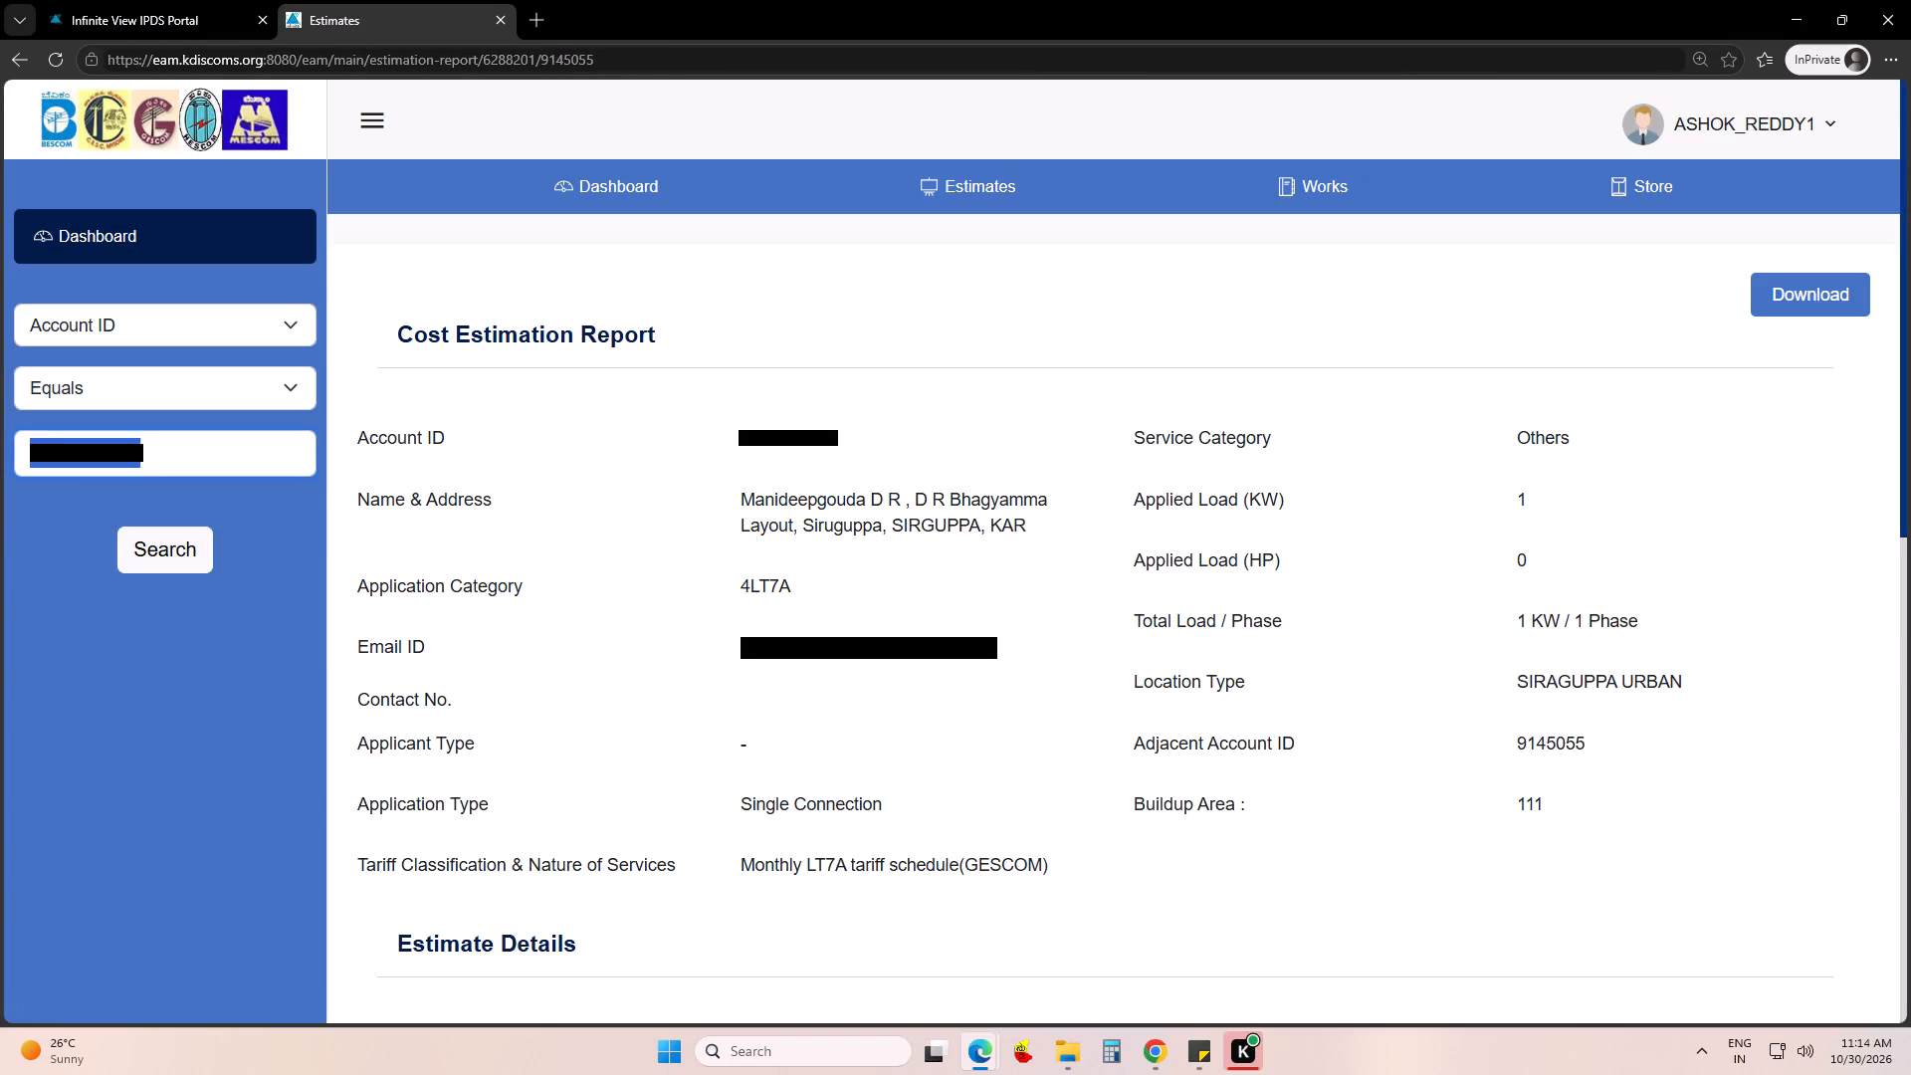
key("ctrl+c")
left_click(893, 960)
double_click(246, 471)
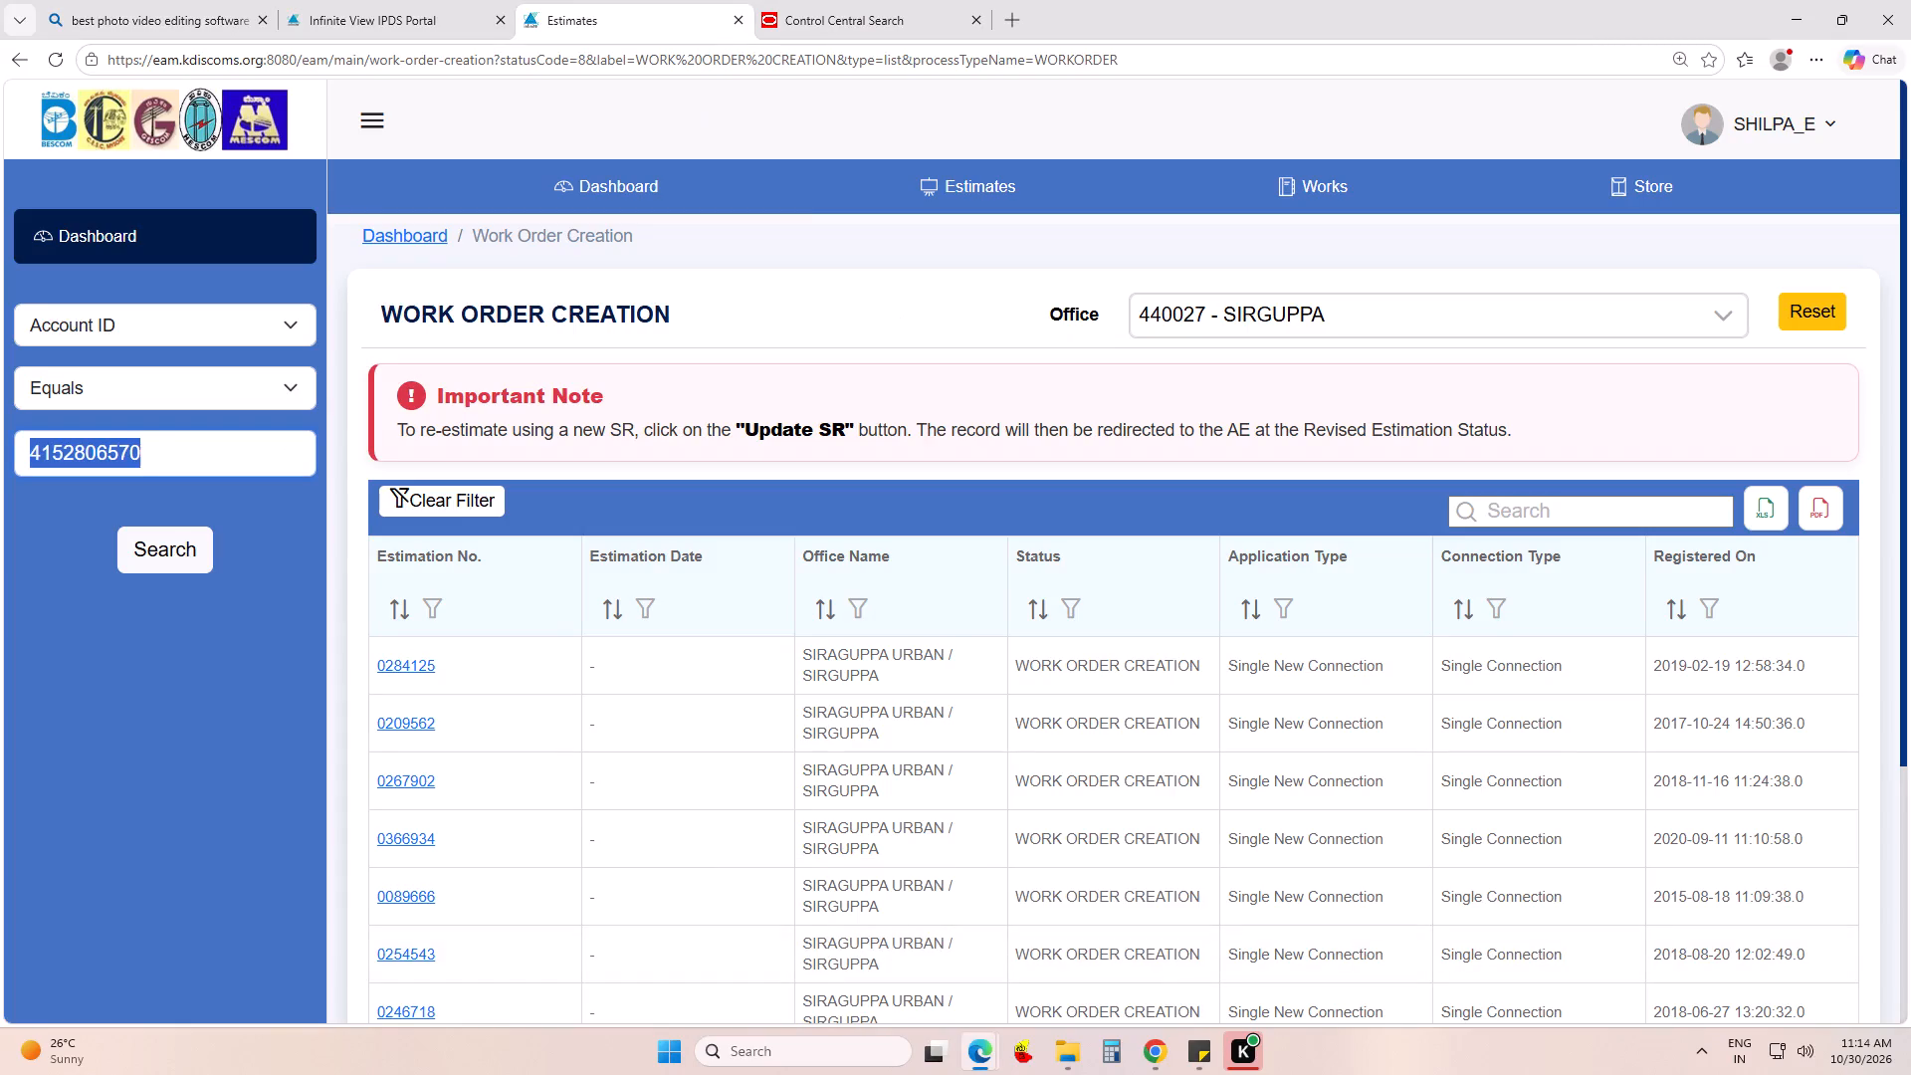
key("ctrl+v")
left_click(143, 568)
left_click(538, 565)
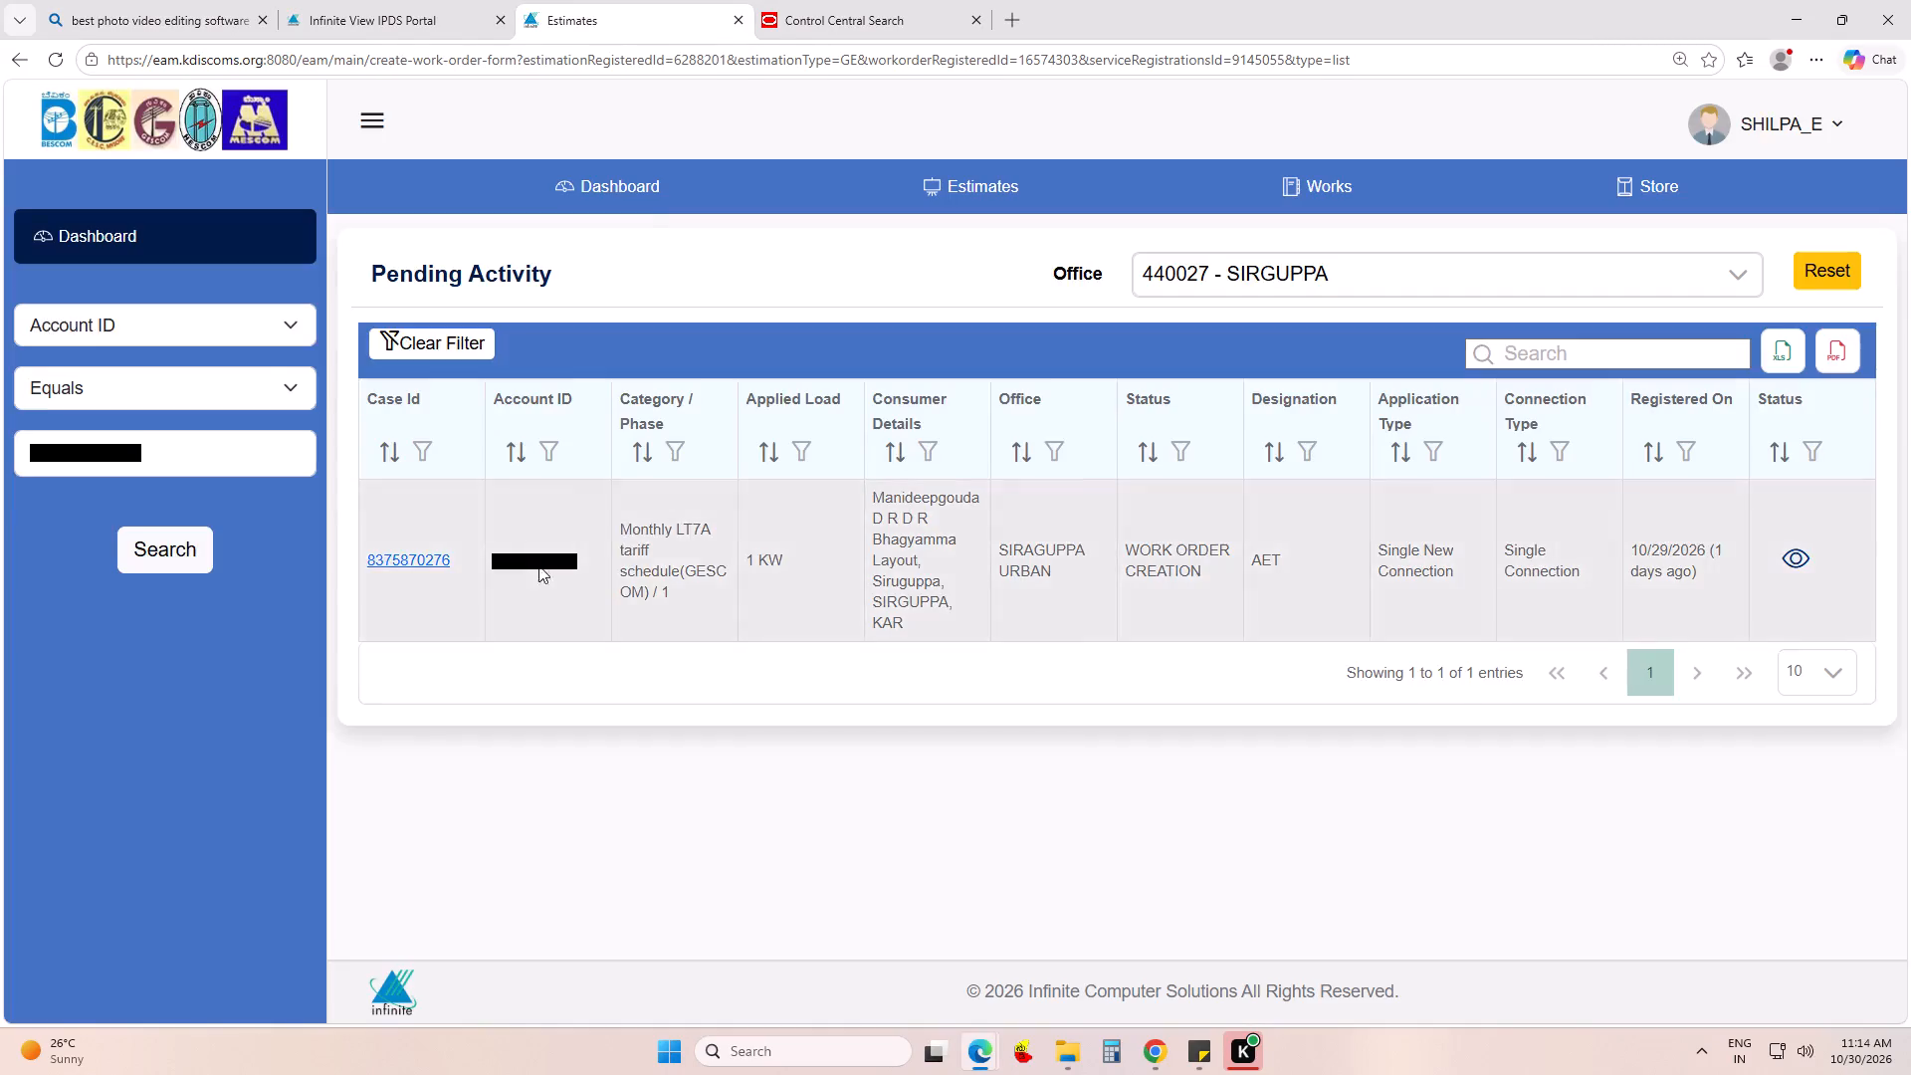
left_click(806, 501)
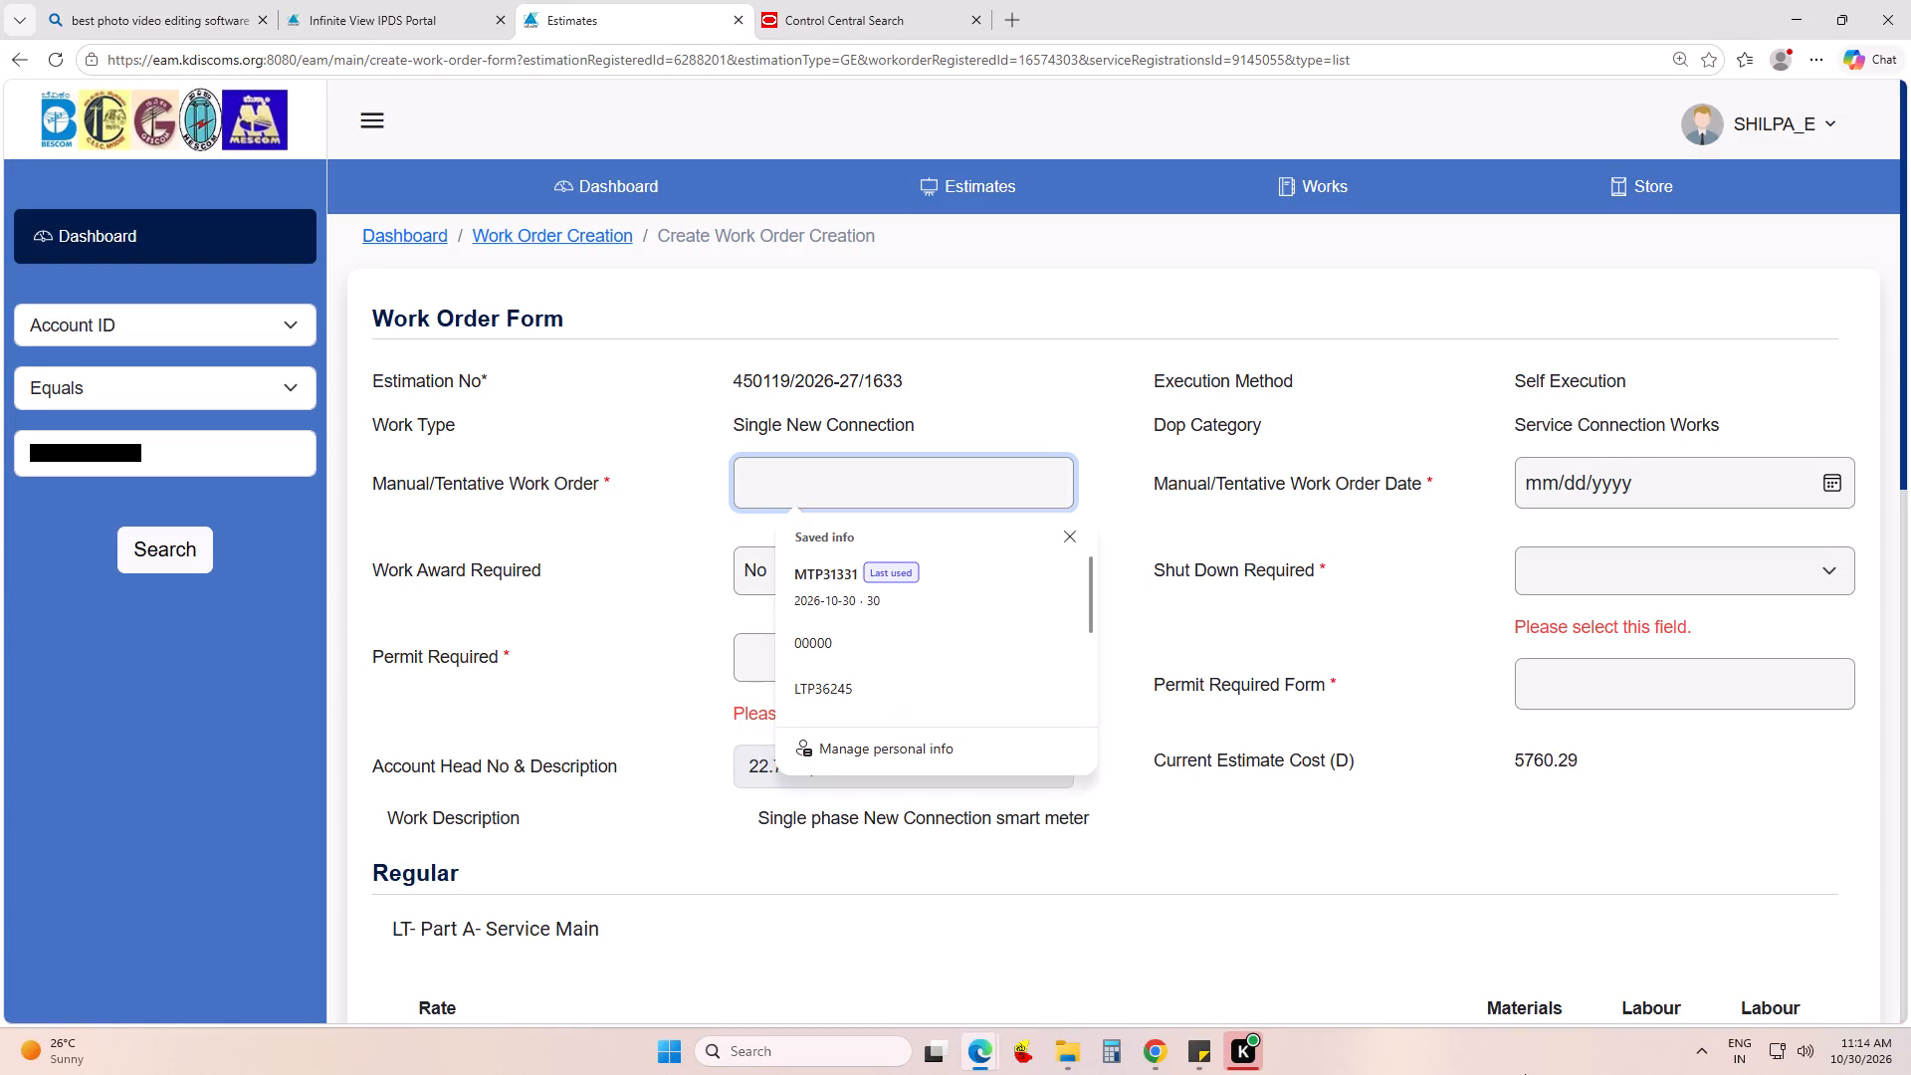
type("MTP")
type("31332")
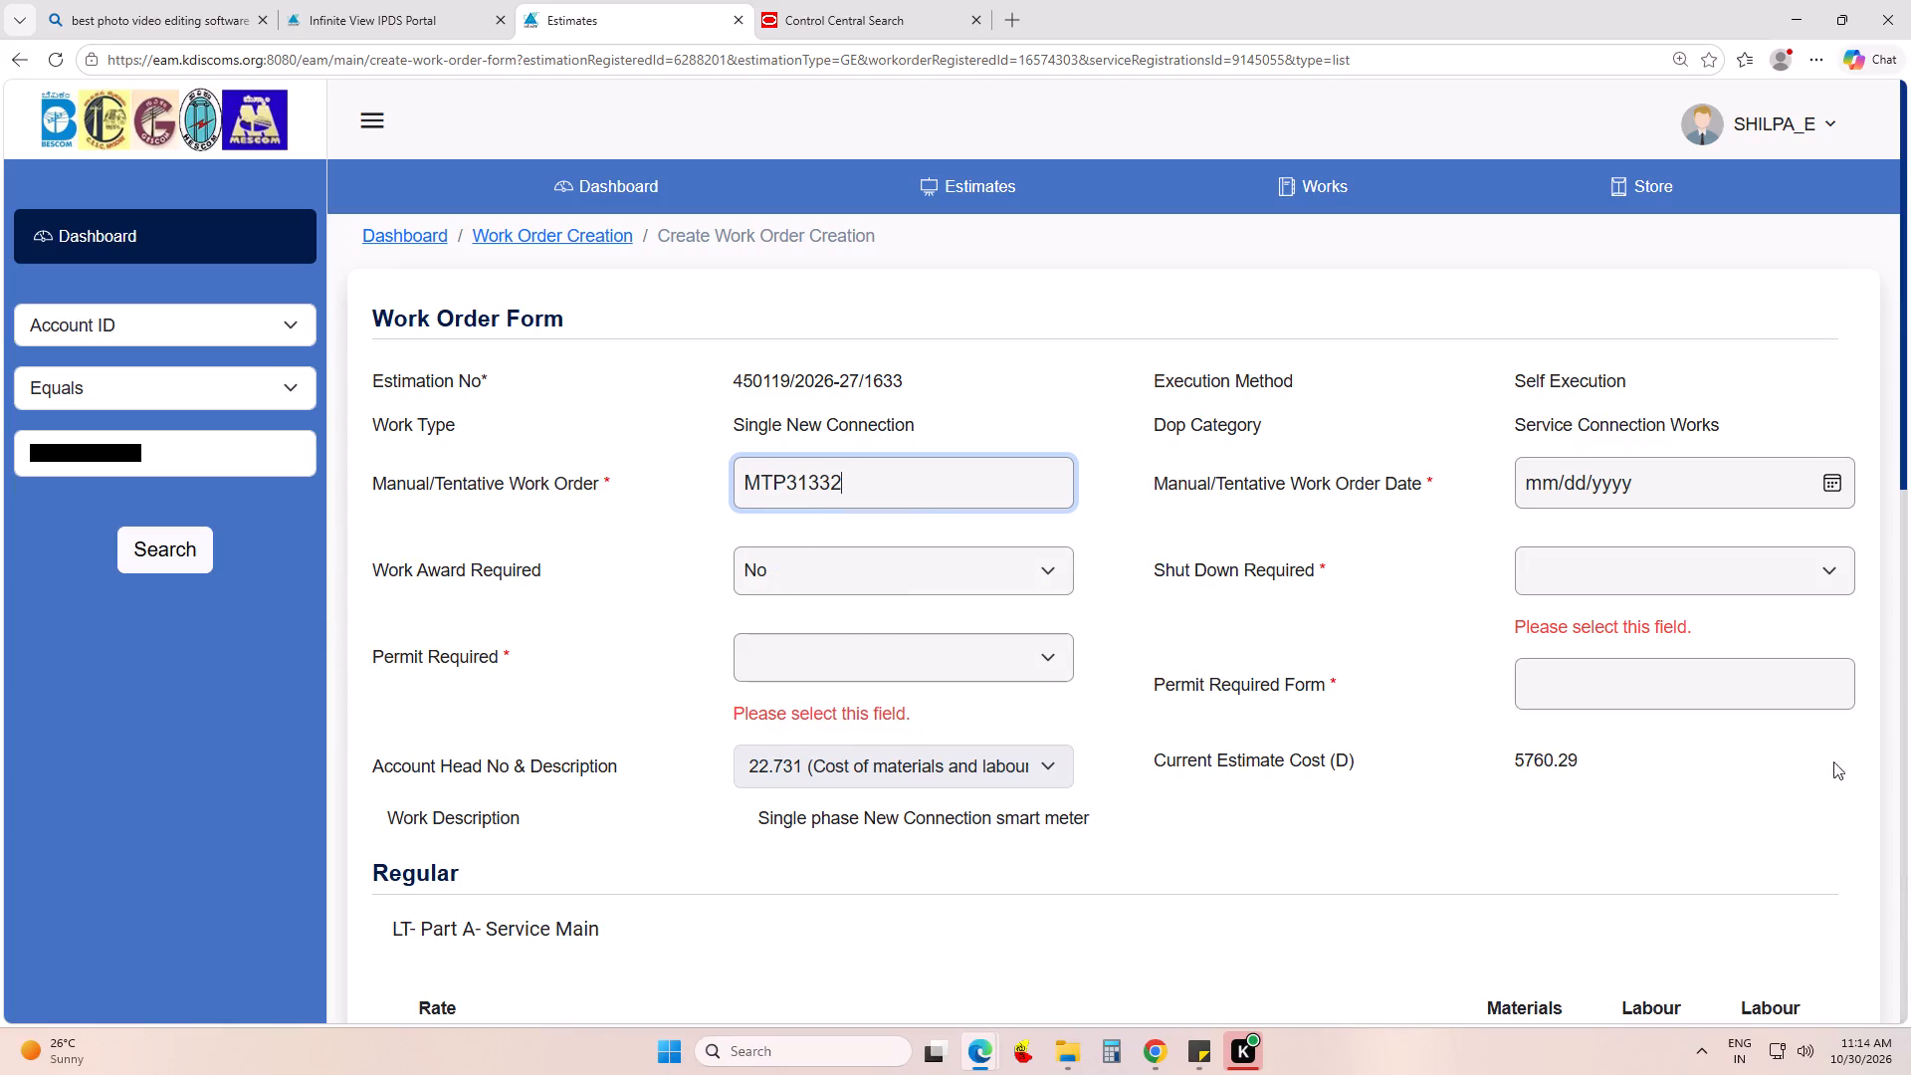
left_click(1839, 479)
left_click(1721, 758)
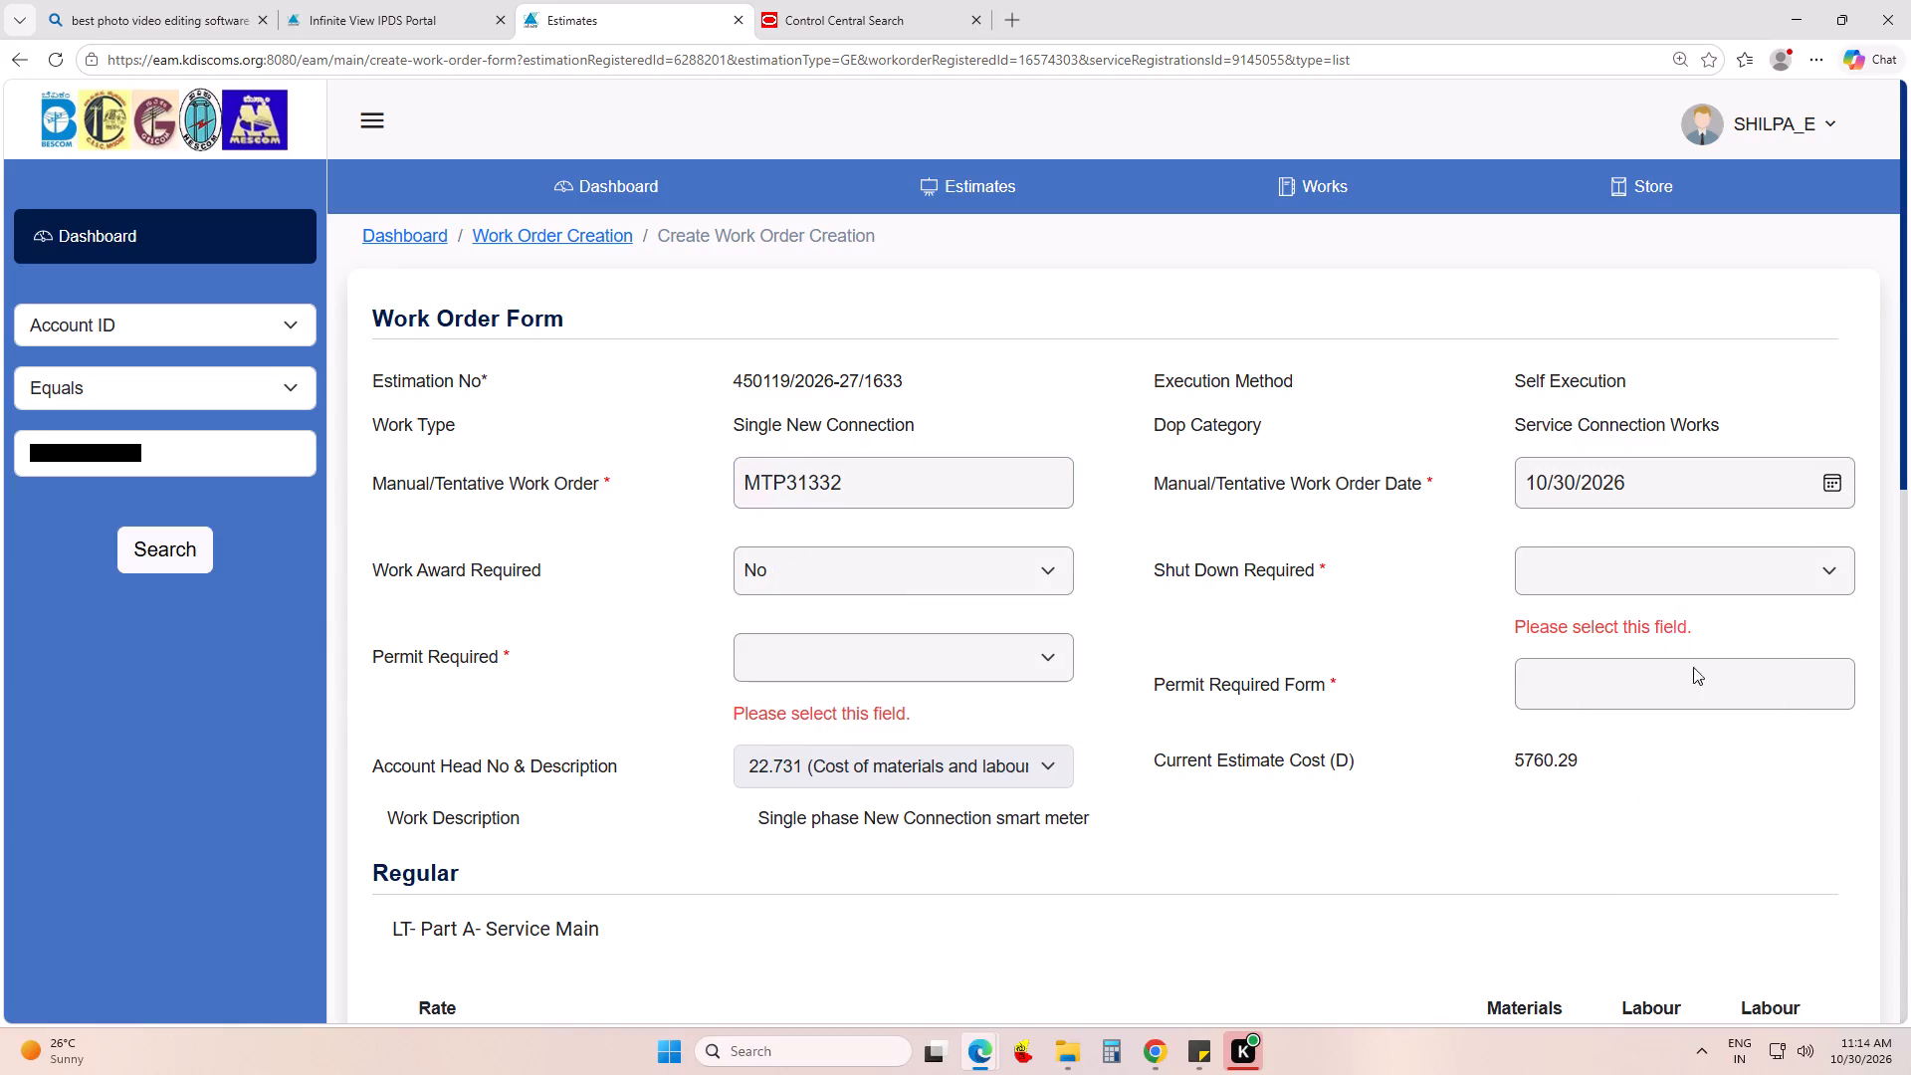
left_click(1627, 590)
left_click(1585, 660)
left_click(1001, 649)
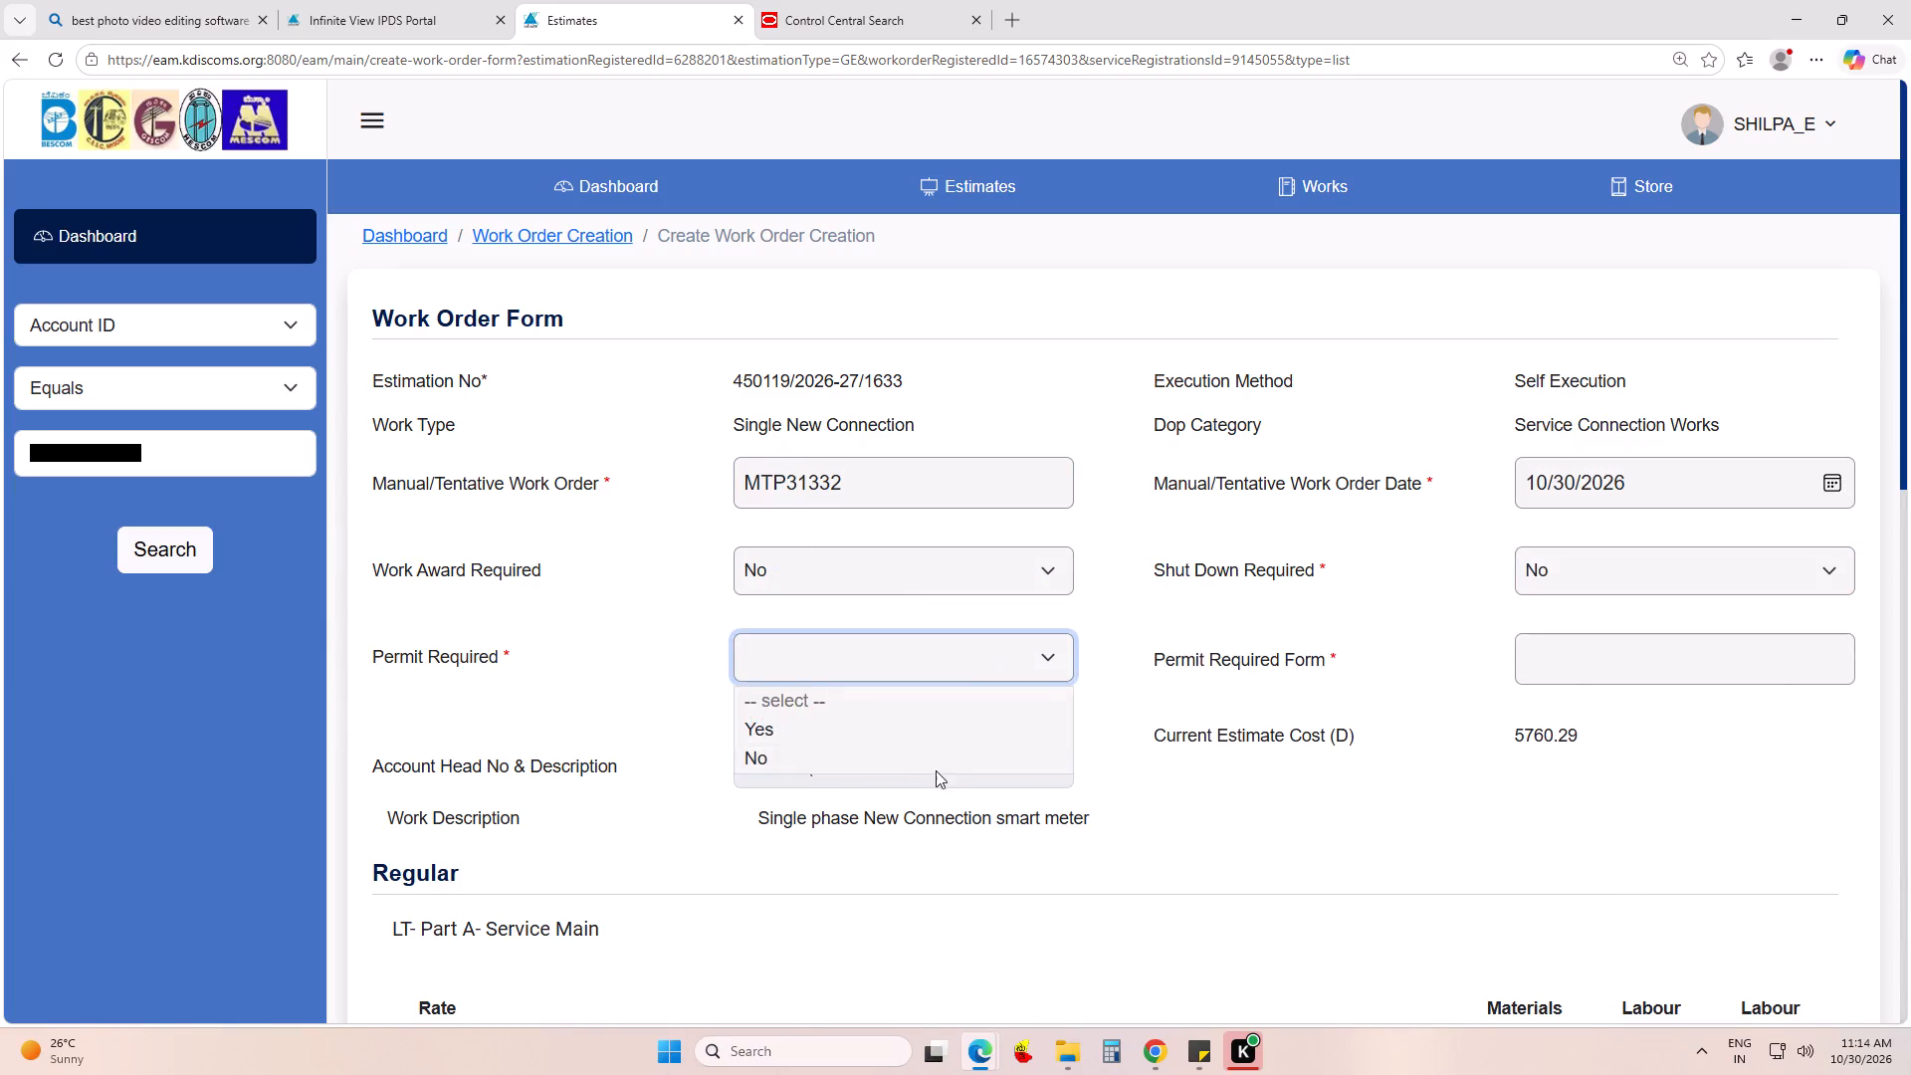
left_click(936, 770)
Set the work order's priority to Medium and its validity to 30 days, and create the work order.
left_click(1059, 811)
scroll(1024, 790, "down", 12)
left_click(862, 625)
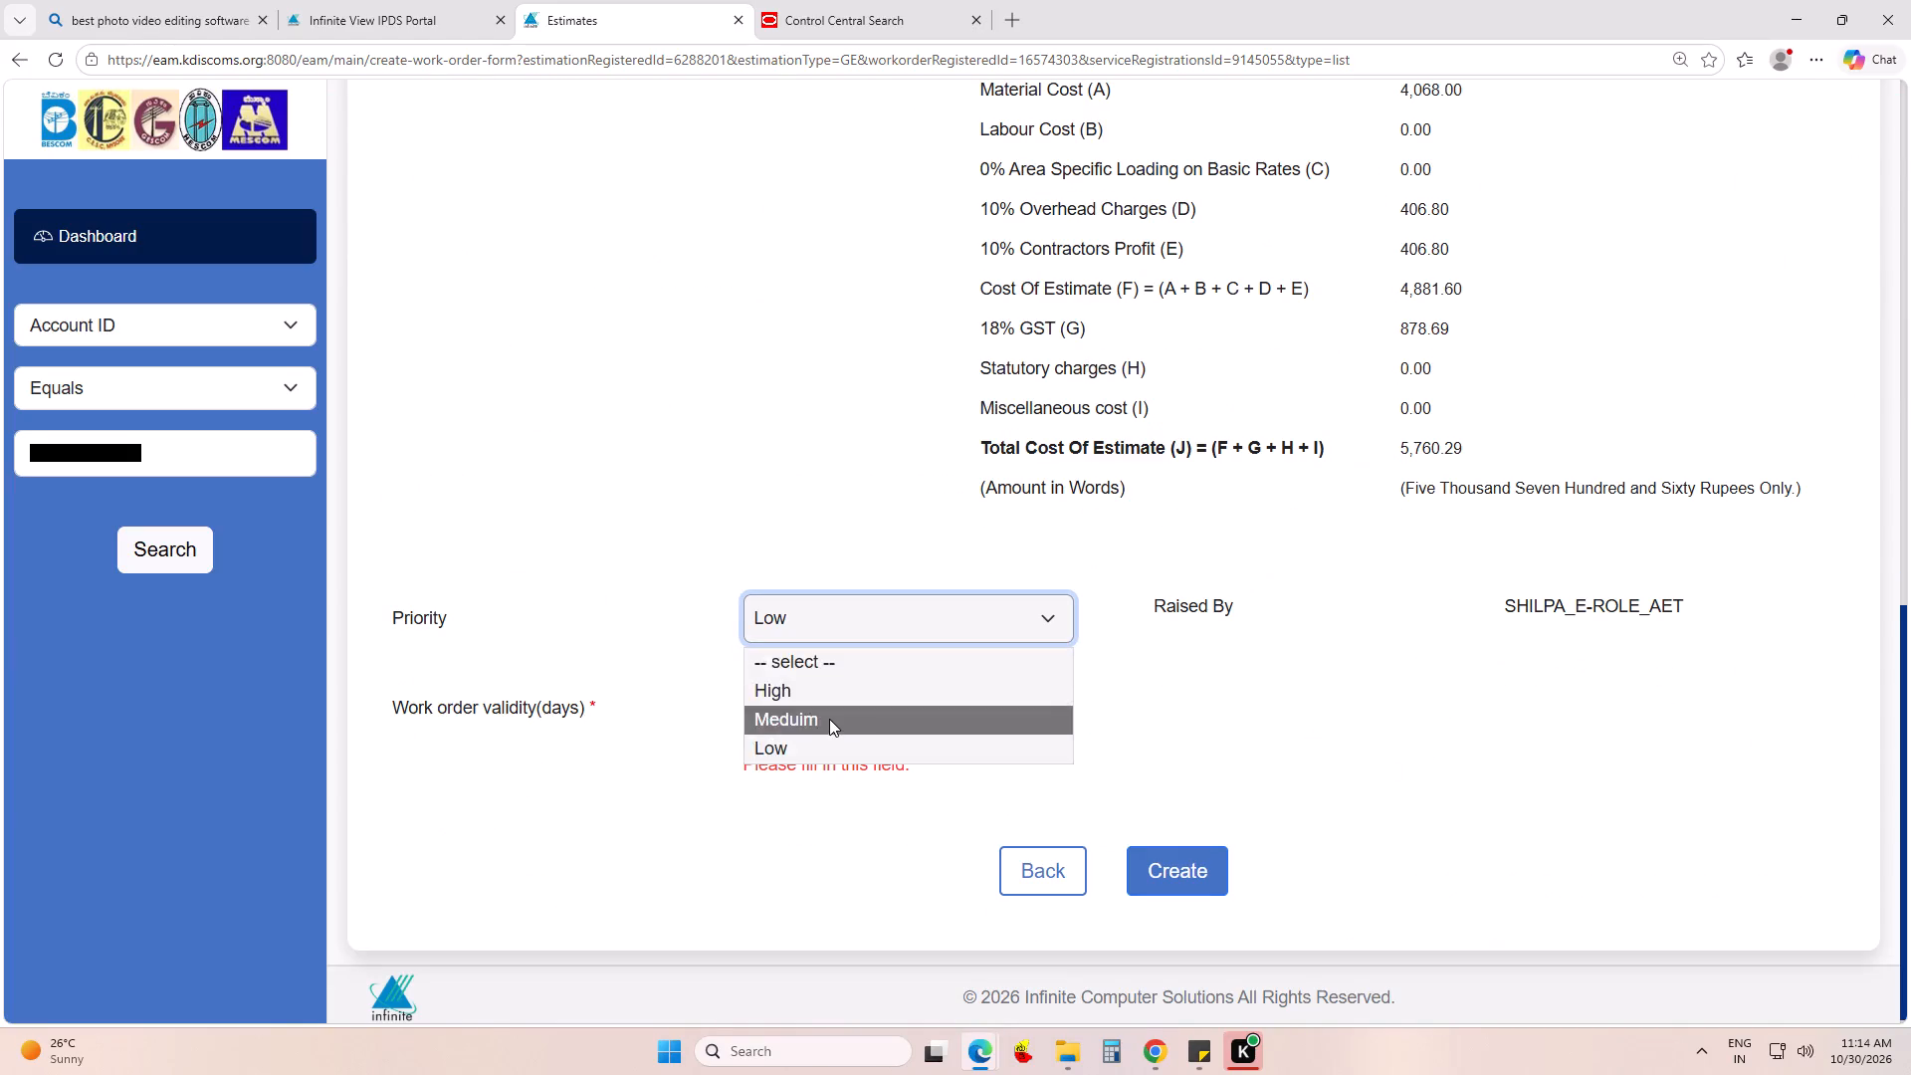
double_click(827, 721)
left_click(827, 721)
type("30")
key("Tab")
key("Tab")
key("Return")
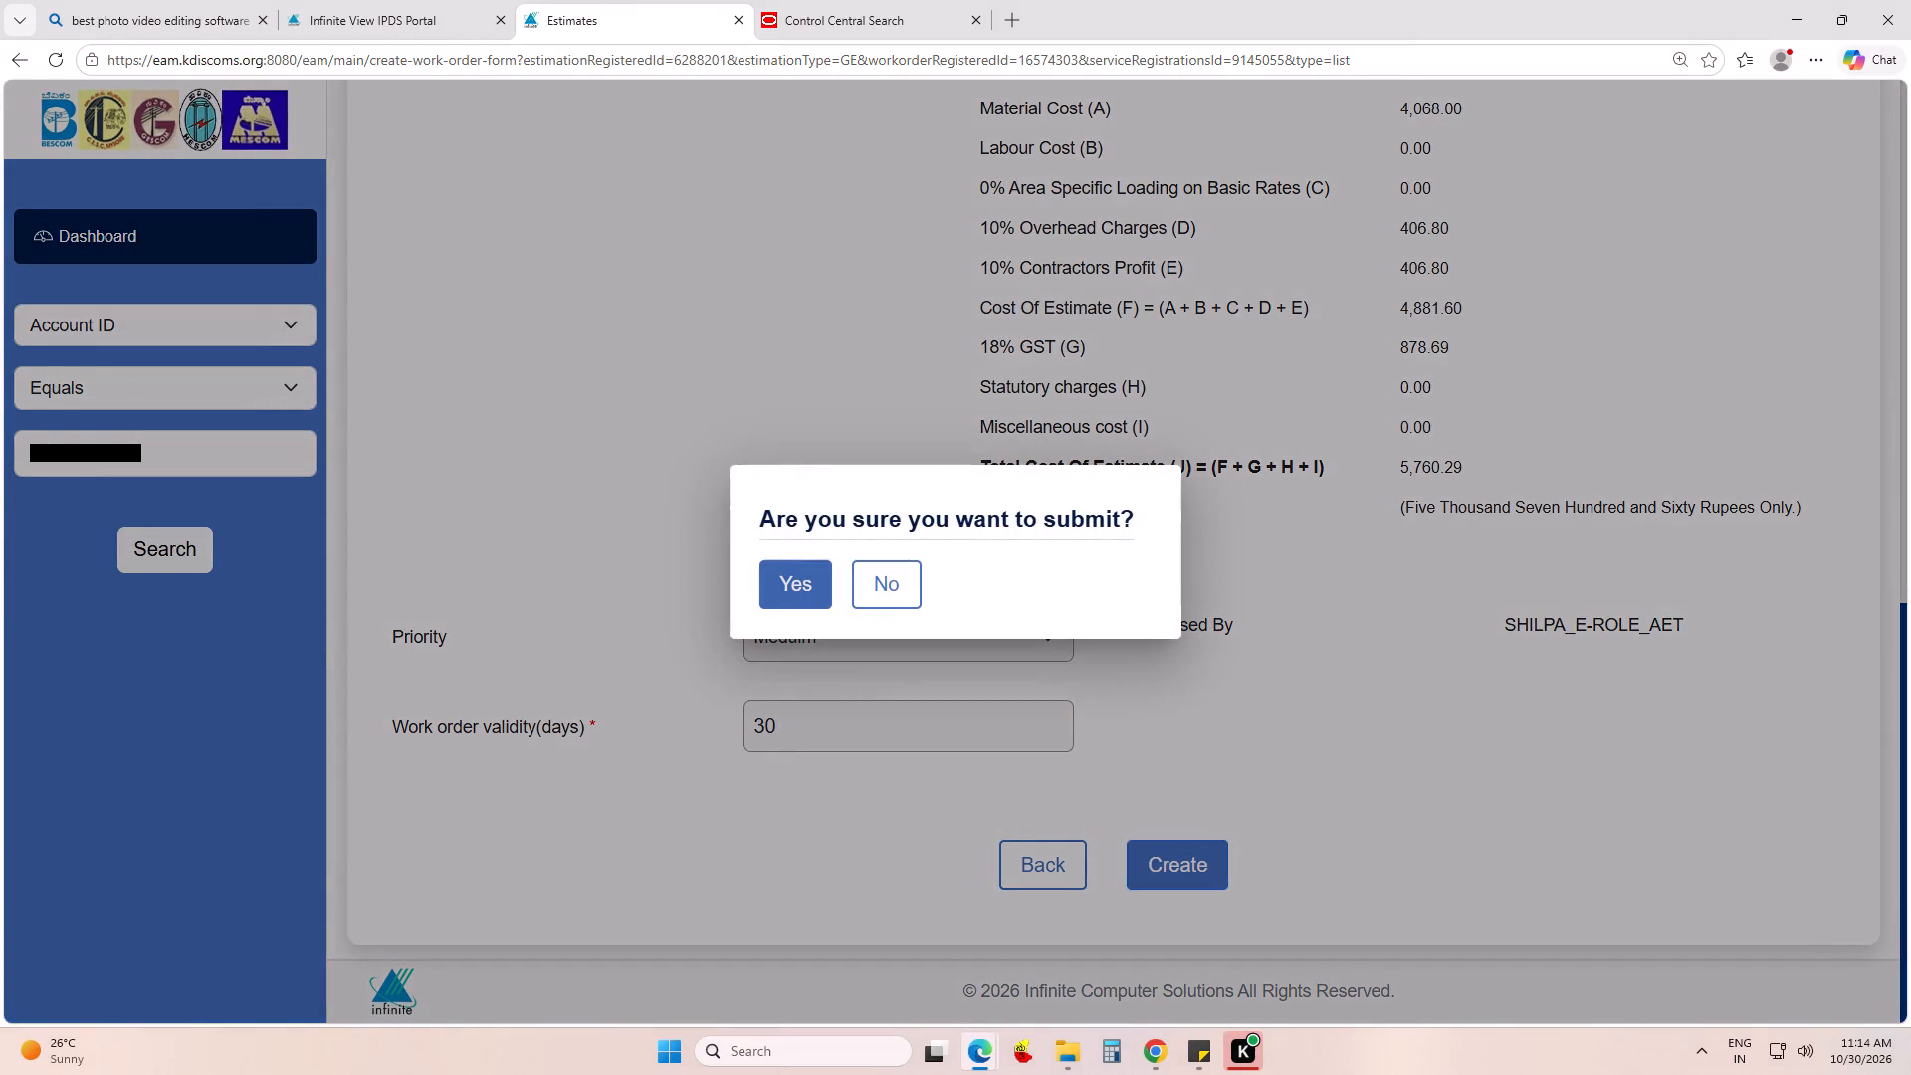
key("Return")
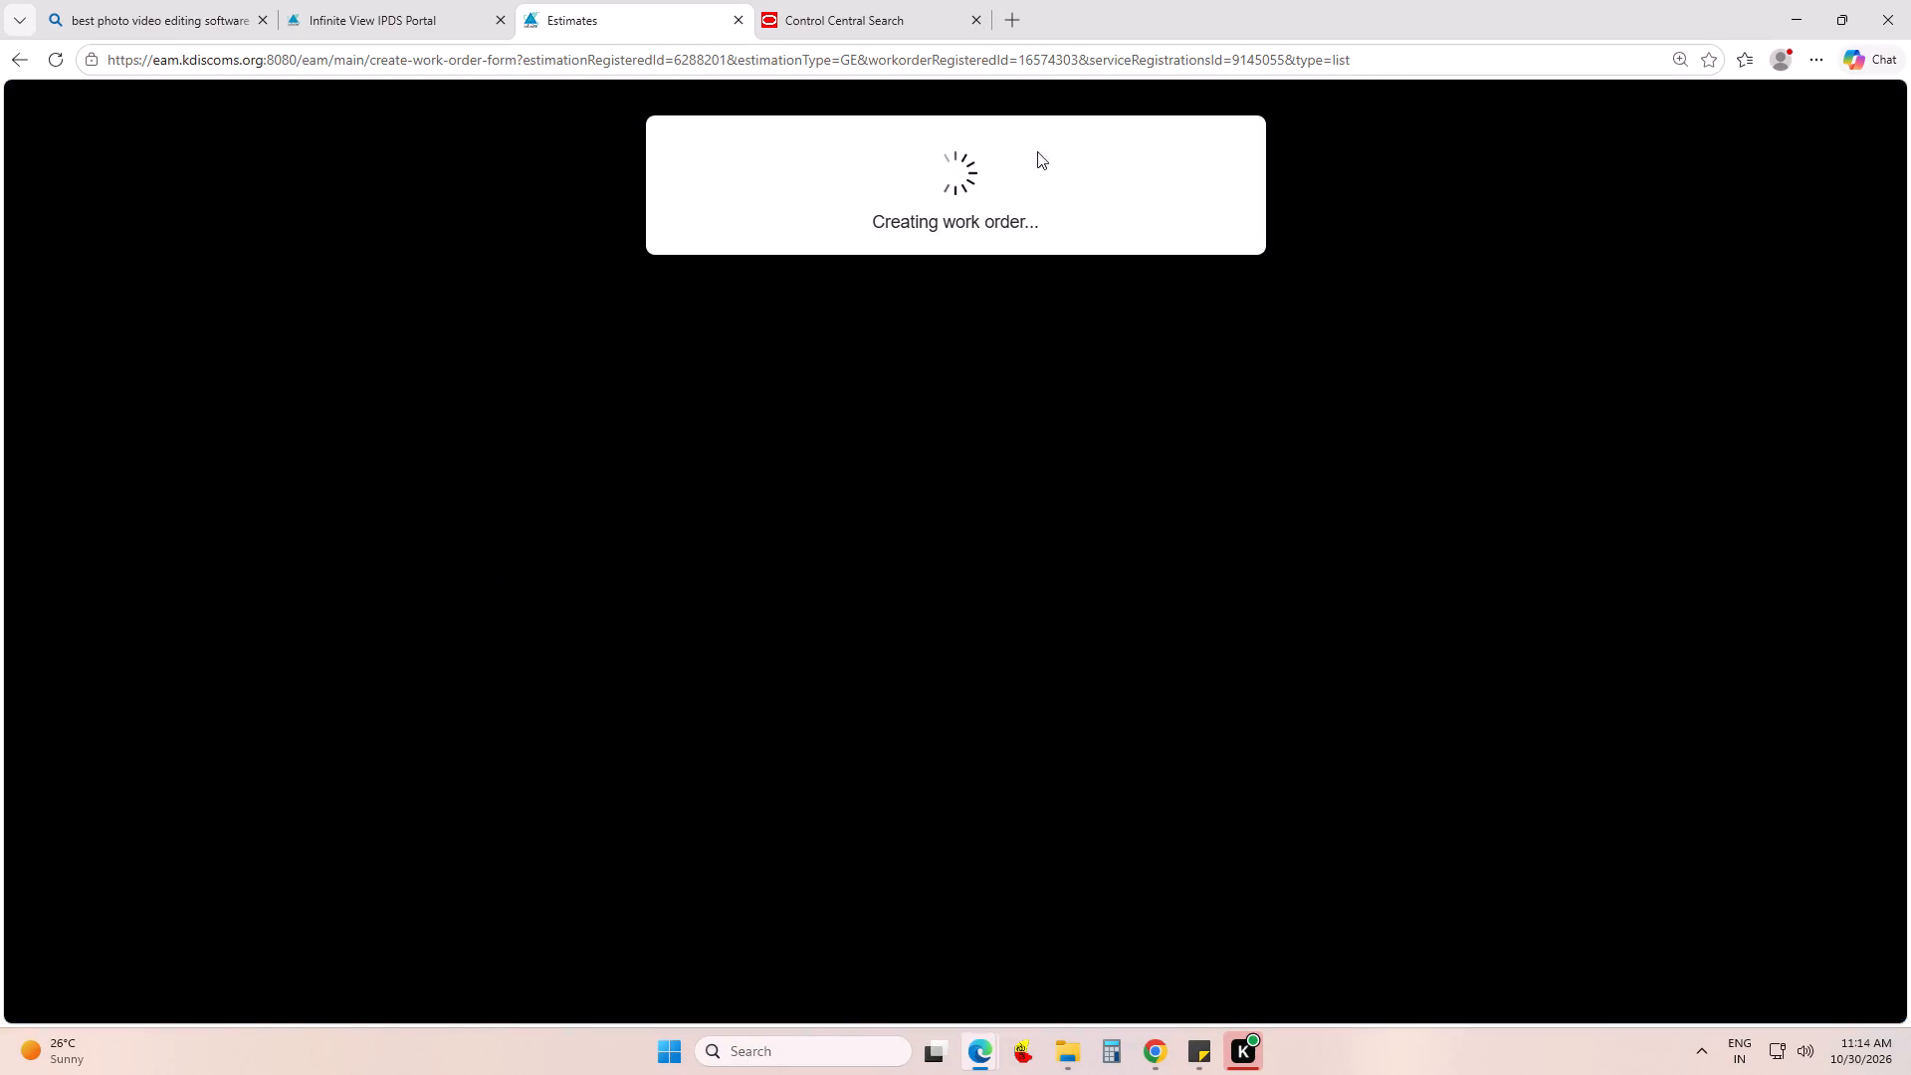
left_click(1137, 144)
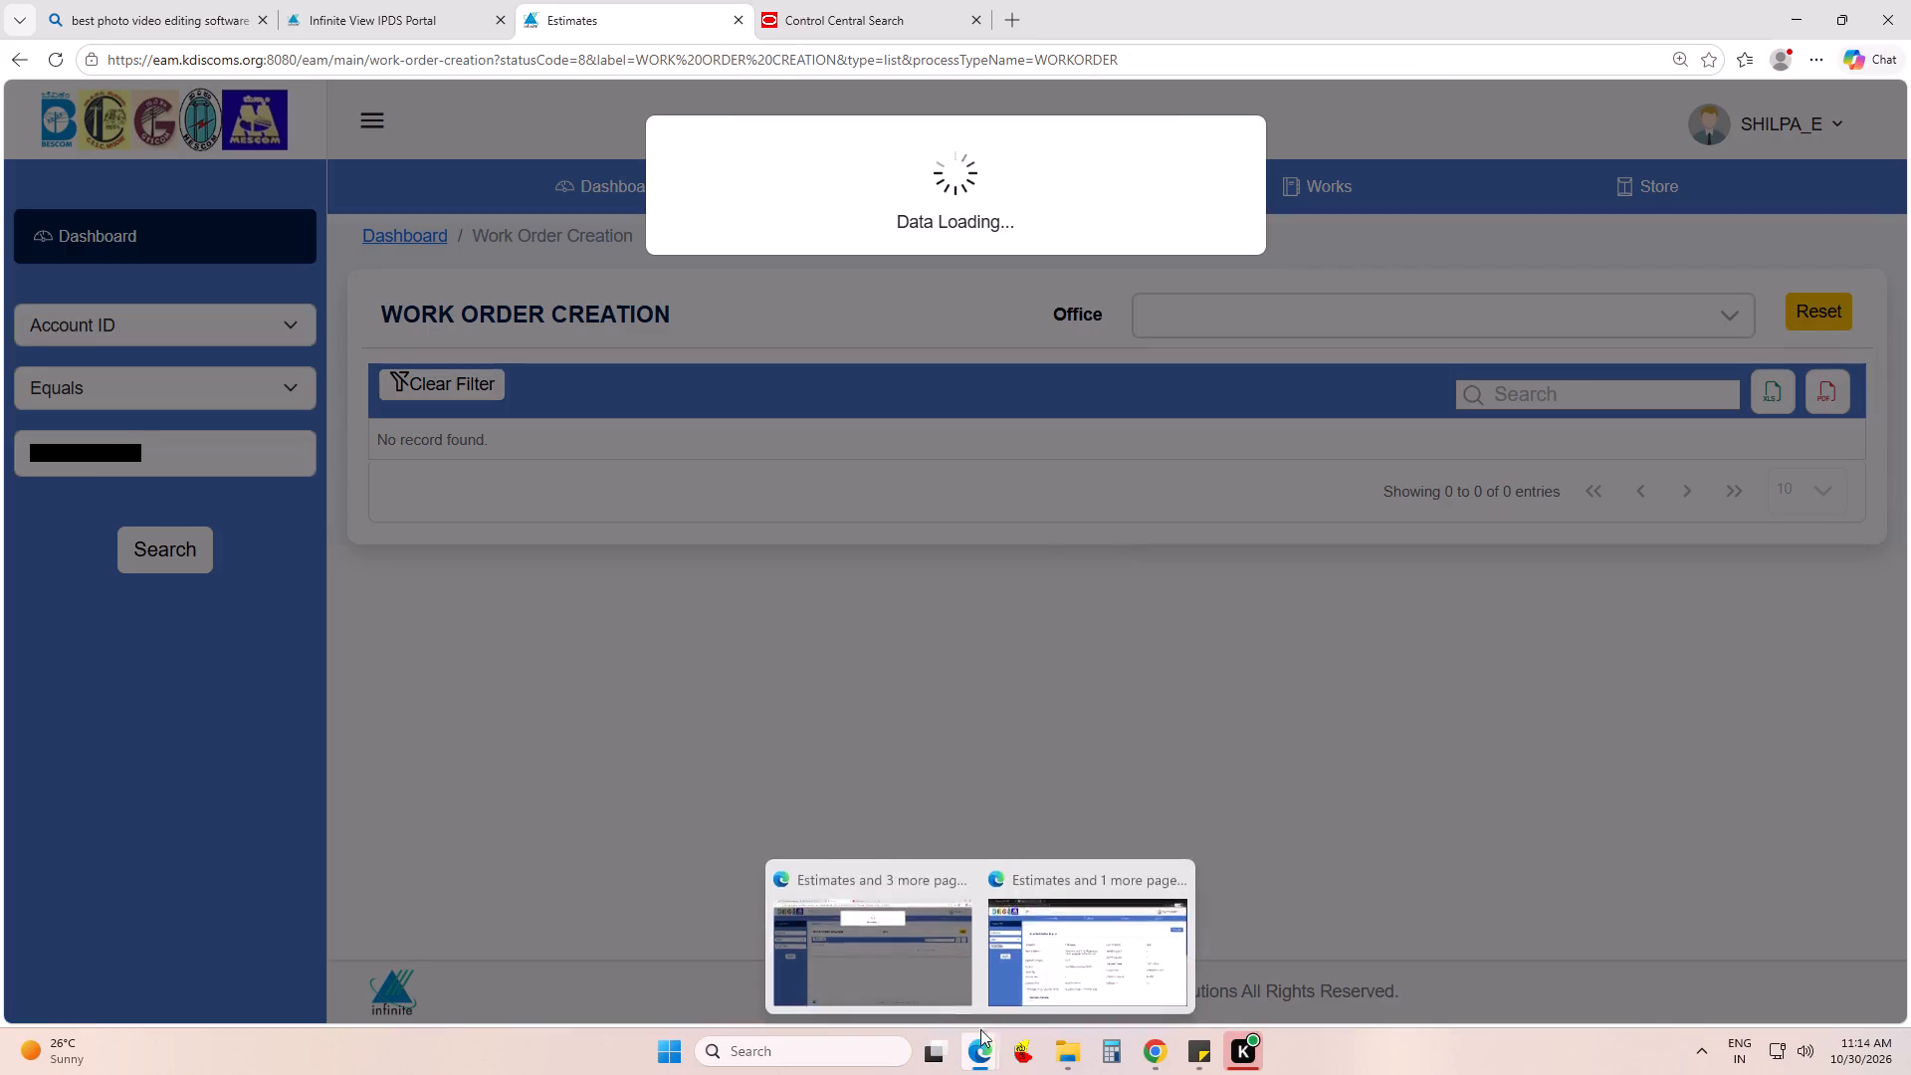
Switch to Oracle Customer Care and Billing, search for the pending consumer's account ID and open the premise's New Connection case.
left_click(924, 976)
left_click(852, 1)
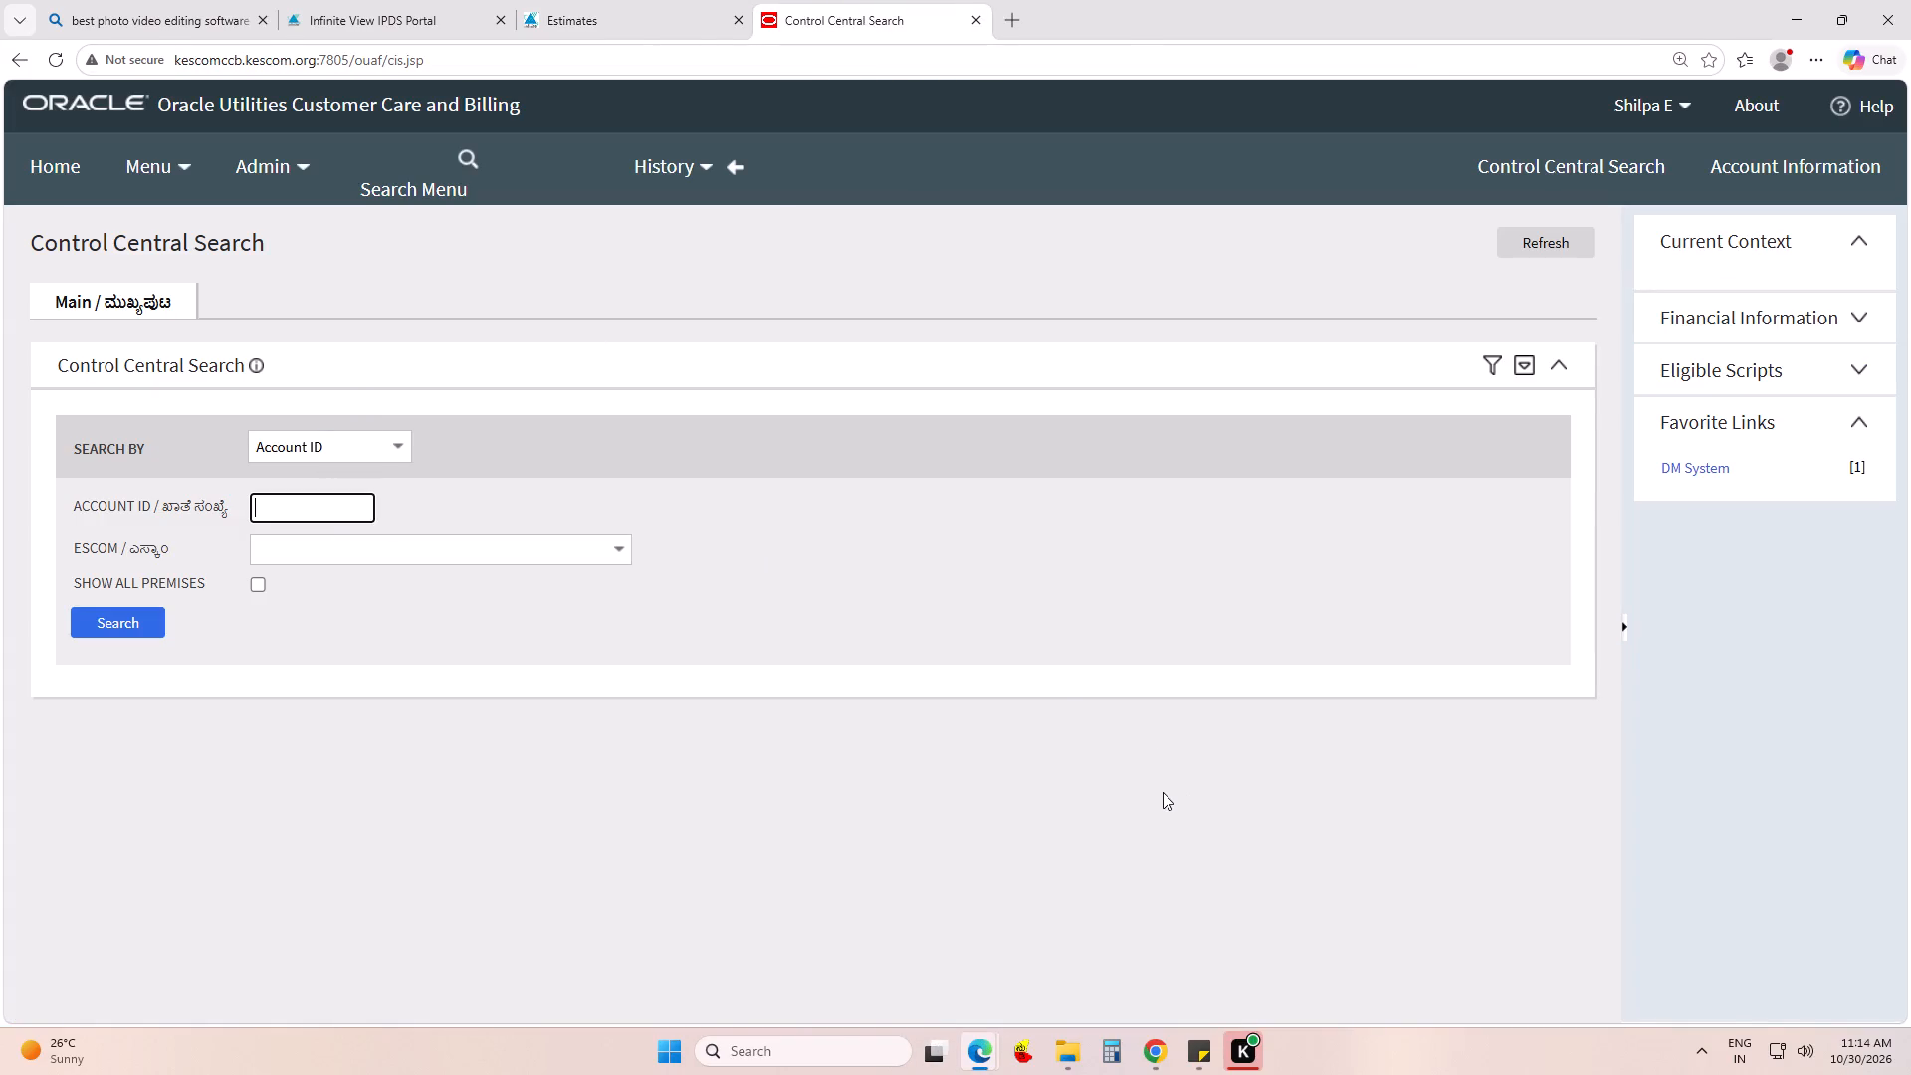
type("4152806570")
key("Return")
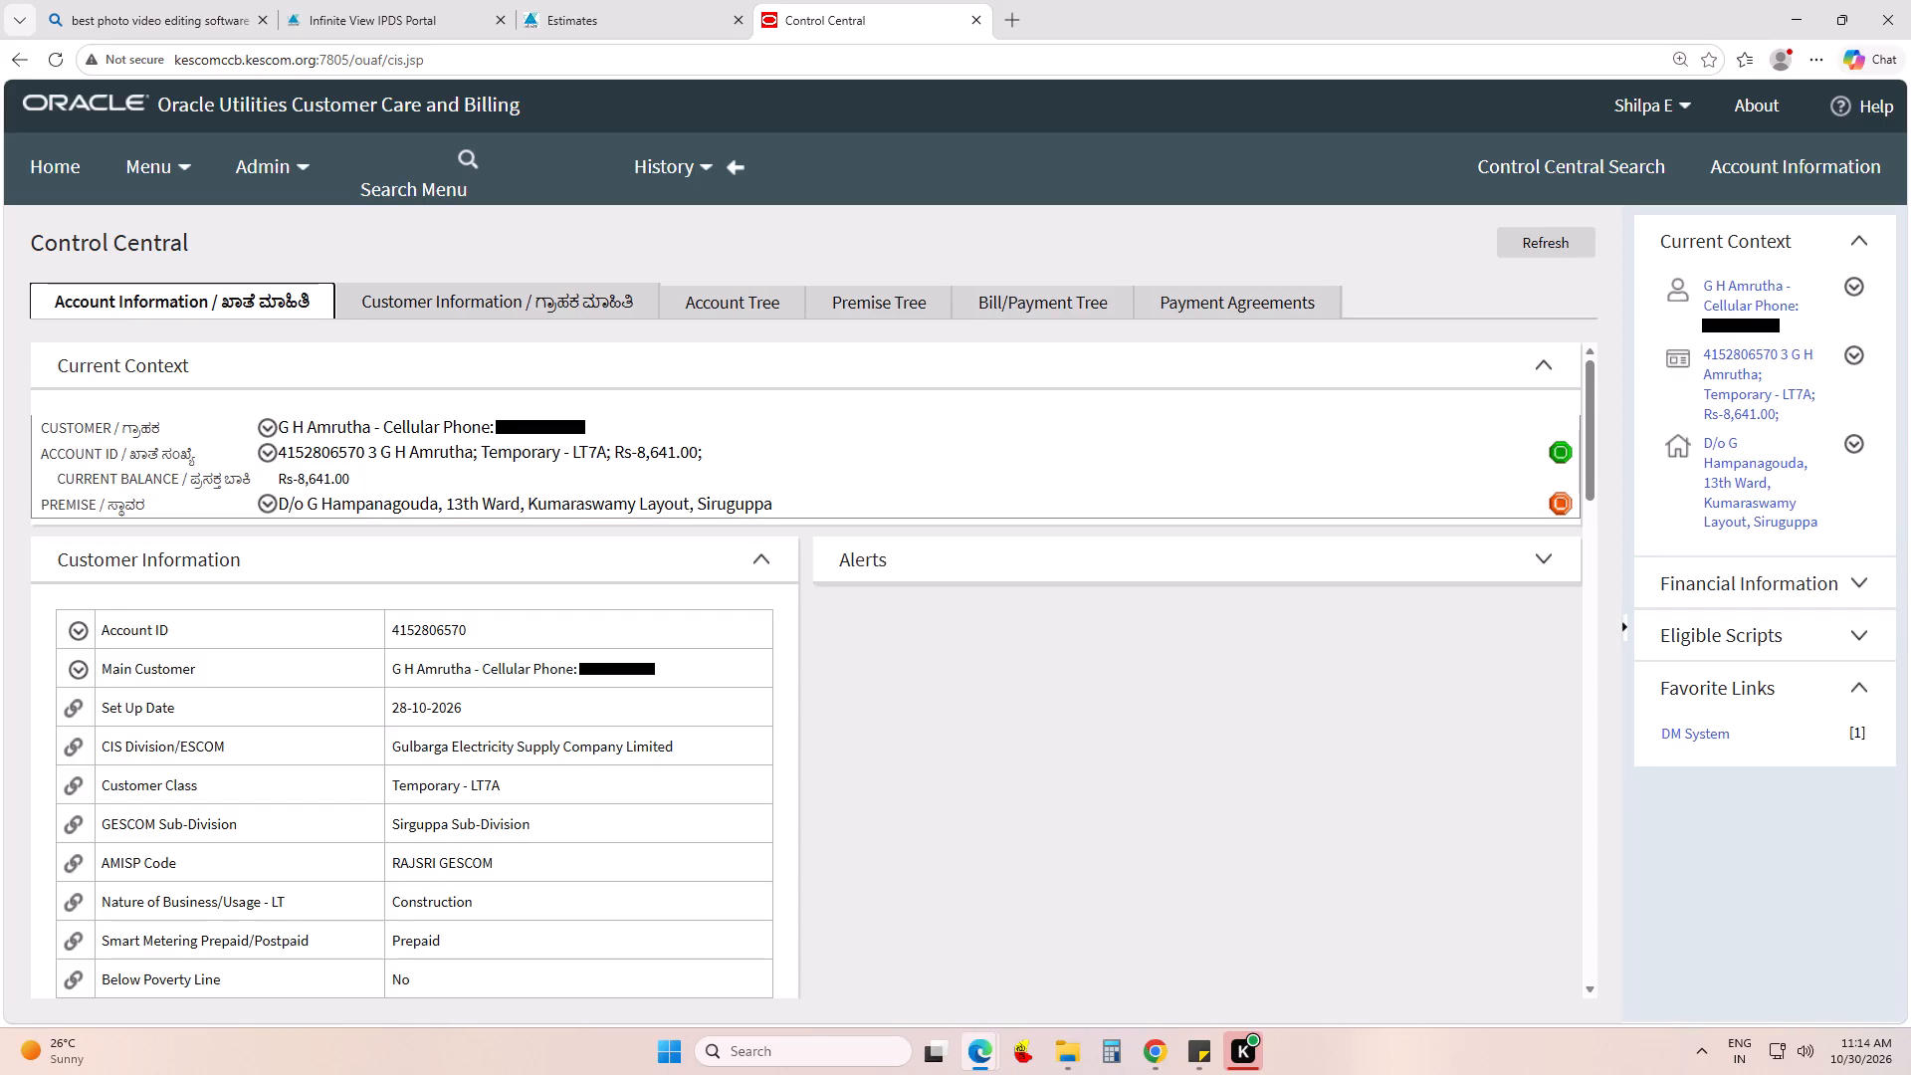
left_click(1848, 444)
left_click(1618, 503)
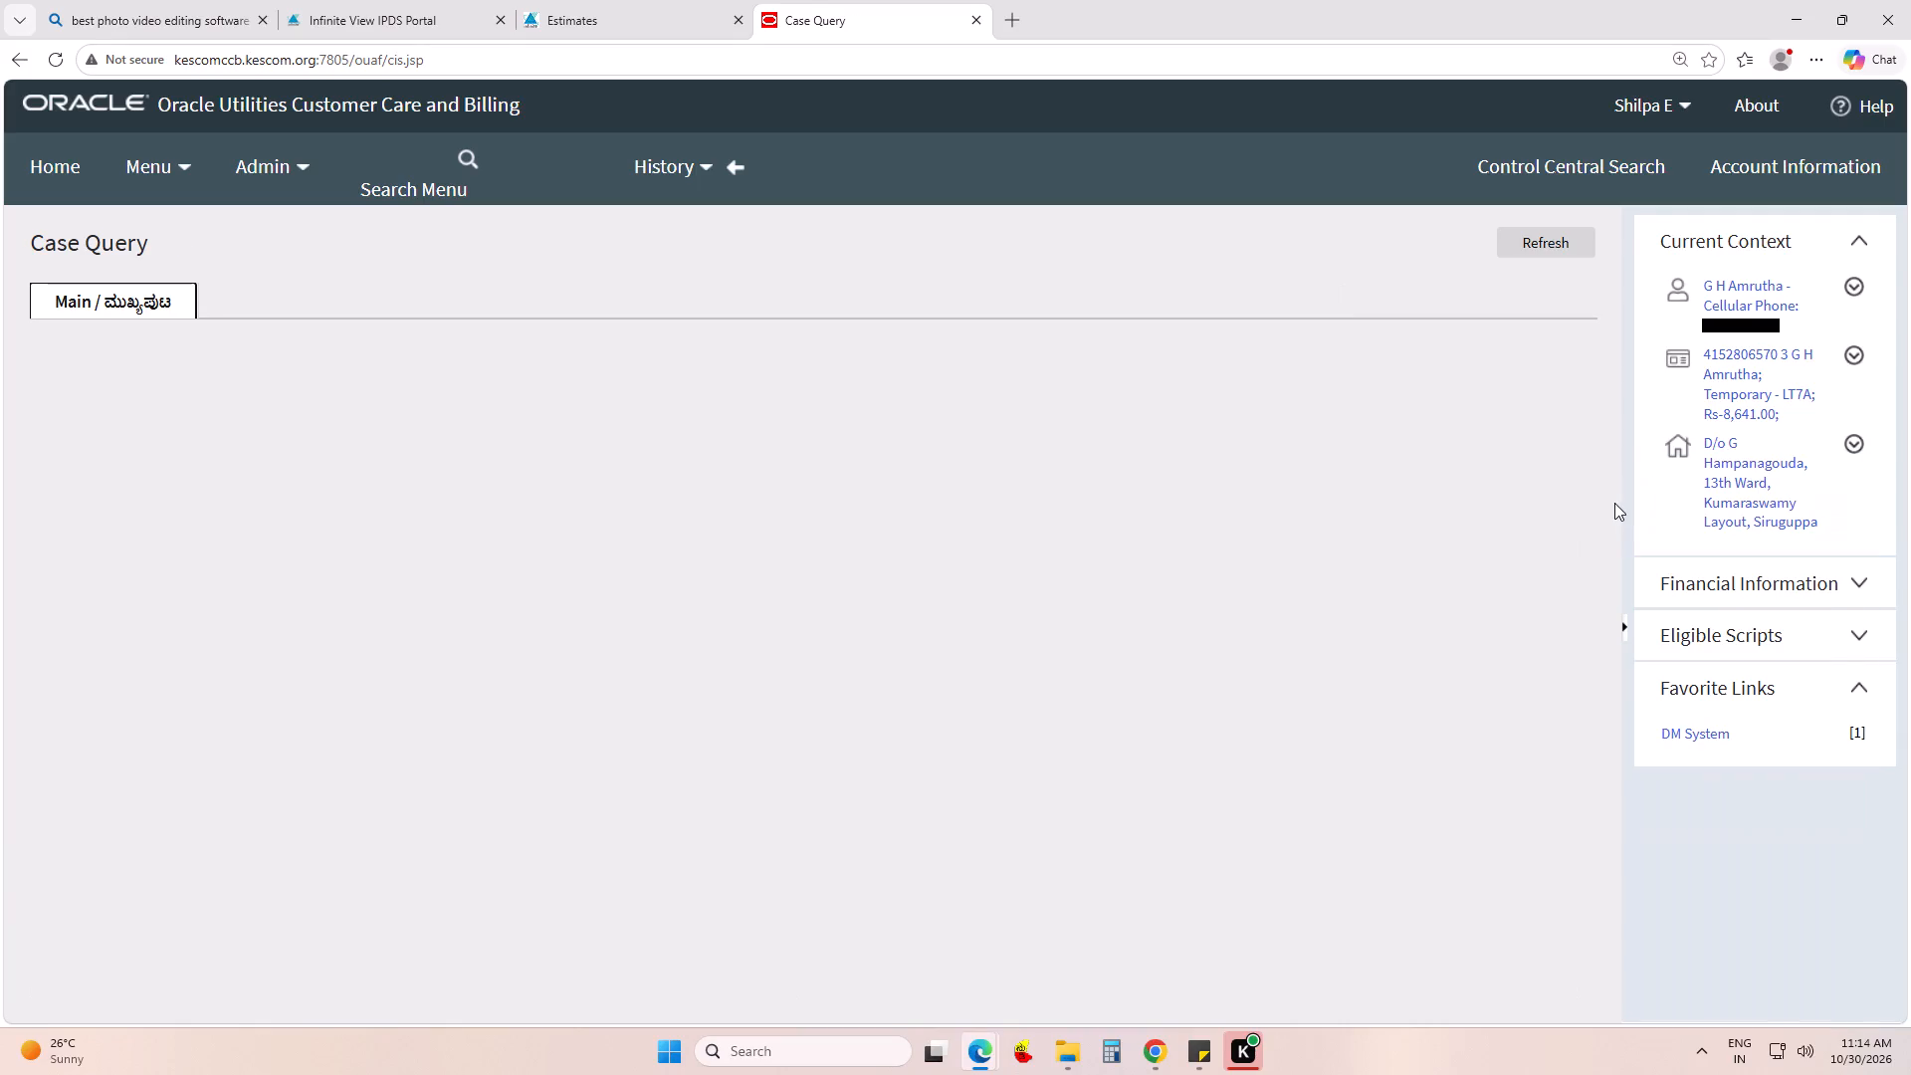
left_click(296, 881)
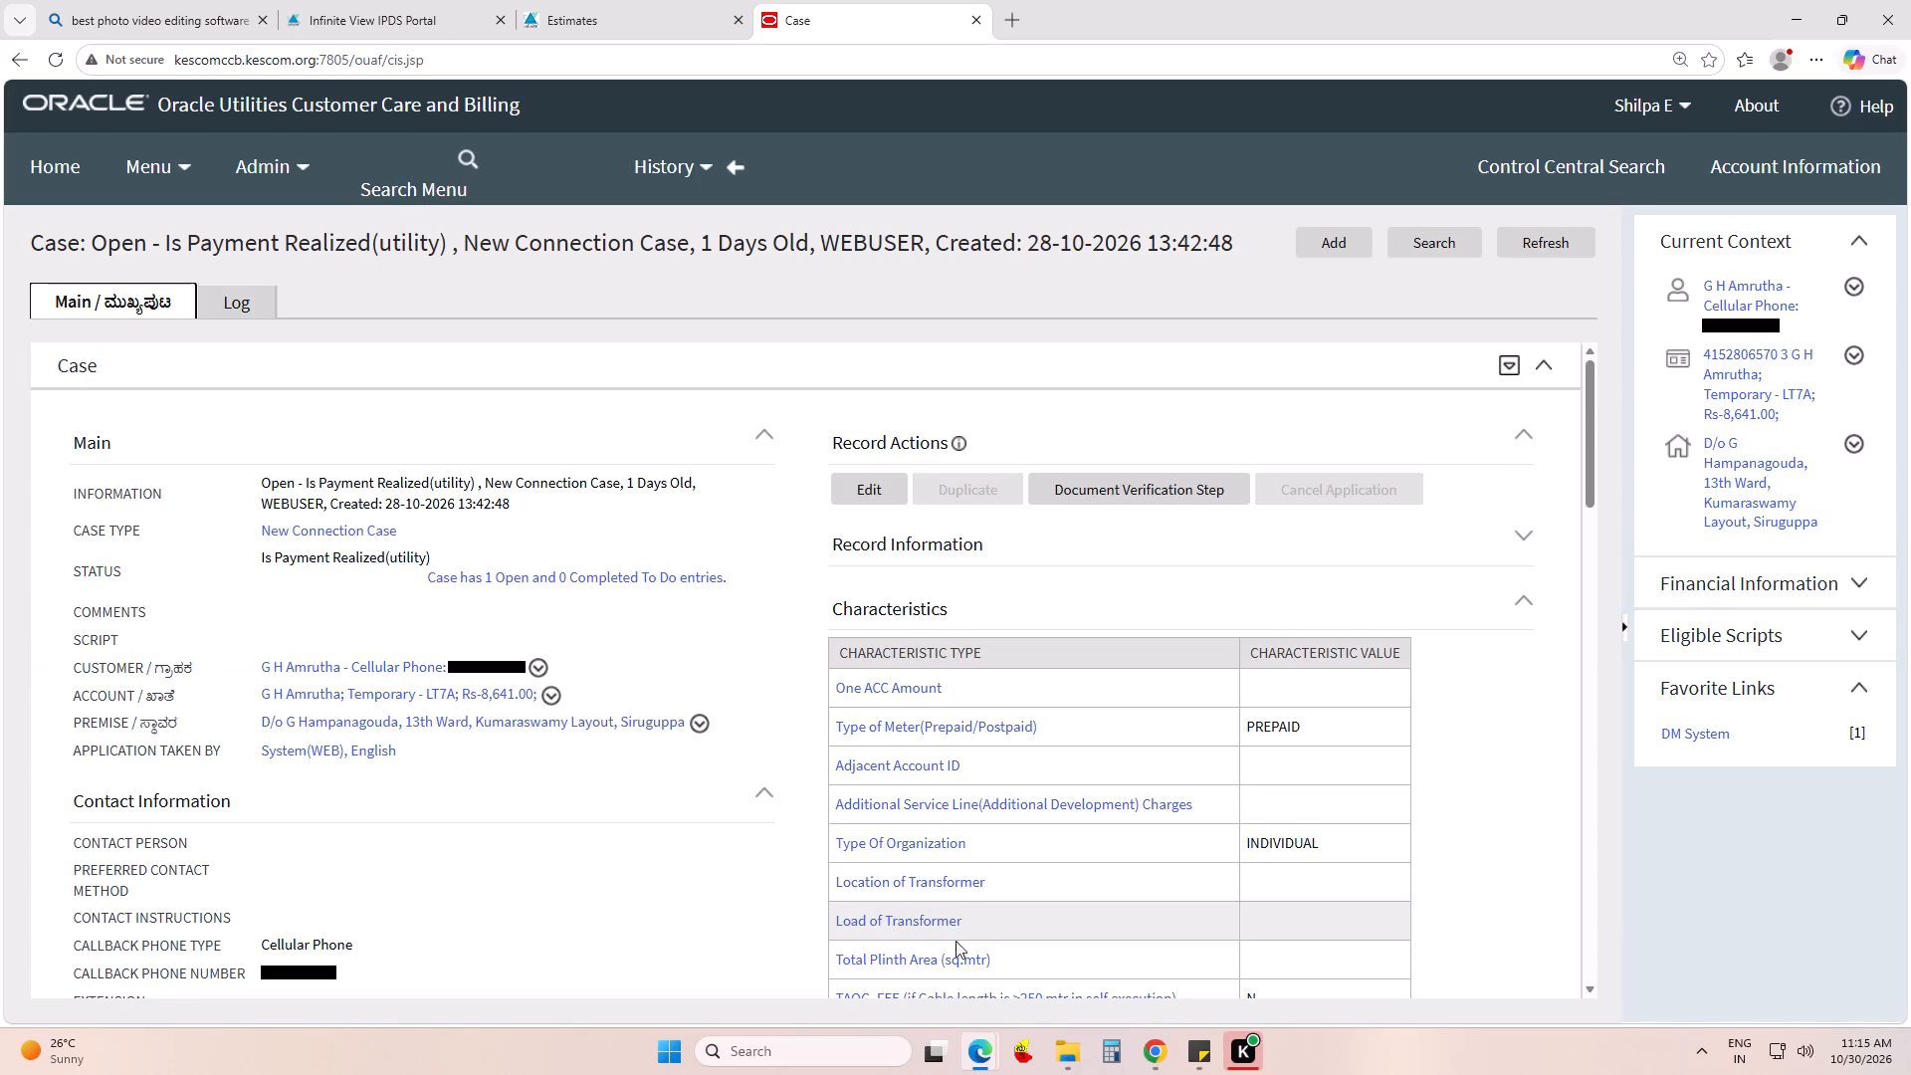
Start the Document Verification Step and save all four required characteristics as Y, covering completion report, wiring diagram, bond and supply agreement.
left_click(1143, 488)
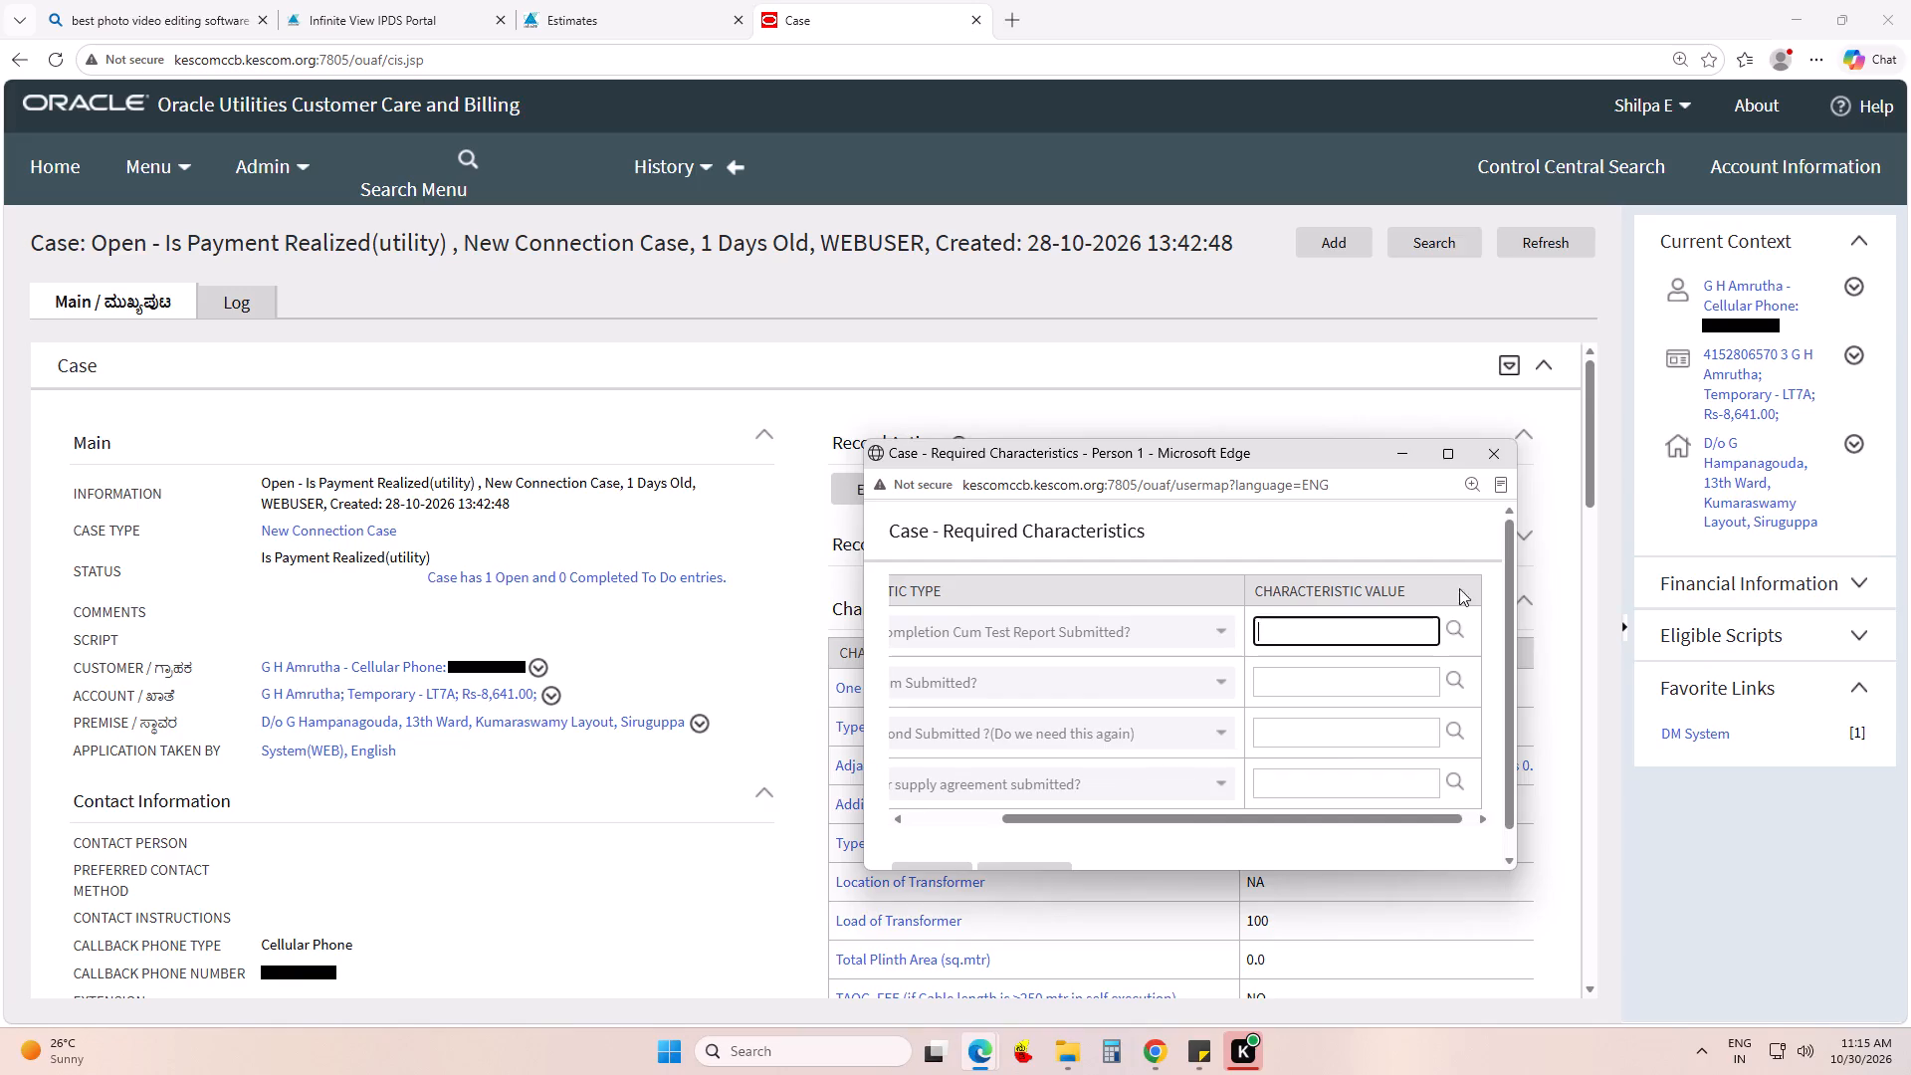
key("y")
left_click(1332, 685)
left_click(1332, 684)
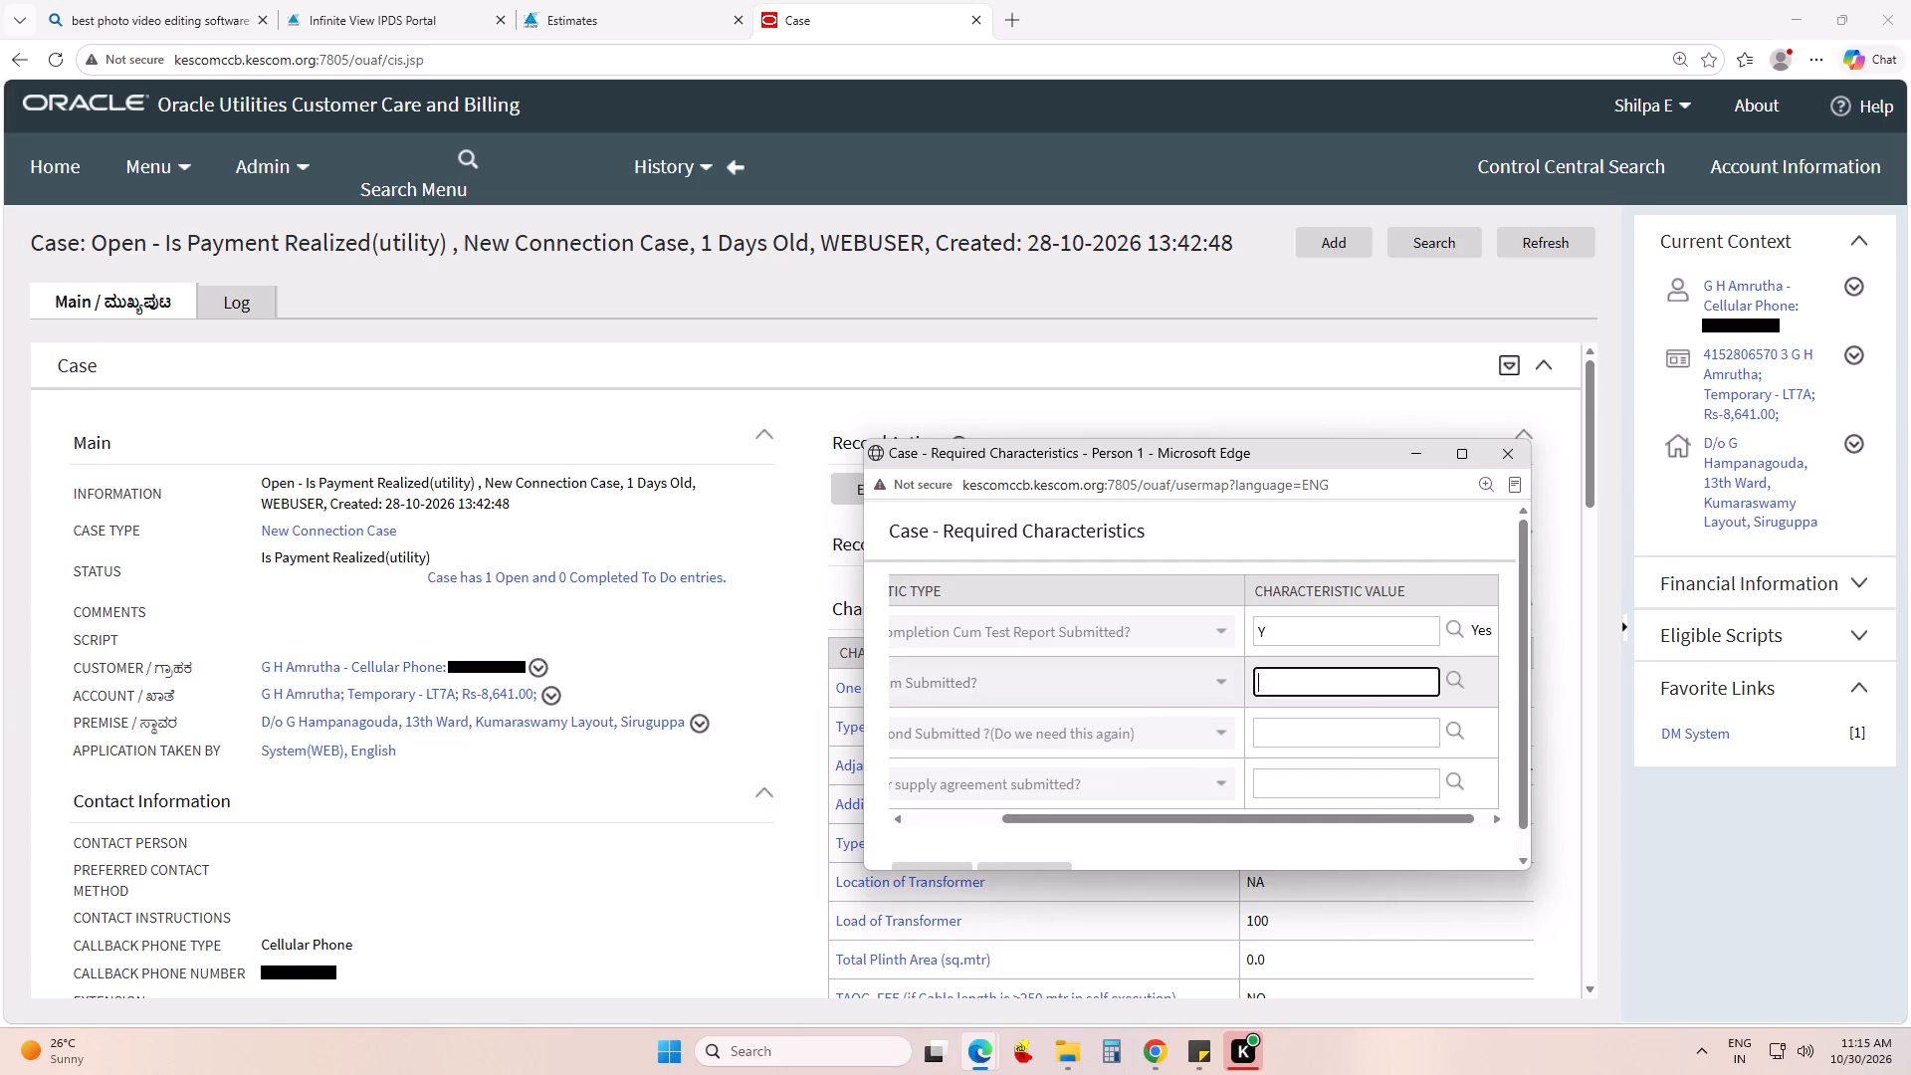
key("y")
left_click(1333, 725)
left_click(1325, 727)
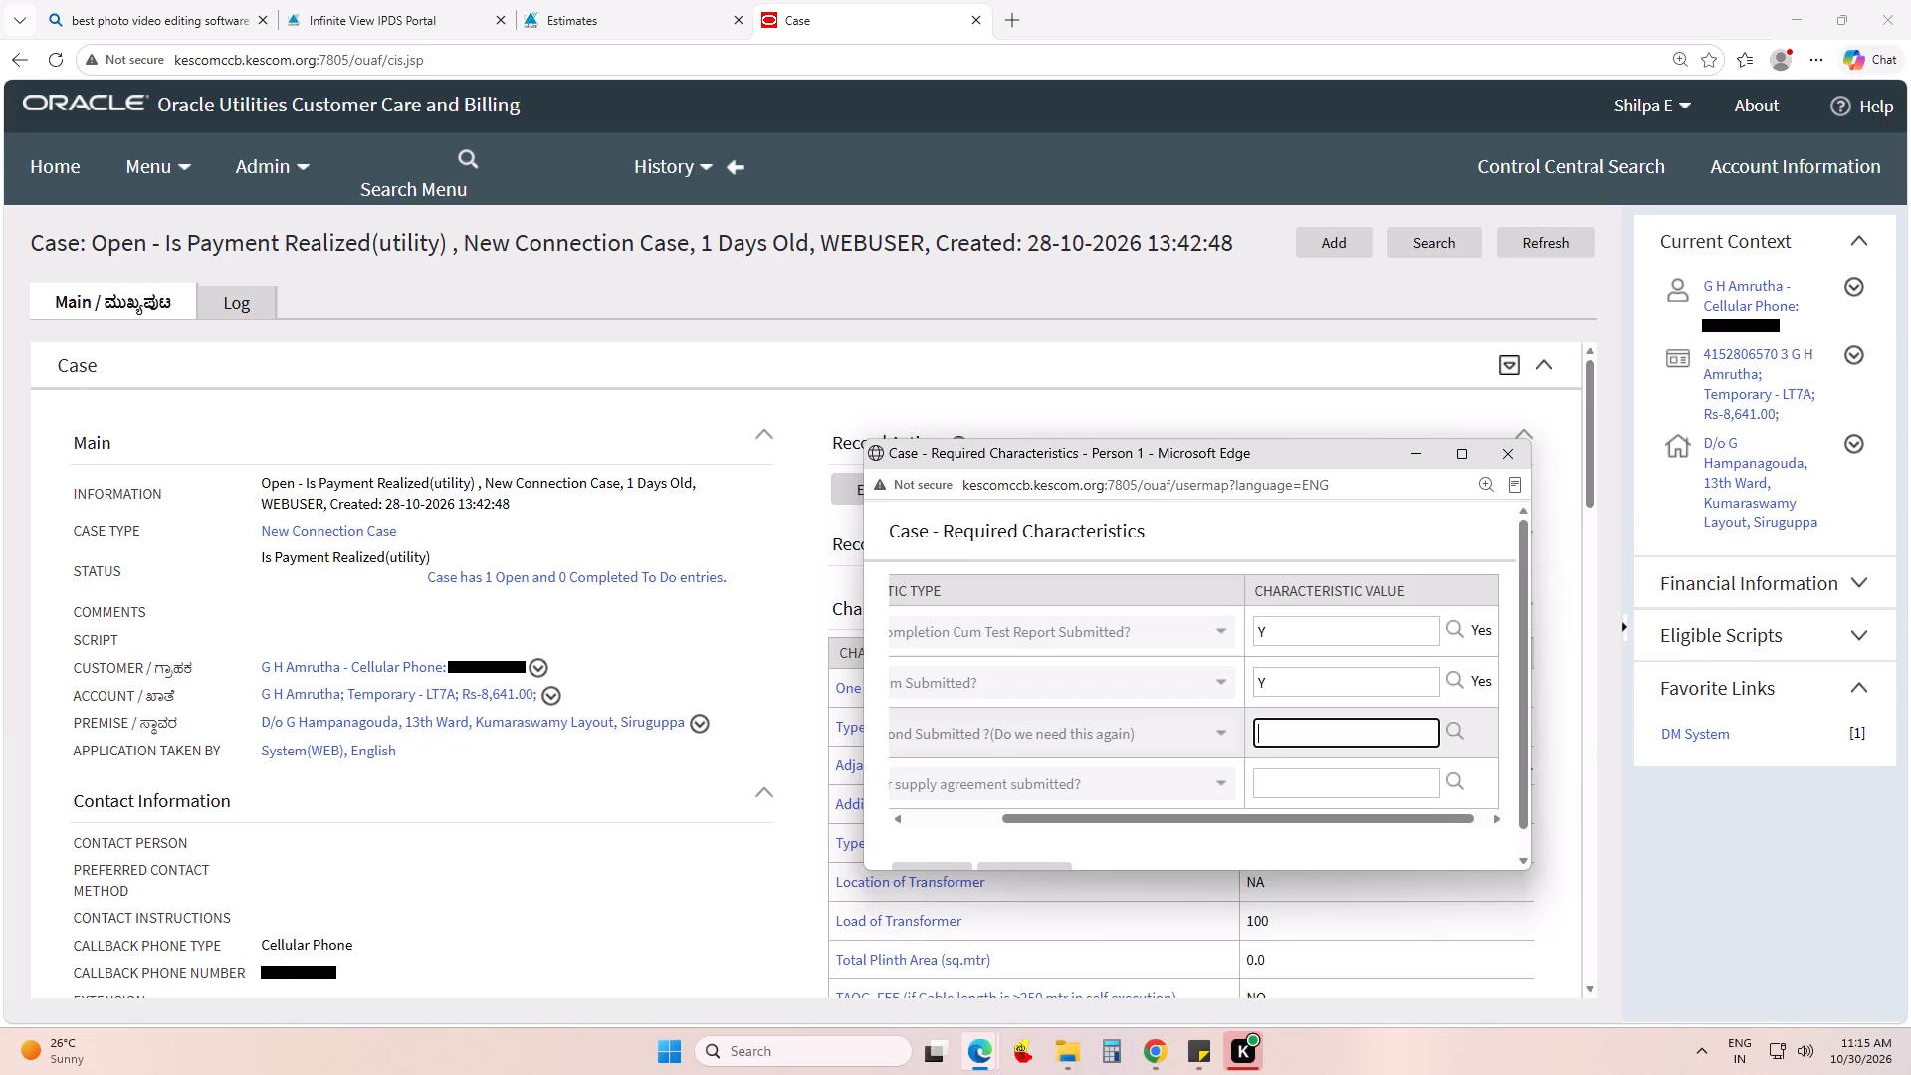
left_click(1286, 743)
double_click(1286, 743)
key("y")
left_click(1272, 764)
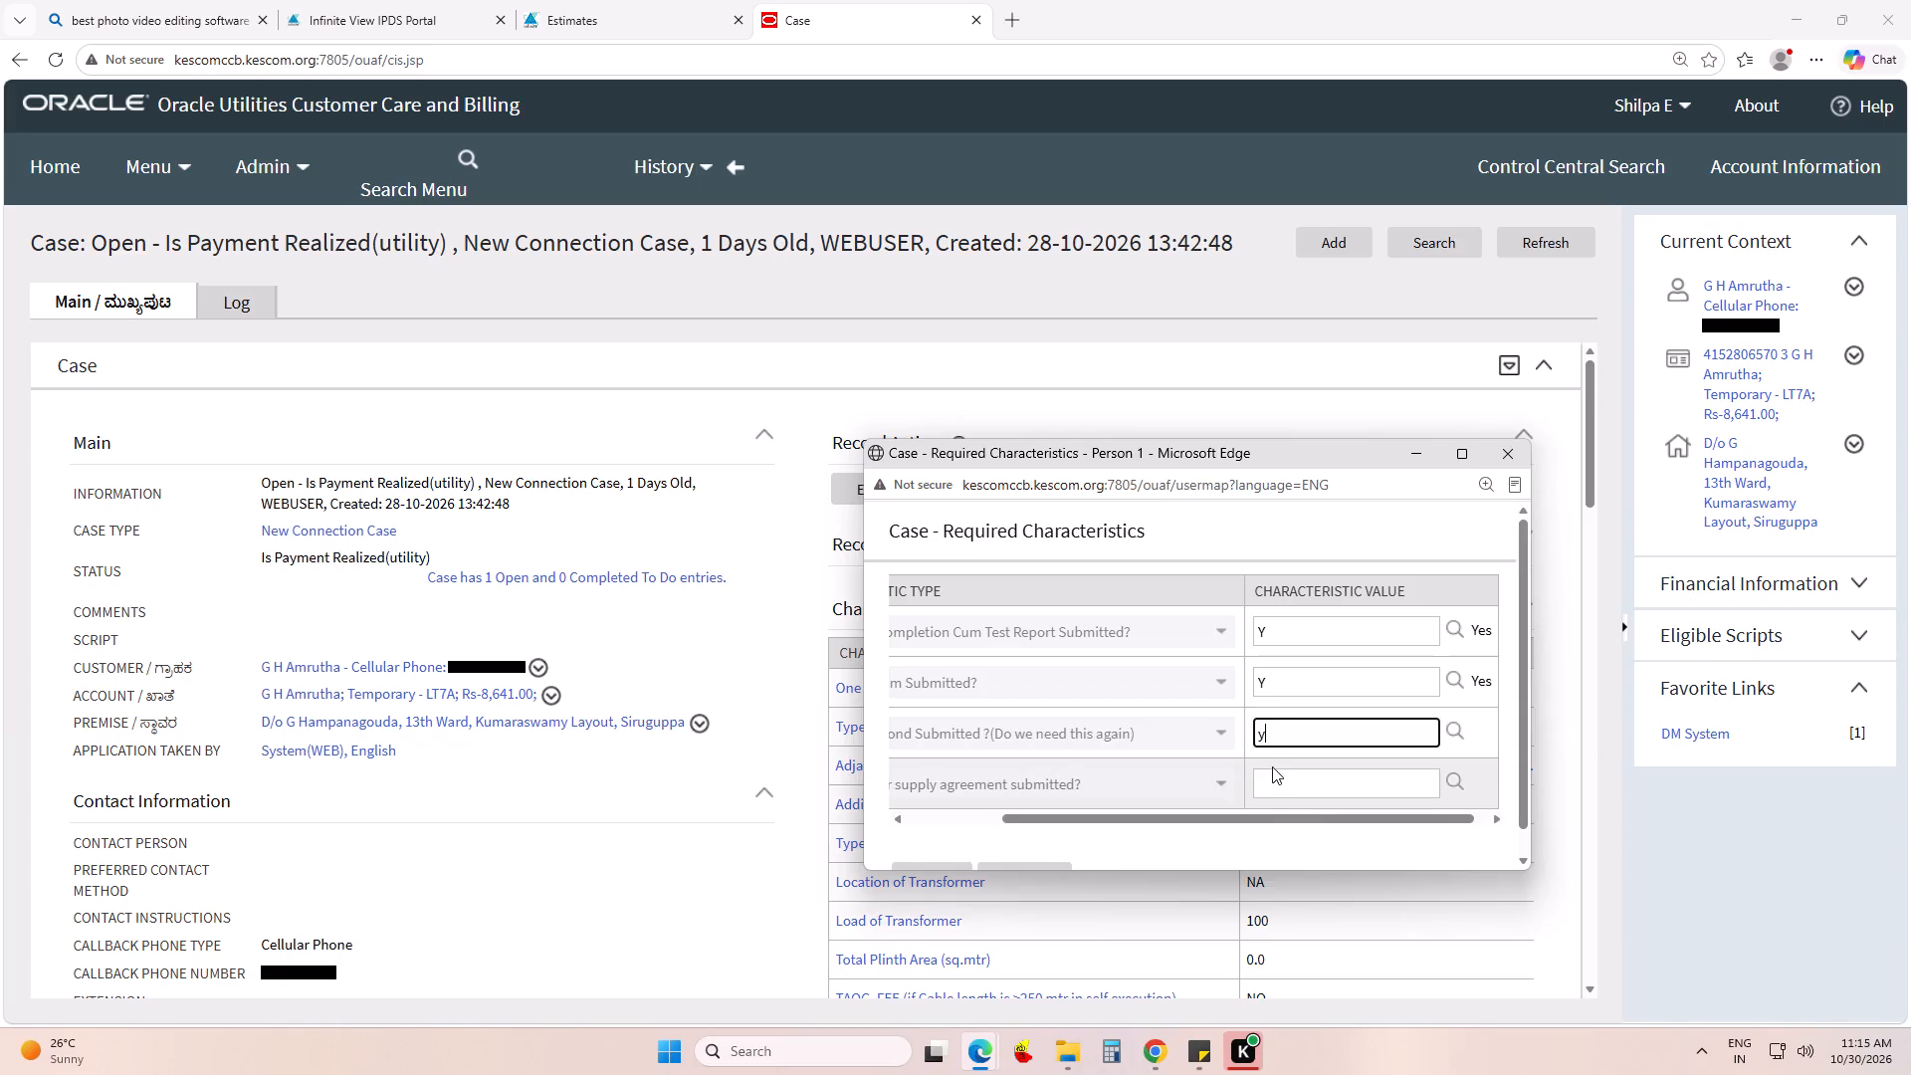
left_click(1272, 771)
left_click(1272, 778)
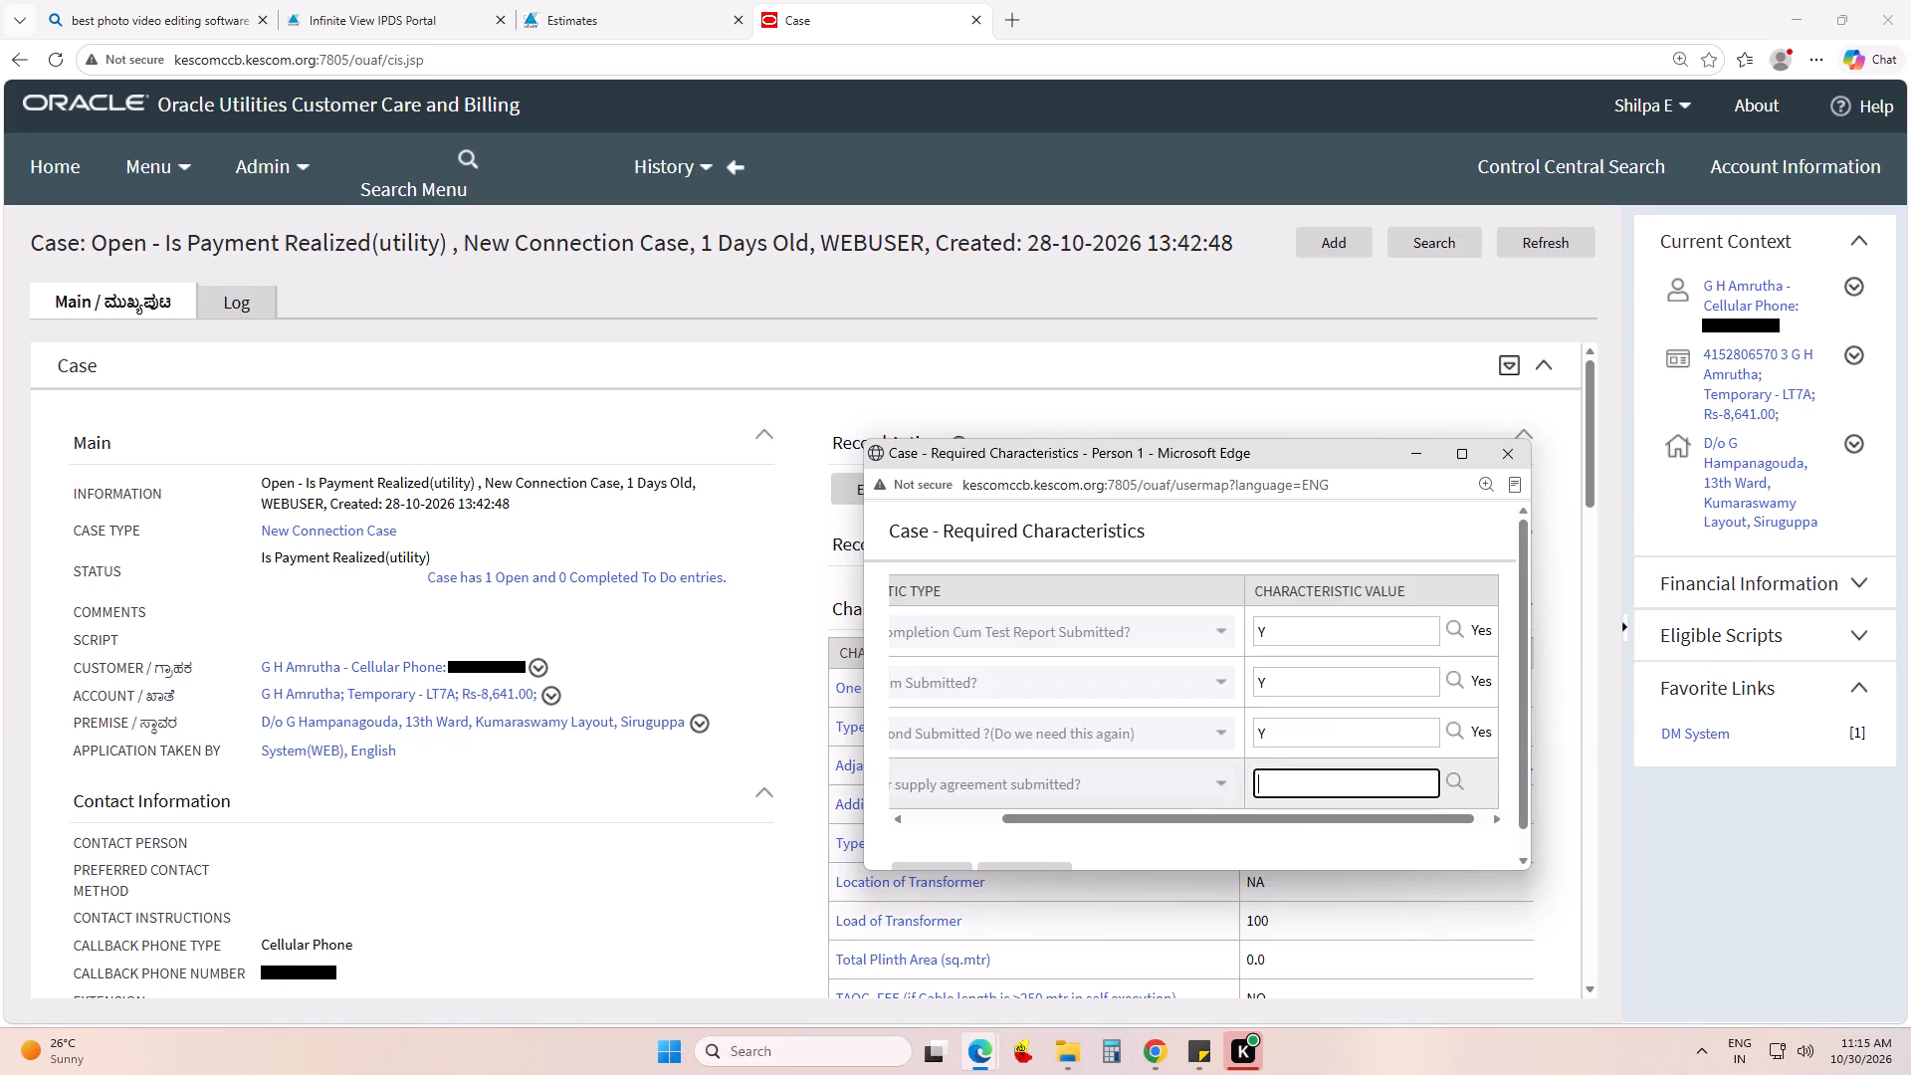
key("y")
left_click(1298, 811)
scroll(1297, 810, "down", 3)
left_click(1297, 807)
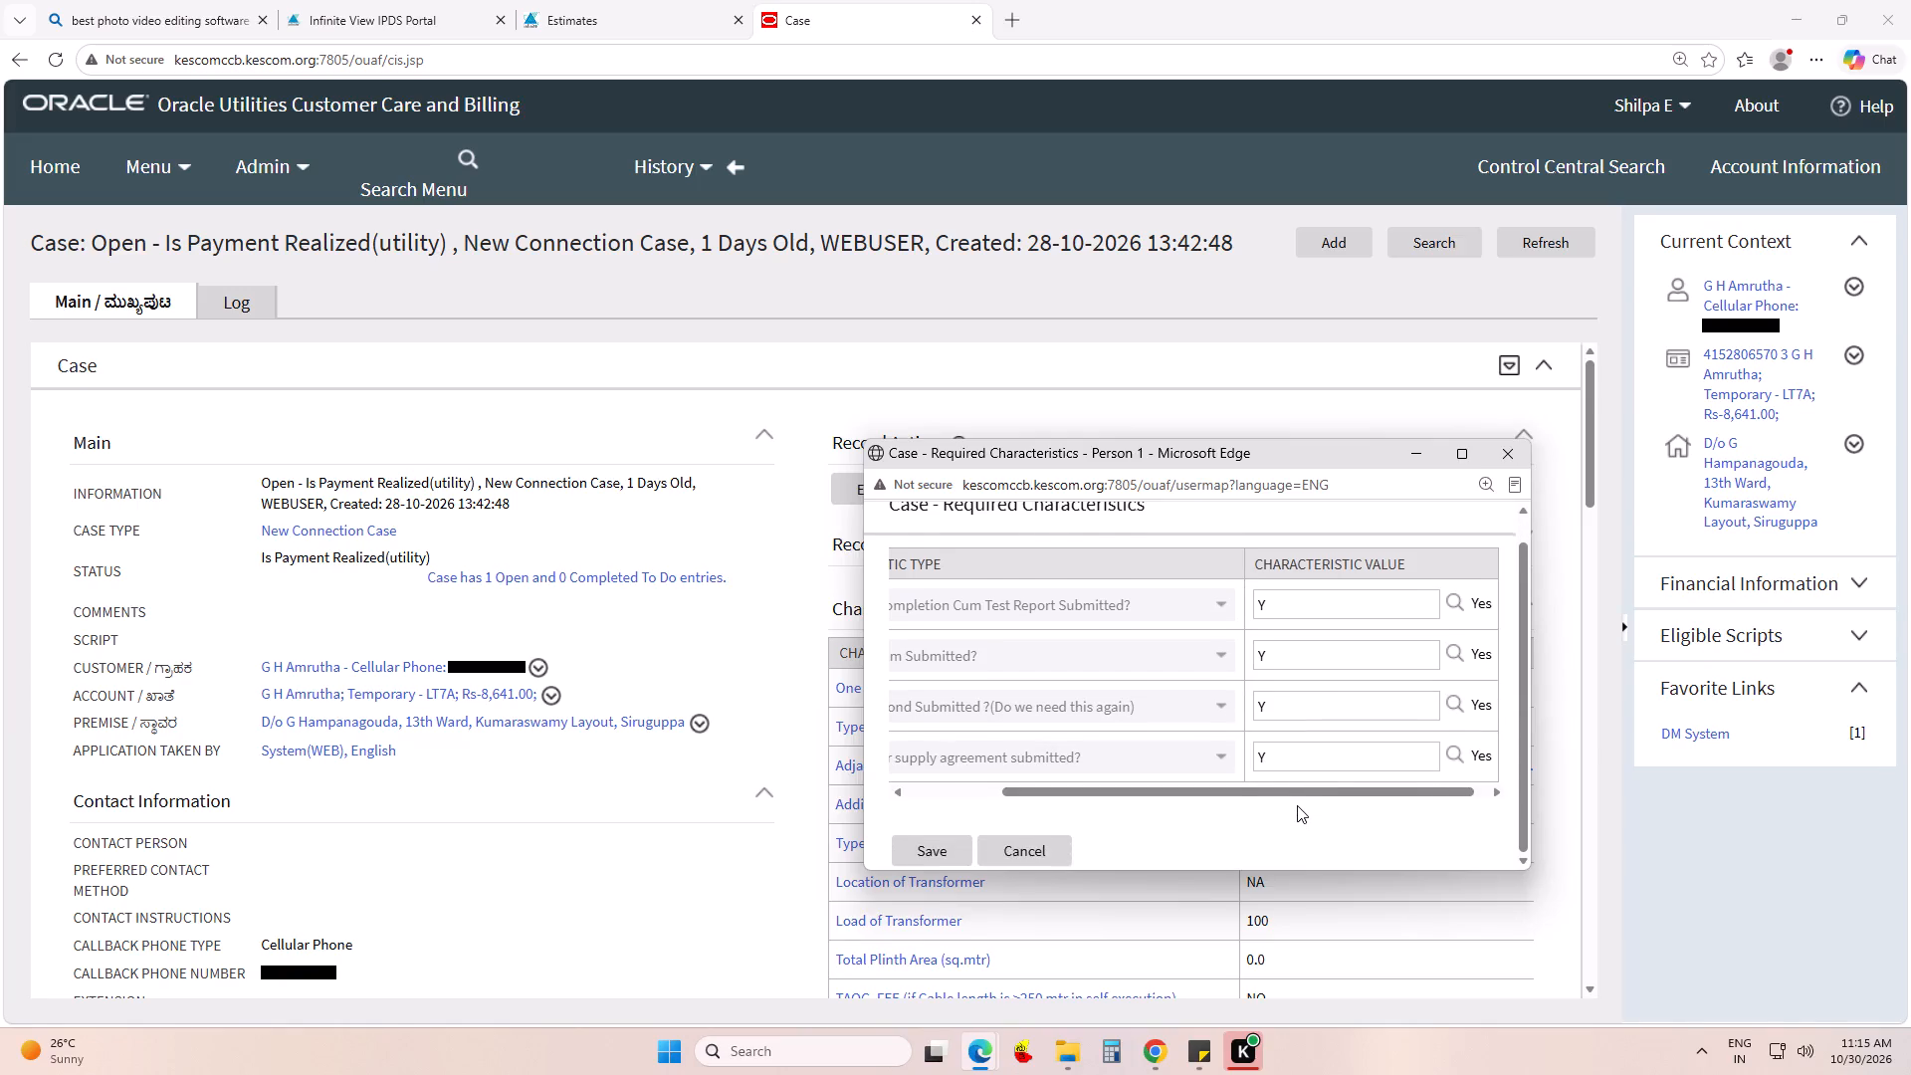
left_click(1297, 804)
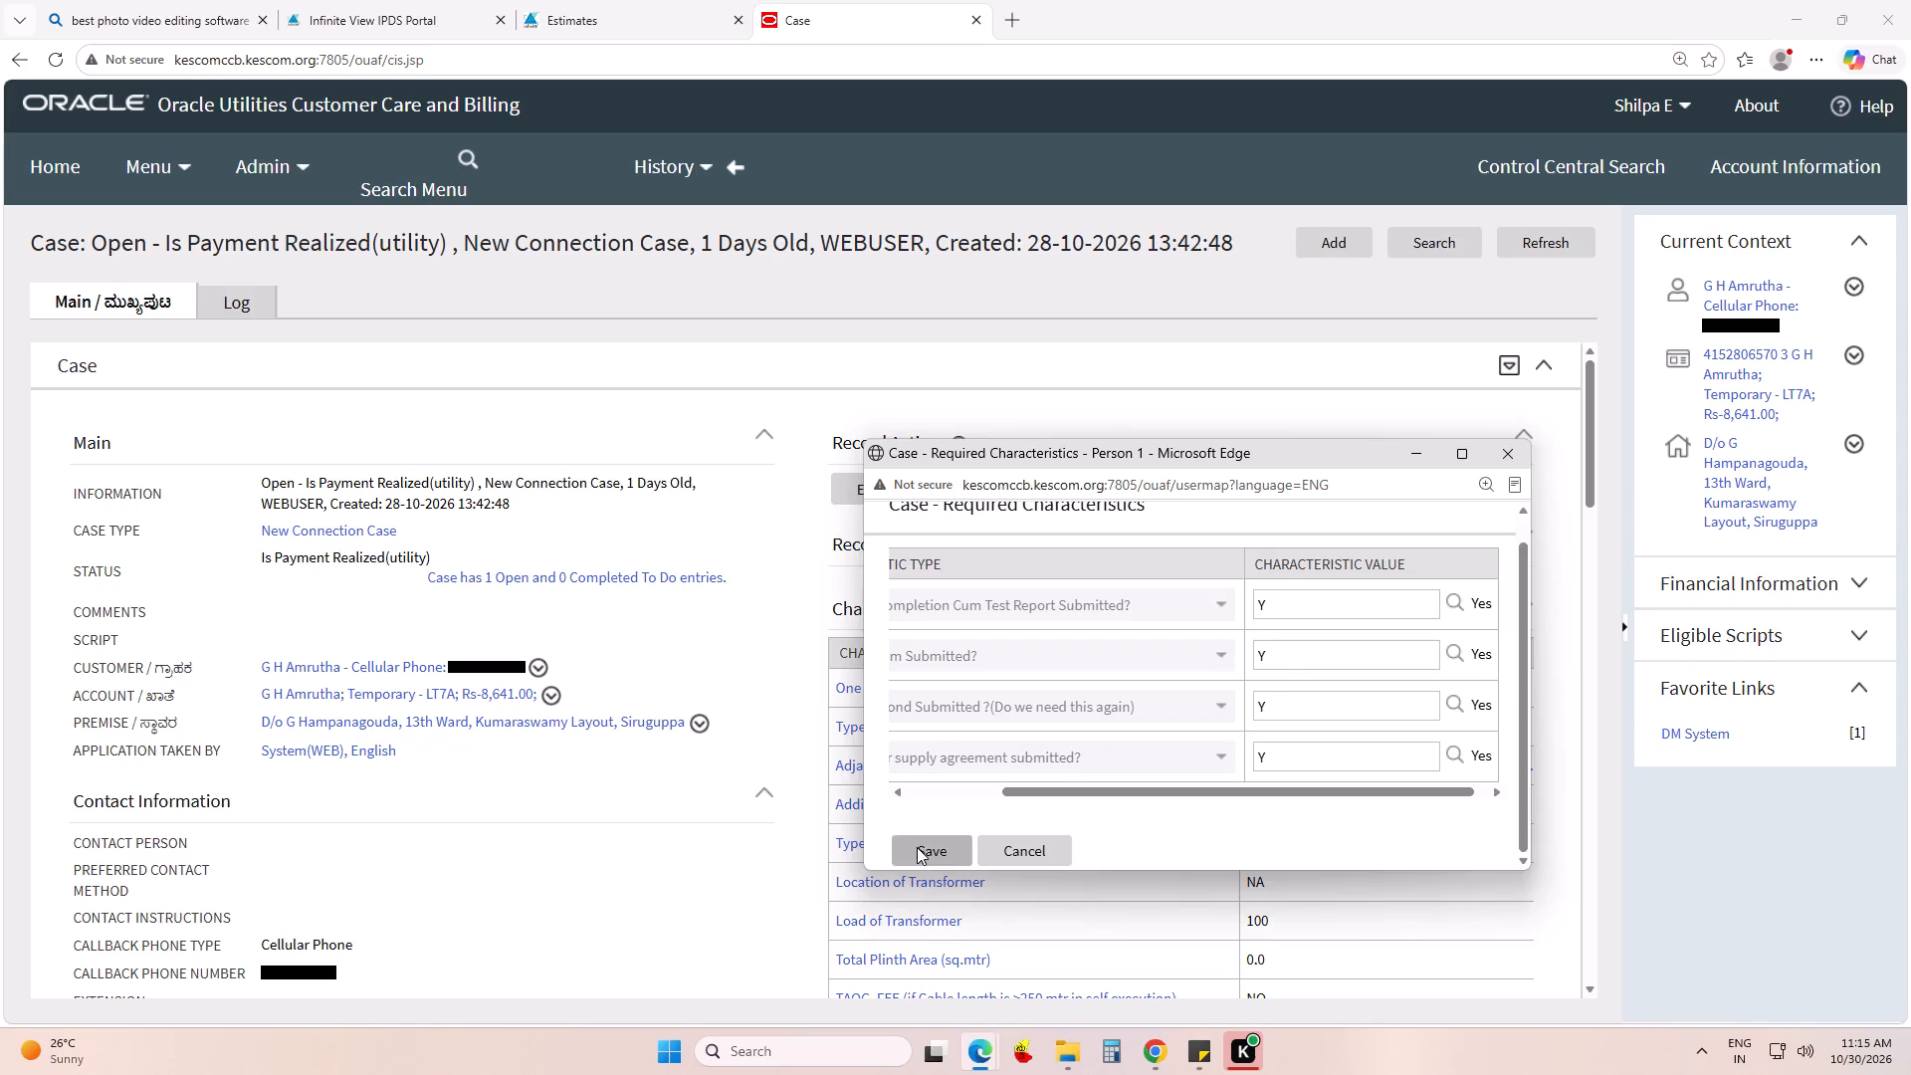
left_click(917, 847)
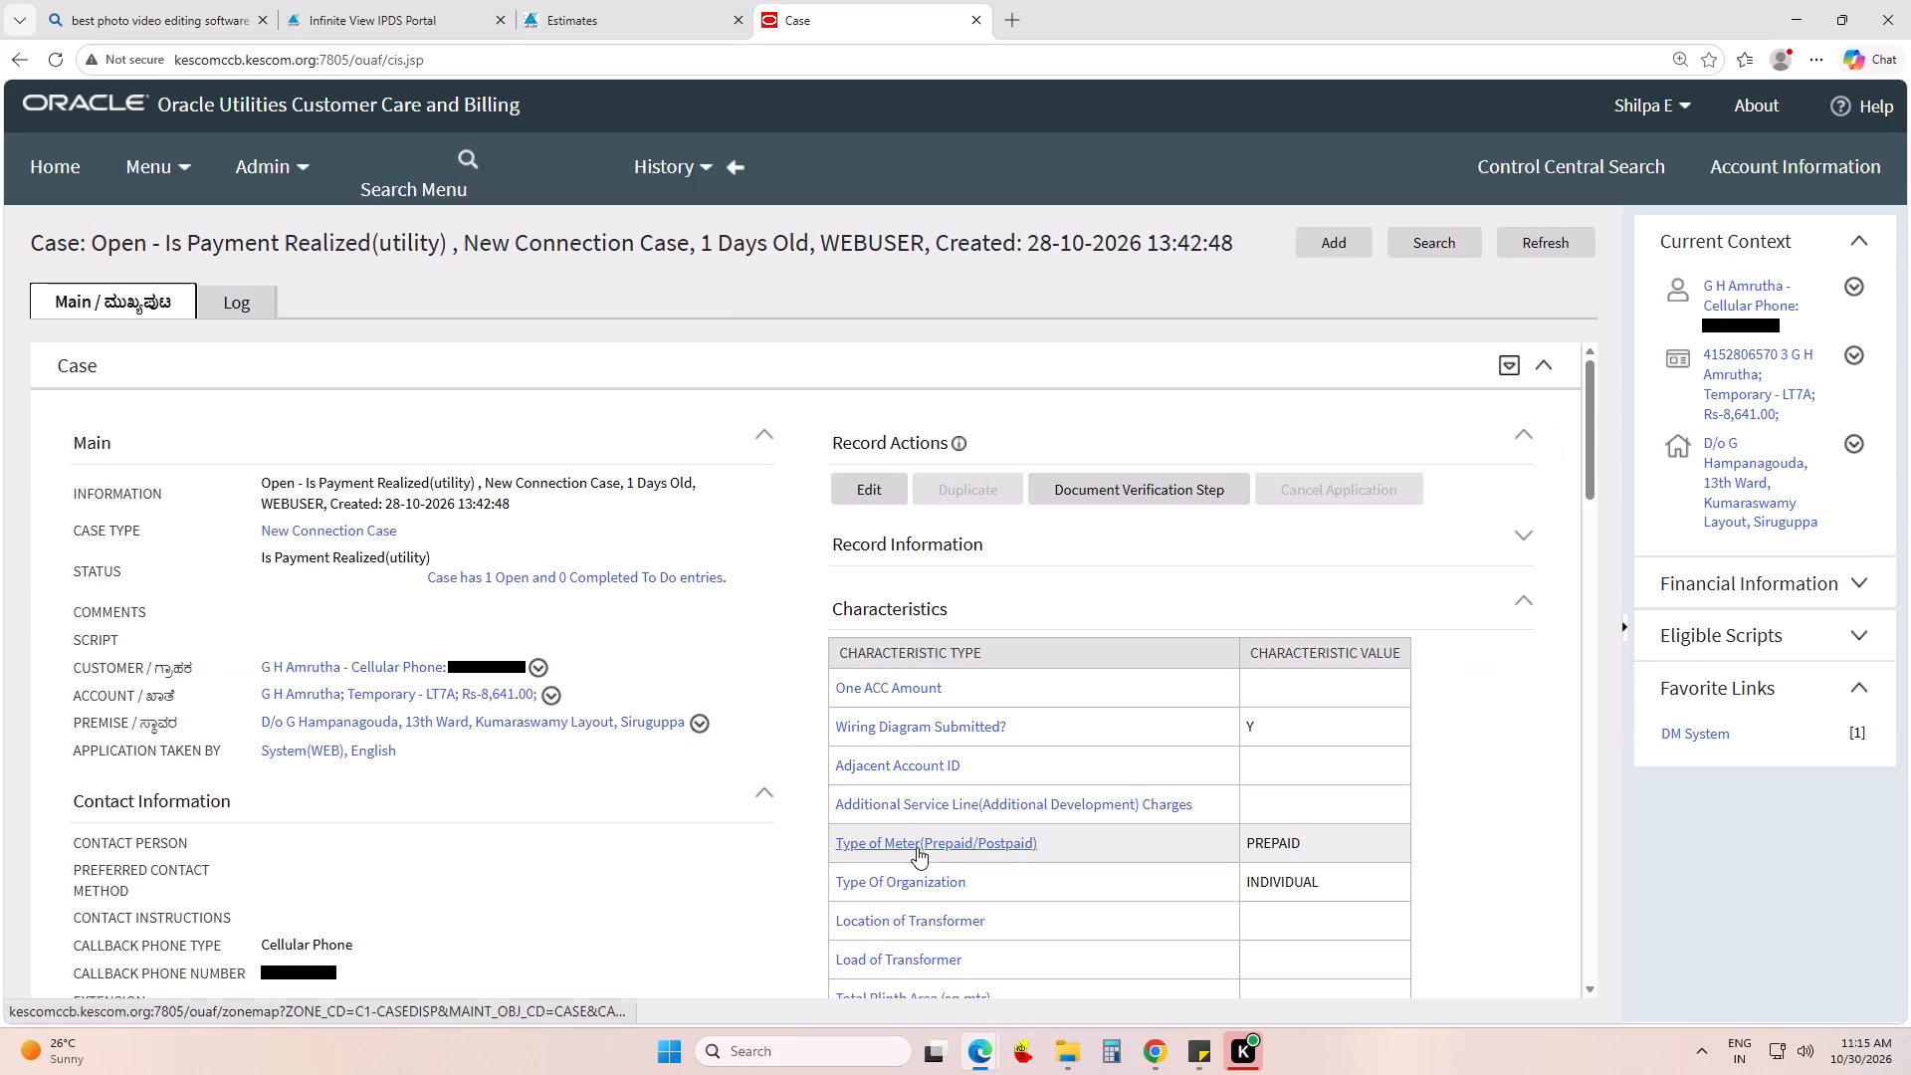
Advance the New Connection case to the Document Verification Step.
left_click(1162, 486)
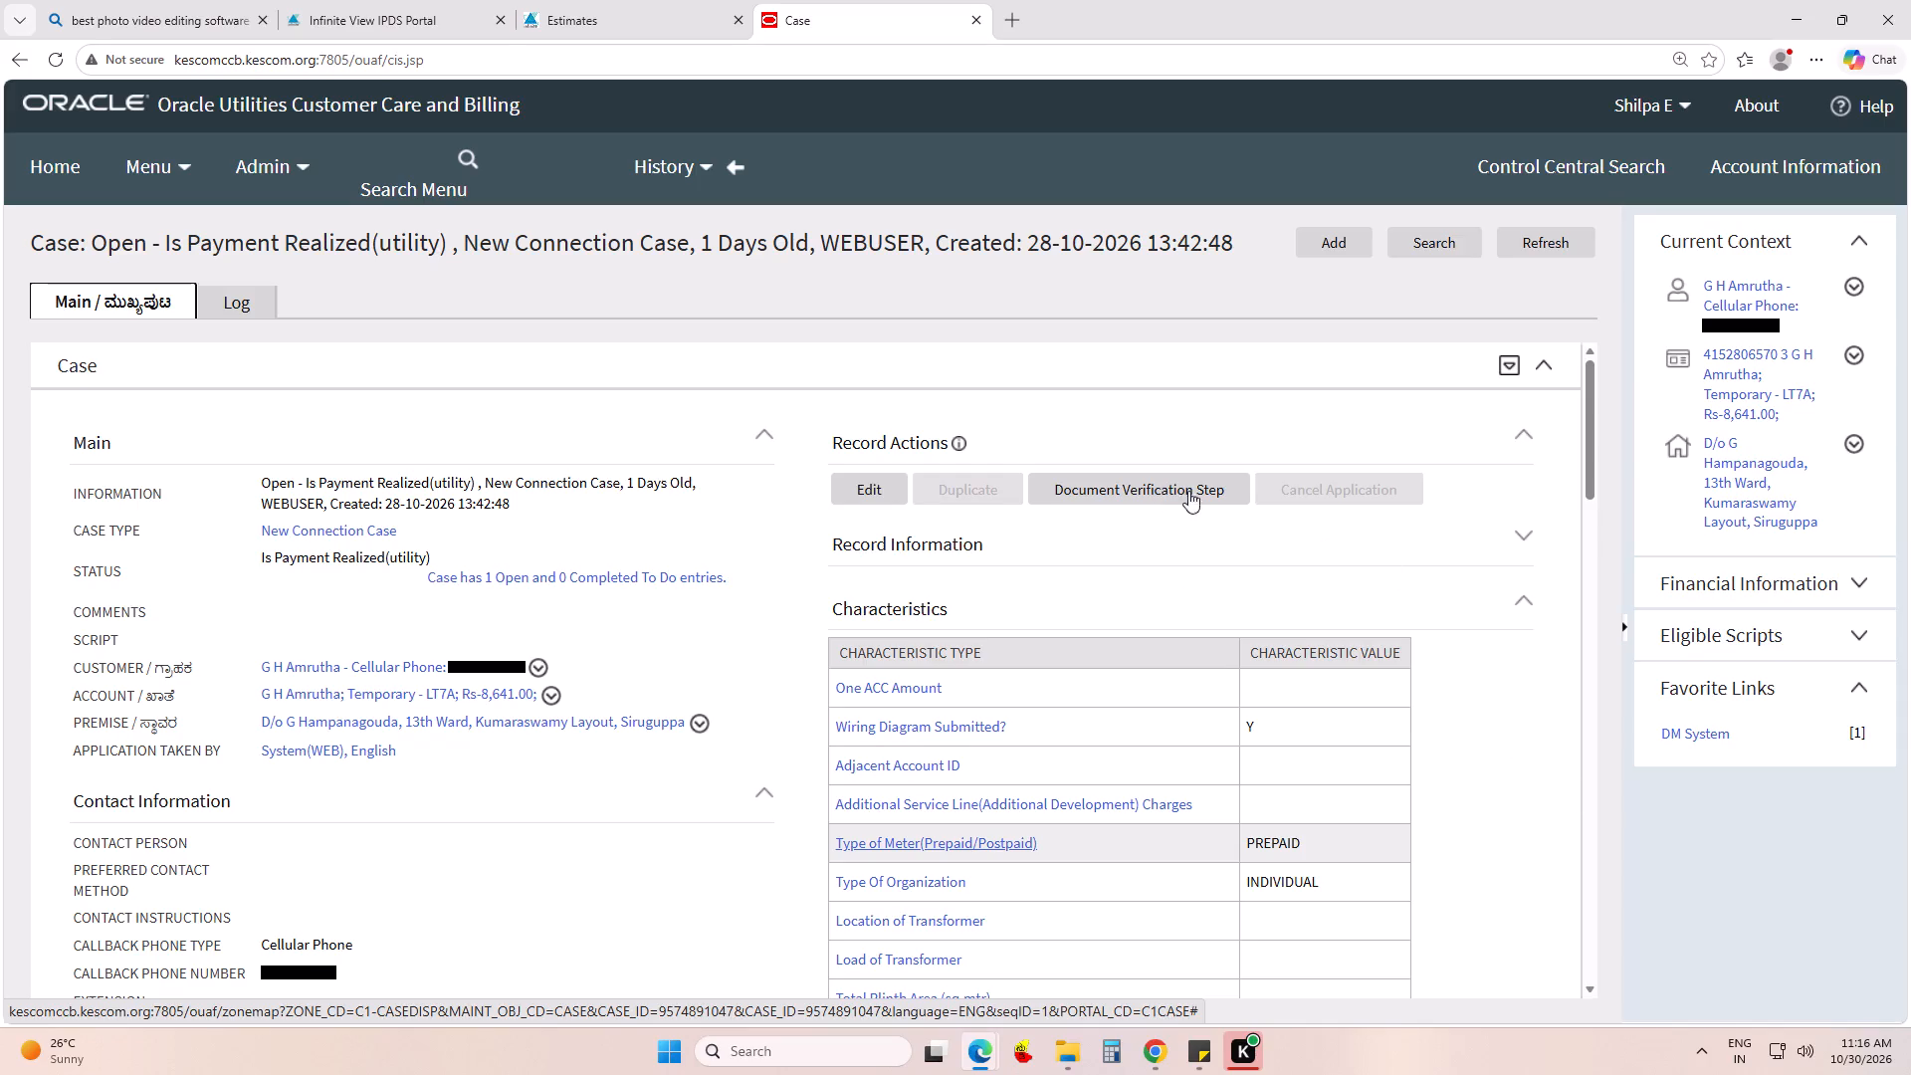
left_click(1155, 480)
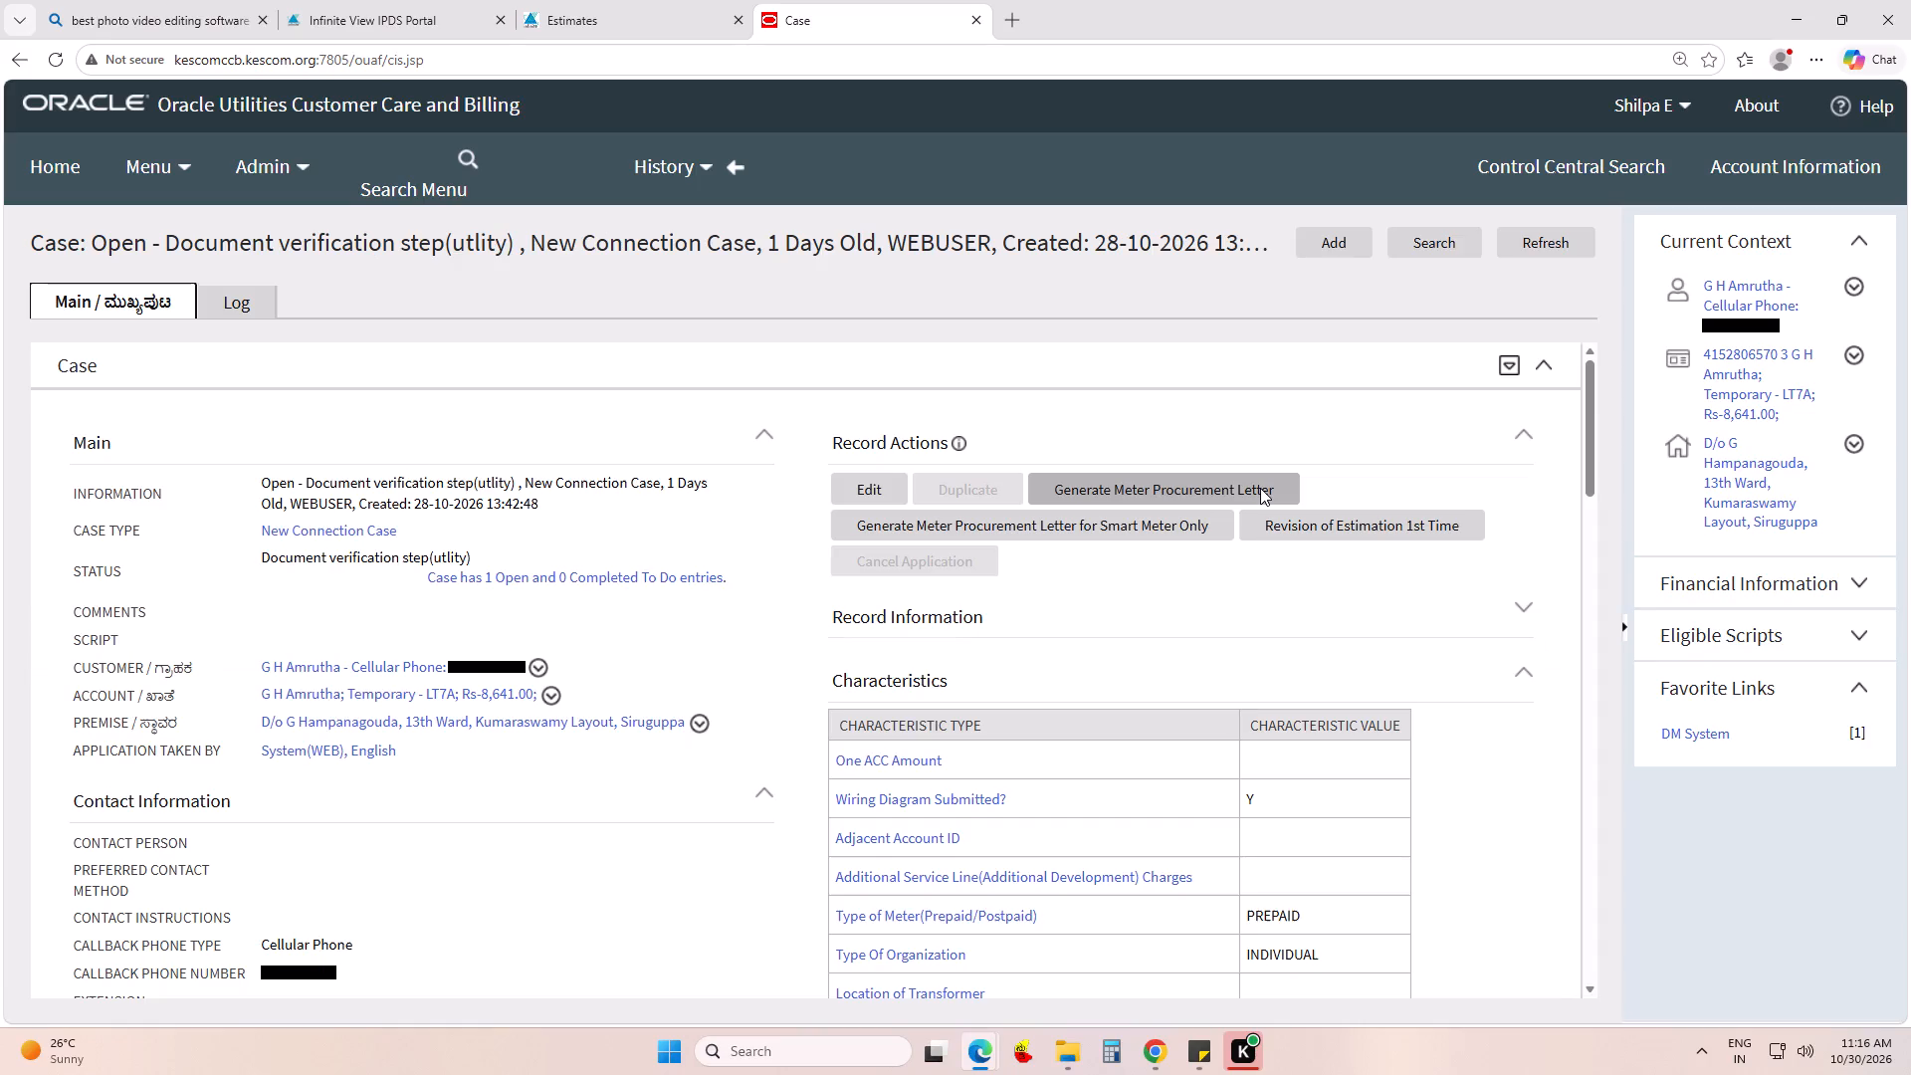
Generate the meter procurement letter for smart meter only and mark the case's pre-commission test as not required.
double_click(1133, 520)
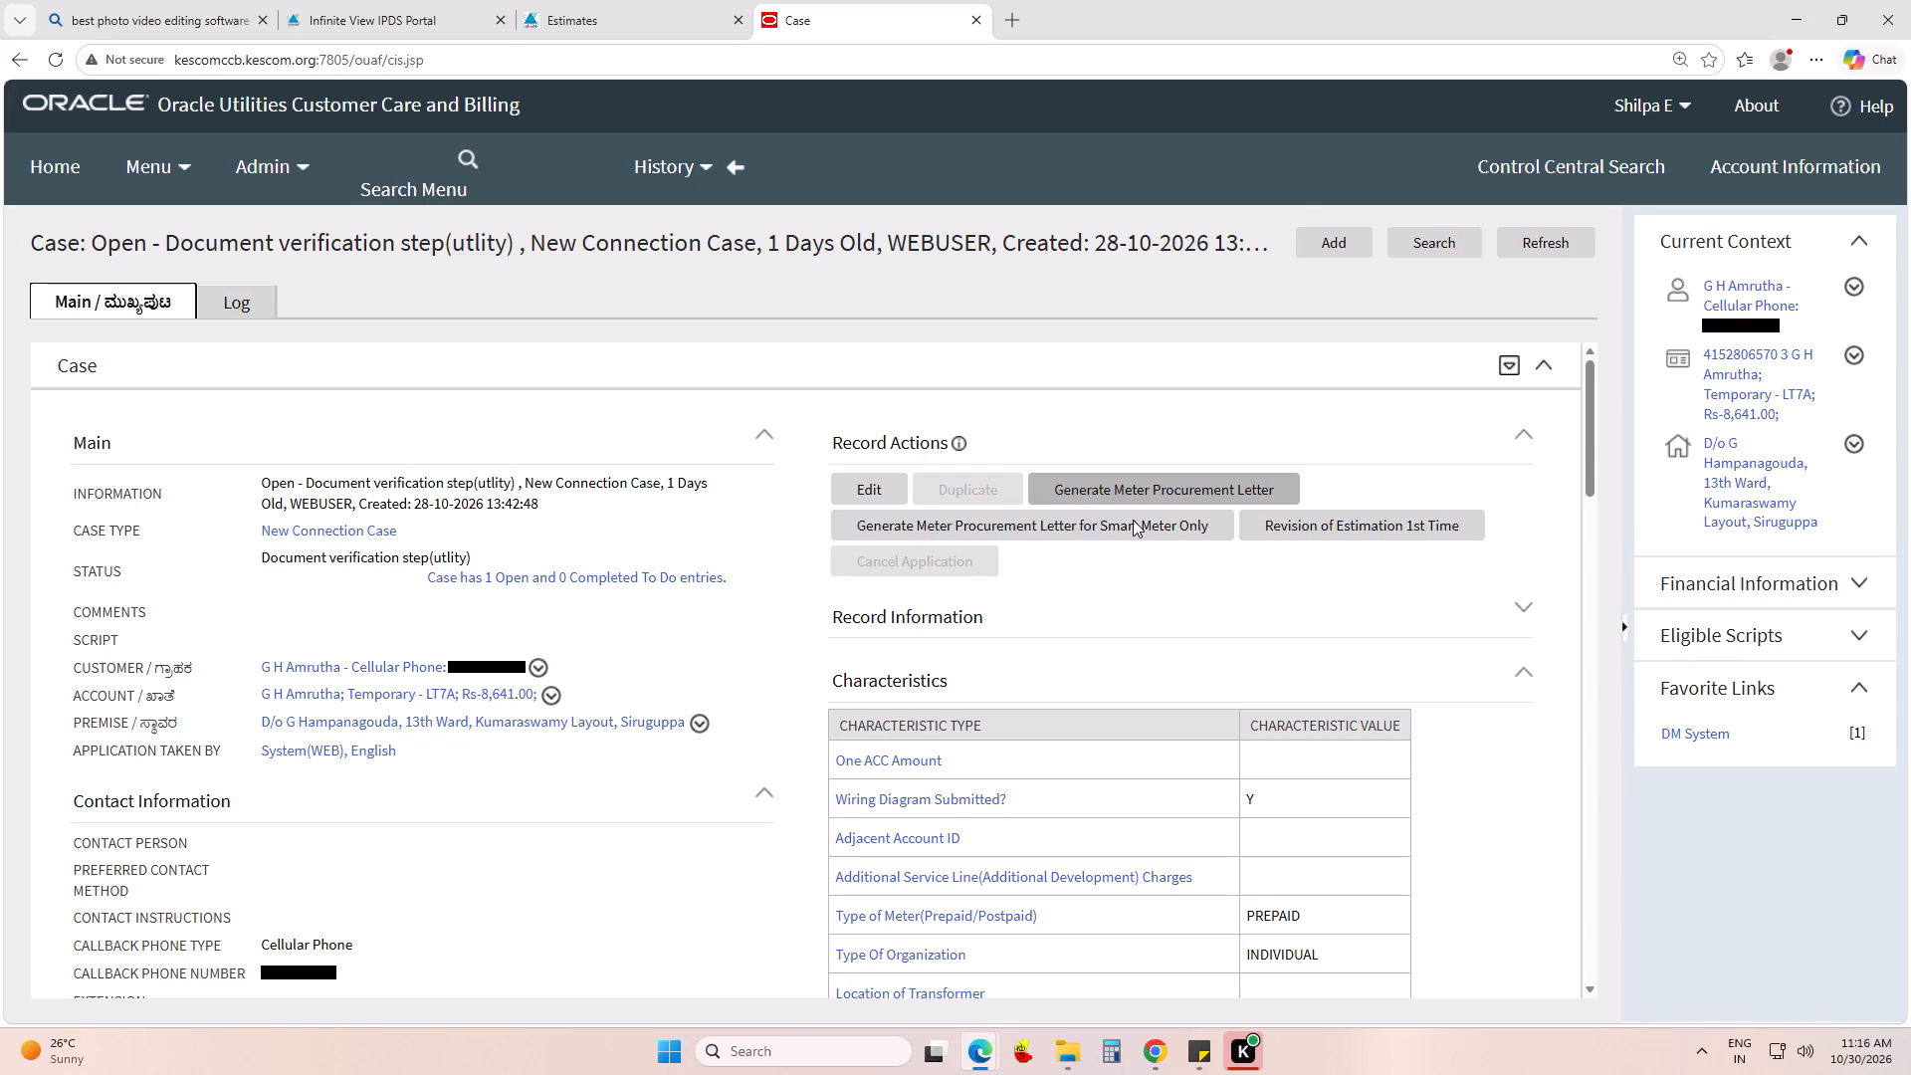
left_click(1195, 522)
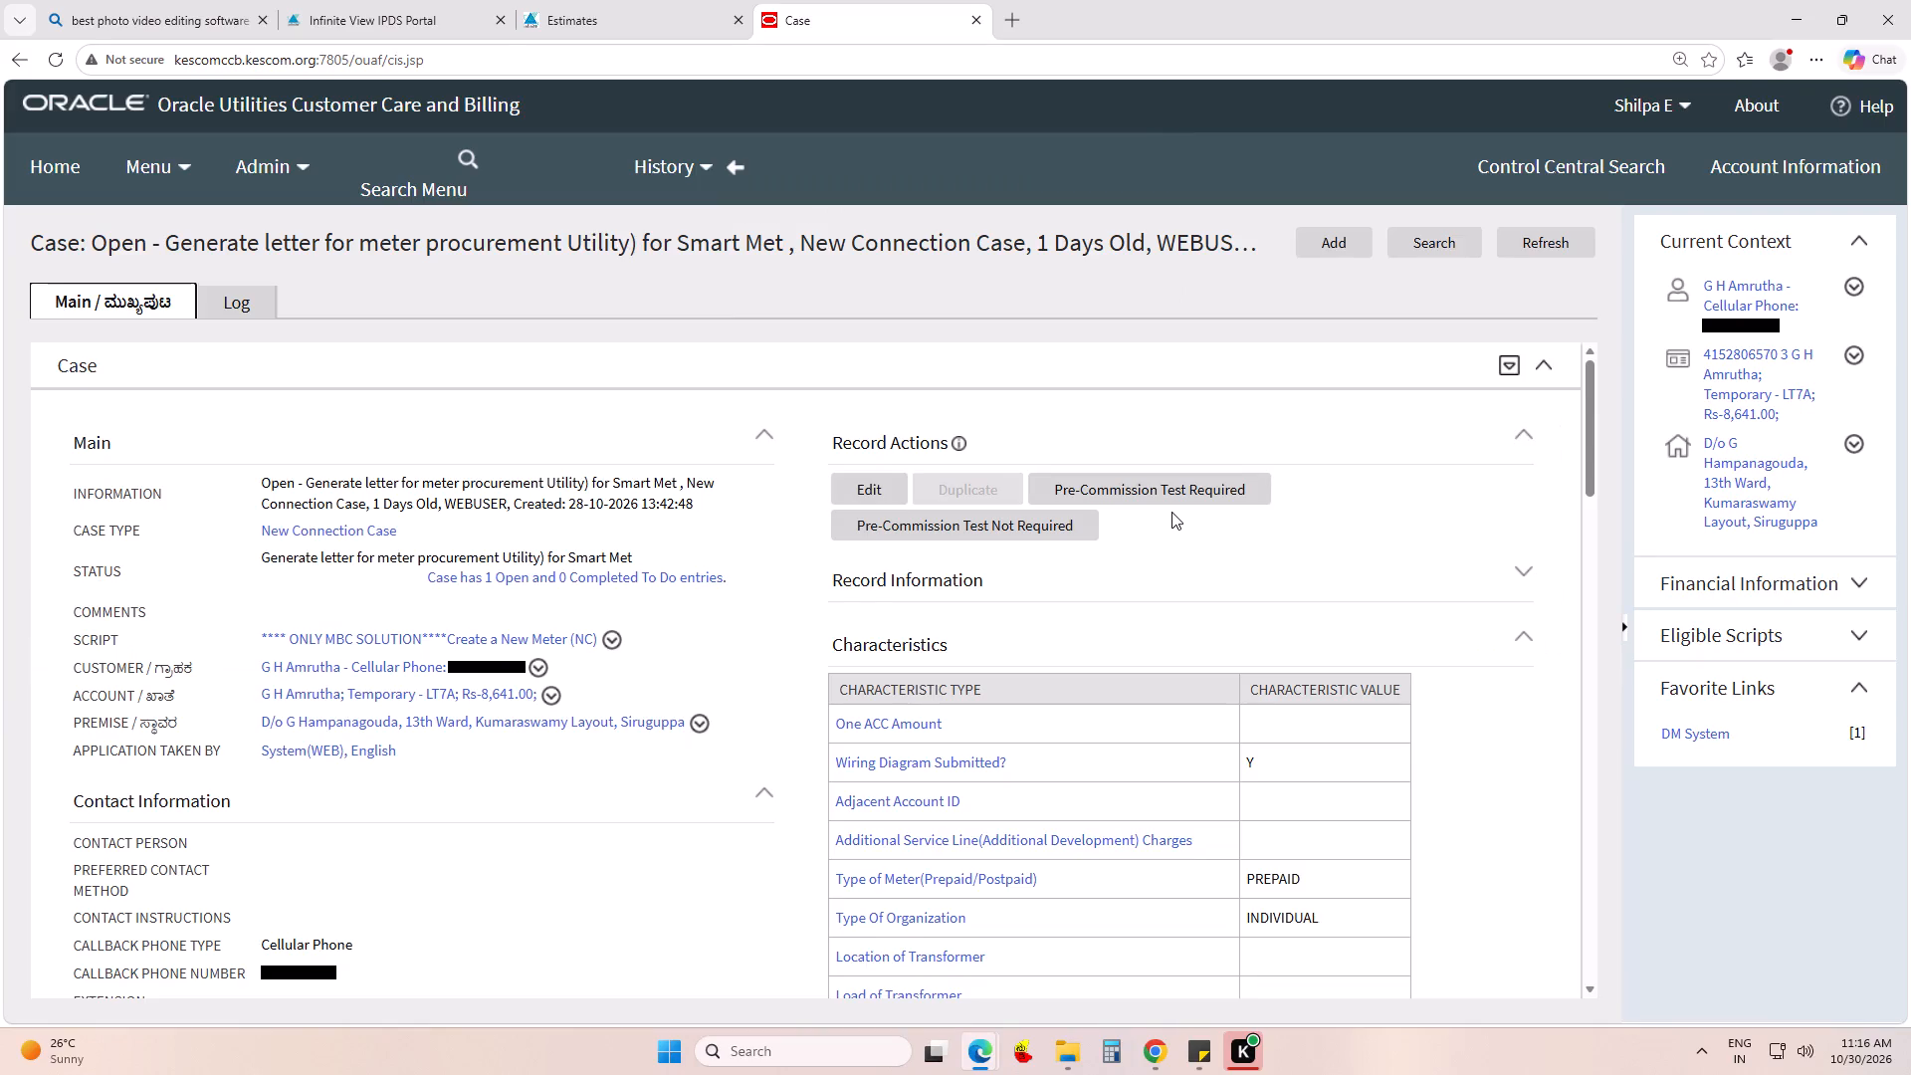
left_click(1037, 519)
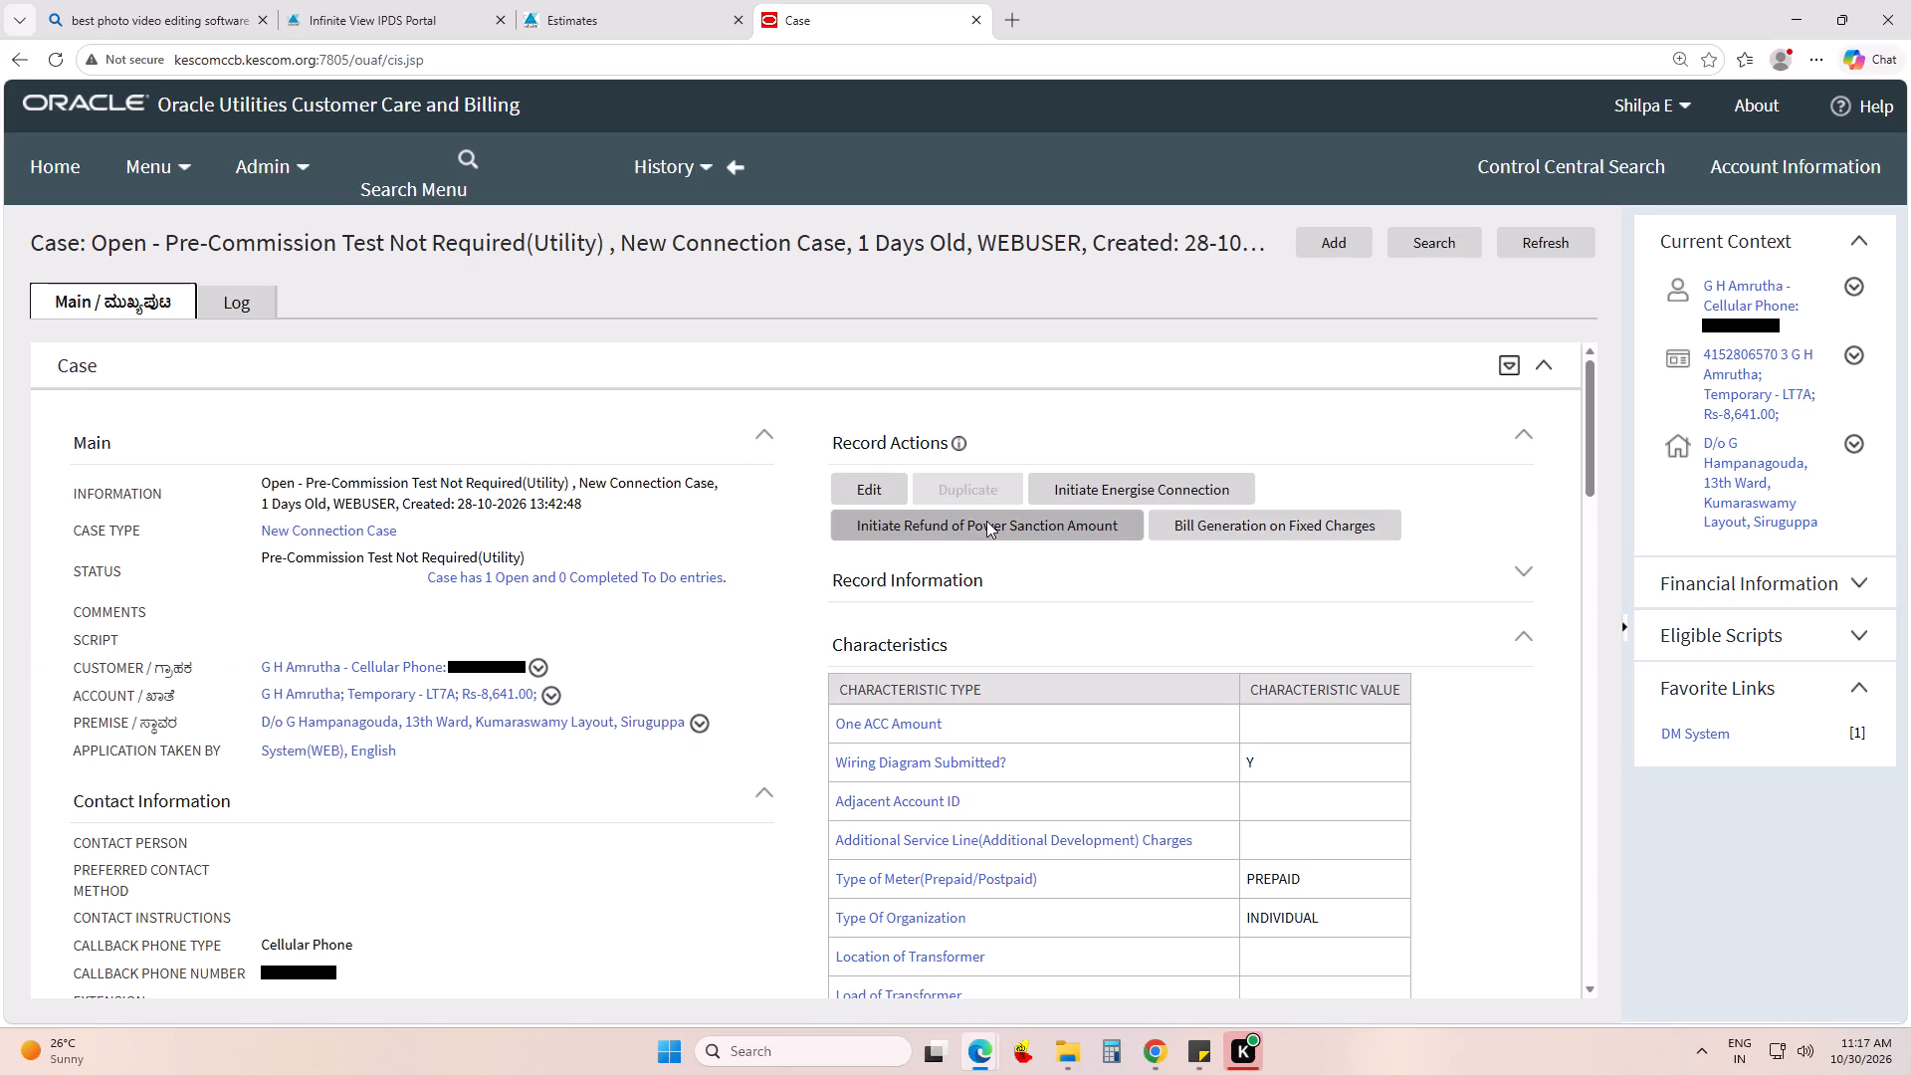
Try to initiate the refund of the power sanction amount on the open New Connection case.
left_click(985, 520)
Reload the billing application, search for the consumer's account ID again and reopen the premise's New Connection case.
key("F5")
key("F5")
key("F5")
key("F5")
key("F5")
key("F5")
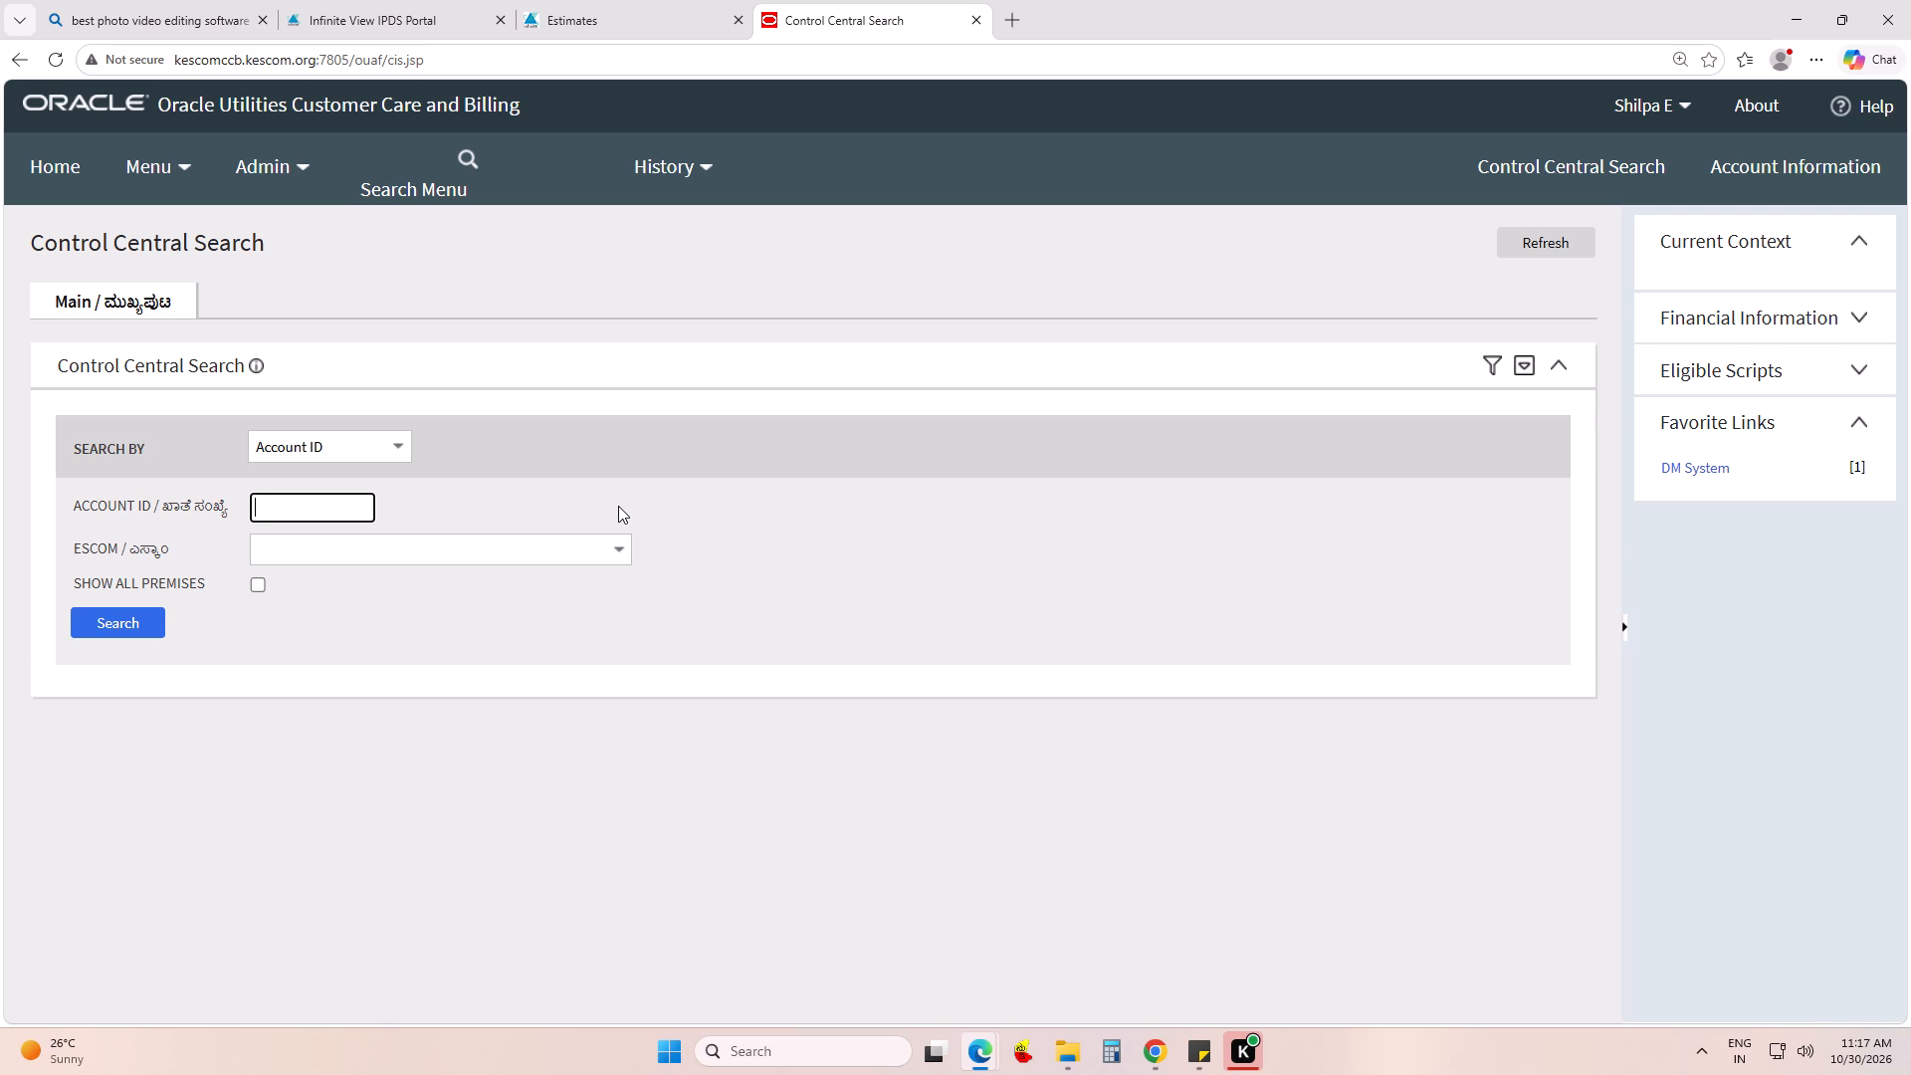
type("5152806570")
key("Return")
left_click(259, 506)
key("BackSpace")
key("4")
key("Return")
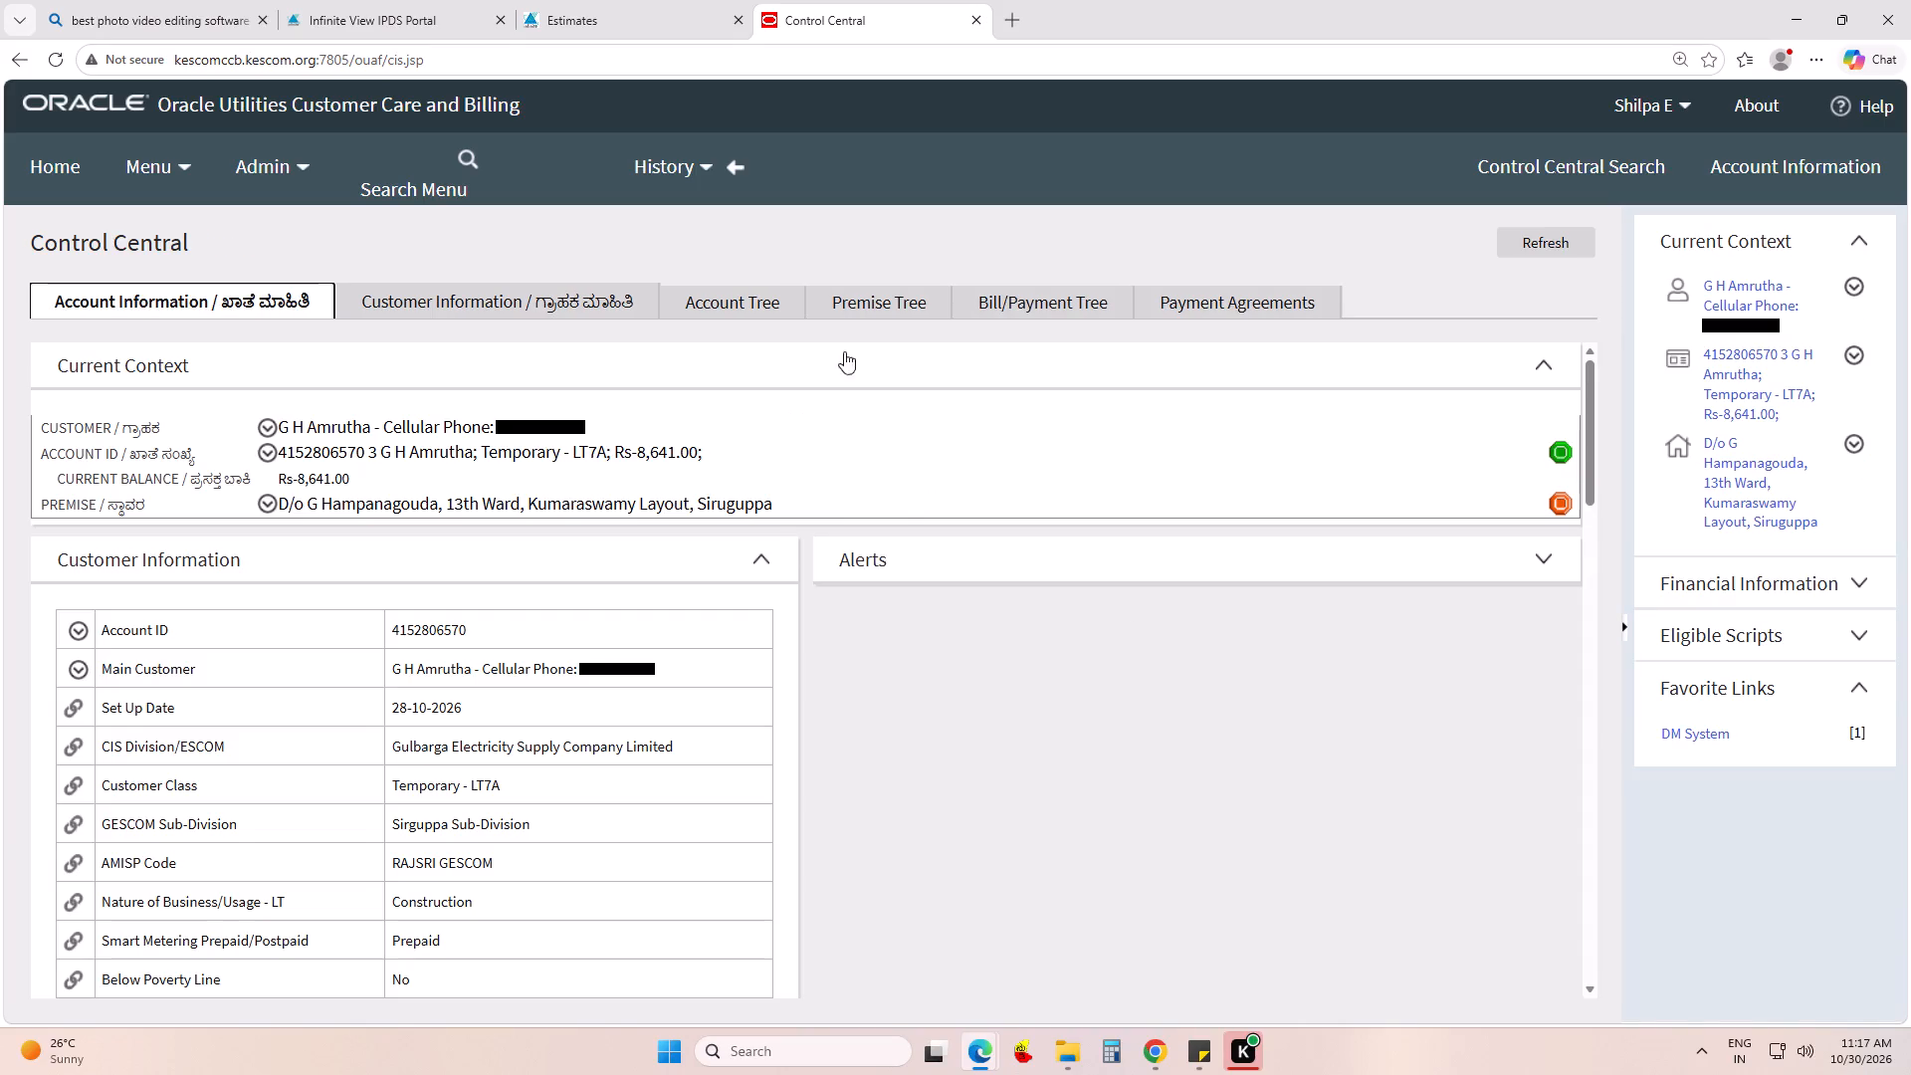
left_click(1860, 446)
left_click(1603, 495)
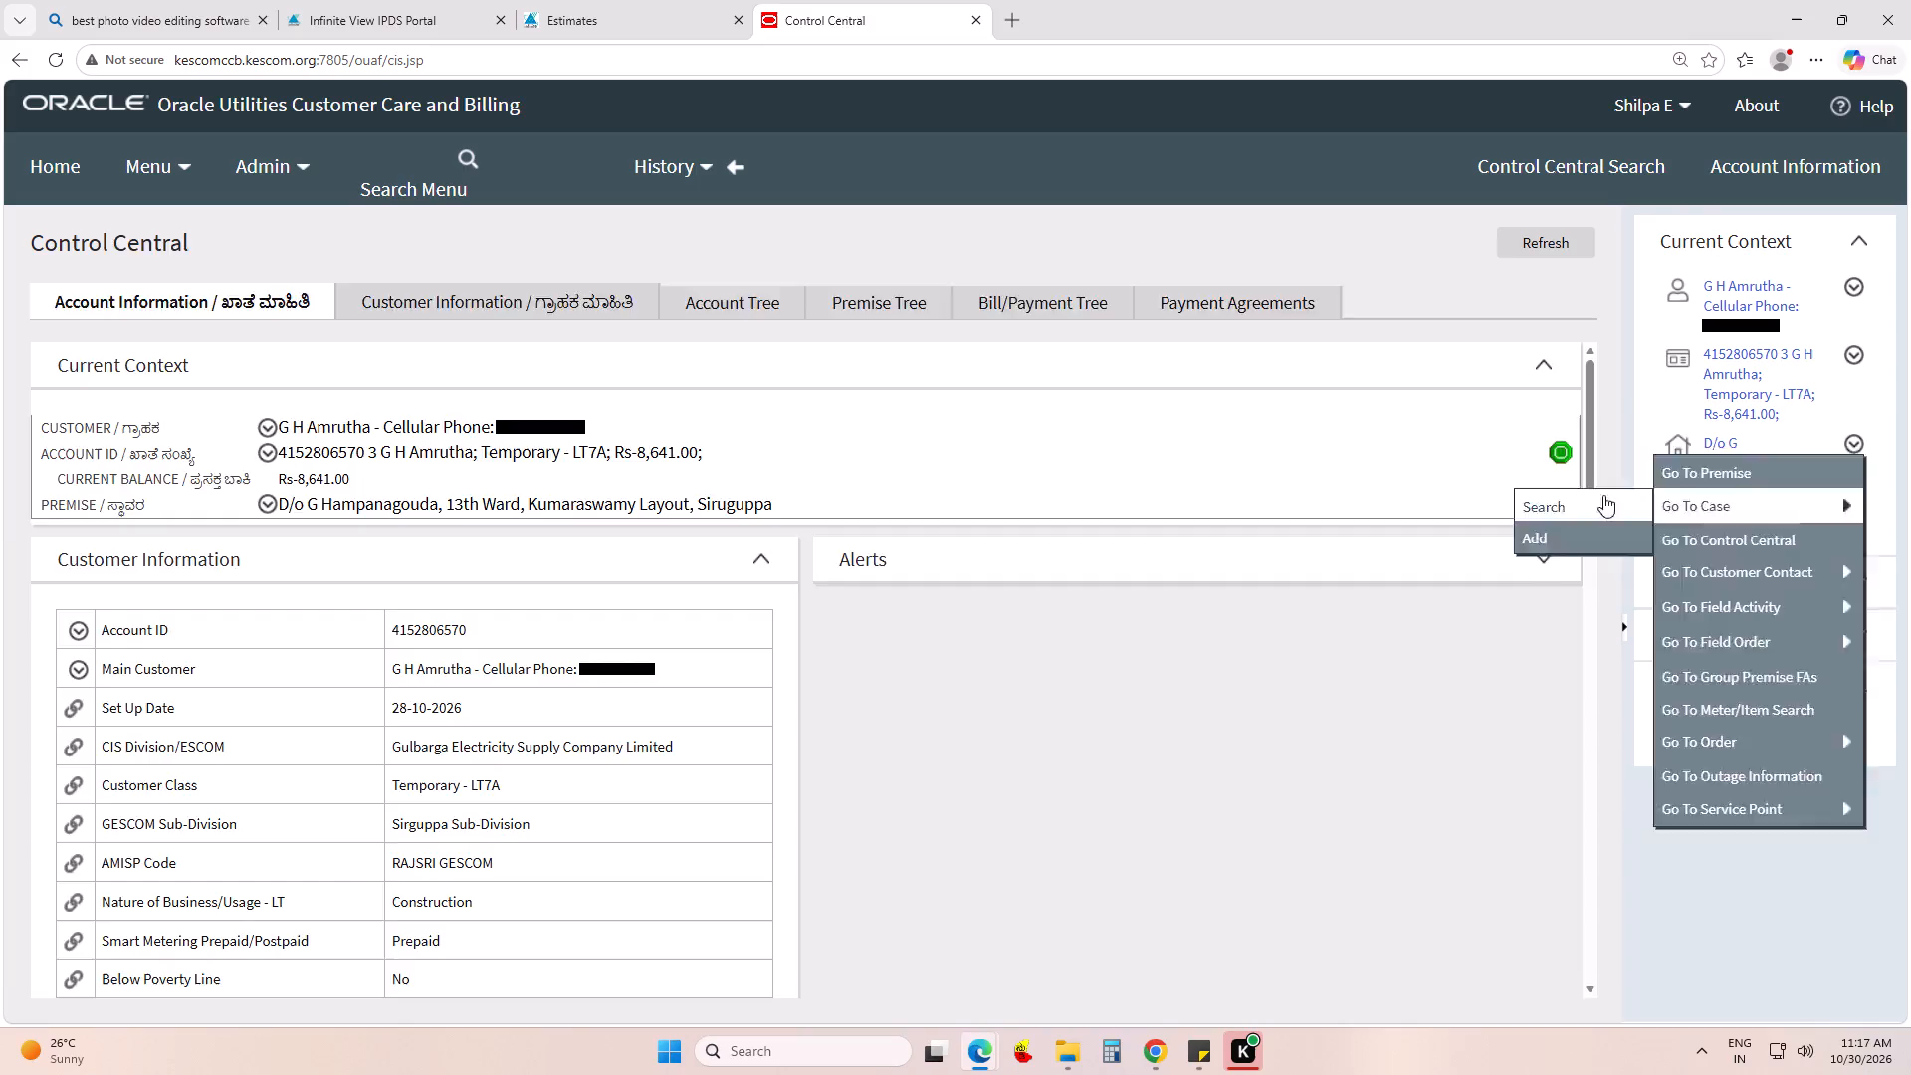
left_click(337, 871)
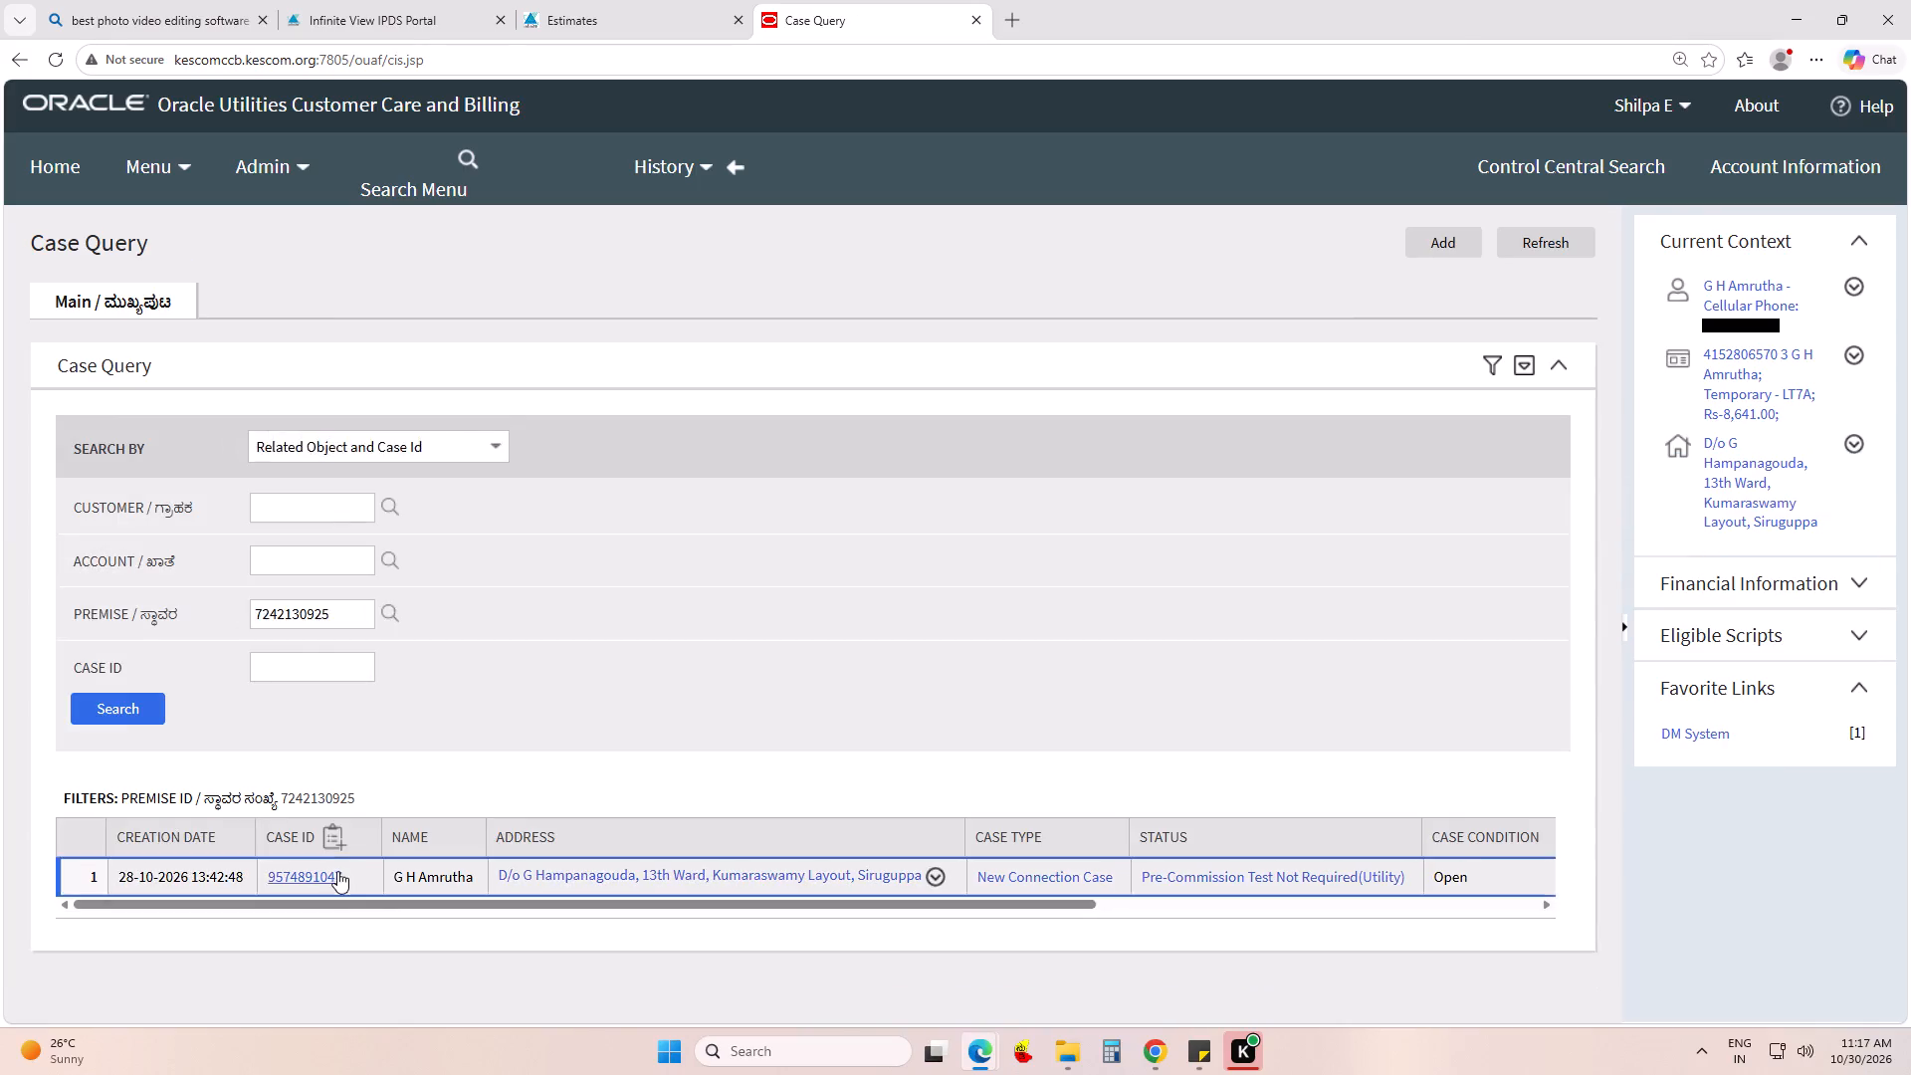
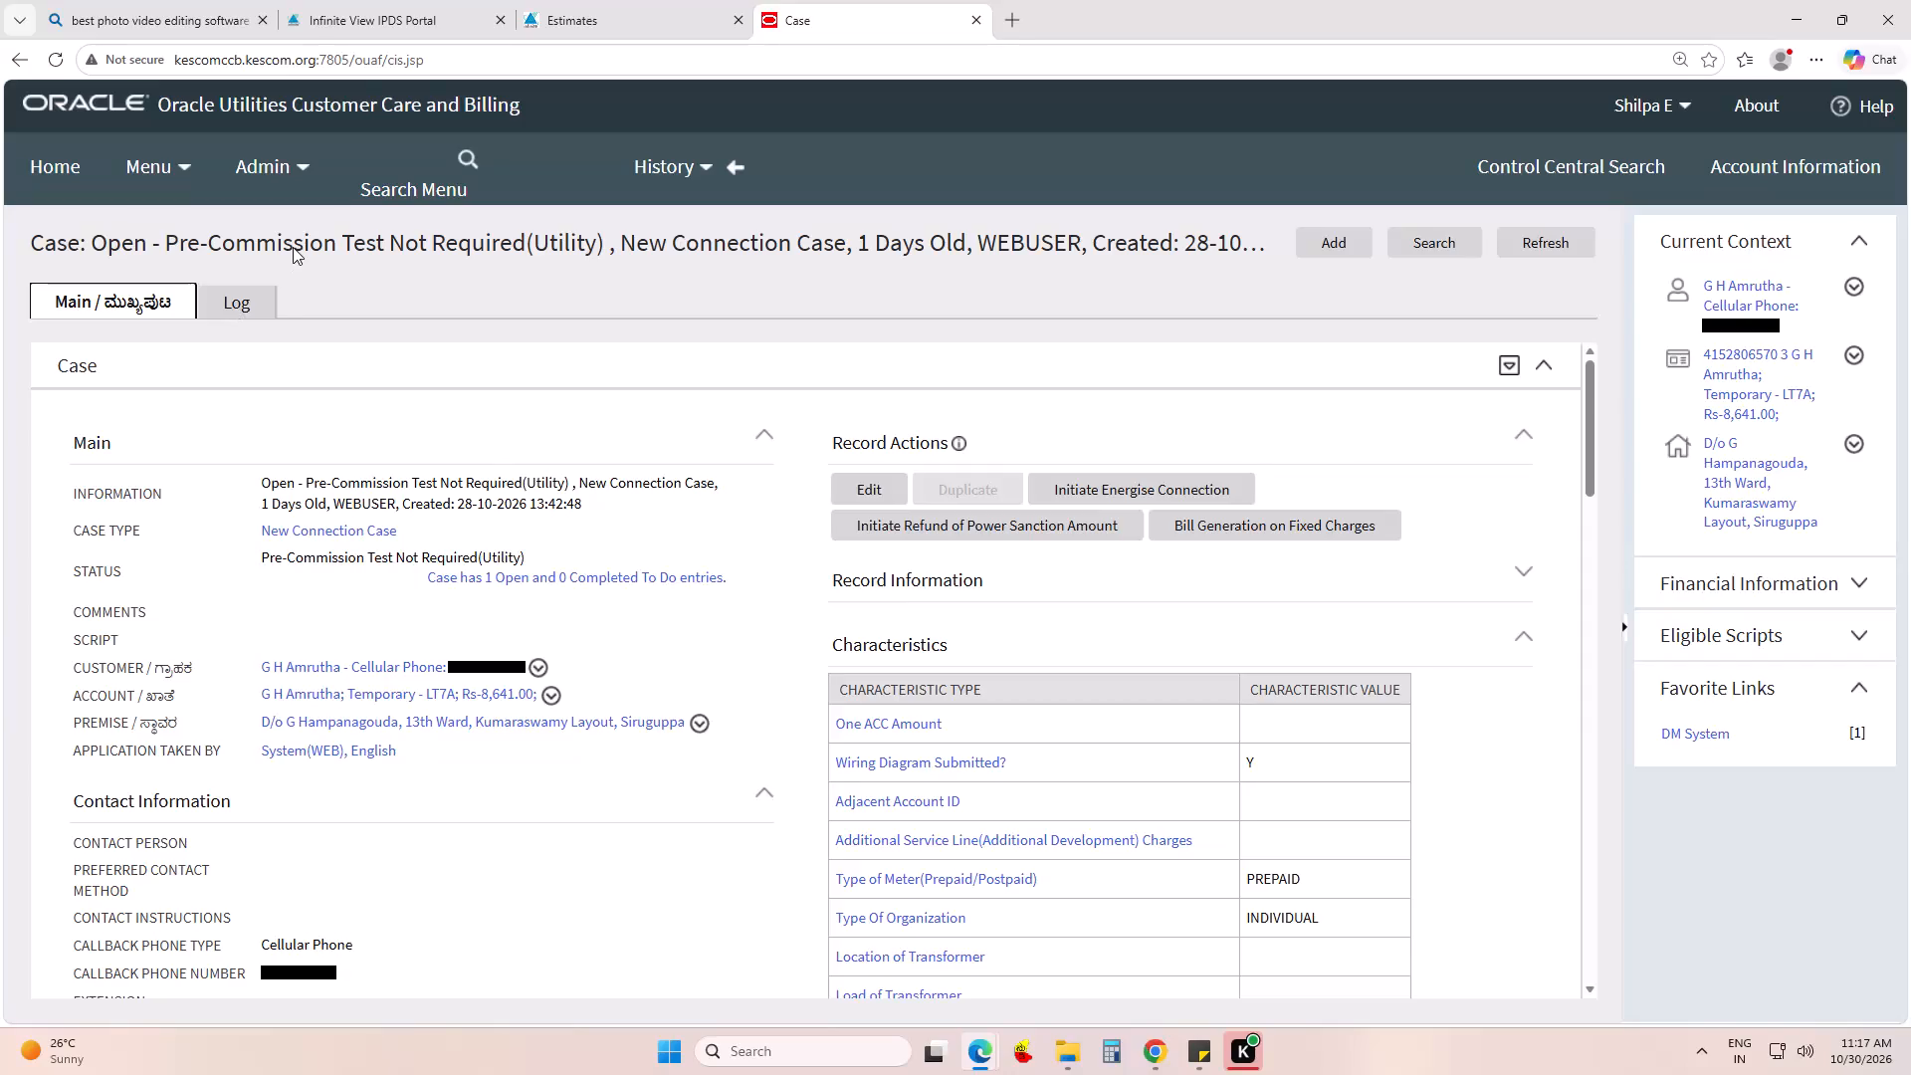
Open the smart meter procurement customer contact from the New Connection case's log and display its letter.
left_click(261, 321)
left_click(261, 316)
left_click(258, 308)
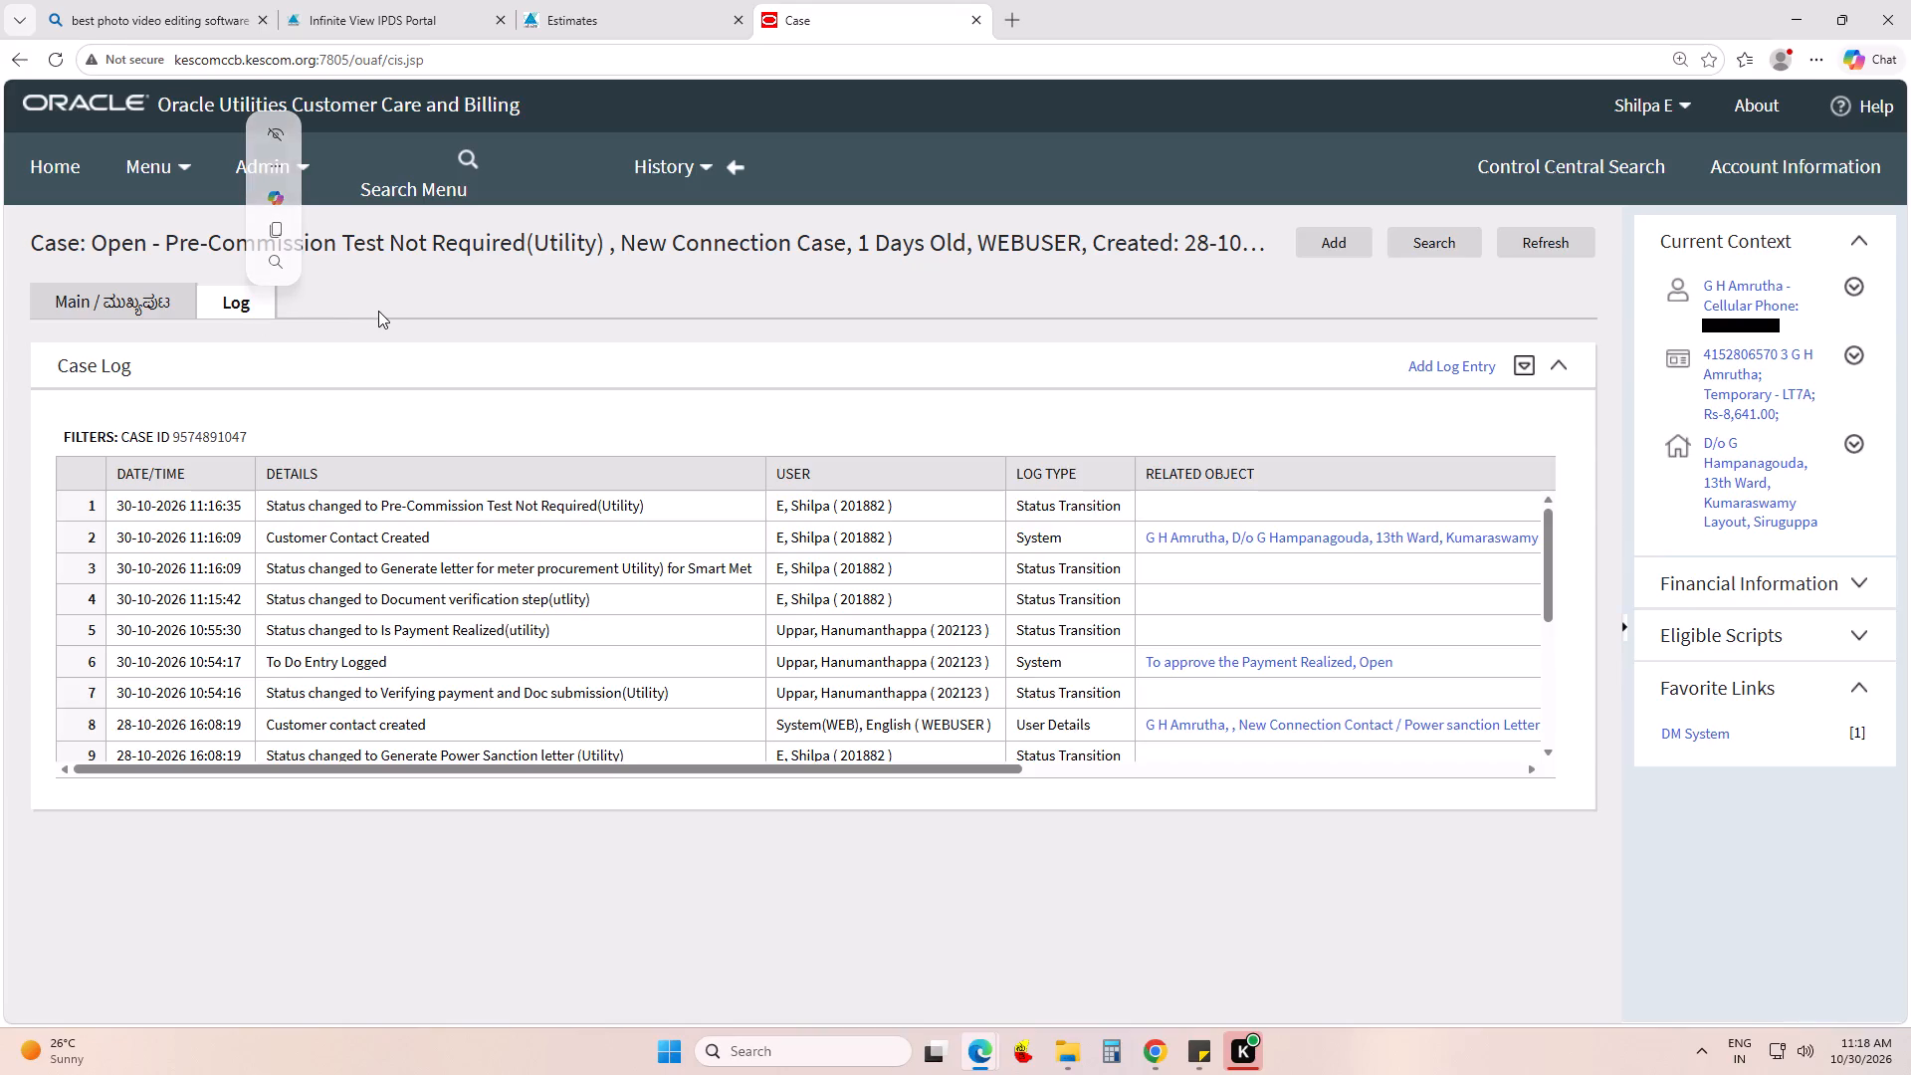
left_click(1340, 545)
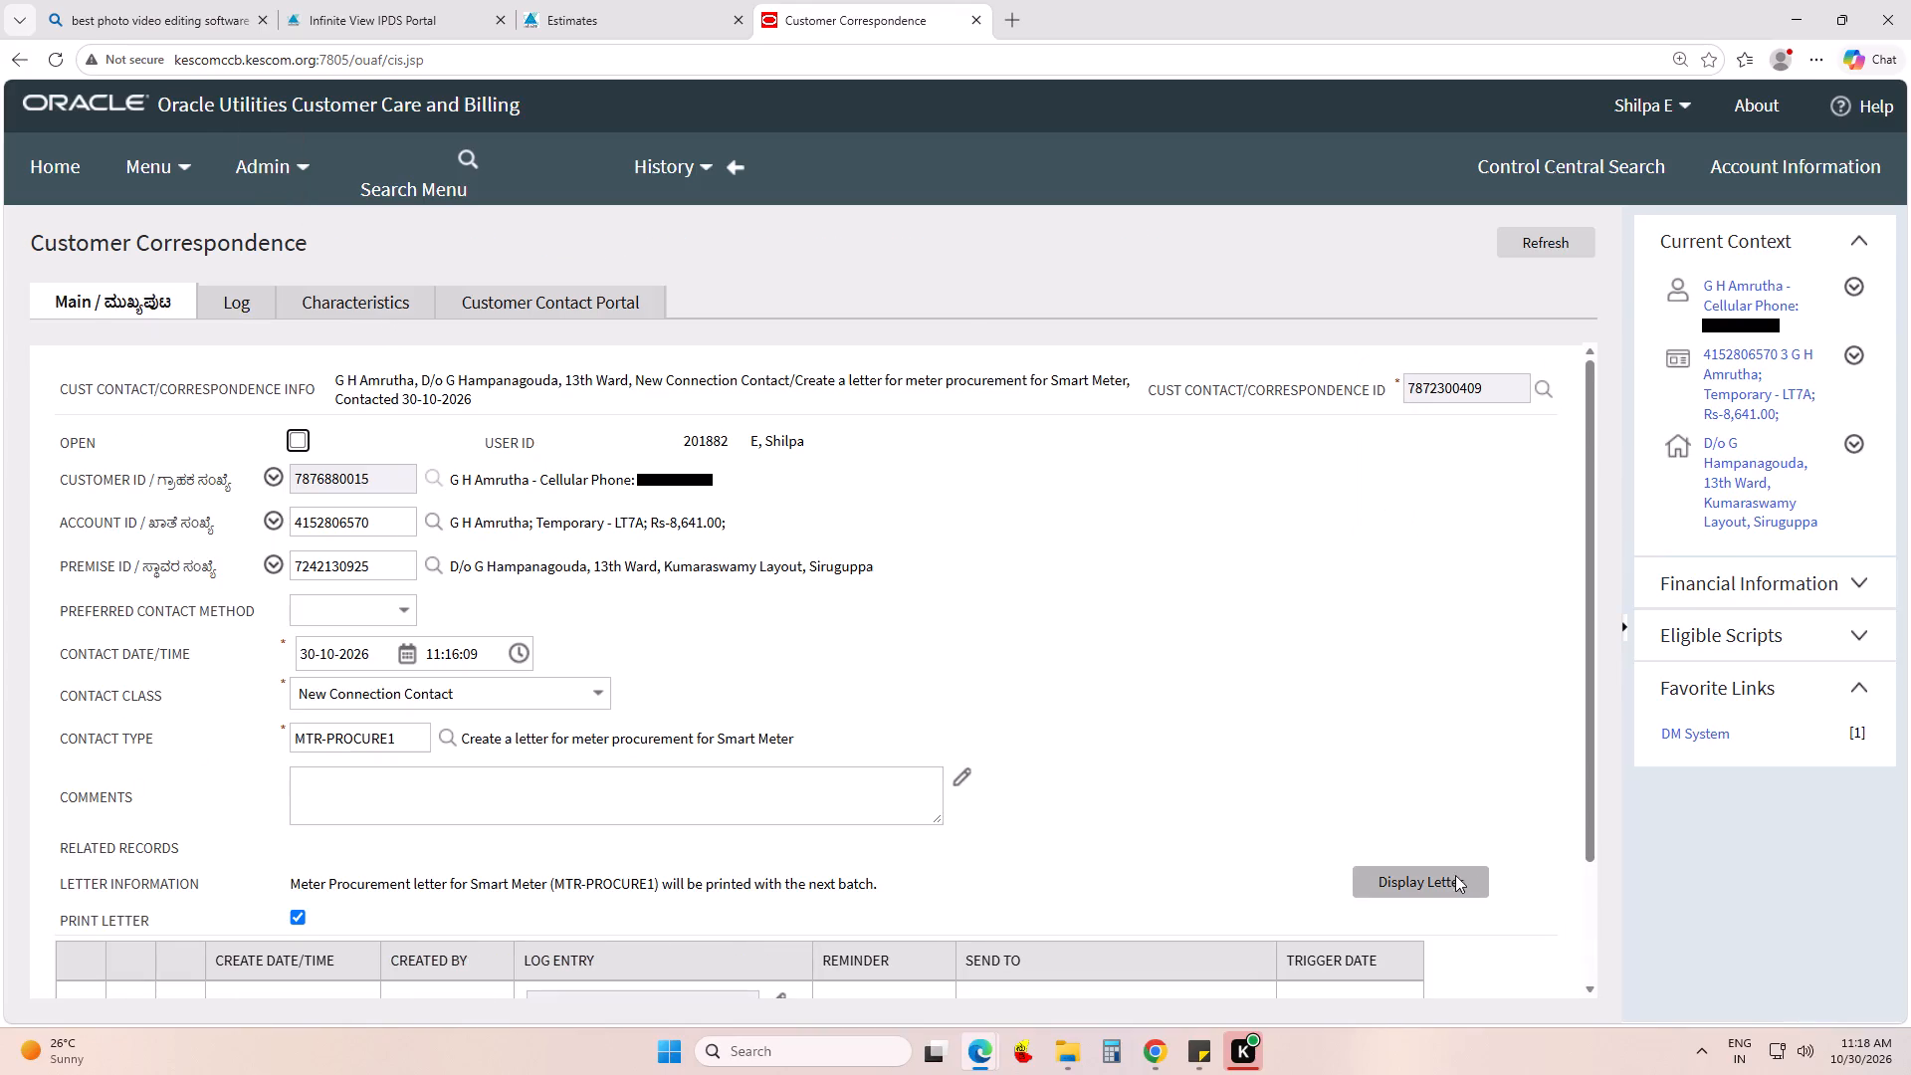
left_click(1455, 875)
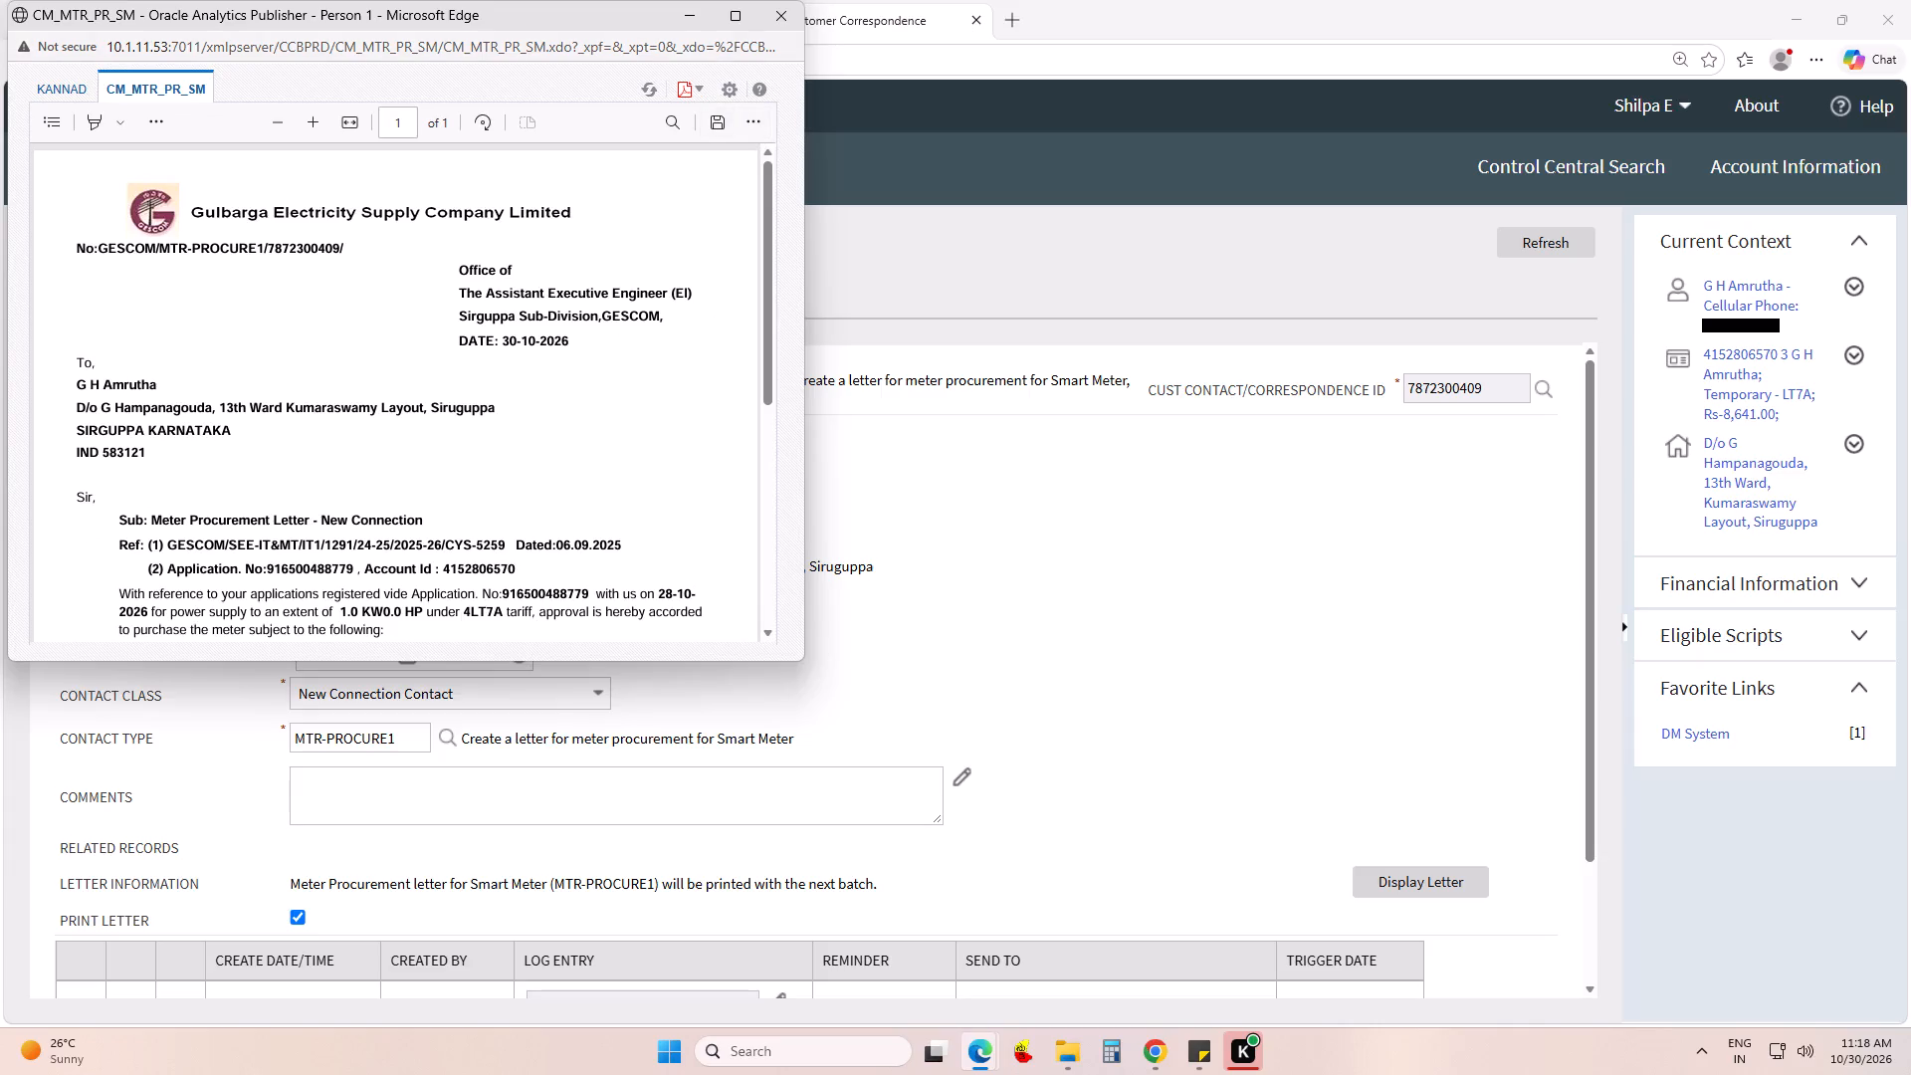
Print the smart meter procurement letter on the HP Laser 1003-1008 and close the letter window.
left_click(738, 24)
left_click(1789, 117)
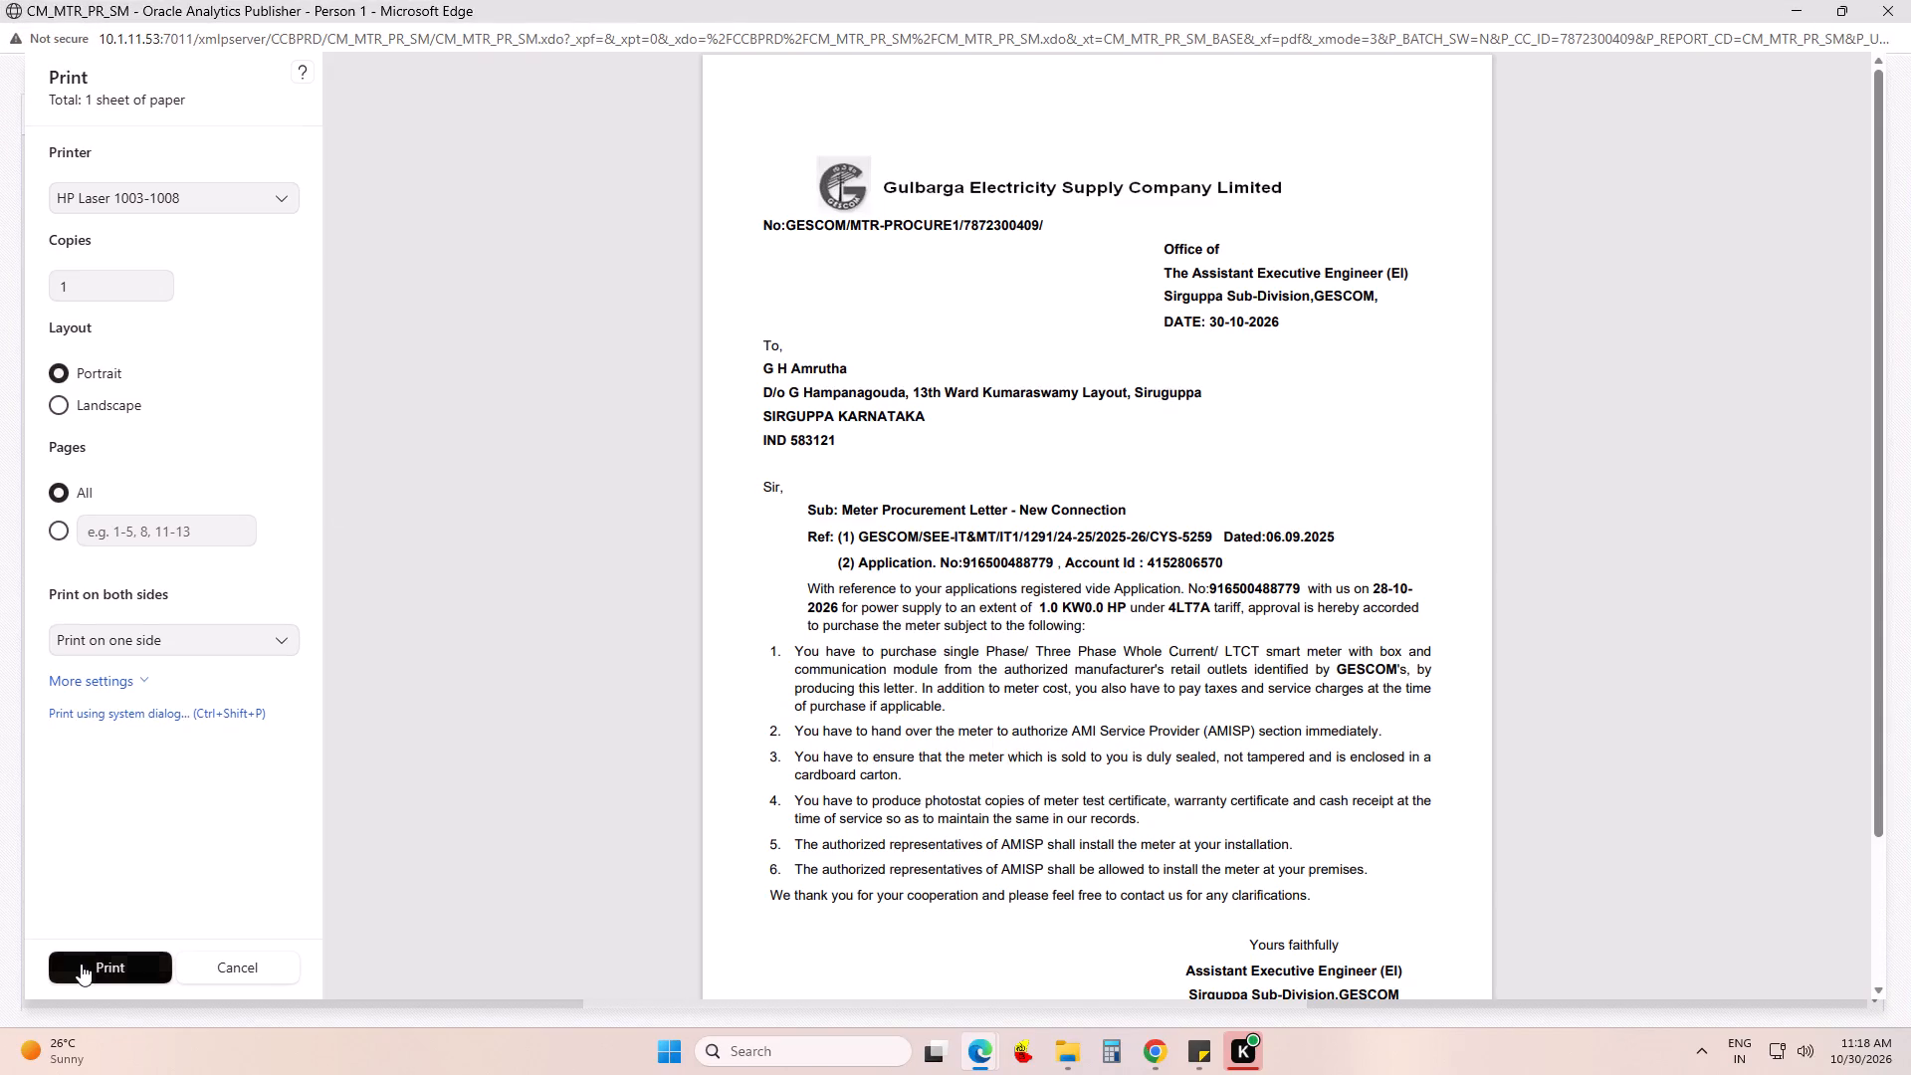
left_click(81, 964)
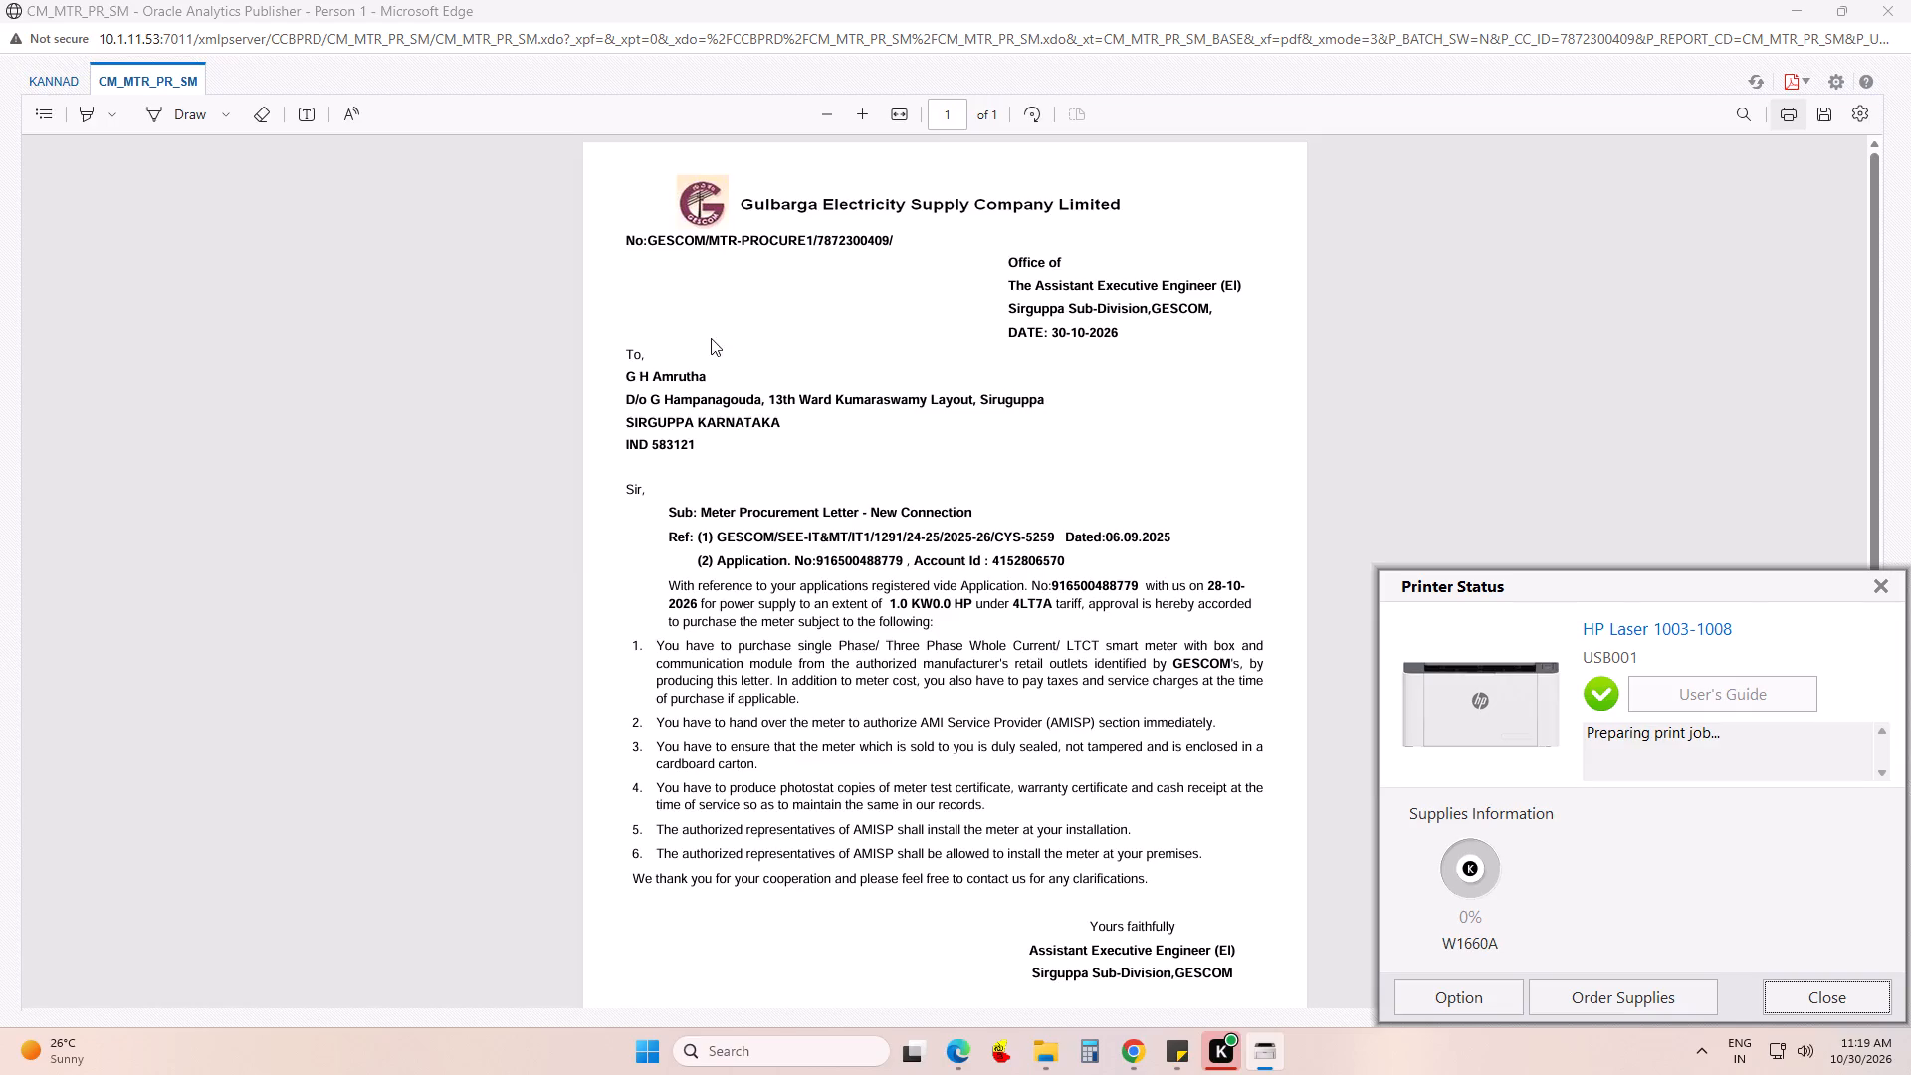
left_click(884, 343)
left_click(1892, 0)
left_click(1210, 637)
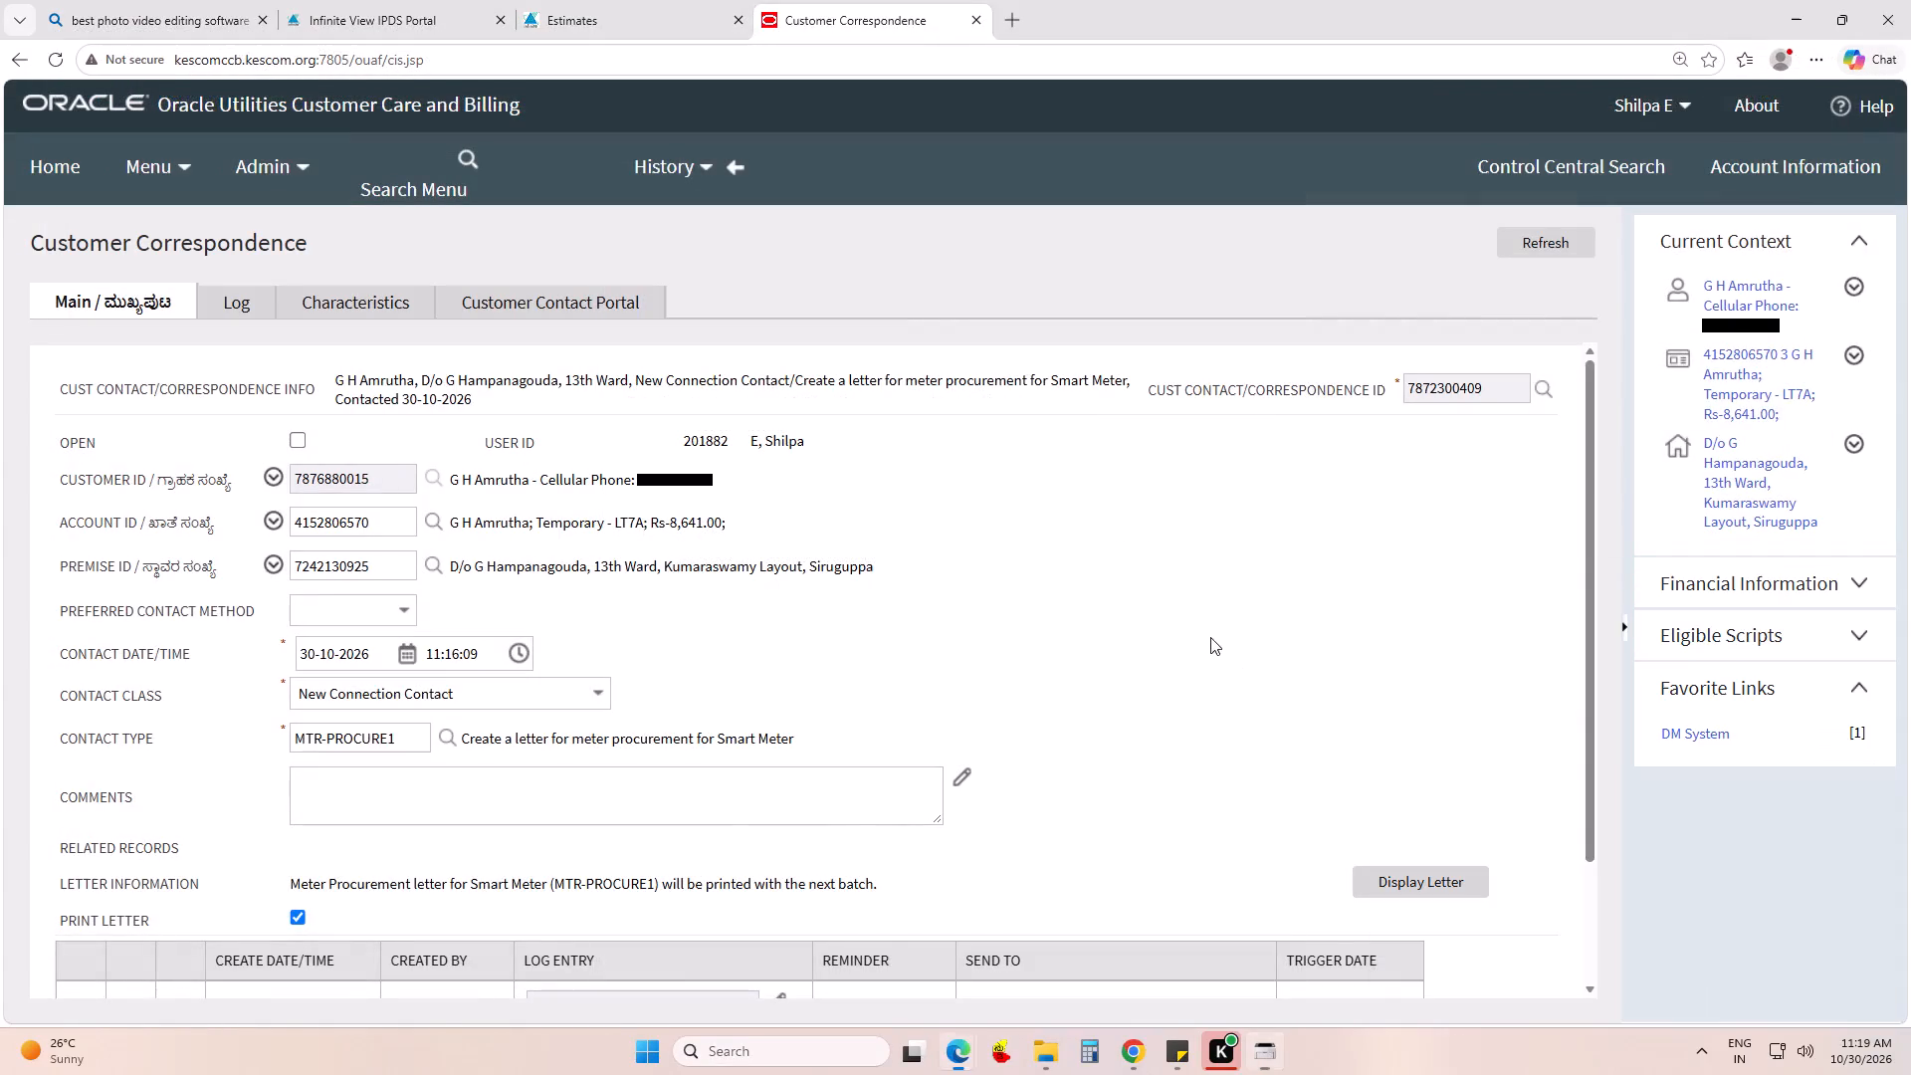
Switch to Sticky Notes and bring up the note about the ACC amount correction.
left_click(1195, 1037)
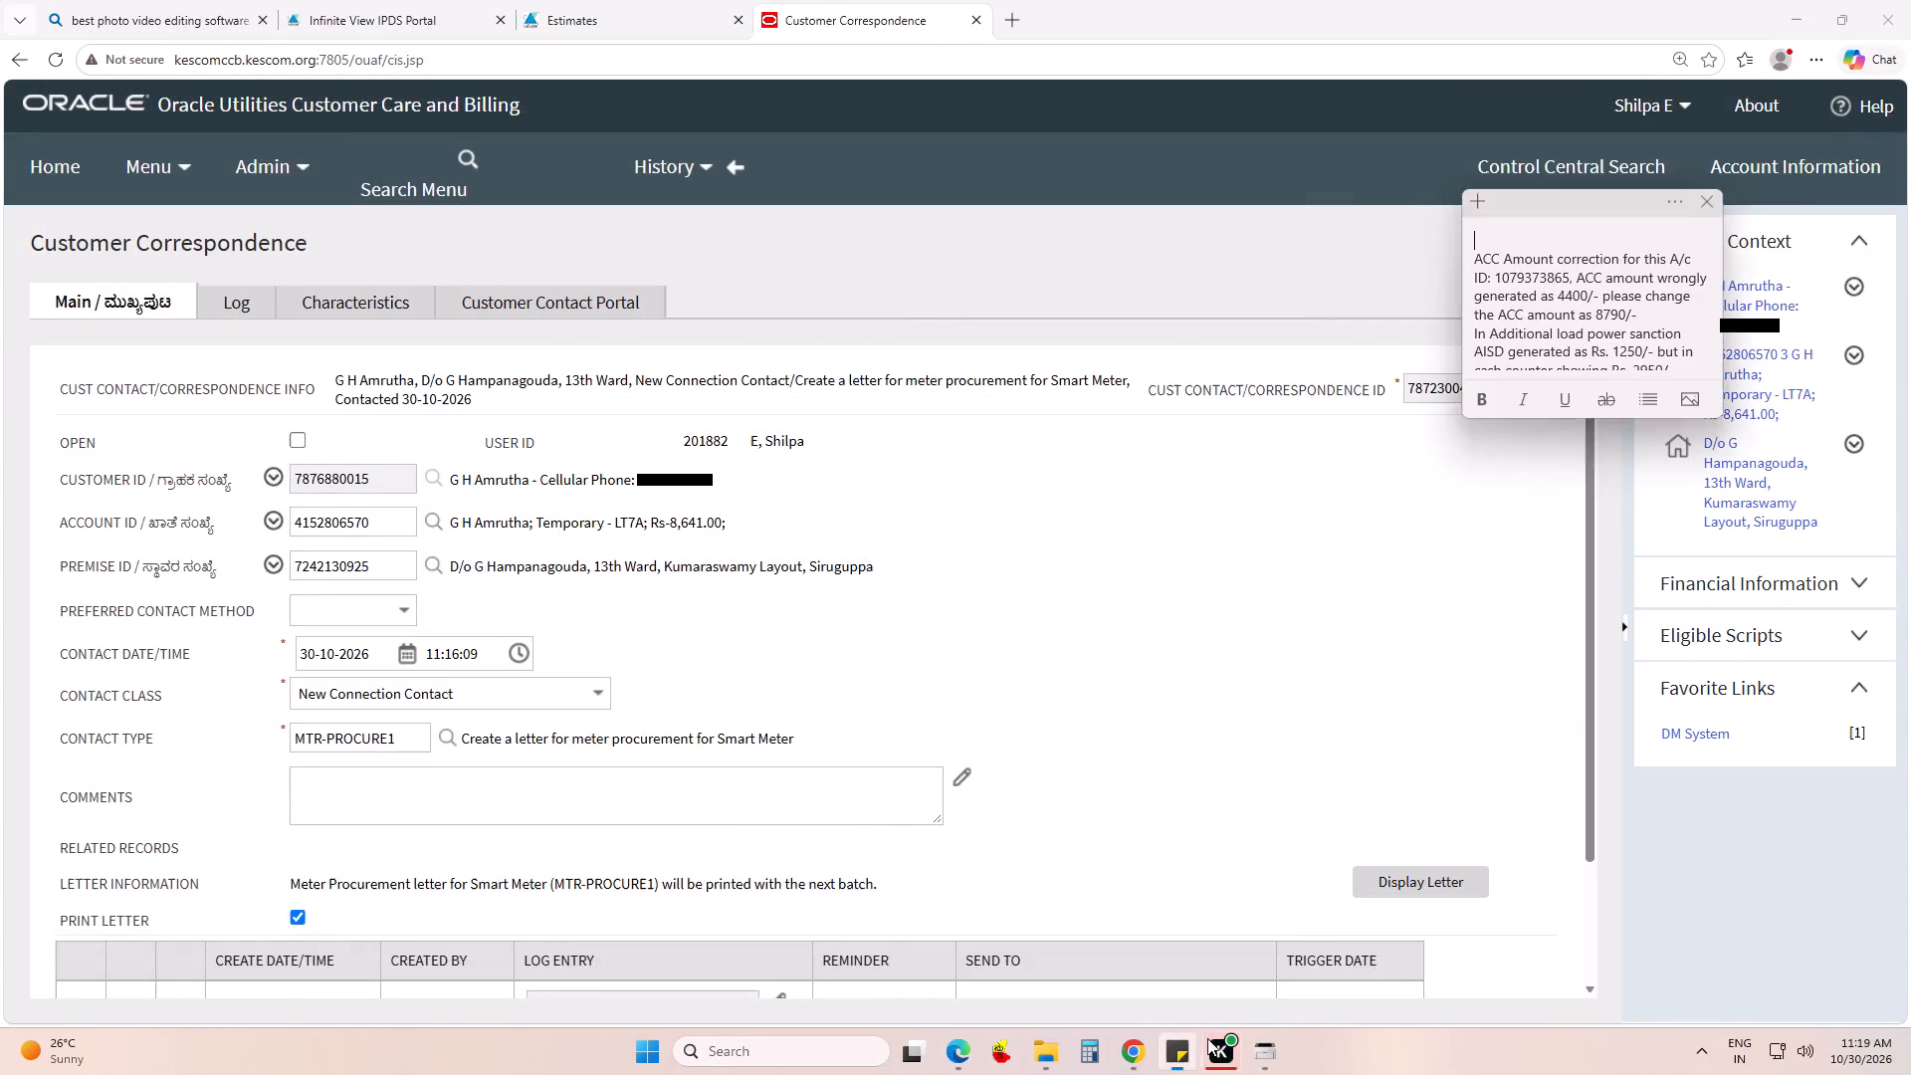
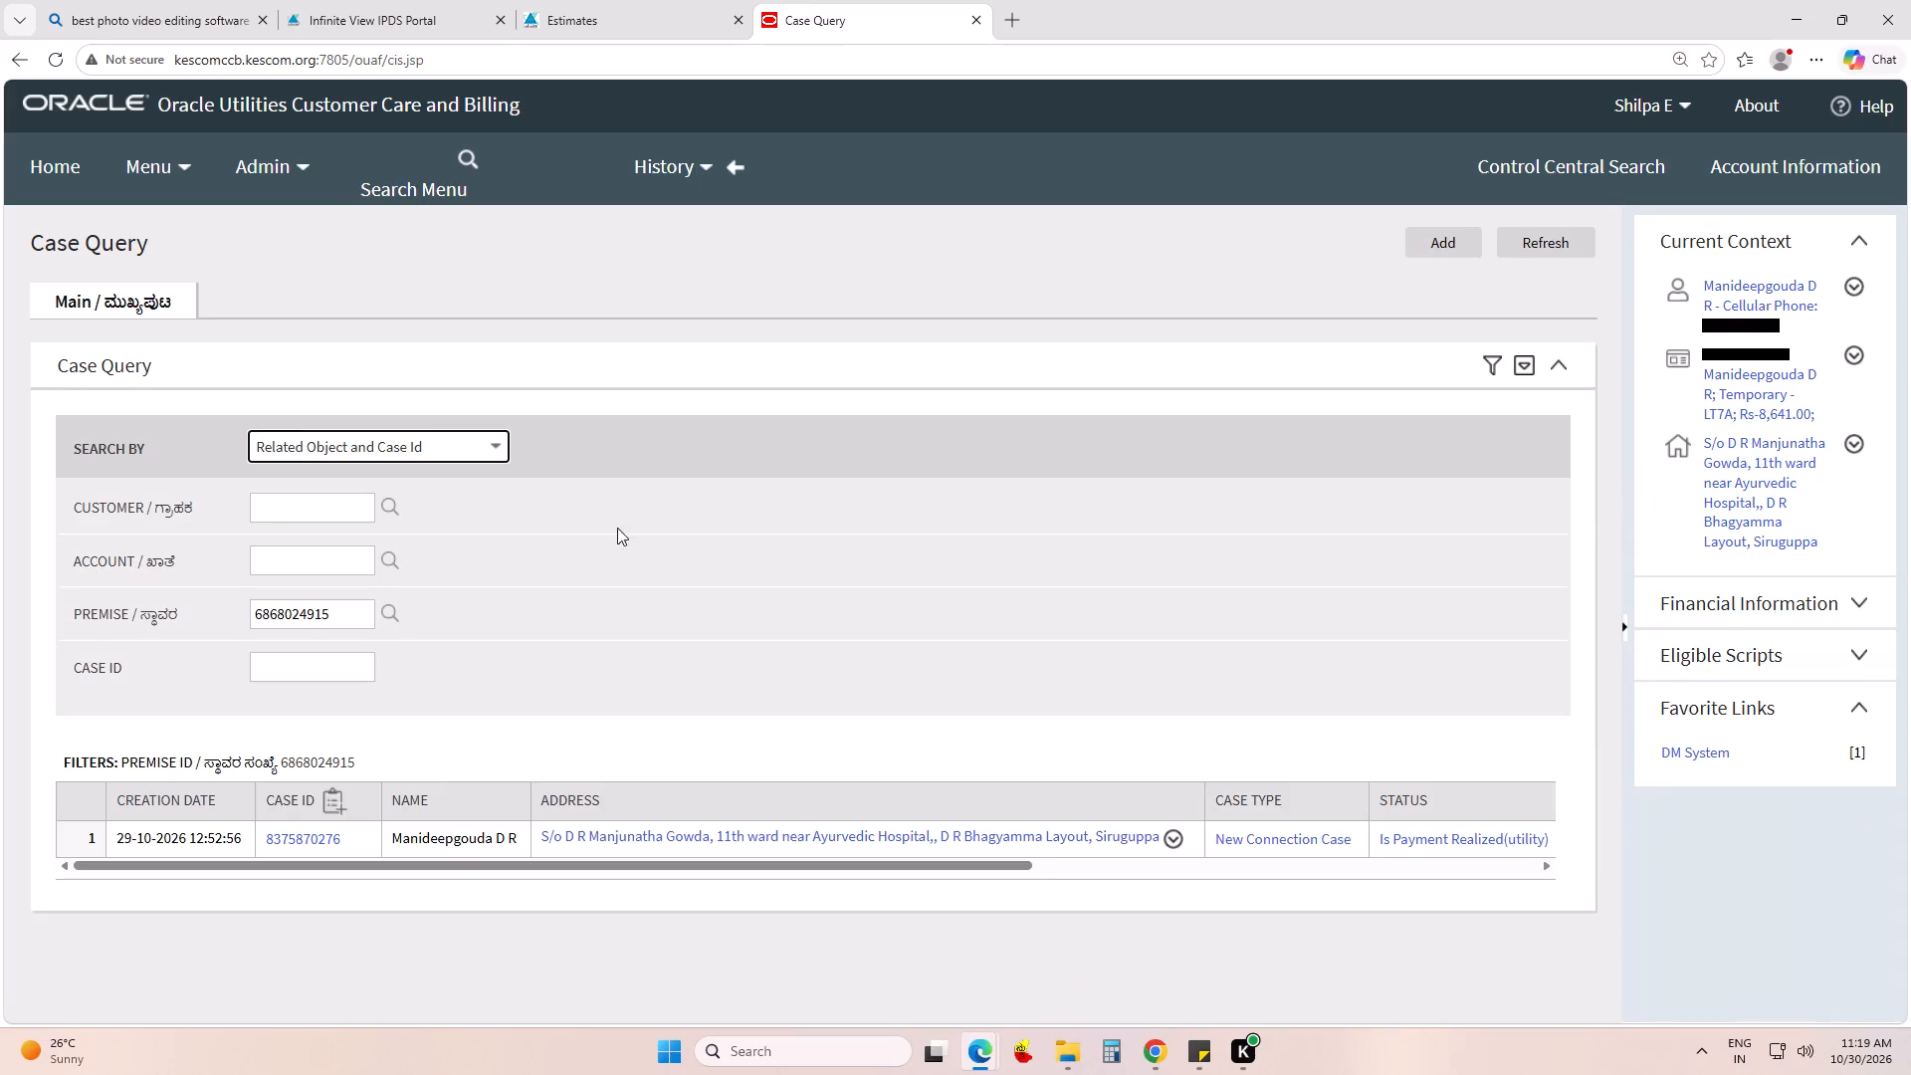
Open the New Connection case from the case query results.
left_click(316, 881)
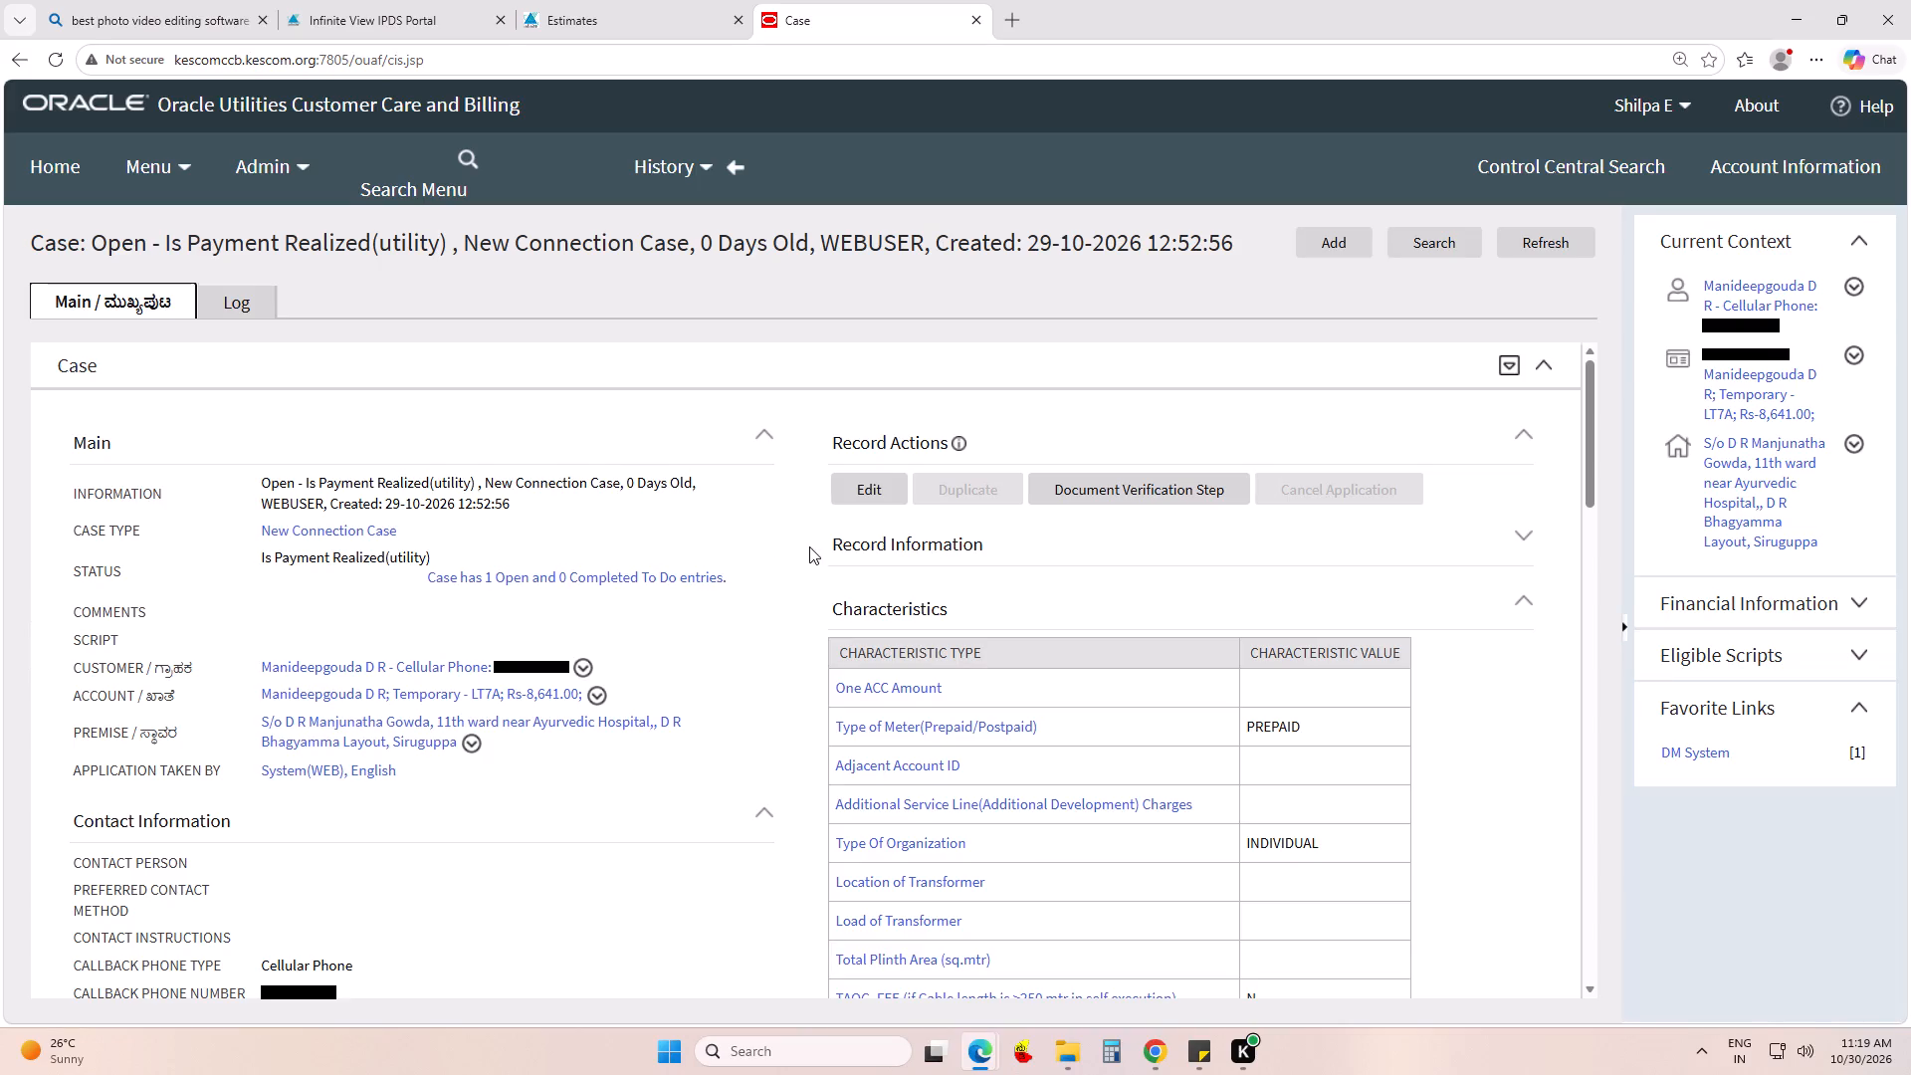
Set all four required document-submission characteristics to Y, save them, and advance the New Connection case to the Document Verification Step.
left_click(1166, 489)
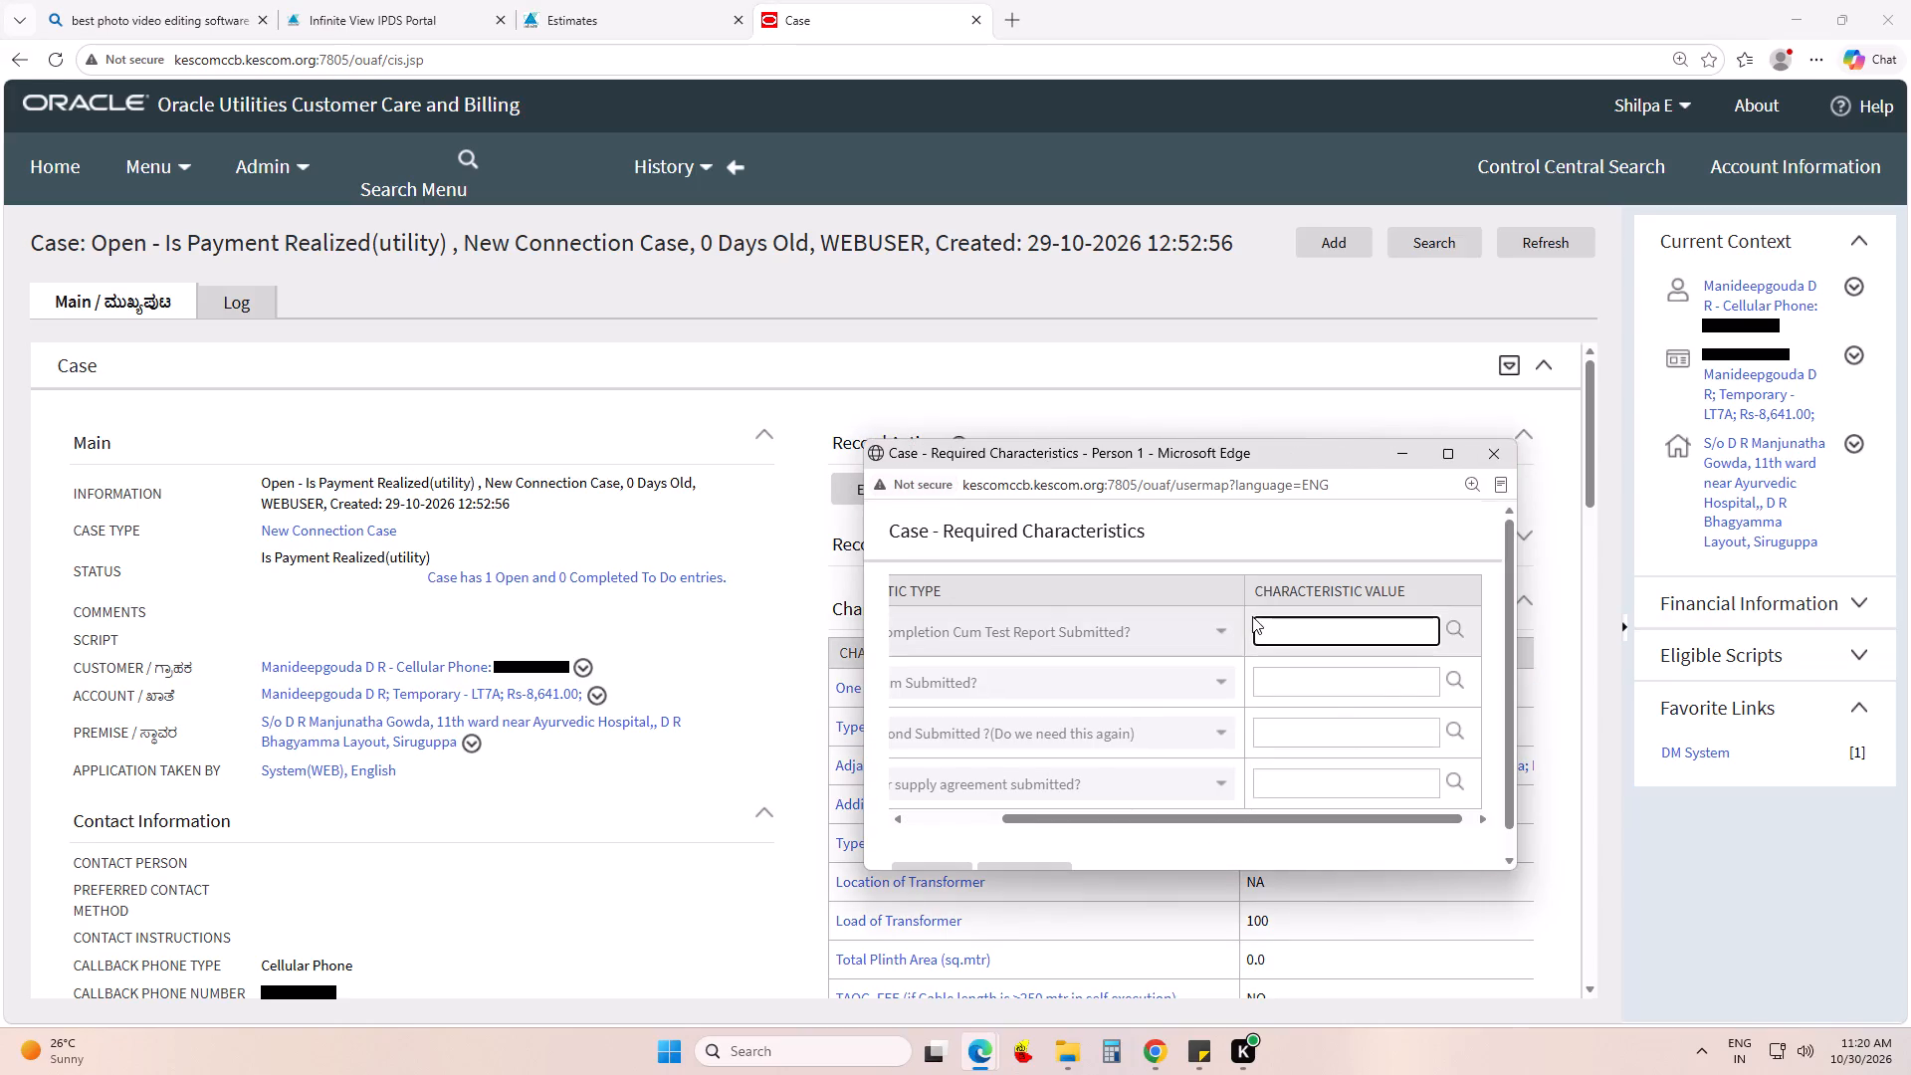
key("y")
left_click(1313, 689)
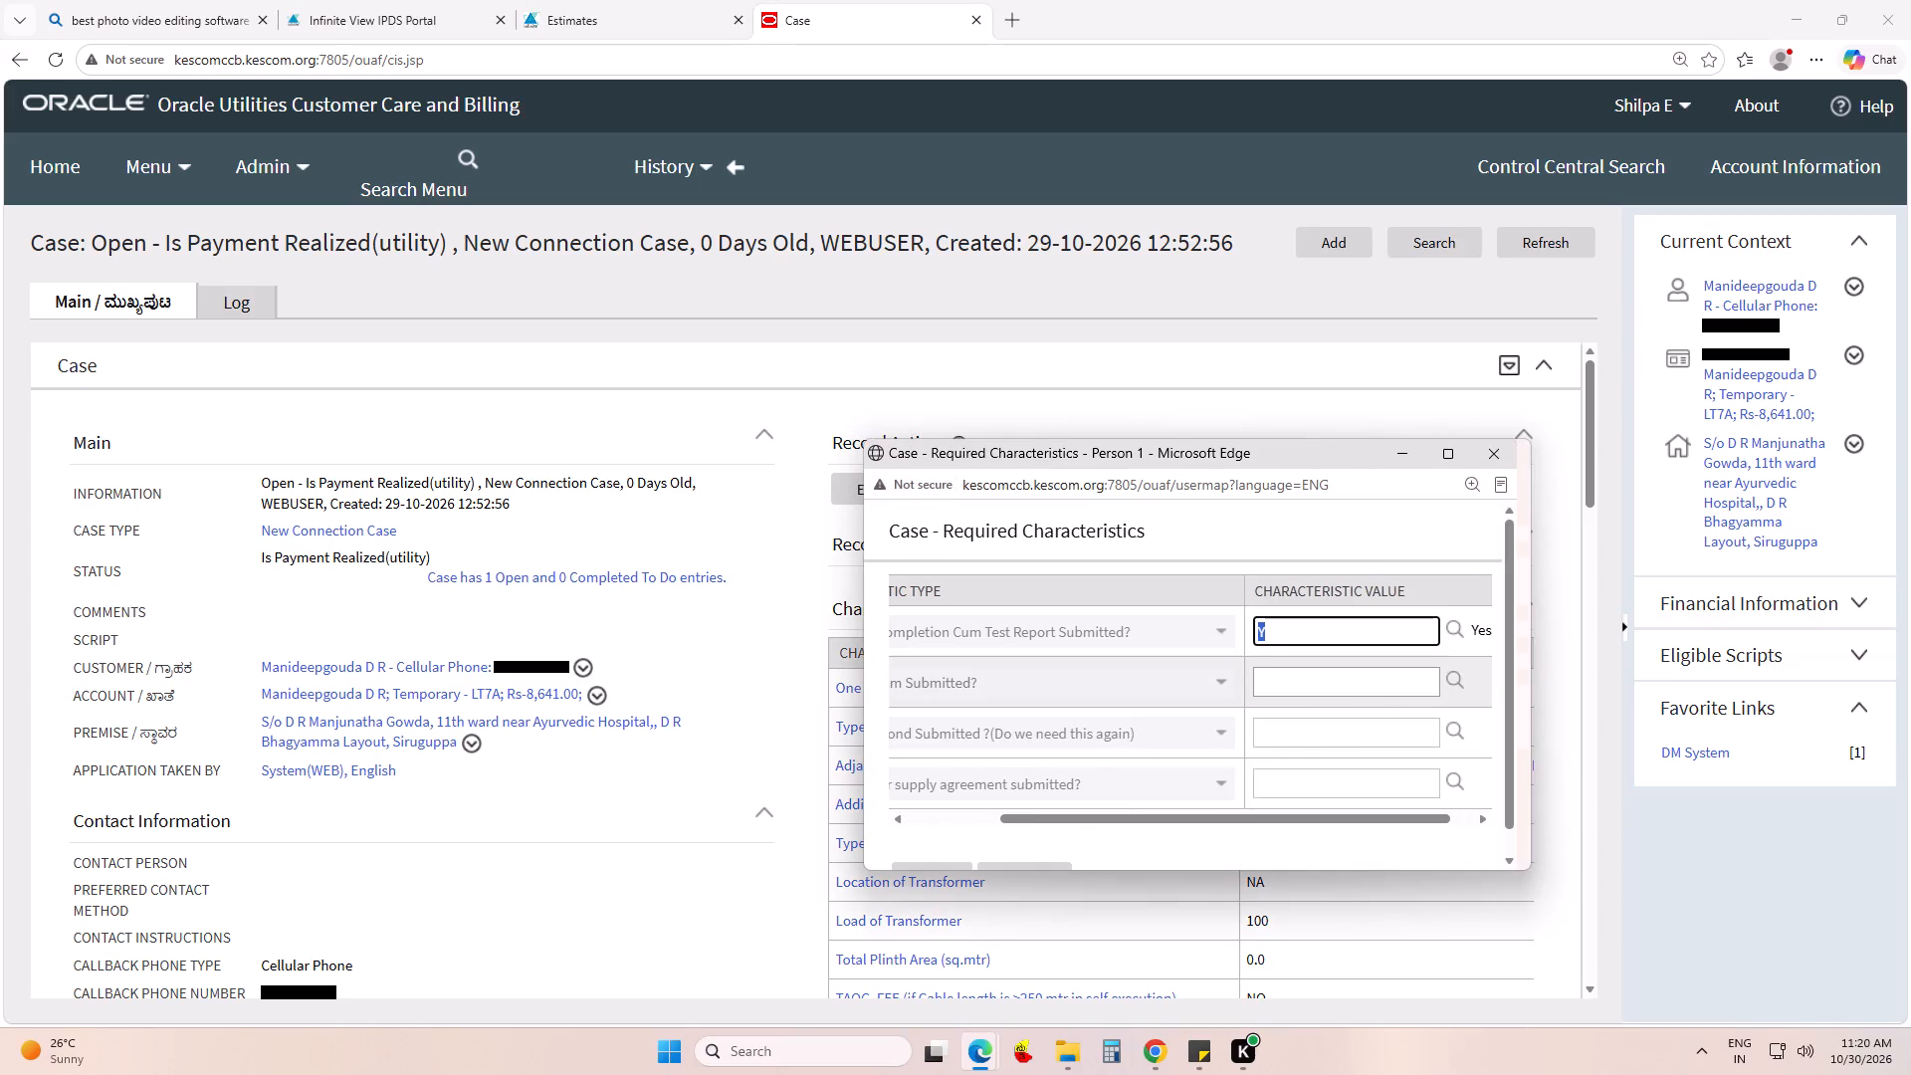
left_click(1322, 680)
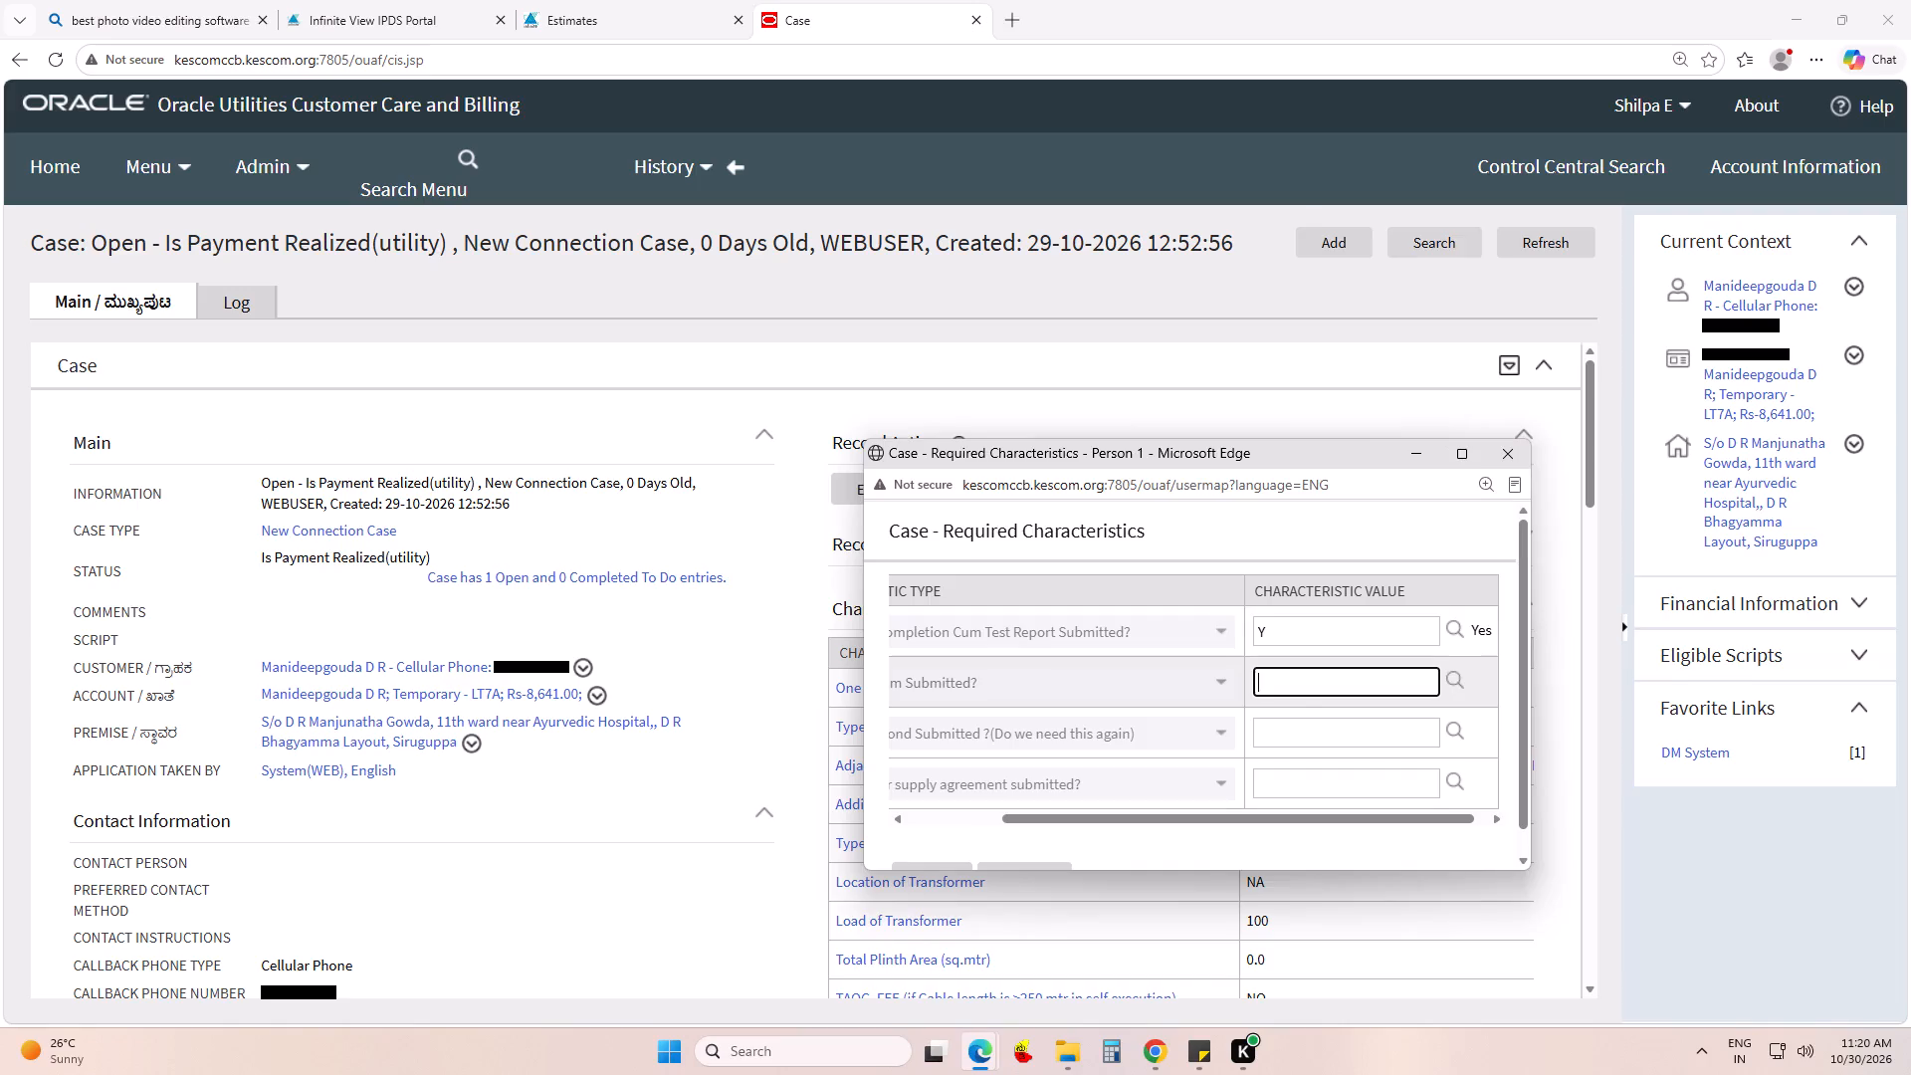
key("y")
left_click(1281, 732)
left_click(1281, 732)
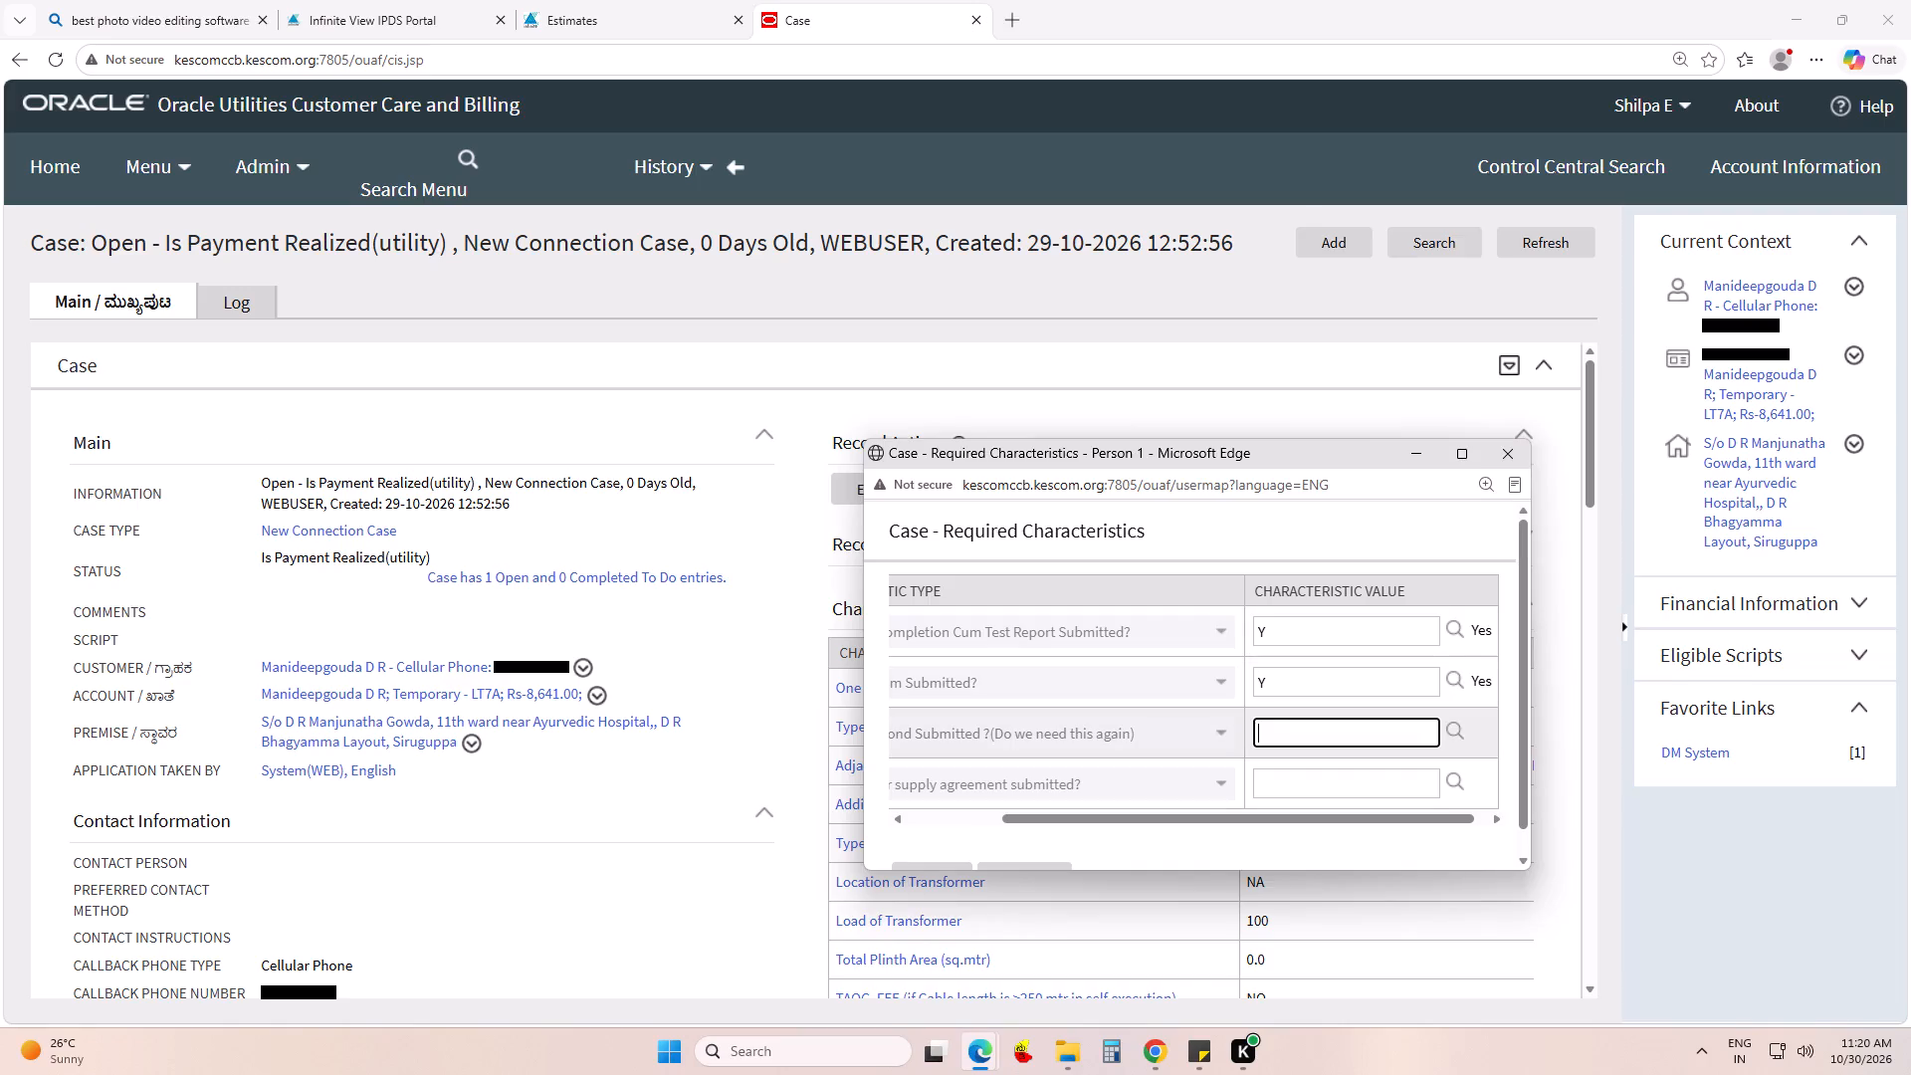
left_click(1281, 732)
left_click_drag(1281, 732, 1323, 738)
key("y")
left_click(1318, 759)
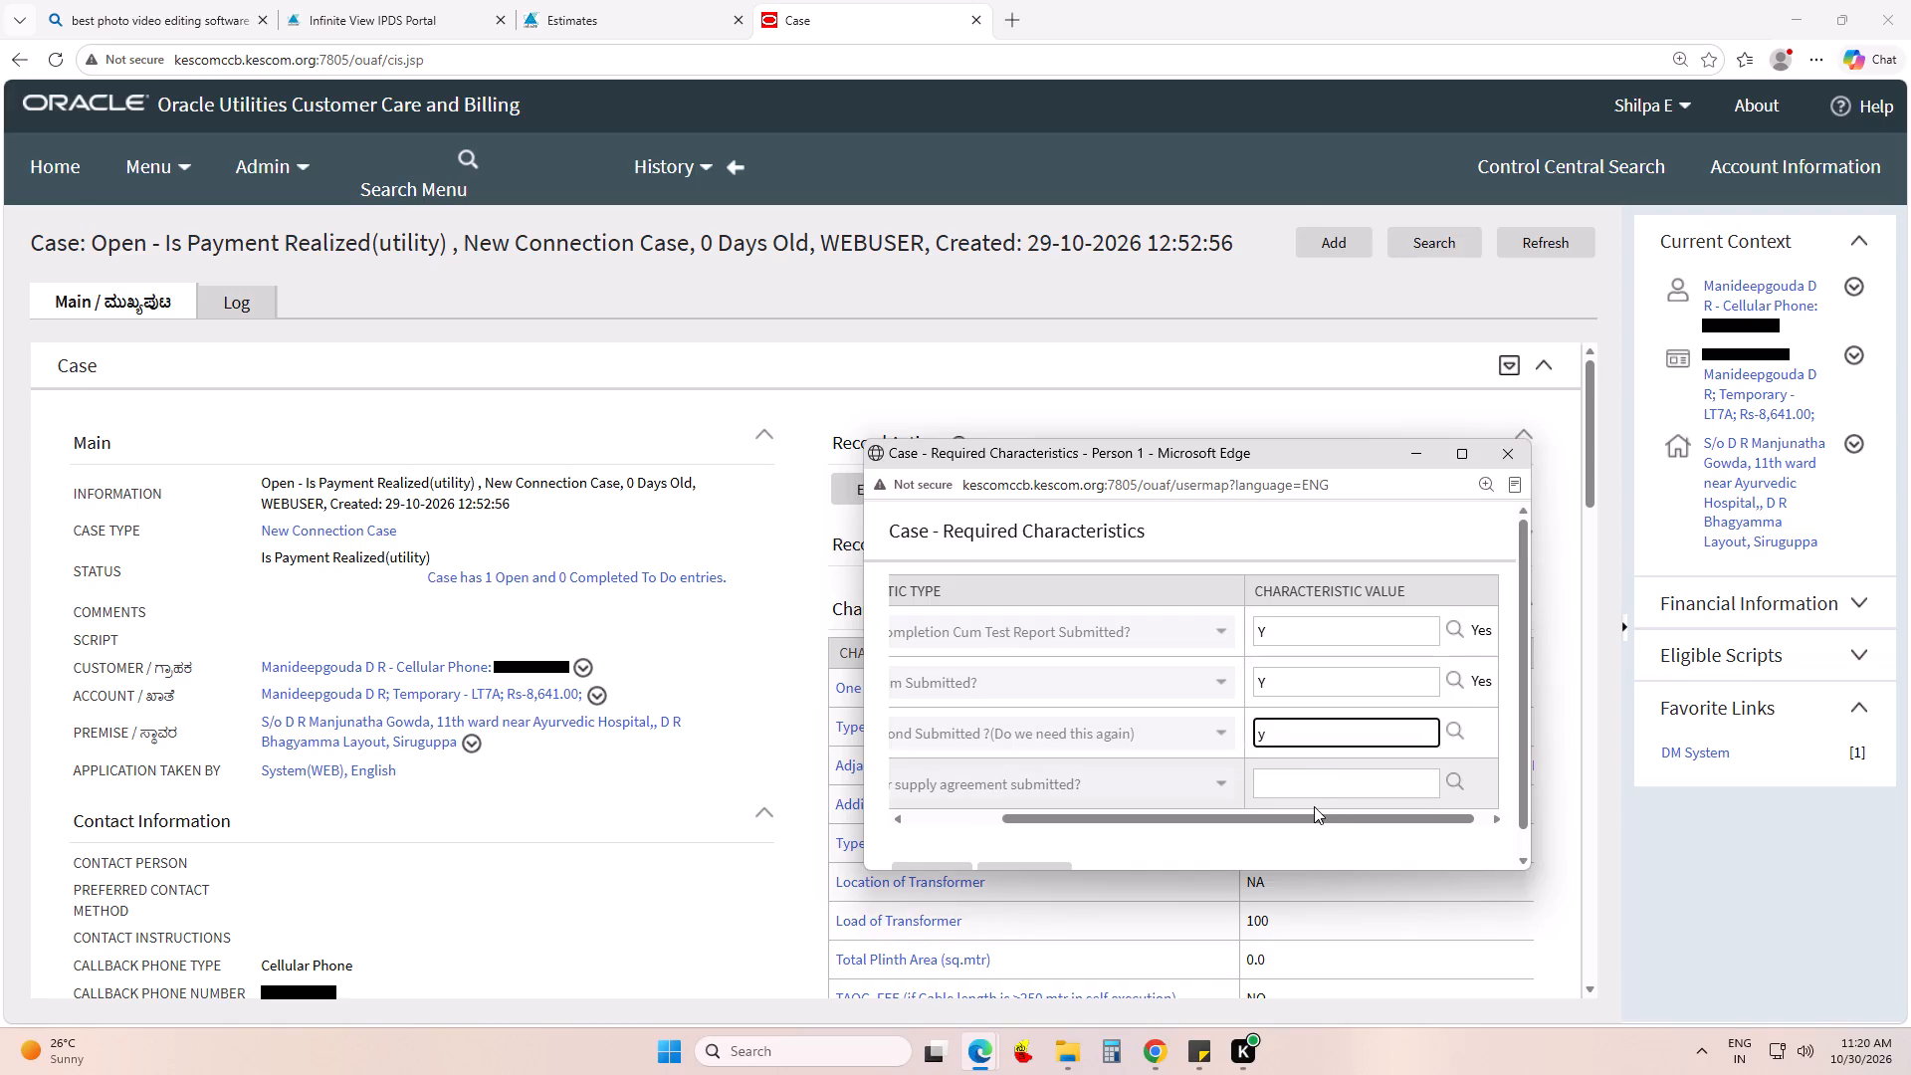
left_click(1310, 785)
left_click(1310, 784)
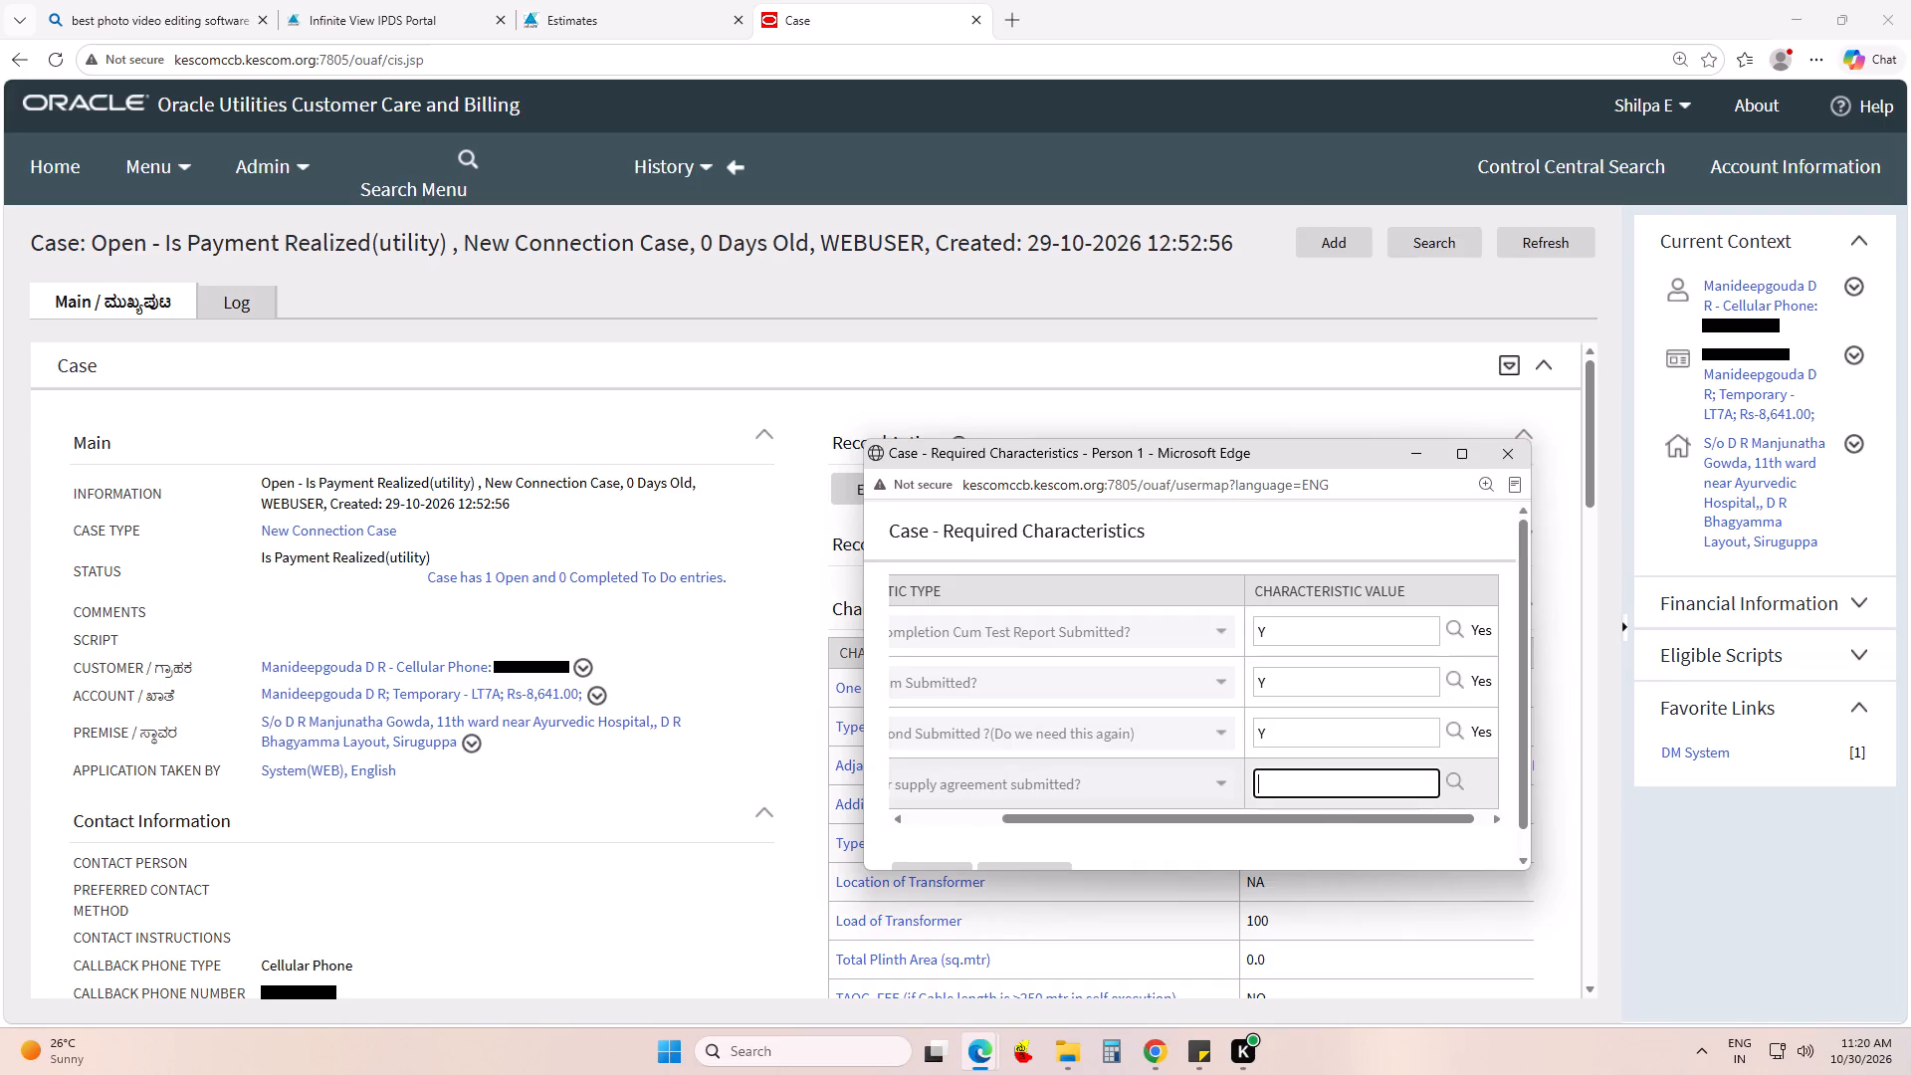
key("y")
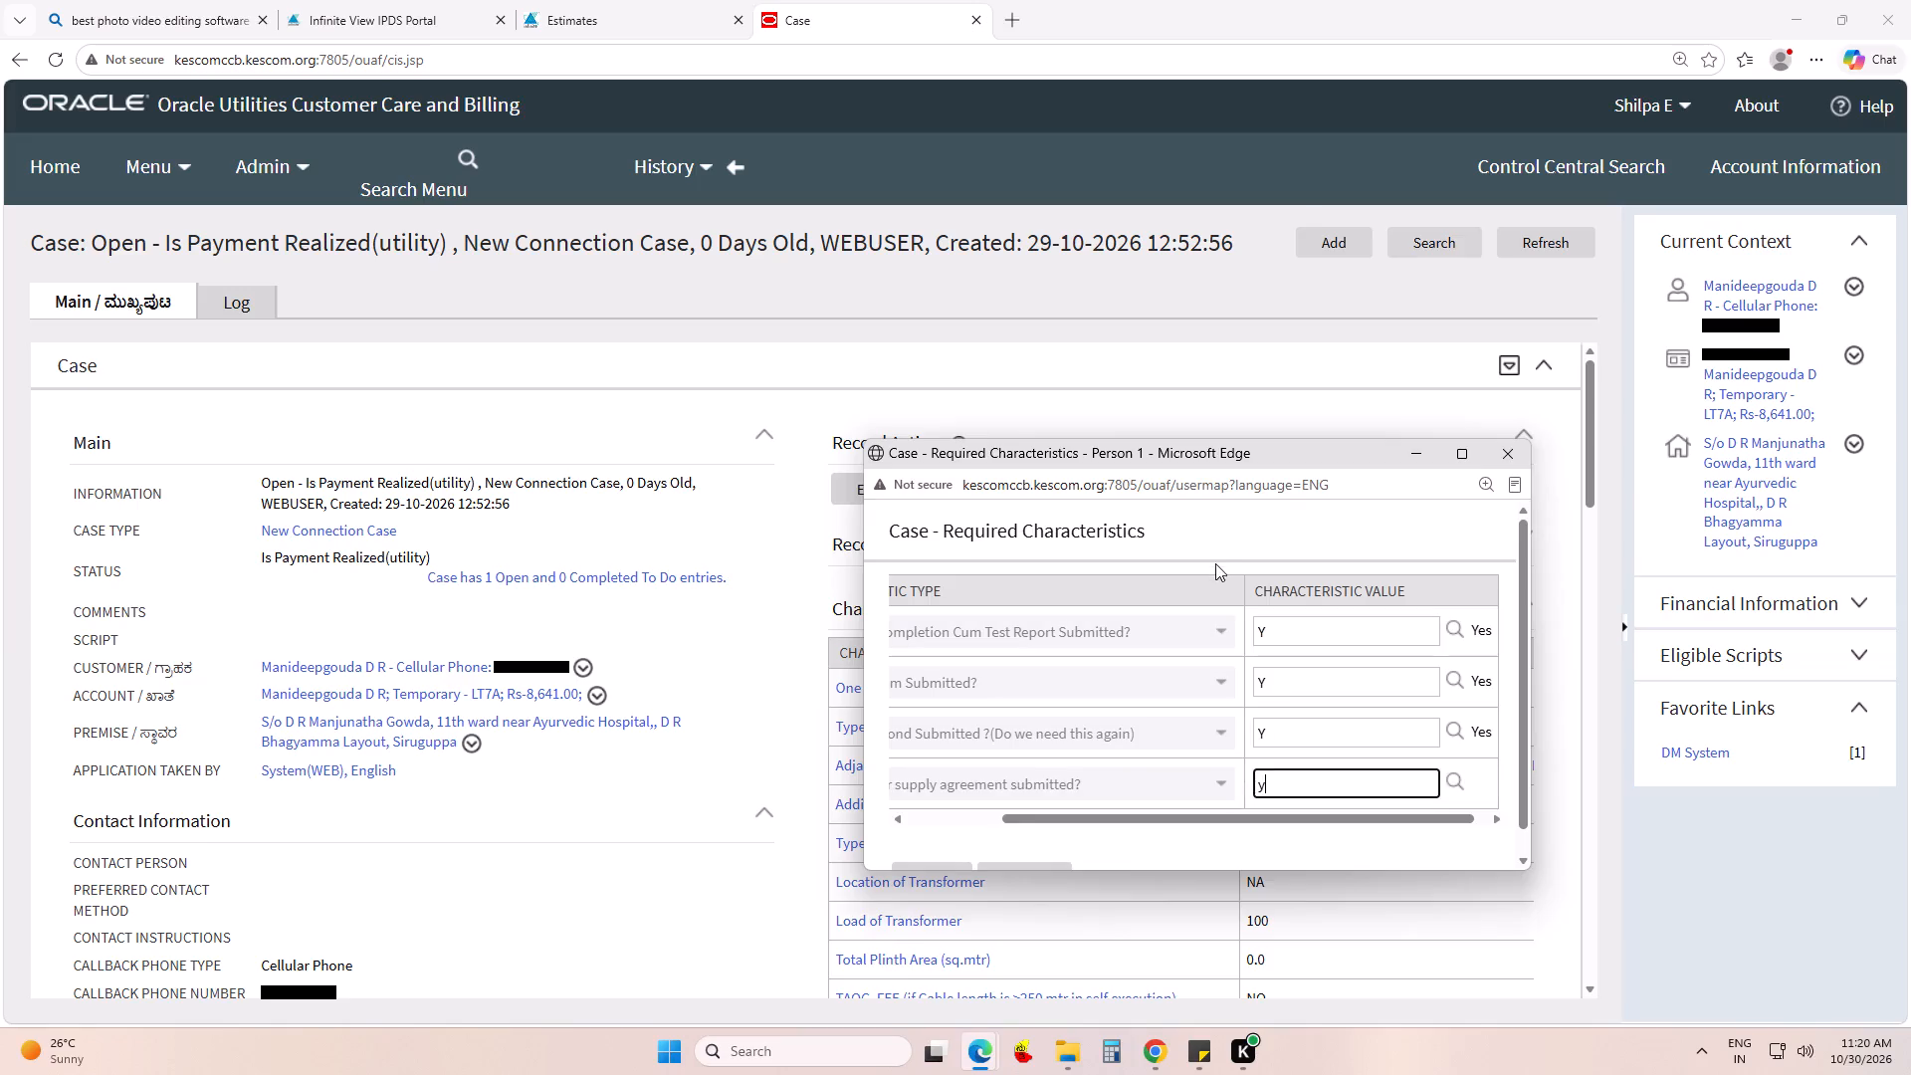
left_click(1209, 548)
scroll(1256, 693, "down", 5)
scroll(1240, 834, "down", 4)
left_click(1229, 831)
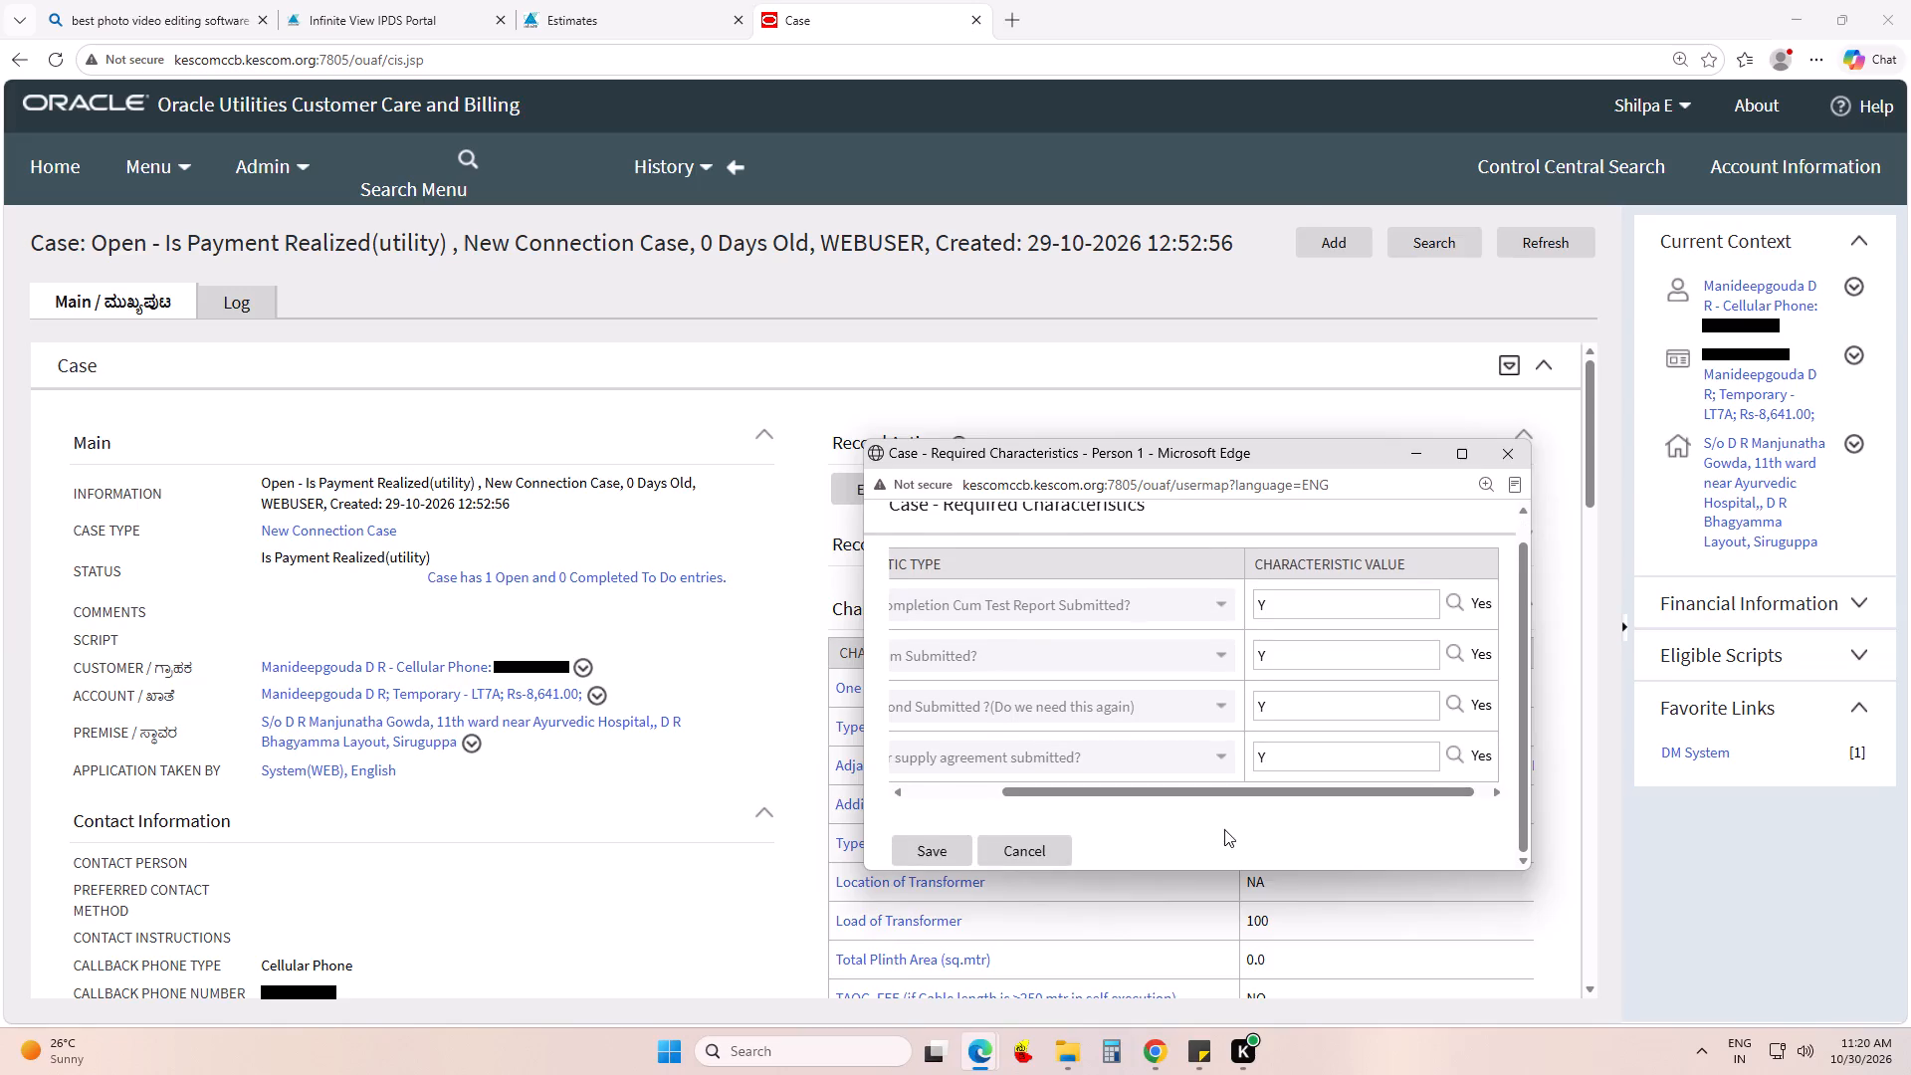
left_click(933, 849)
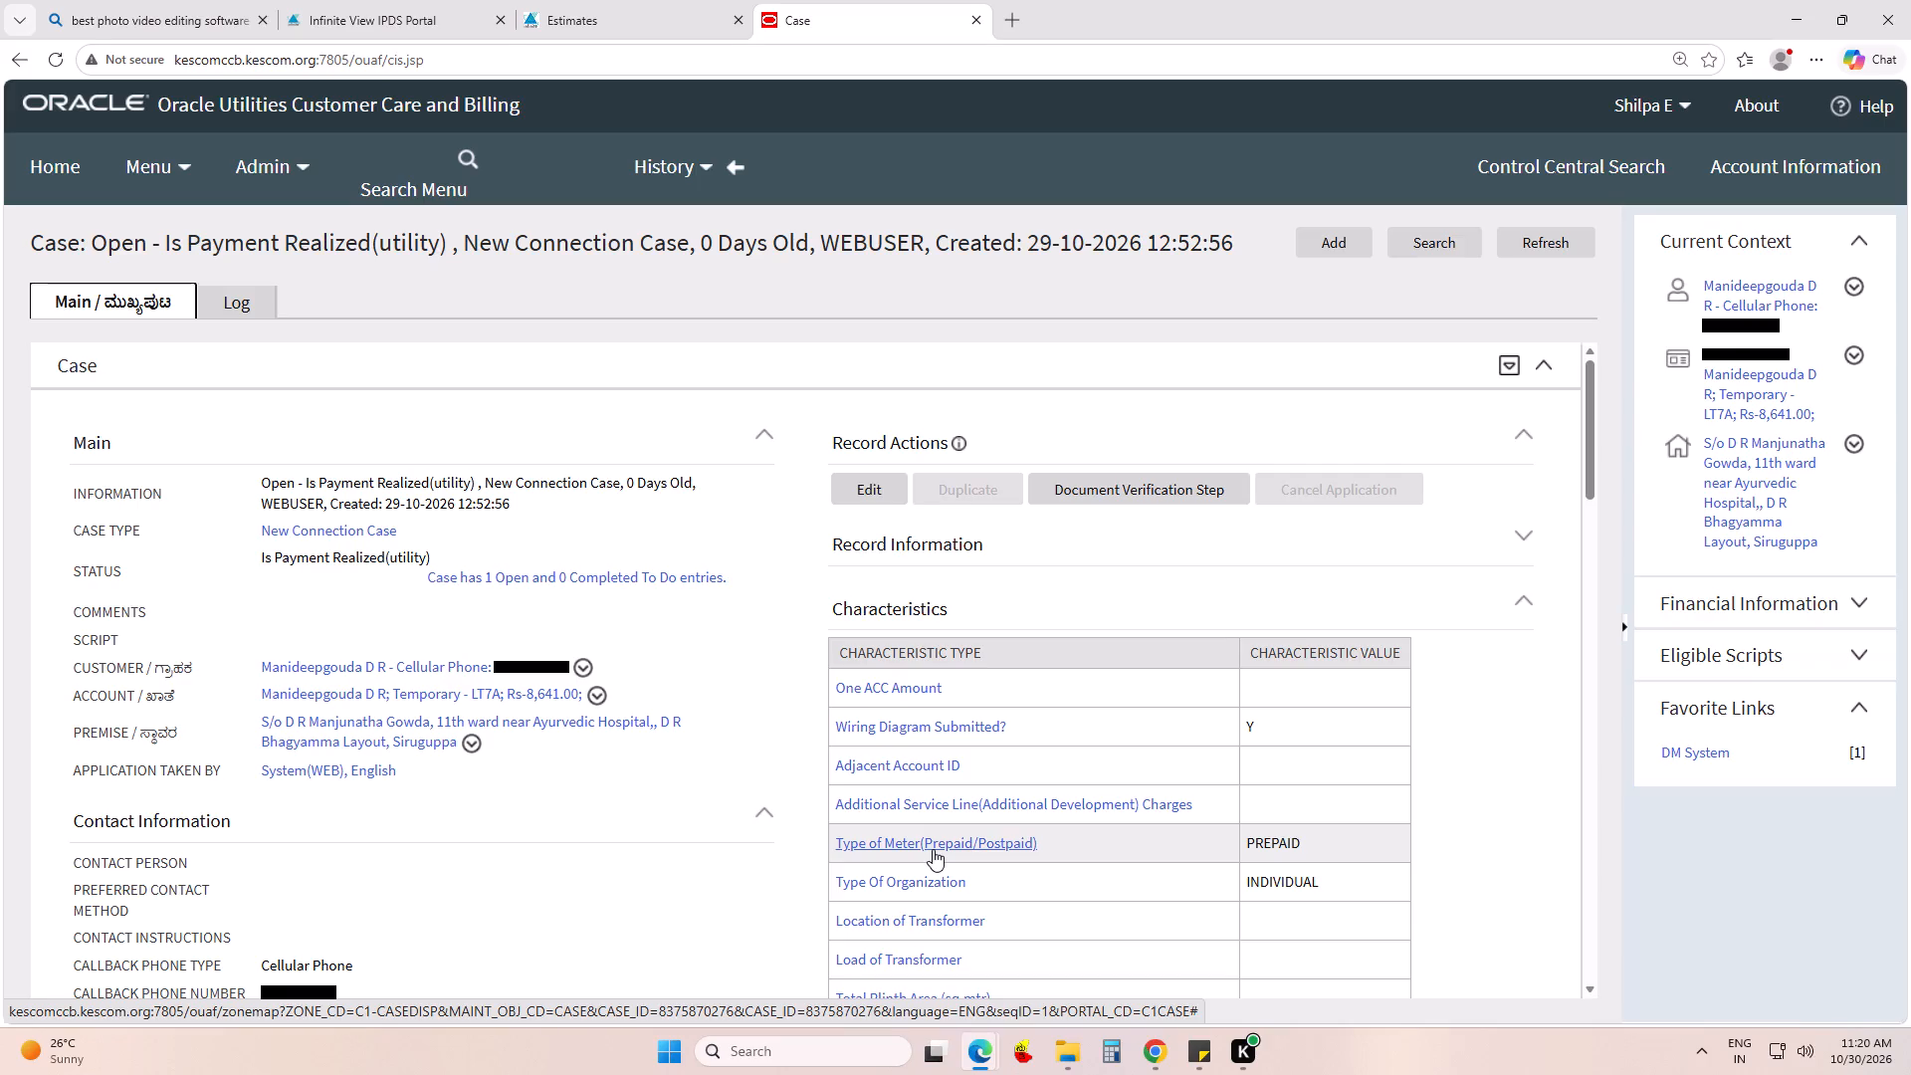
left_click(1114, 493)
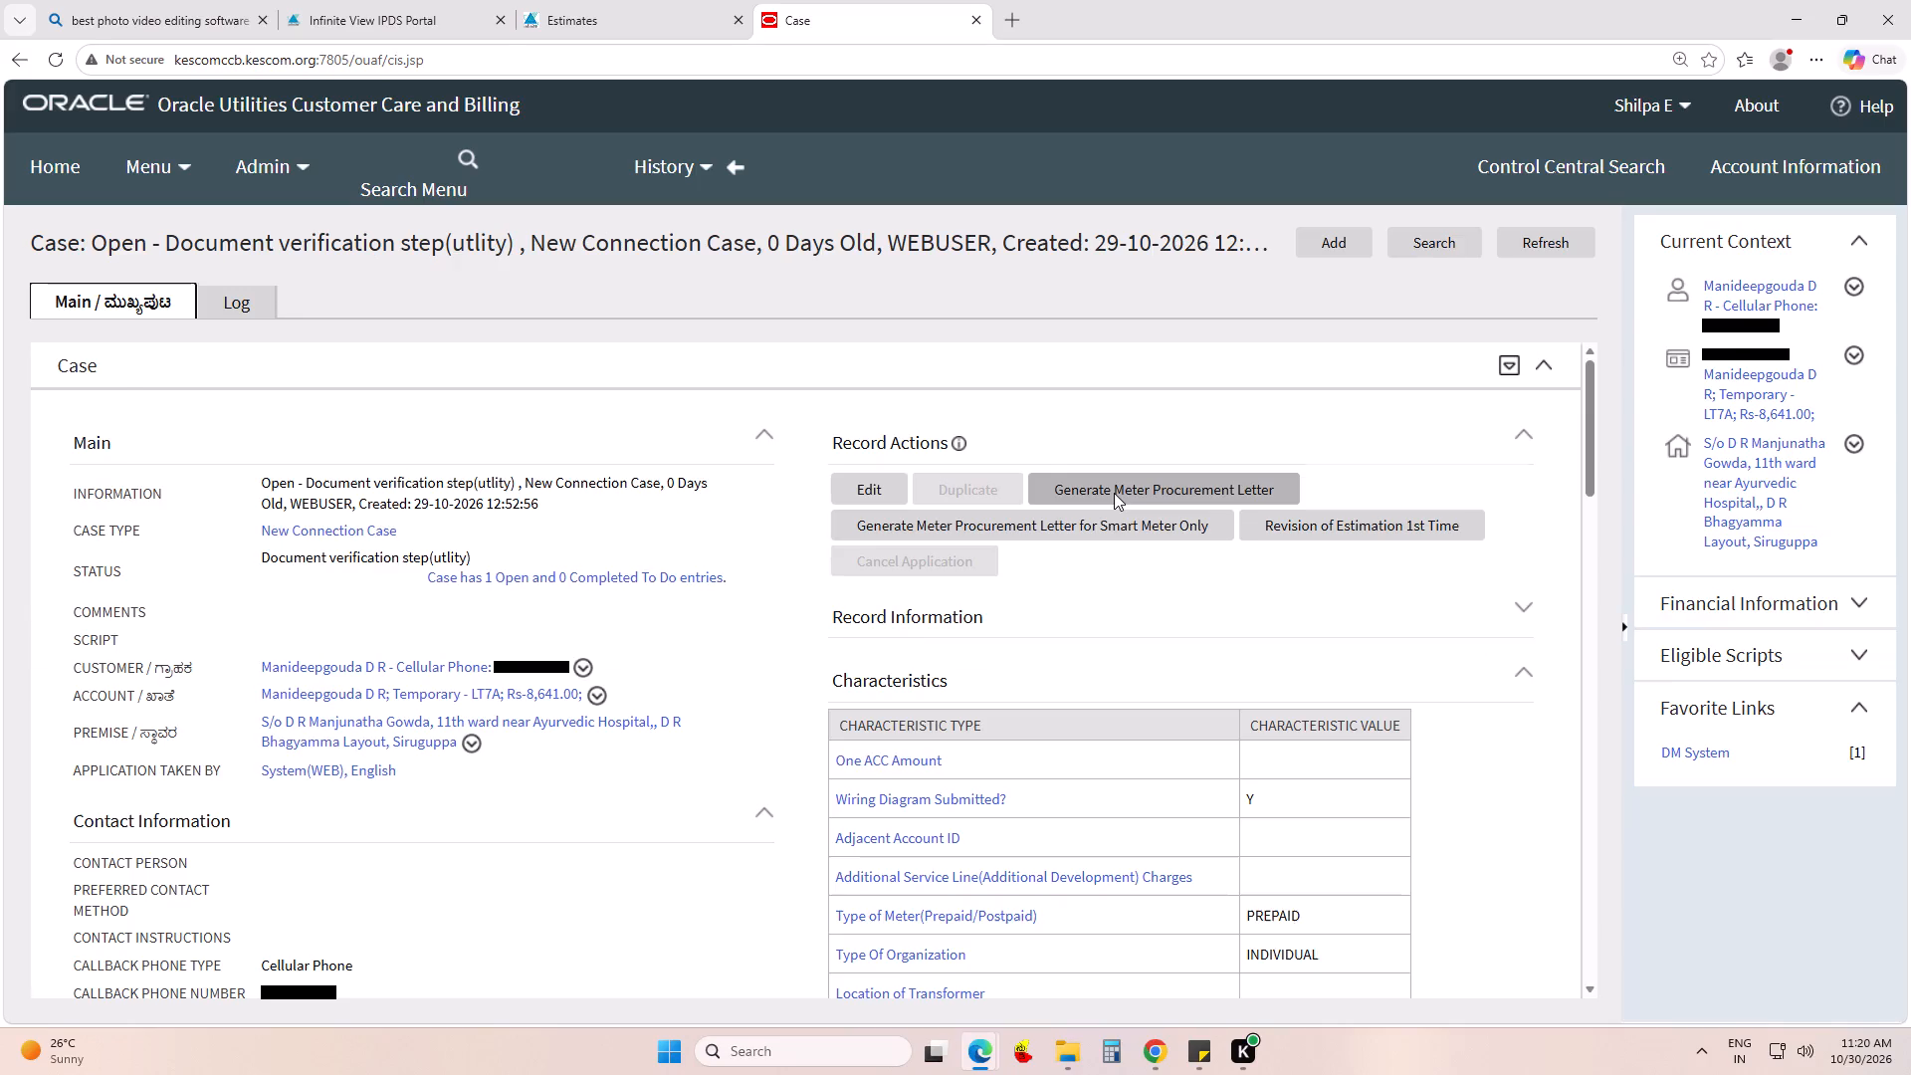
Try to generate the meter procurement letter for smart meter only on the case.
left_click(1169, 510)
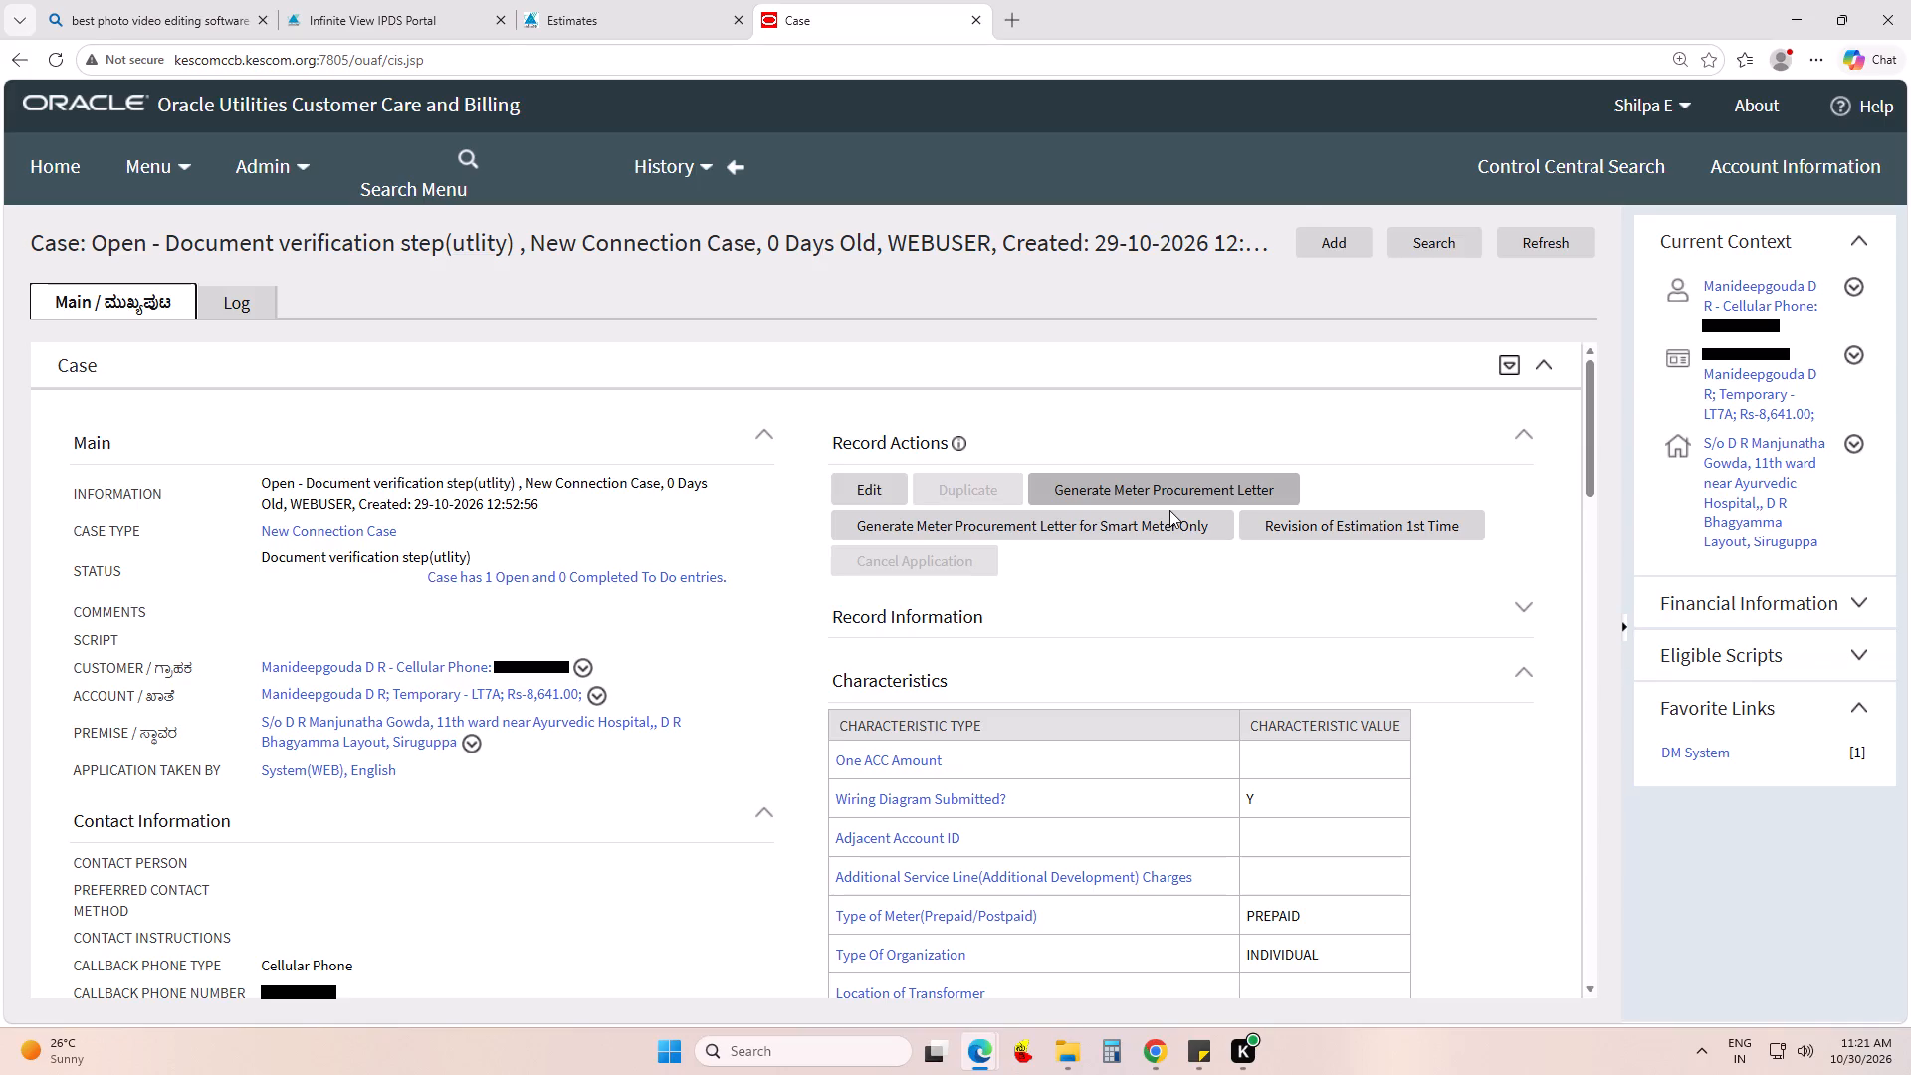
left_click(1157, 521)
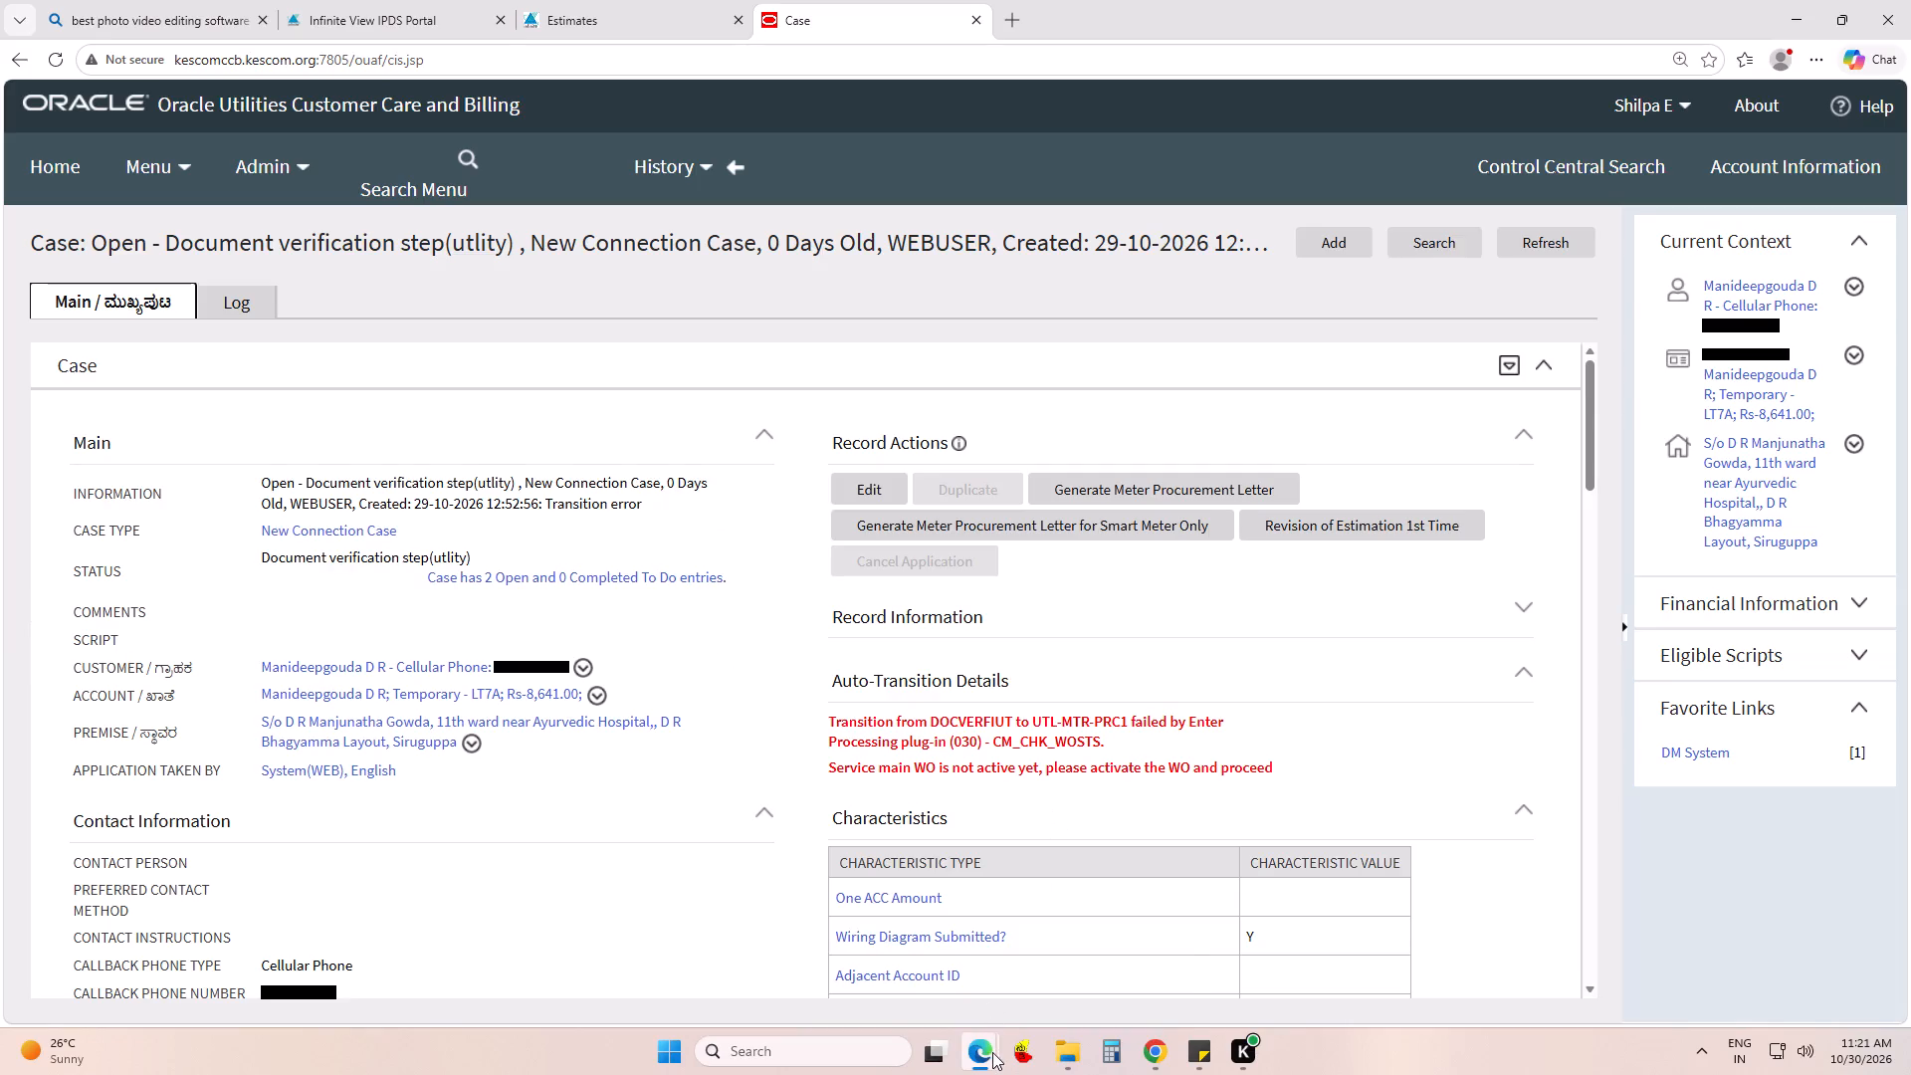
Switch to the InPrivate Estimates window, search by the entered account ID, and open the account's pending work order approval.
left_click(1014, 979)
left_click(188, 554)
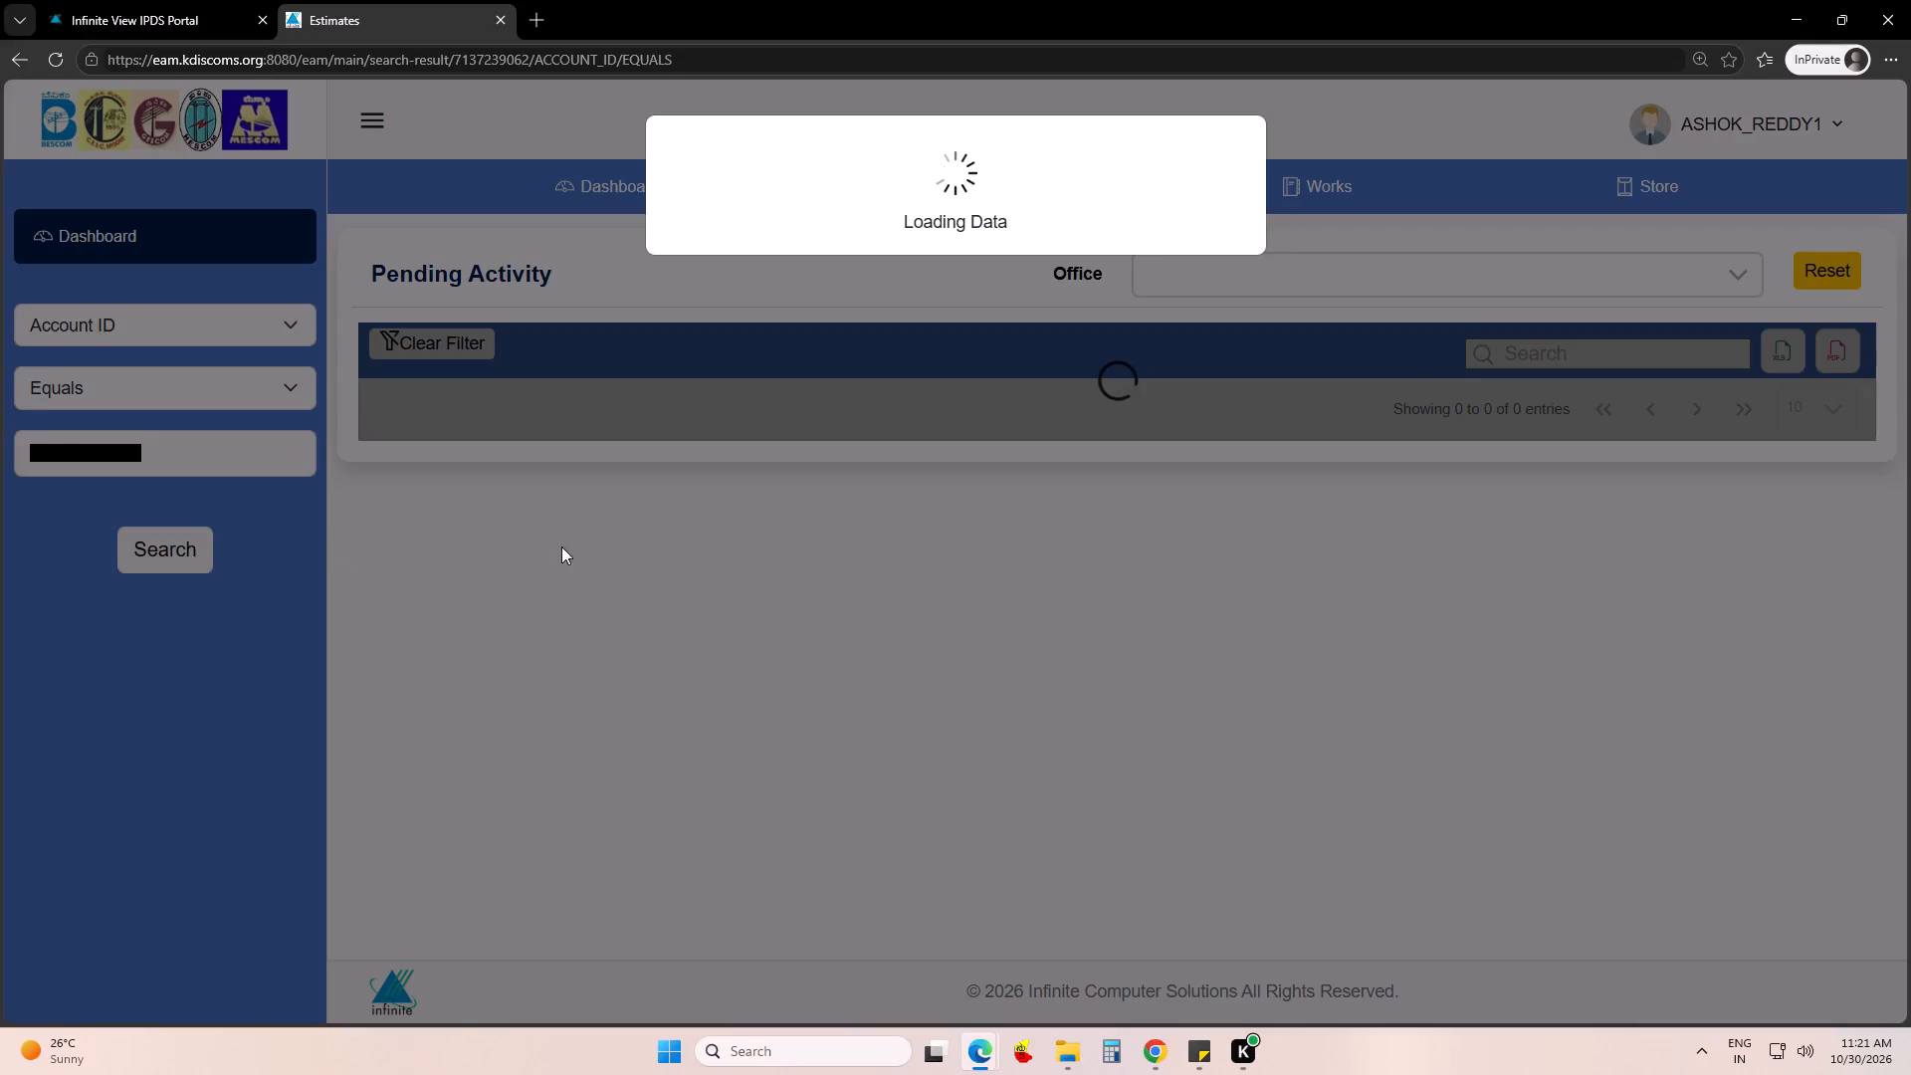
left_click(553, 567)
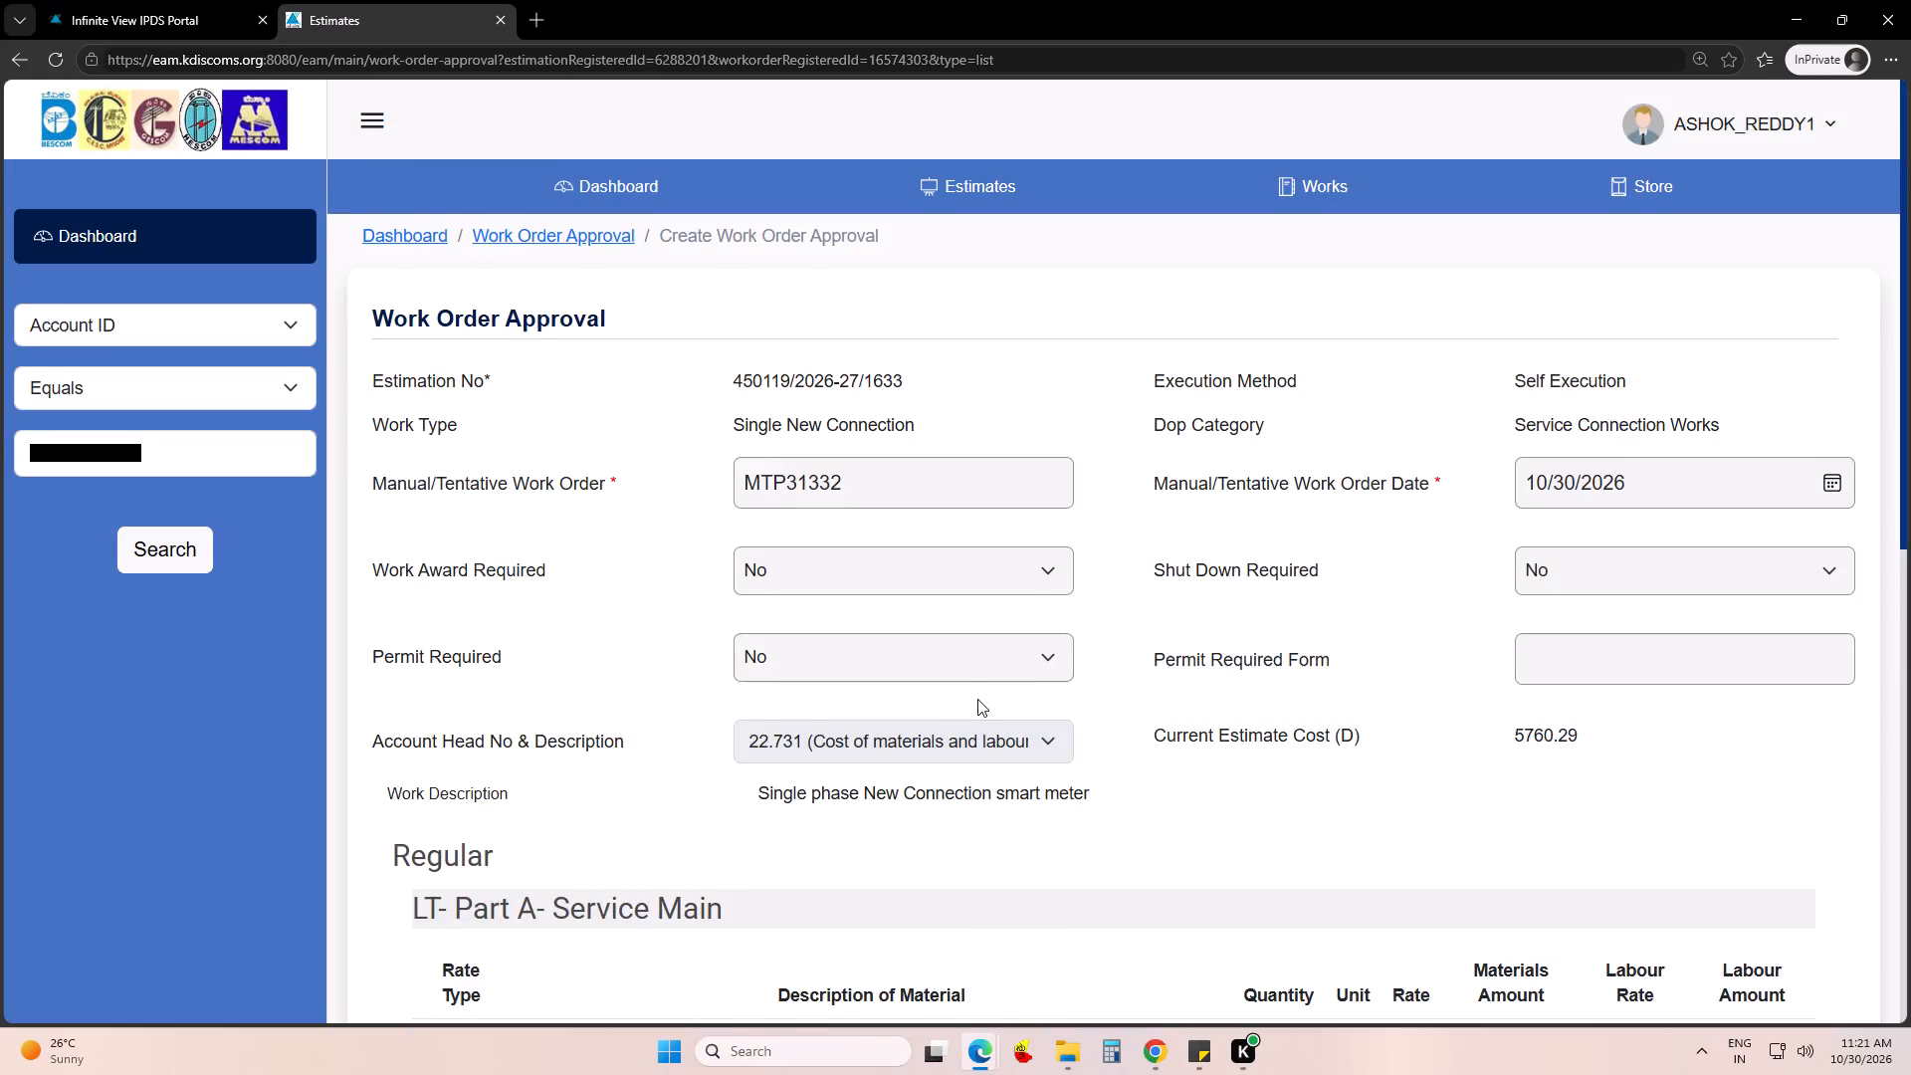
Approve the Single New Connection work order with the remark "ok" and acknowledge the approval.
scroll(977, 703, "down", 10)
scroll(1149, 775, "down", 5)
left_click(1127, 899)
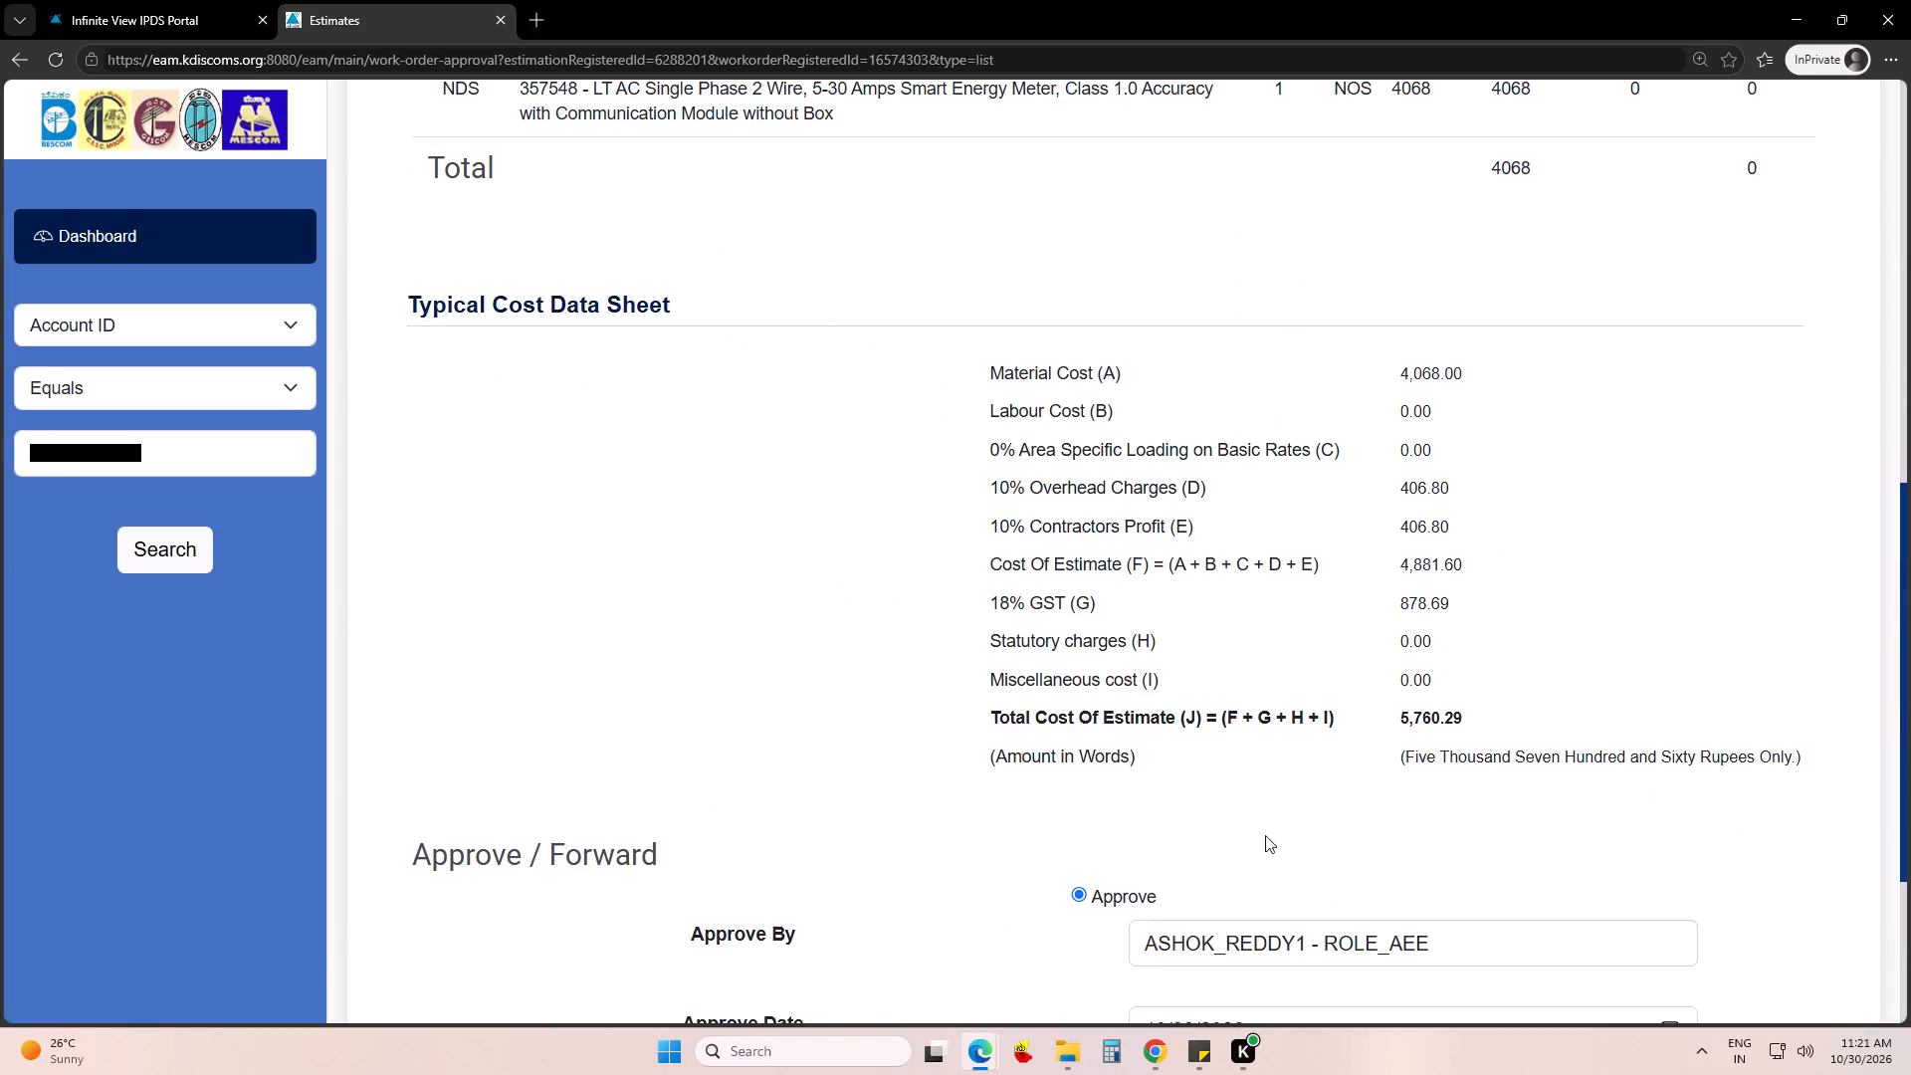
scroll(1326, 815, "down", 7)
left_click(1327, 815)
type("ok")
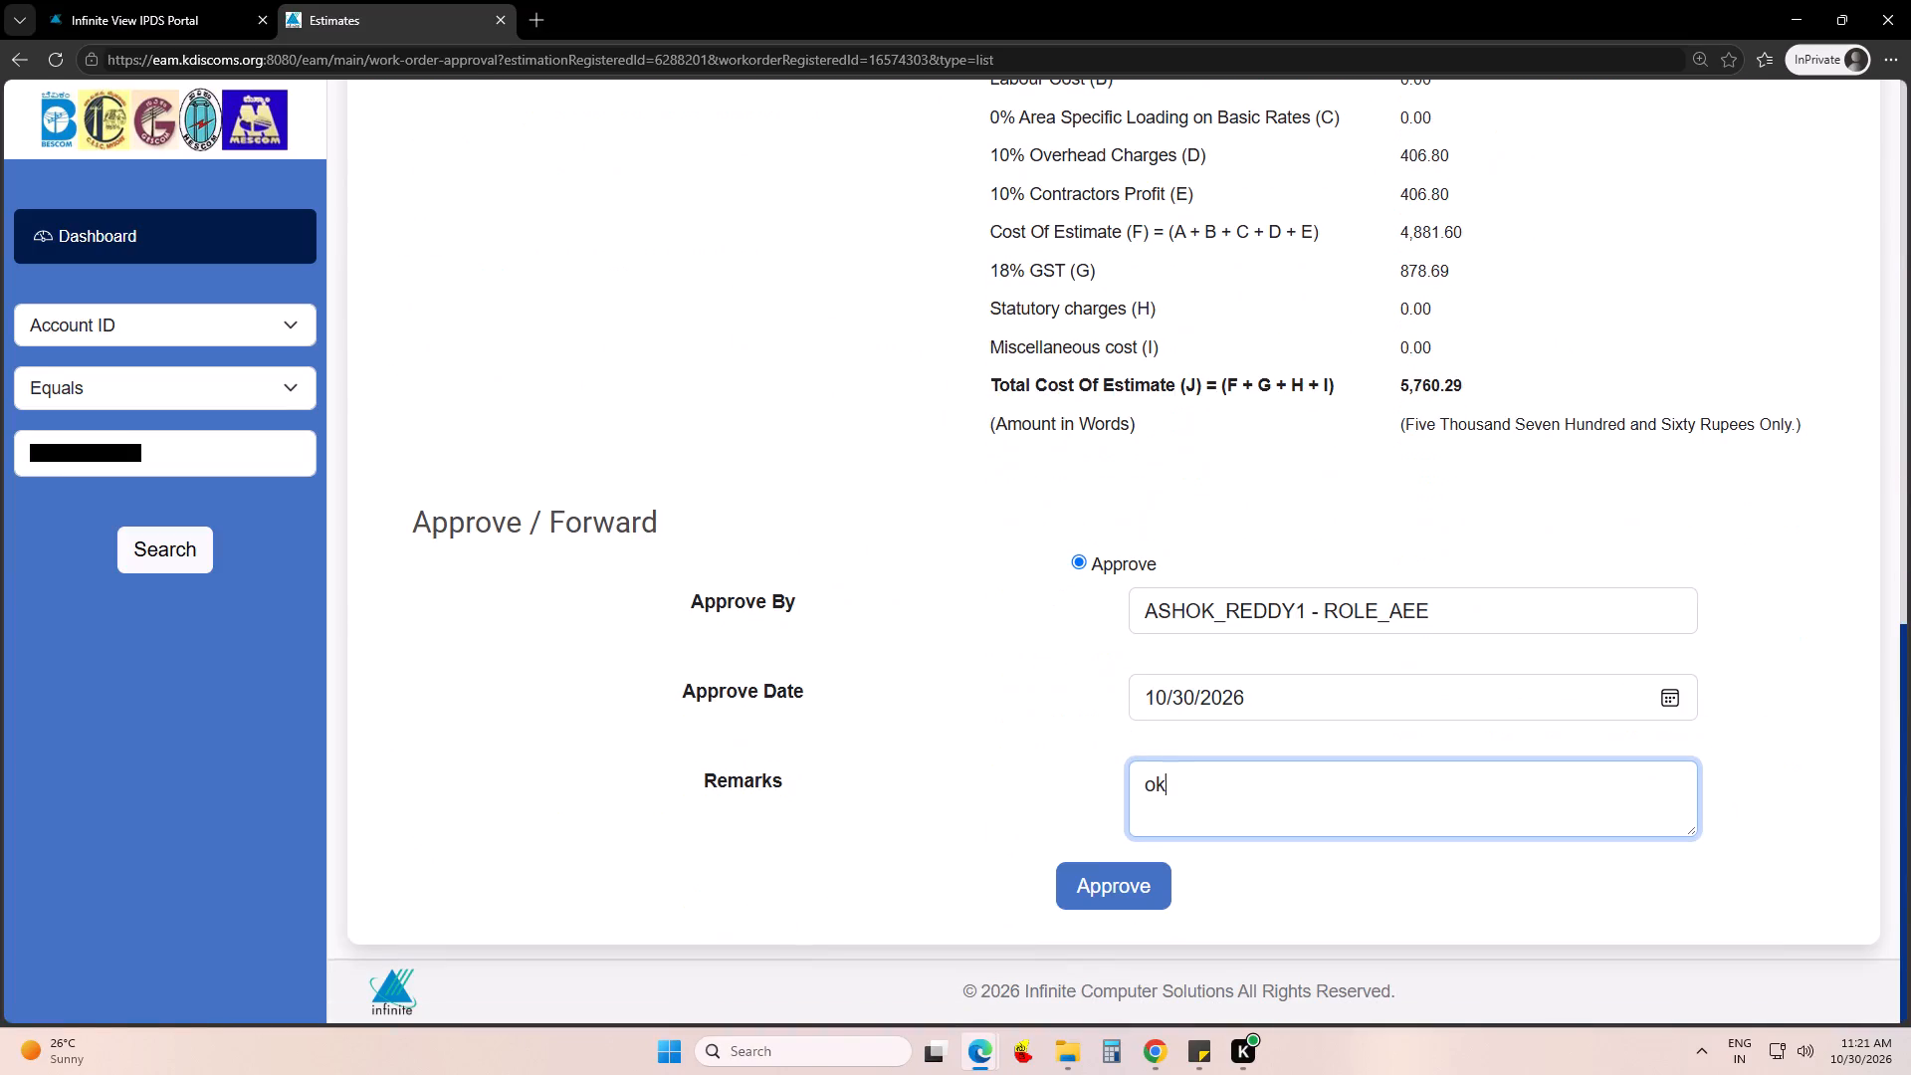
key("Tab")
key("Return")
key("Return")
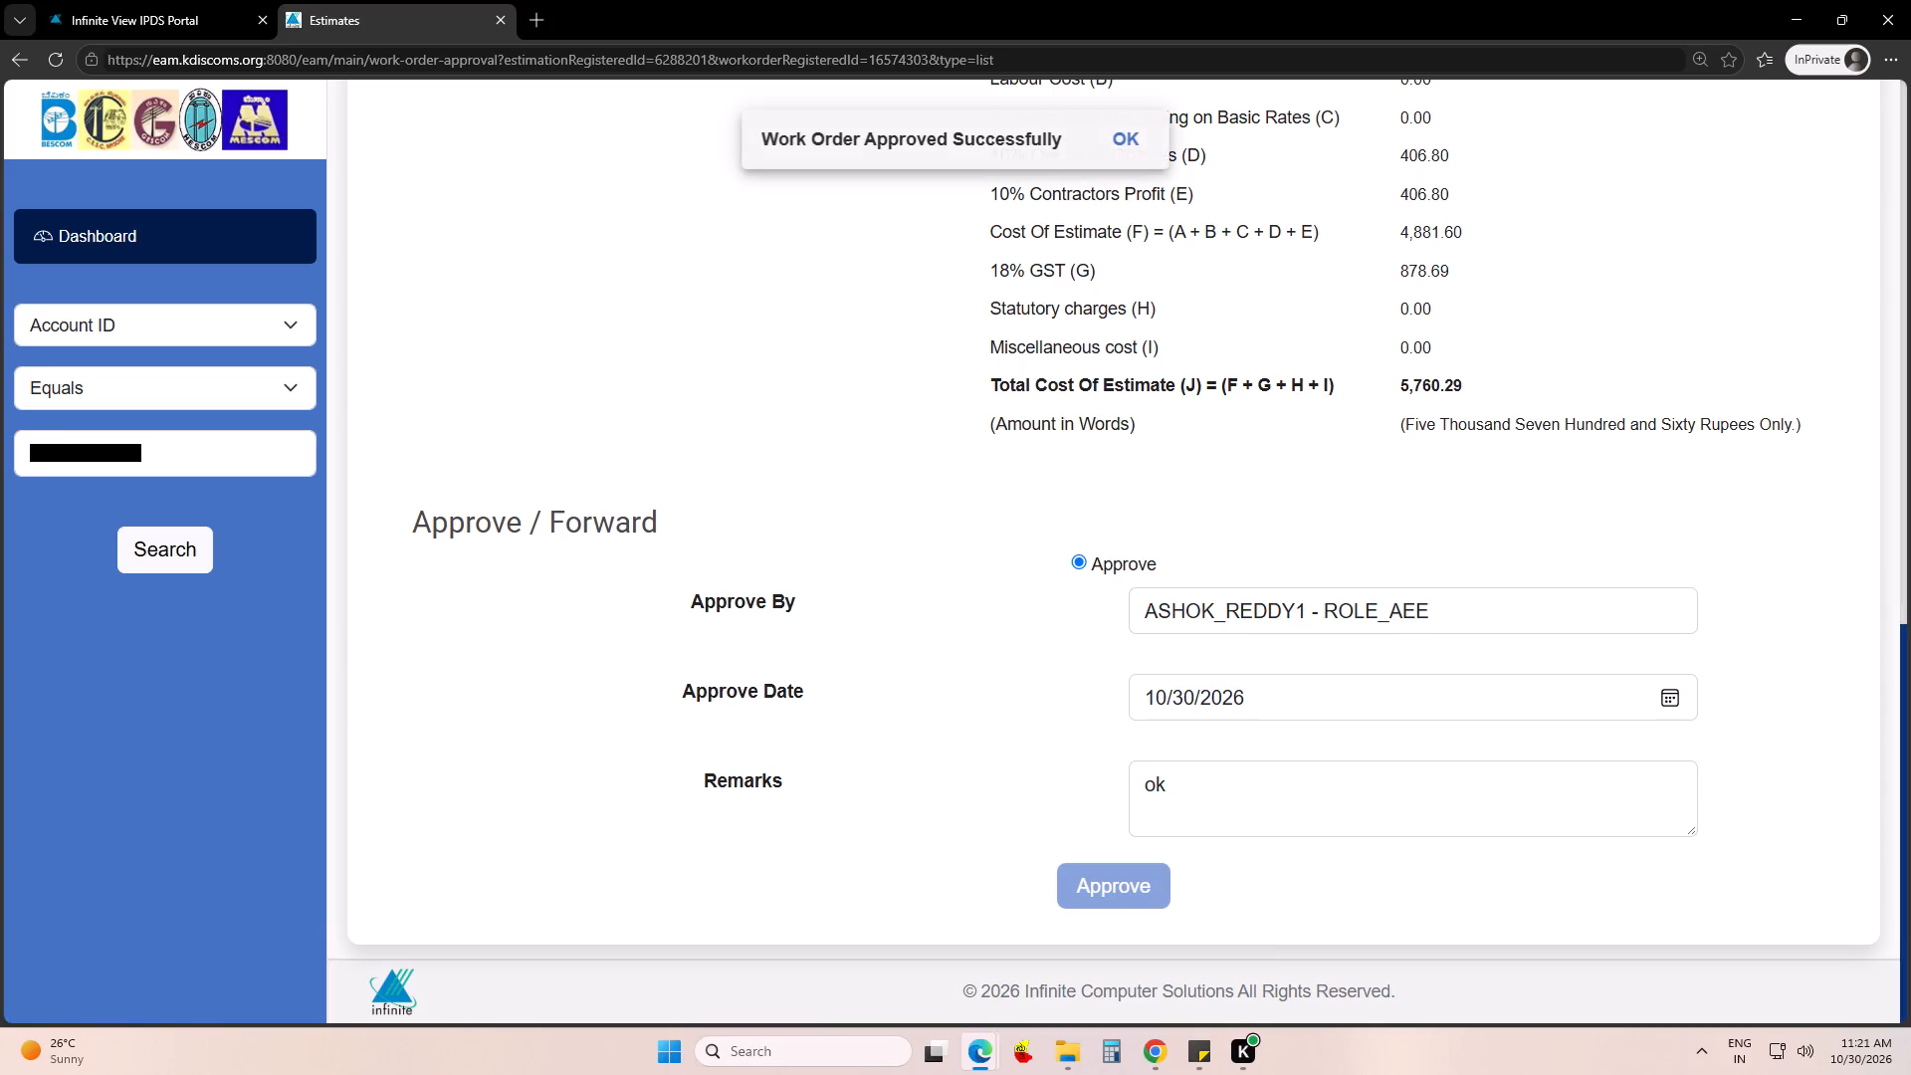
left_click(1131, 132)
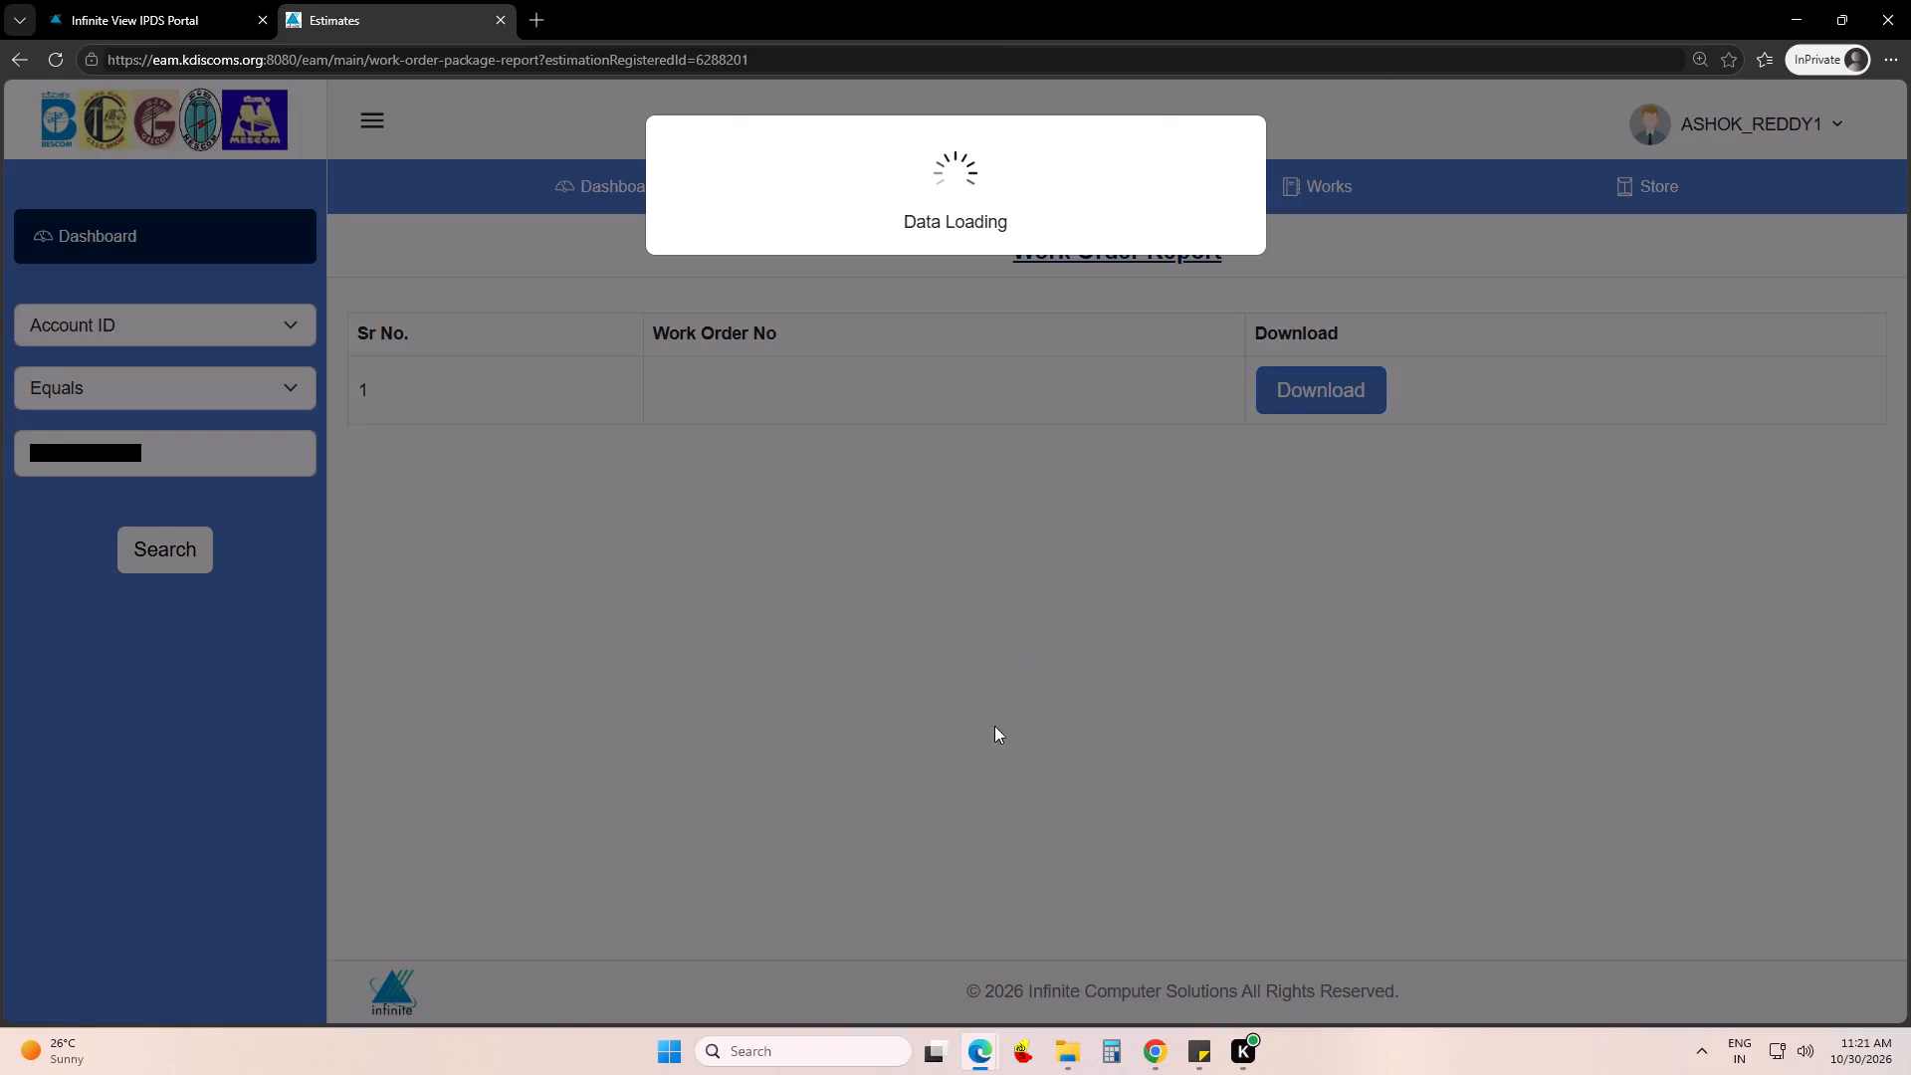
Switch back to the Oracle case window and generate the meter procurement letter for smart meter only.
left_click(943, 989)
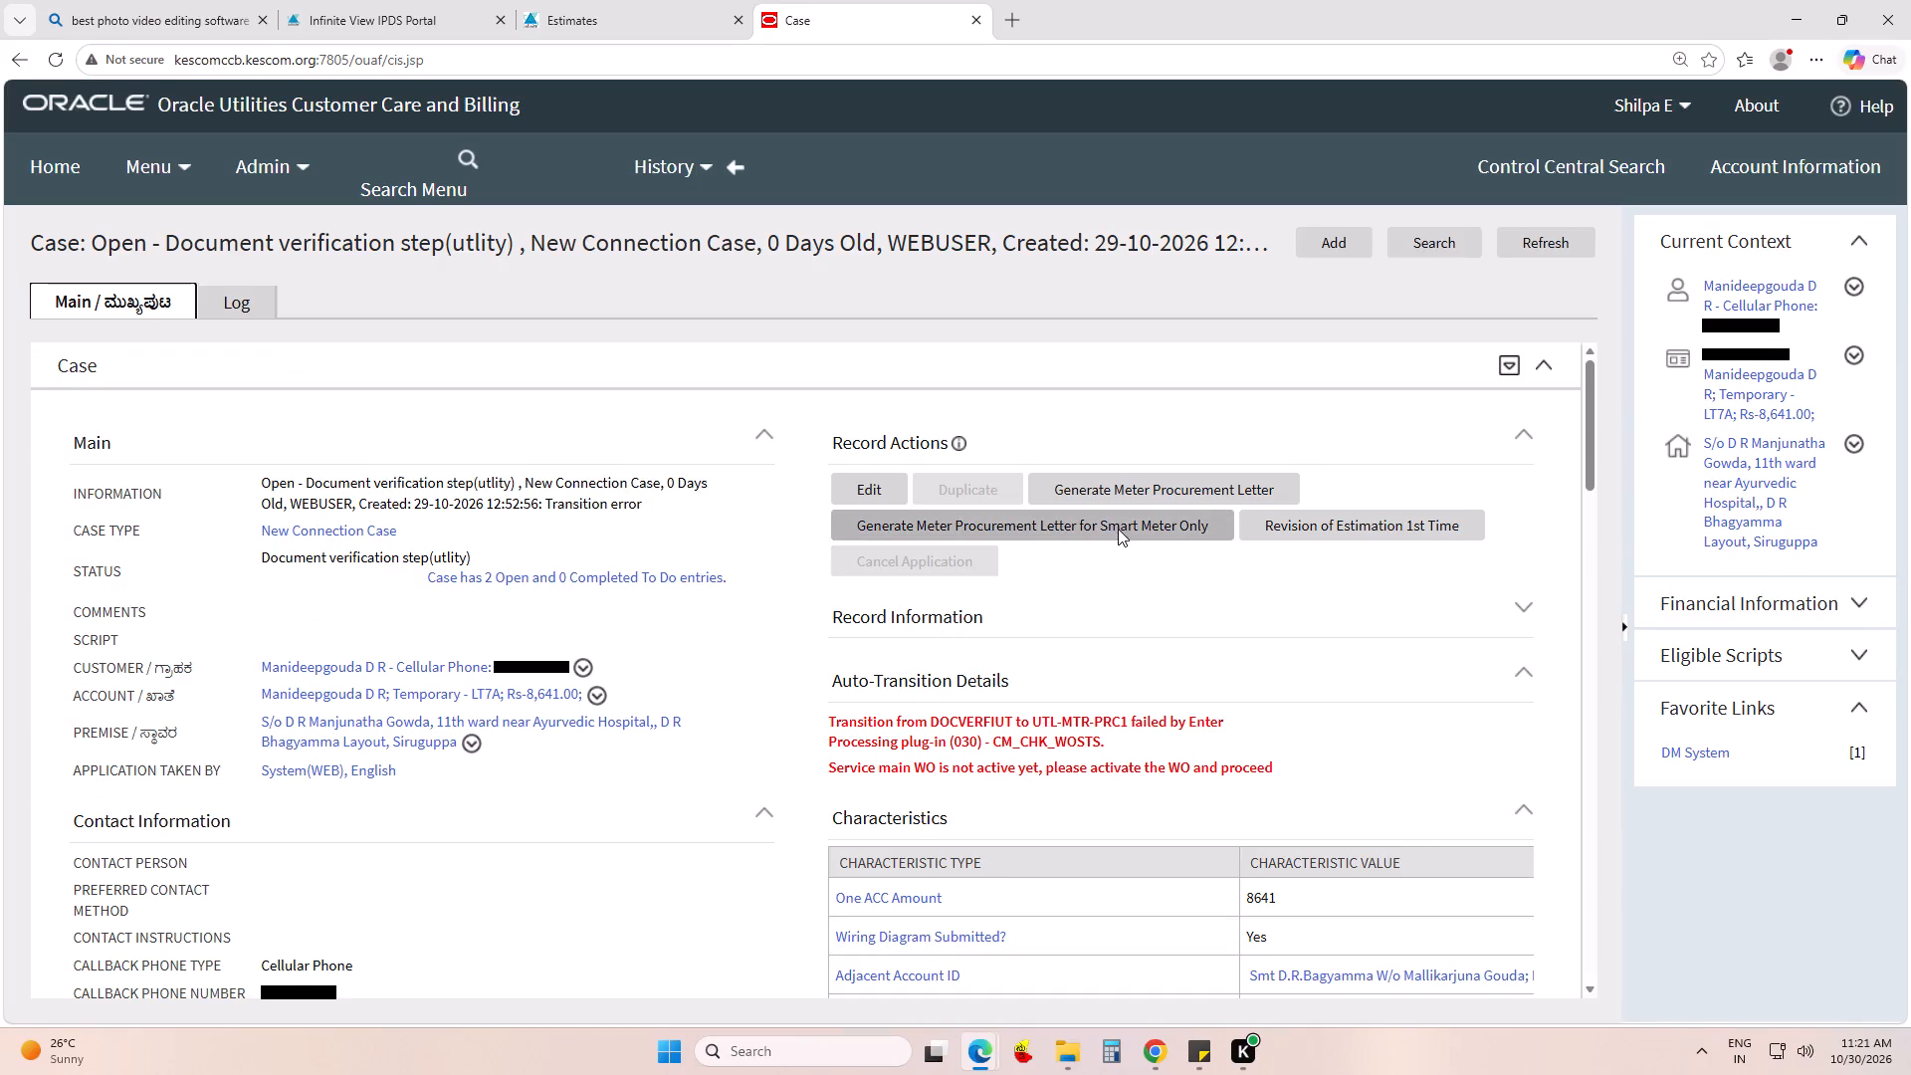
left_click(1118, 528)
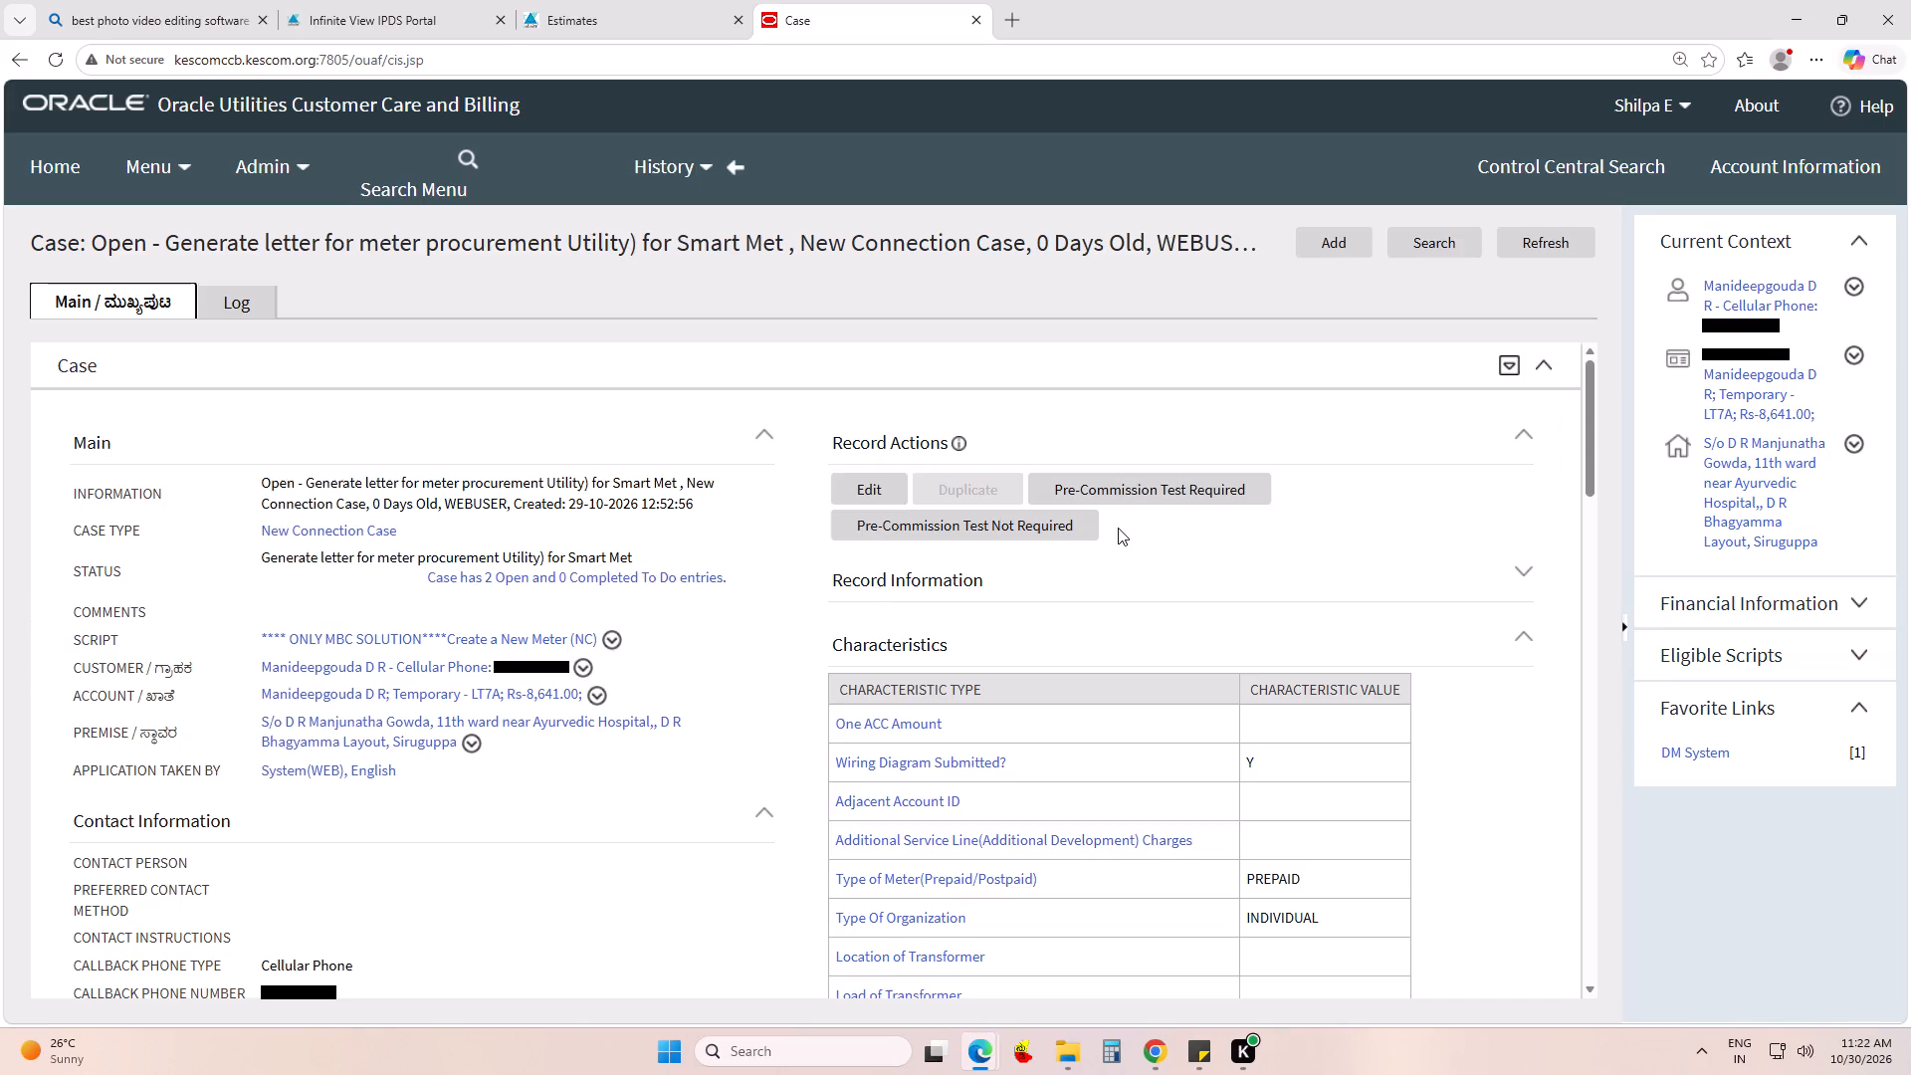
Advance the New Connection case with the Pre-Commission Test Not Required action.
left_click(1044, 524)
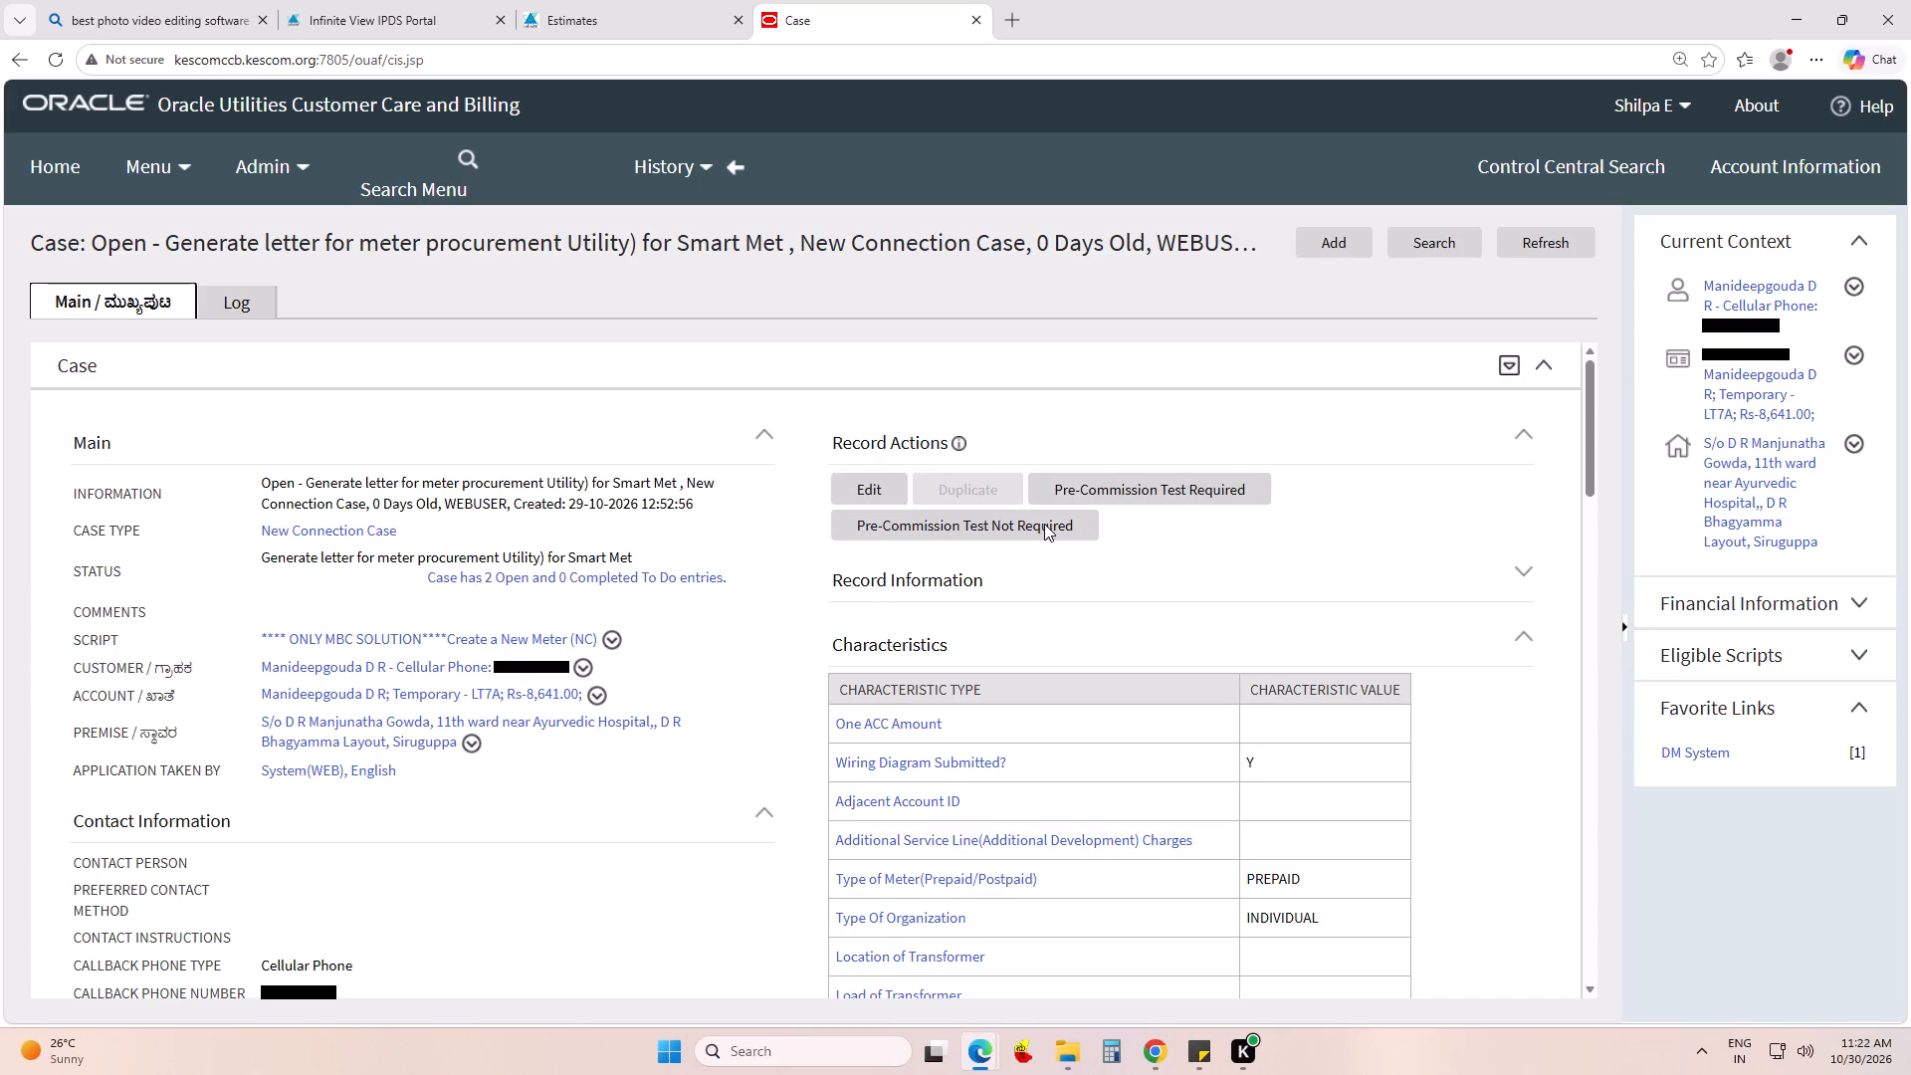
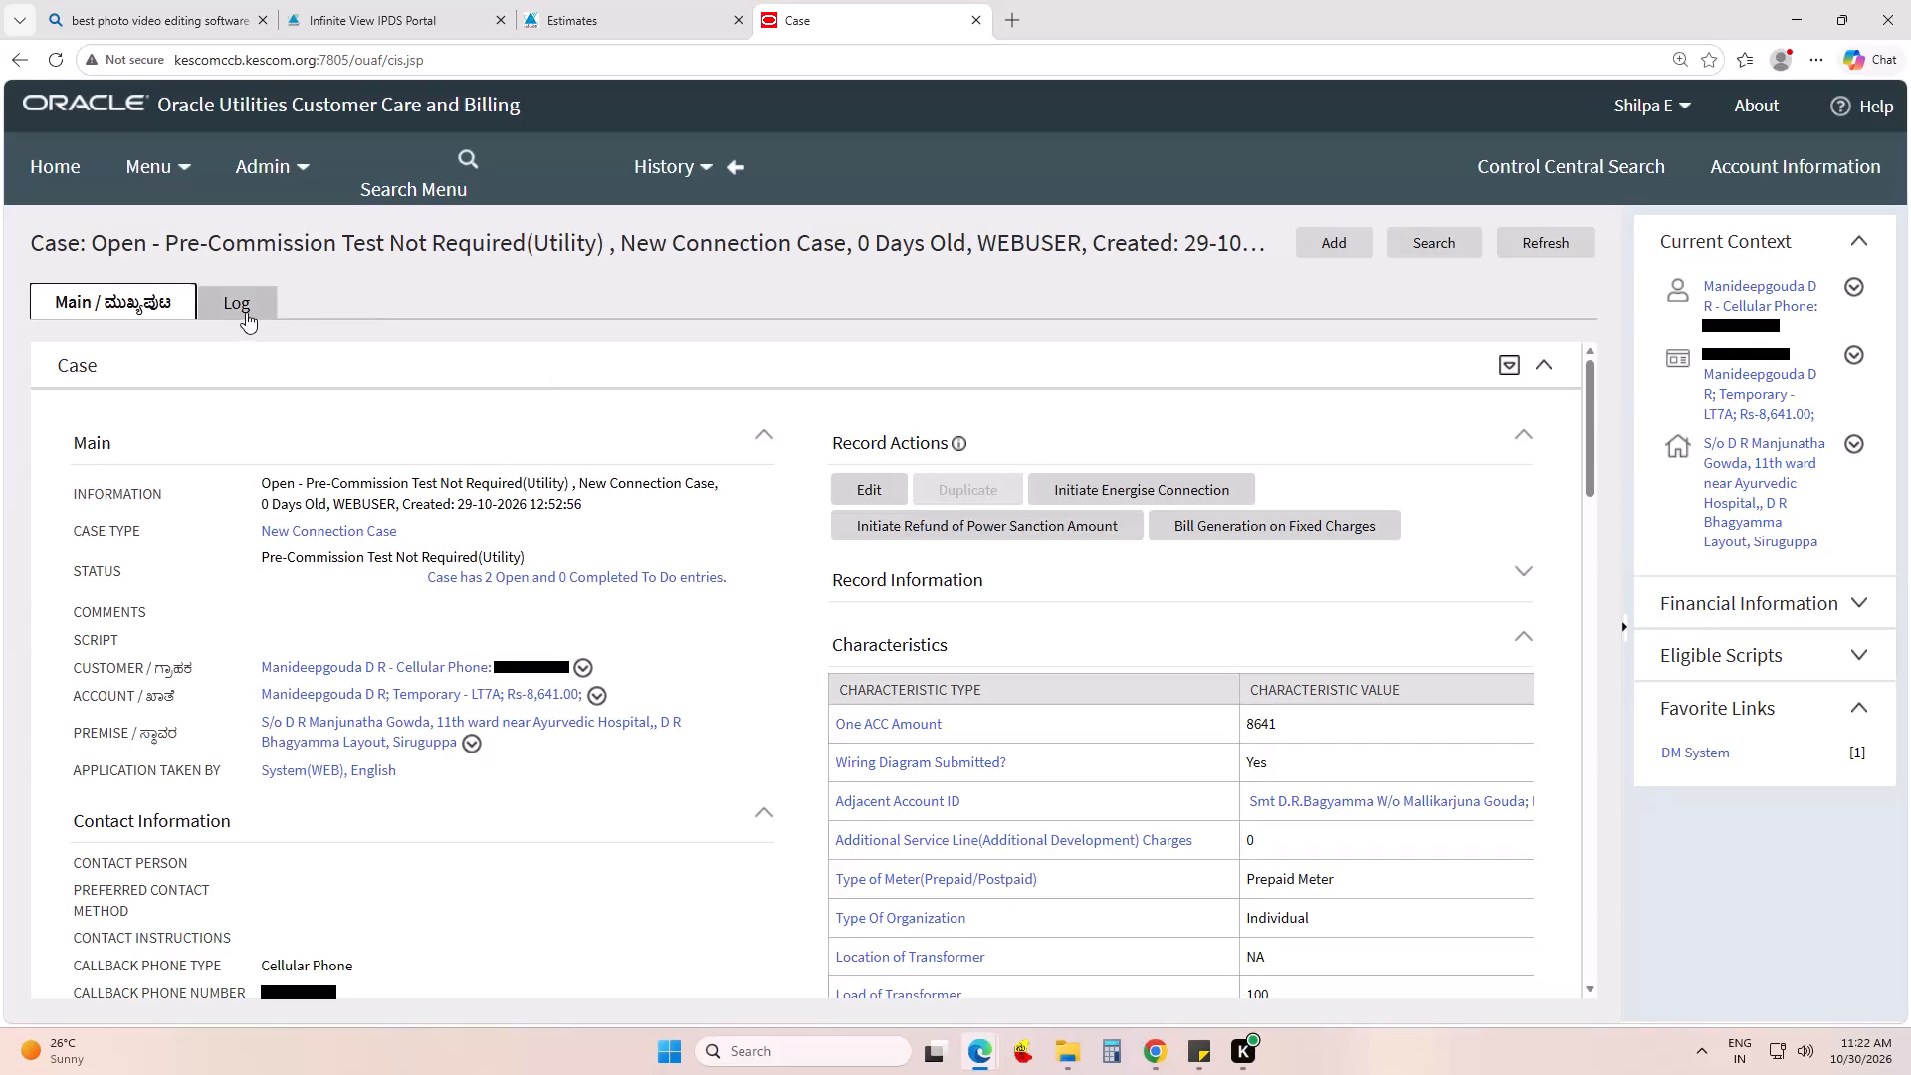
Display the smart meter procurement letter through the case log's Customer Contact Created entry and print it.
left_click(246, 312)
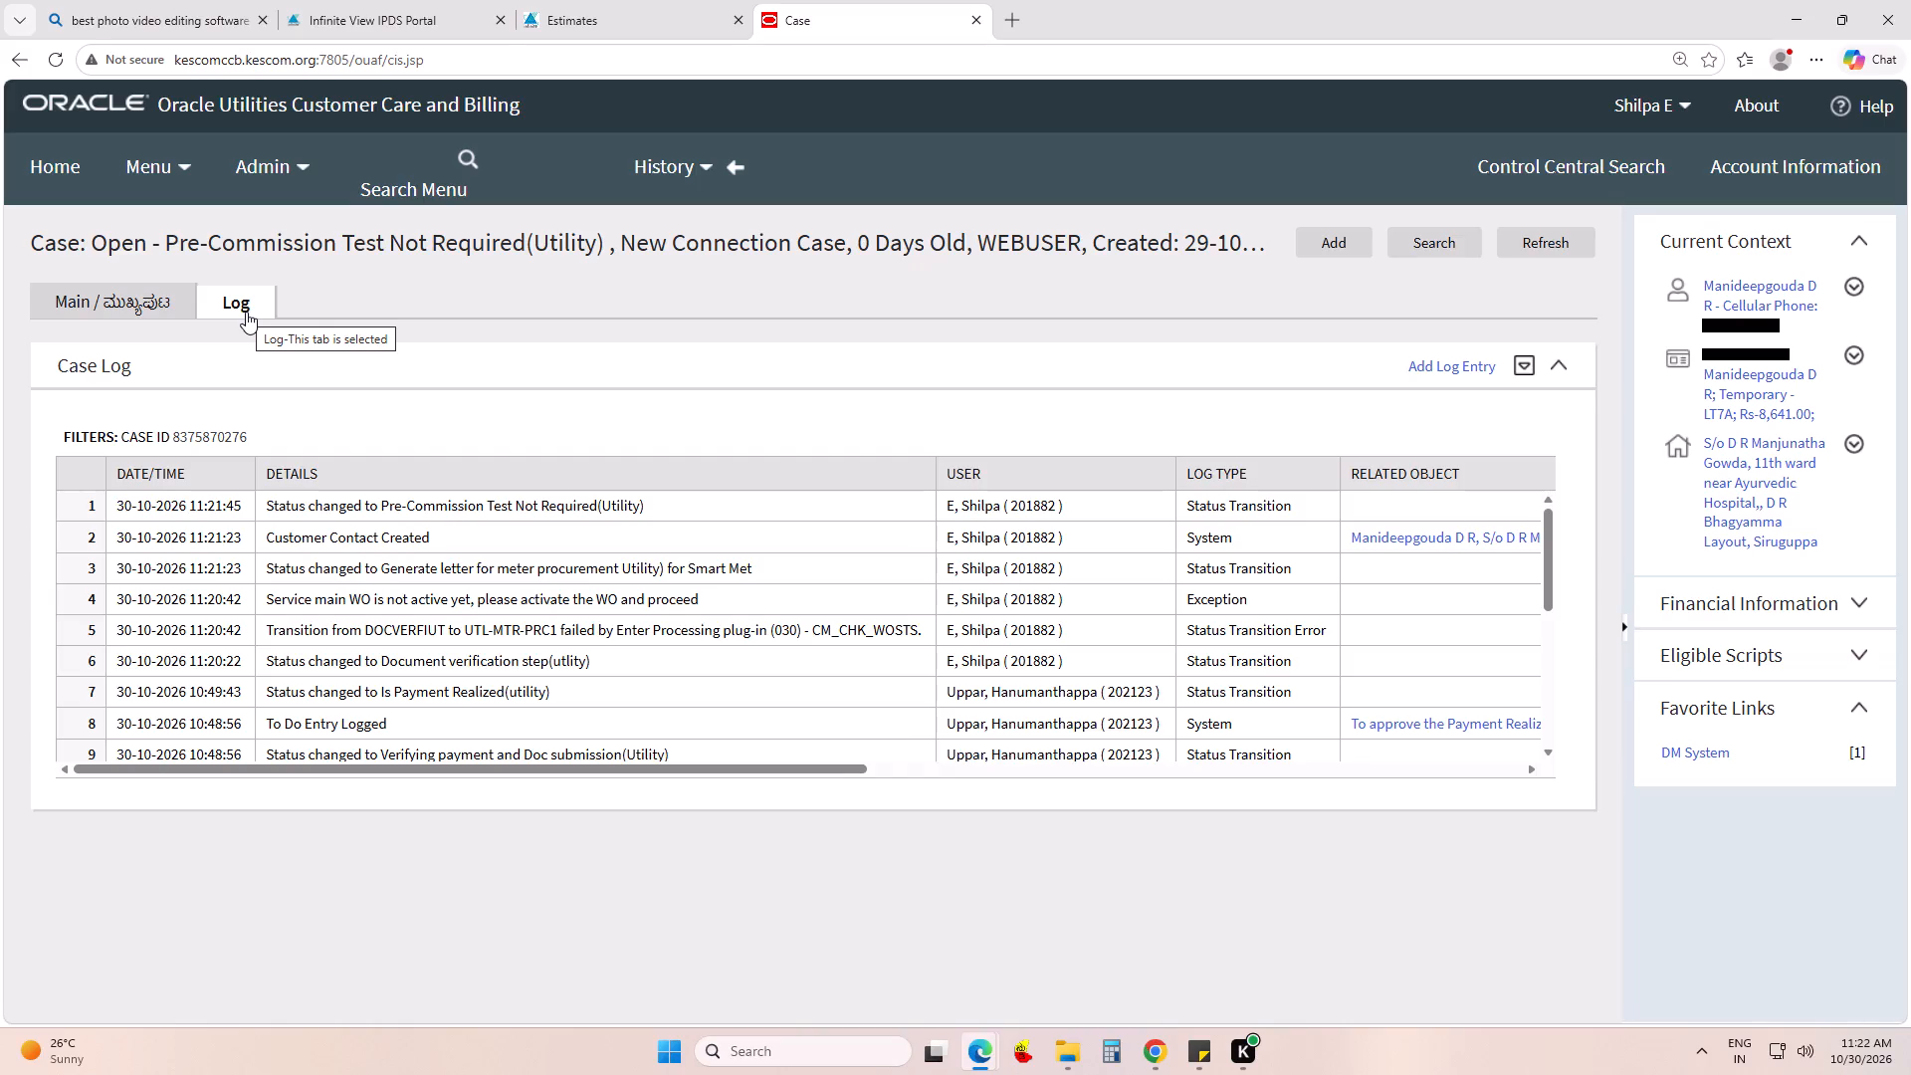
left_click(1448, 538)
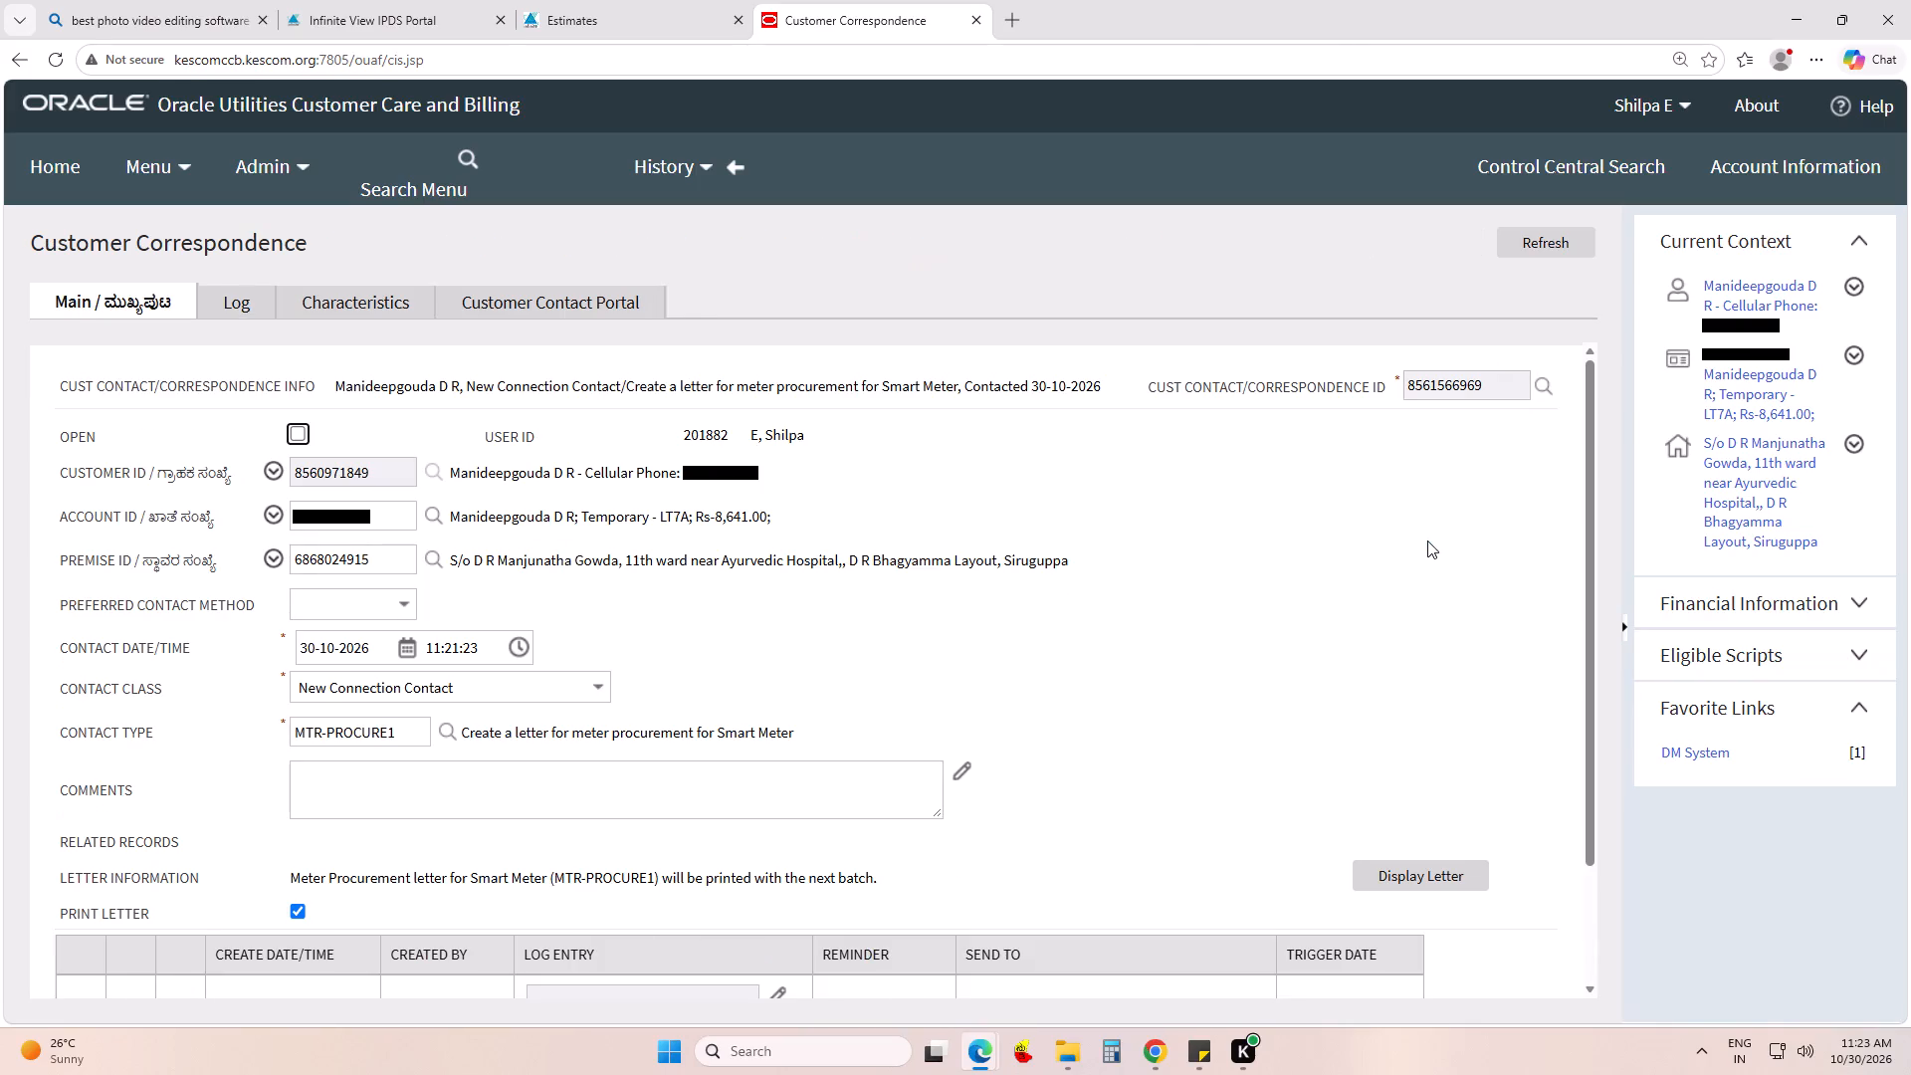
left_click(1427, 872)
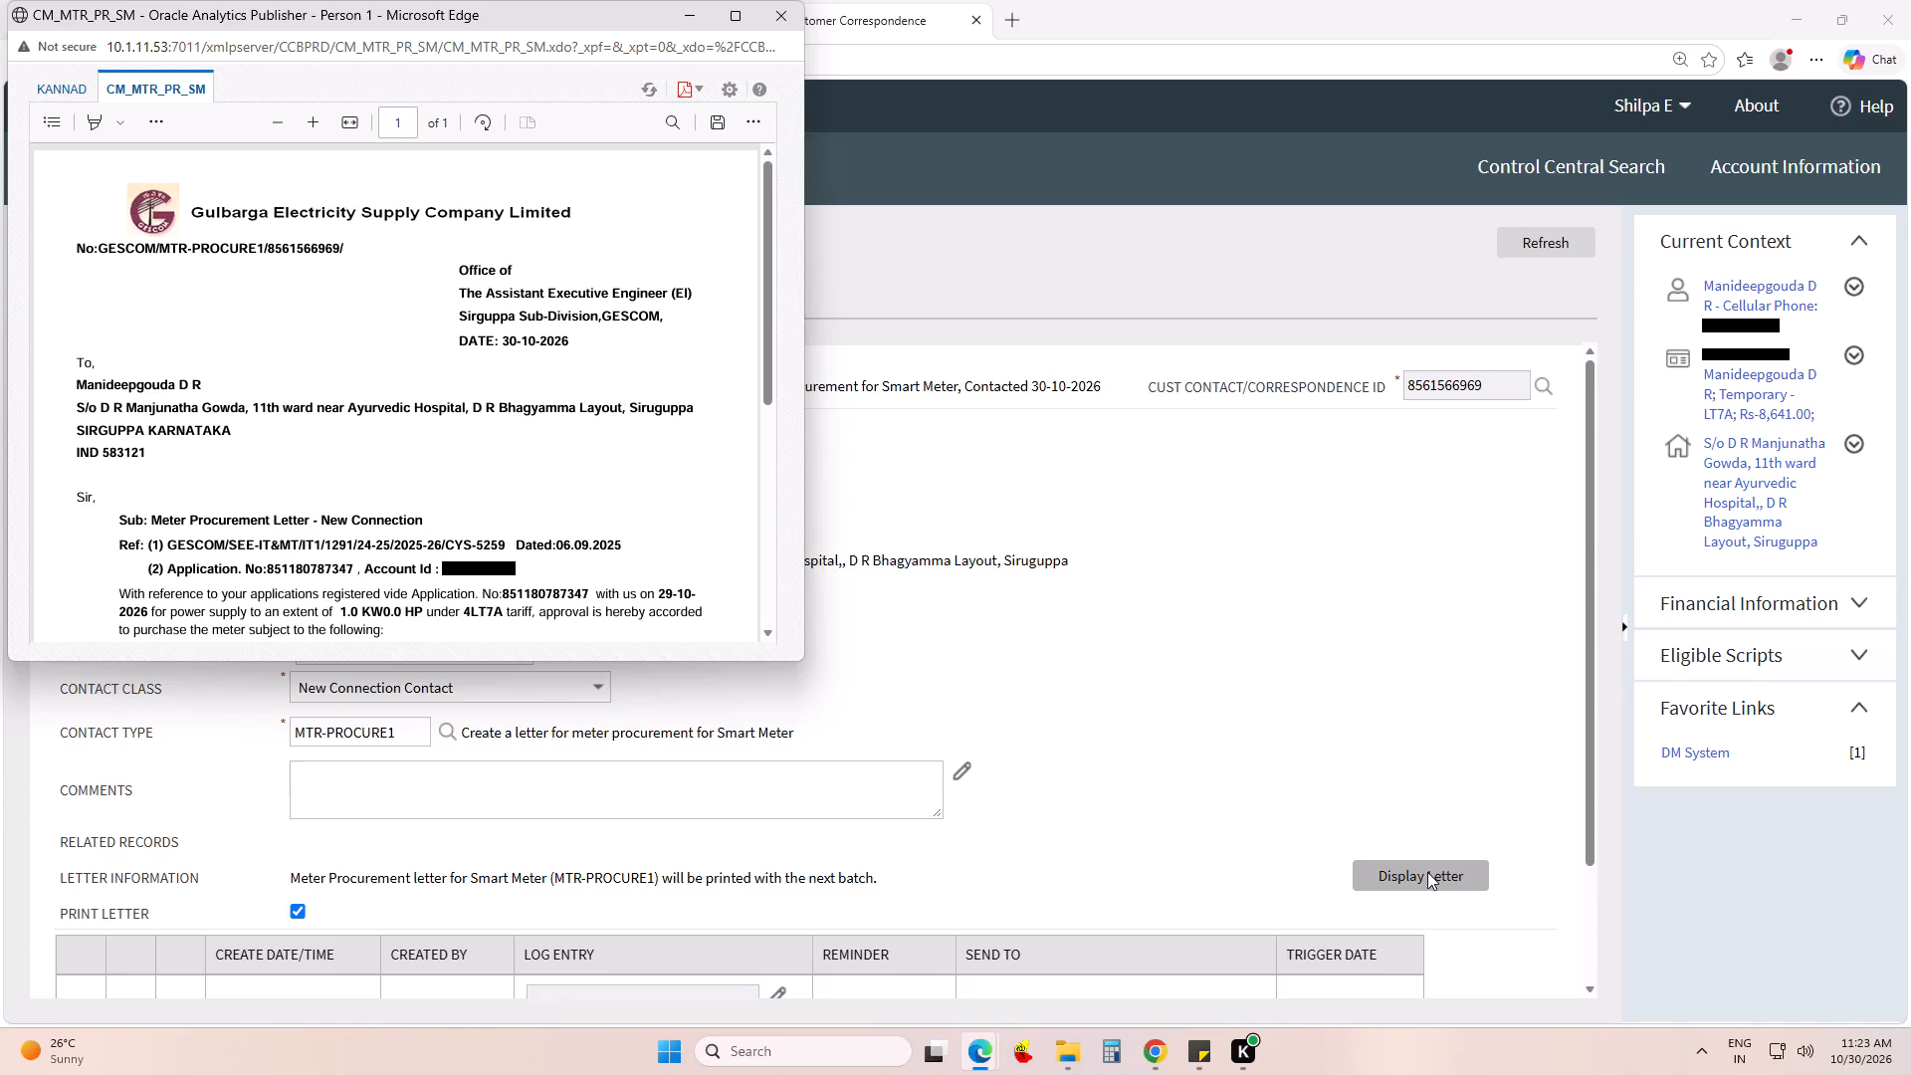
left_click(734, 9)
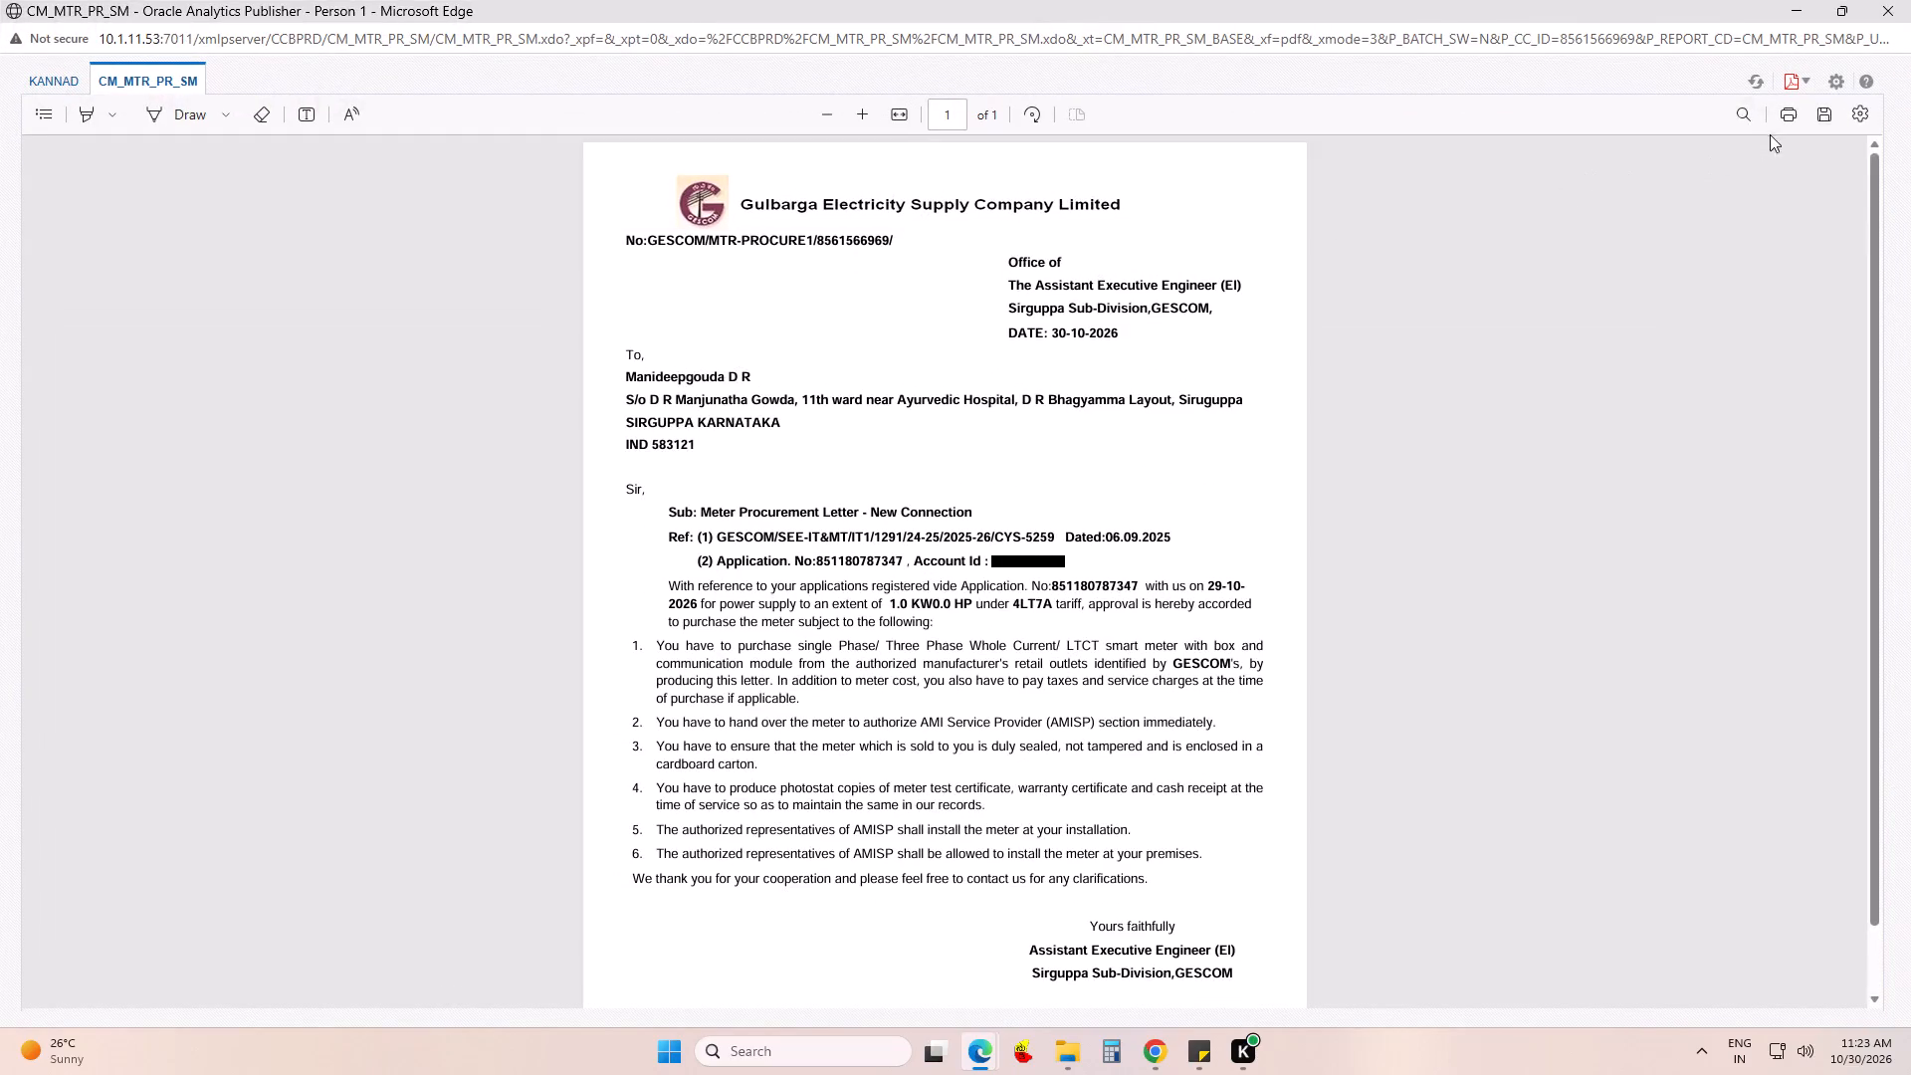
left_click(1783, 111)
left_click(142, 967)
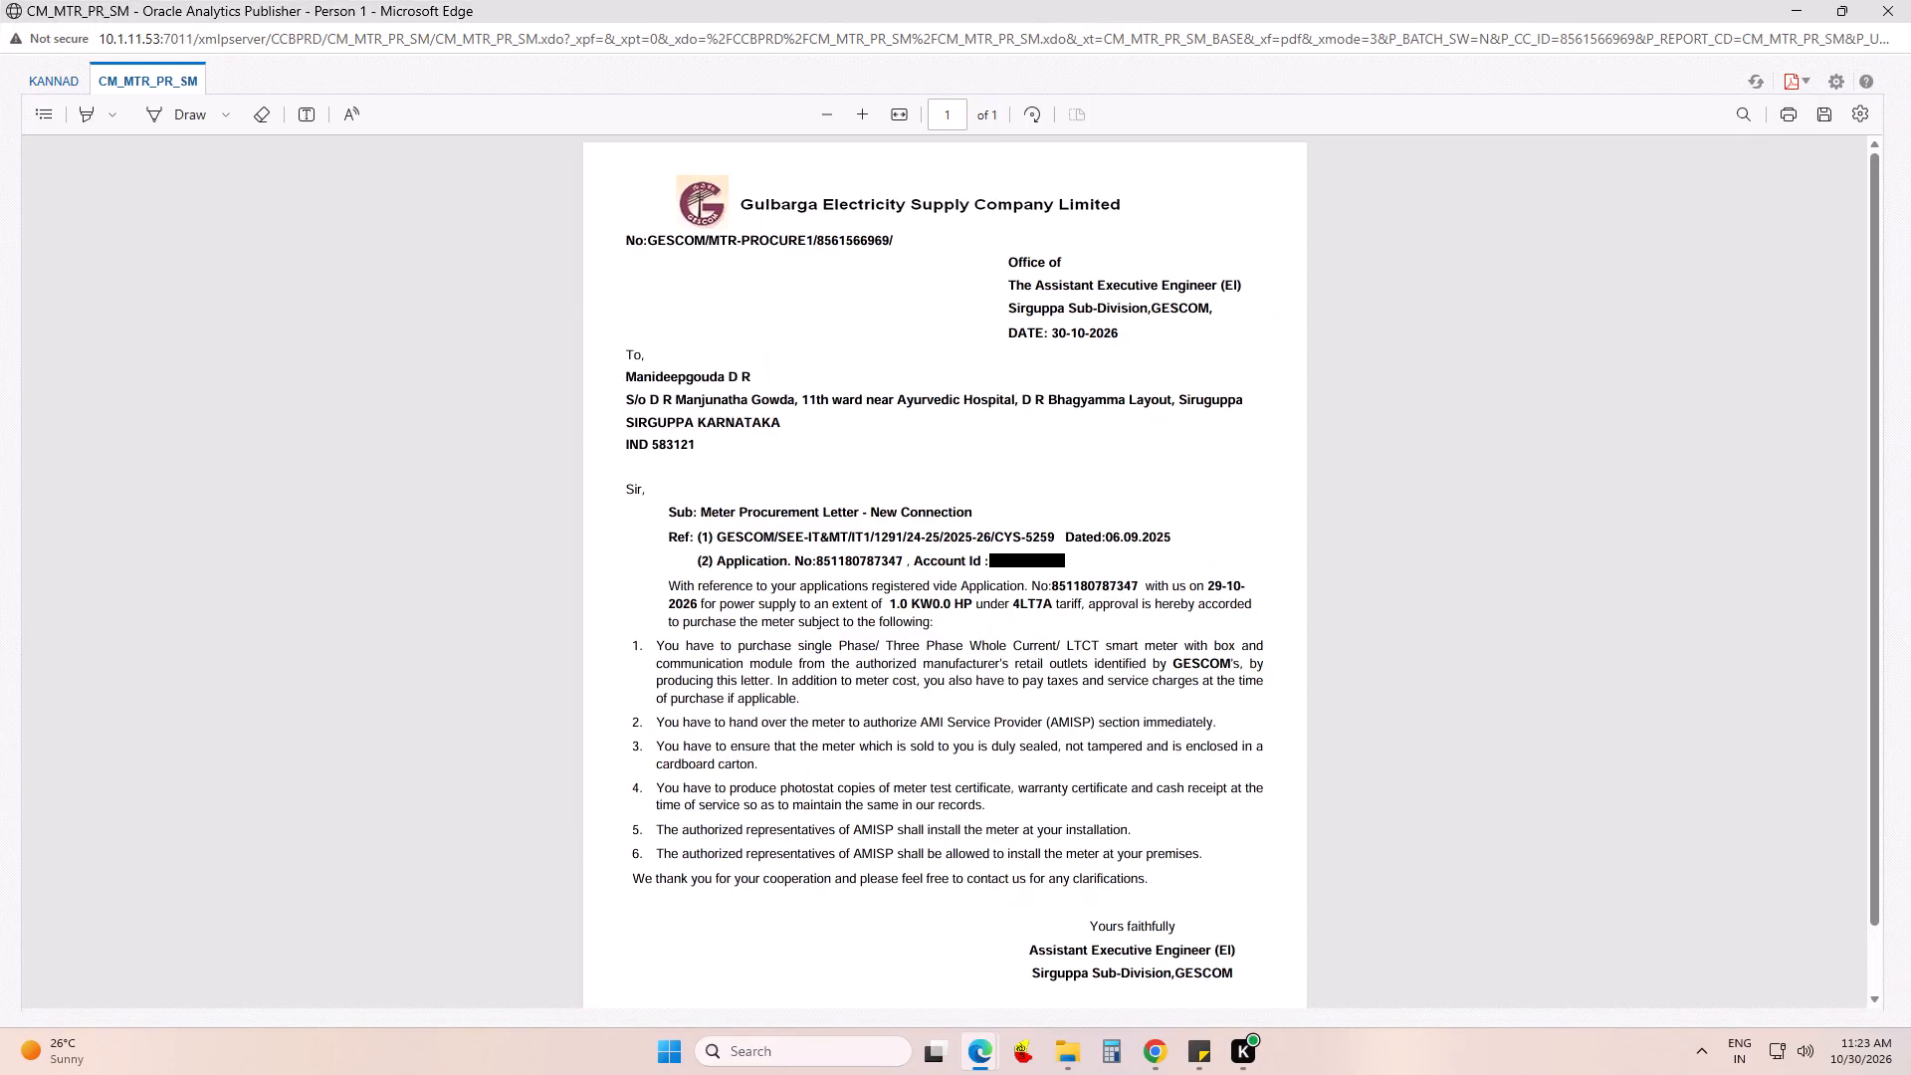
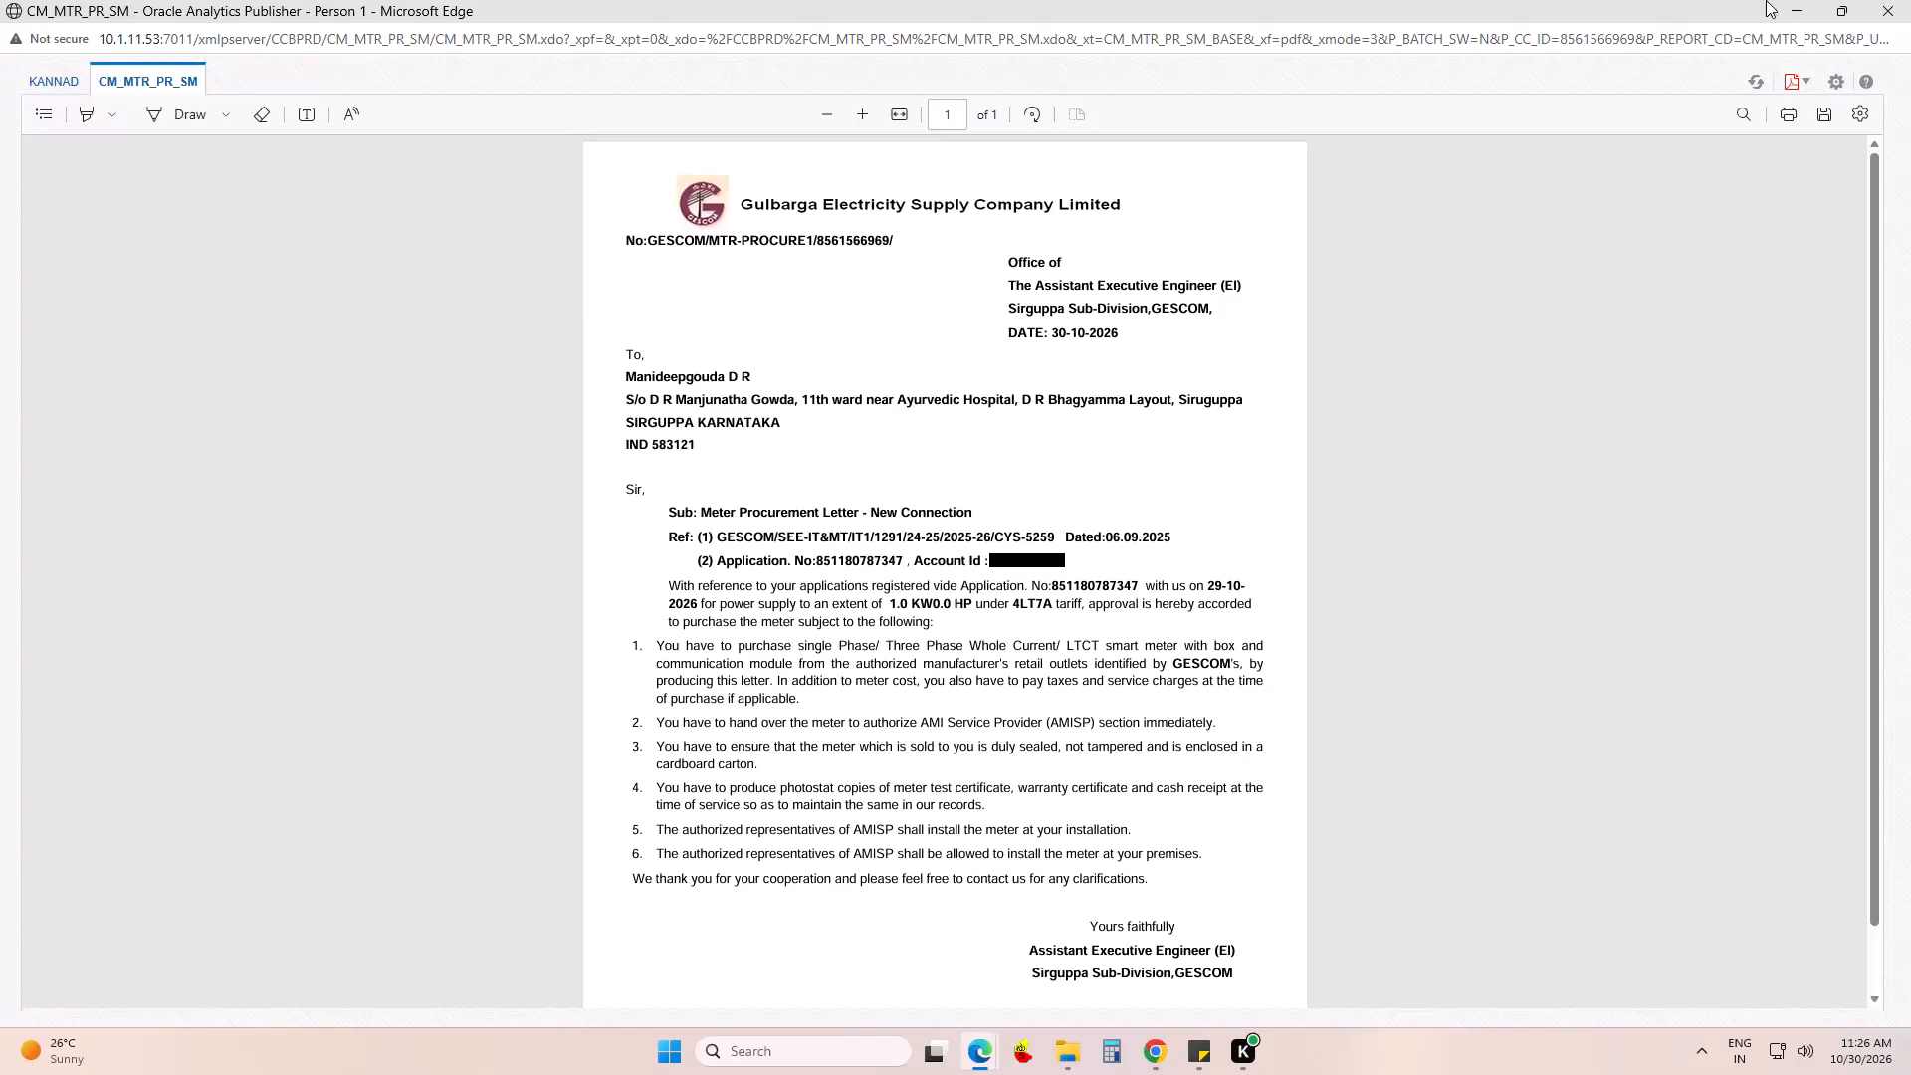
Close the smart meter procurement letter and return to the Customer Correspondence record.
left_click(1868, 0)
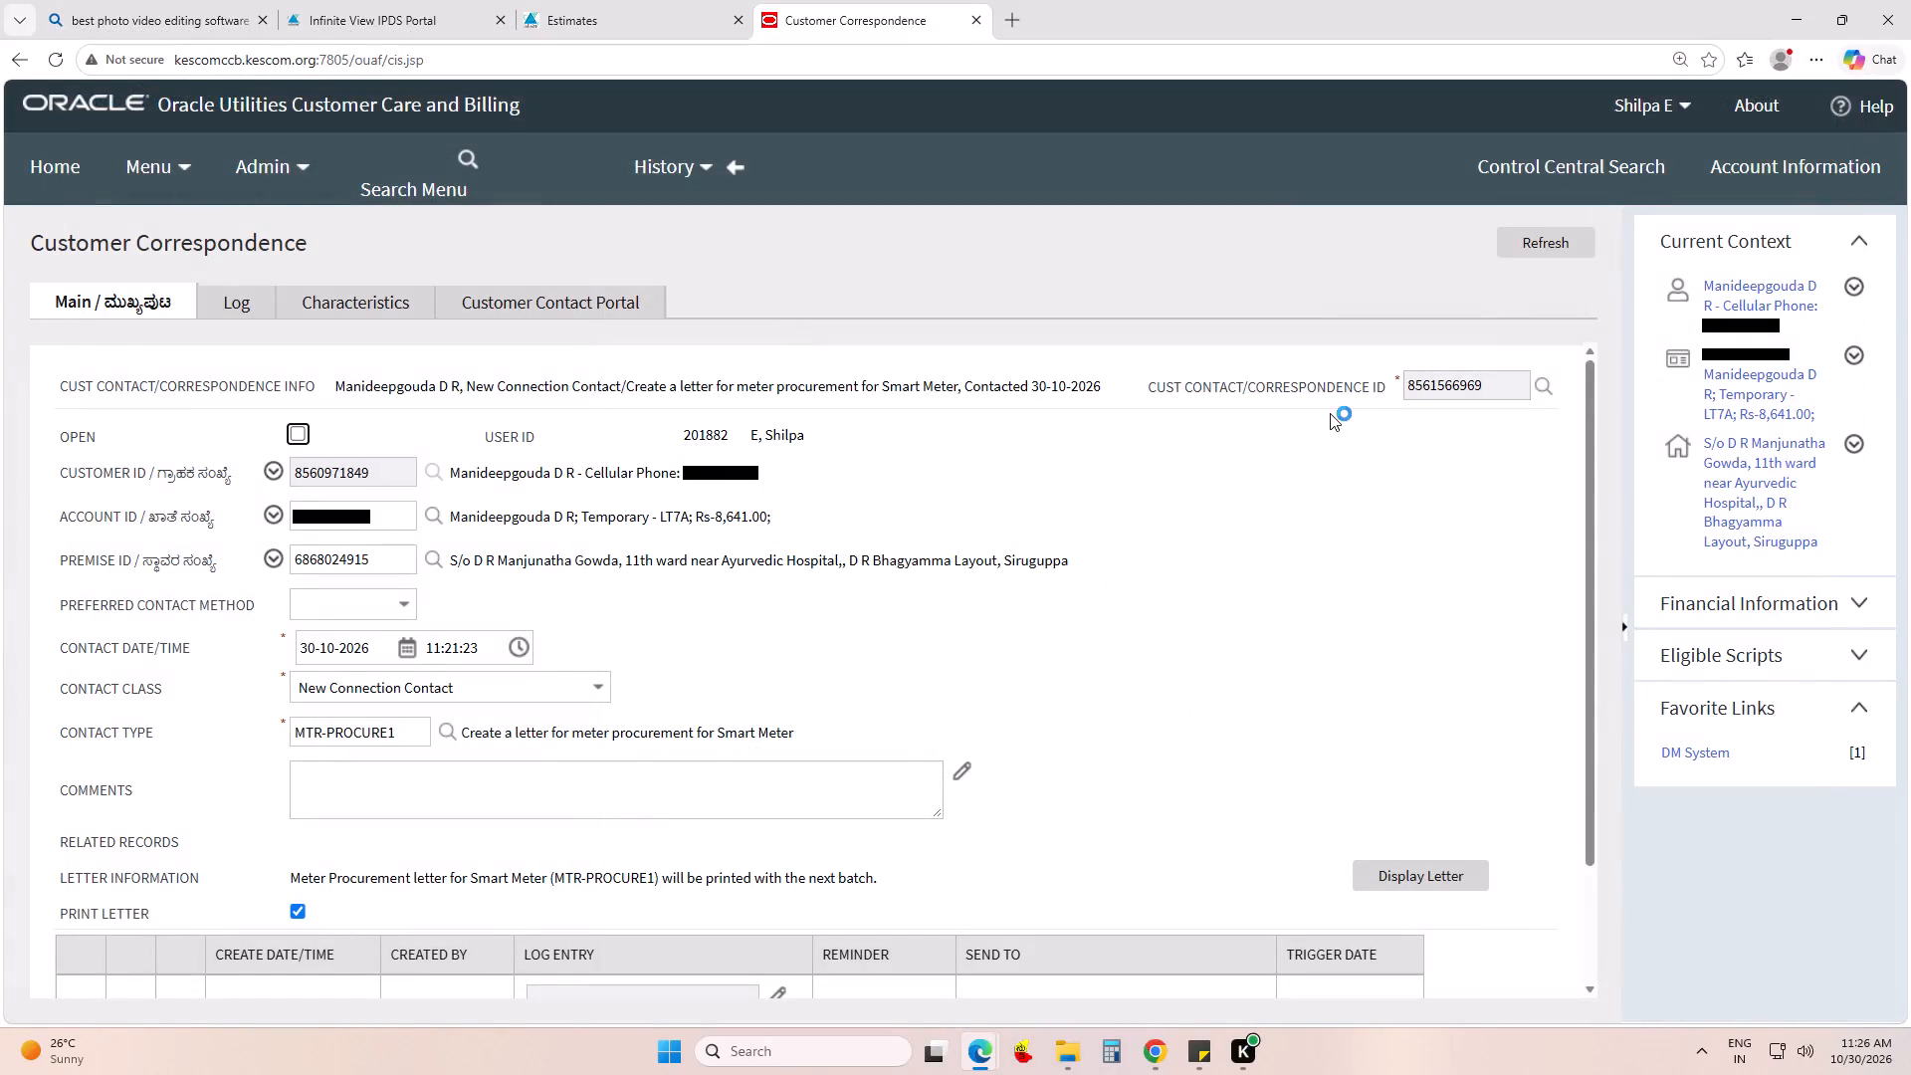
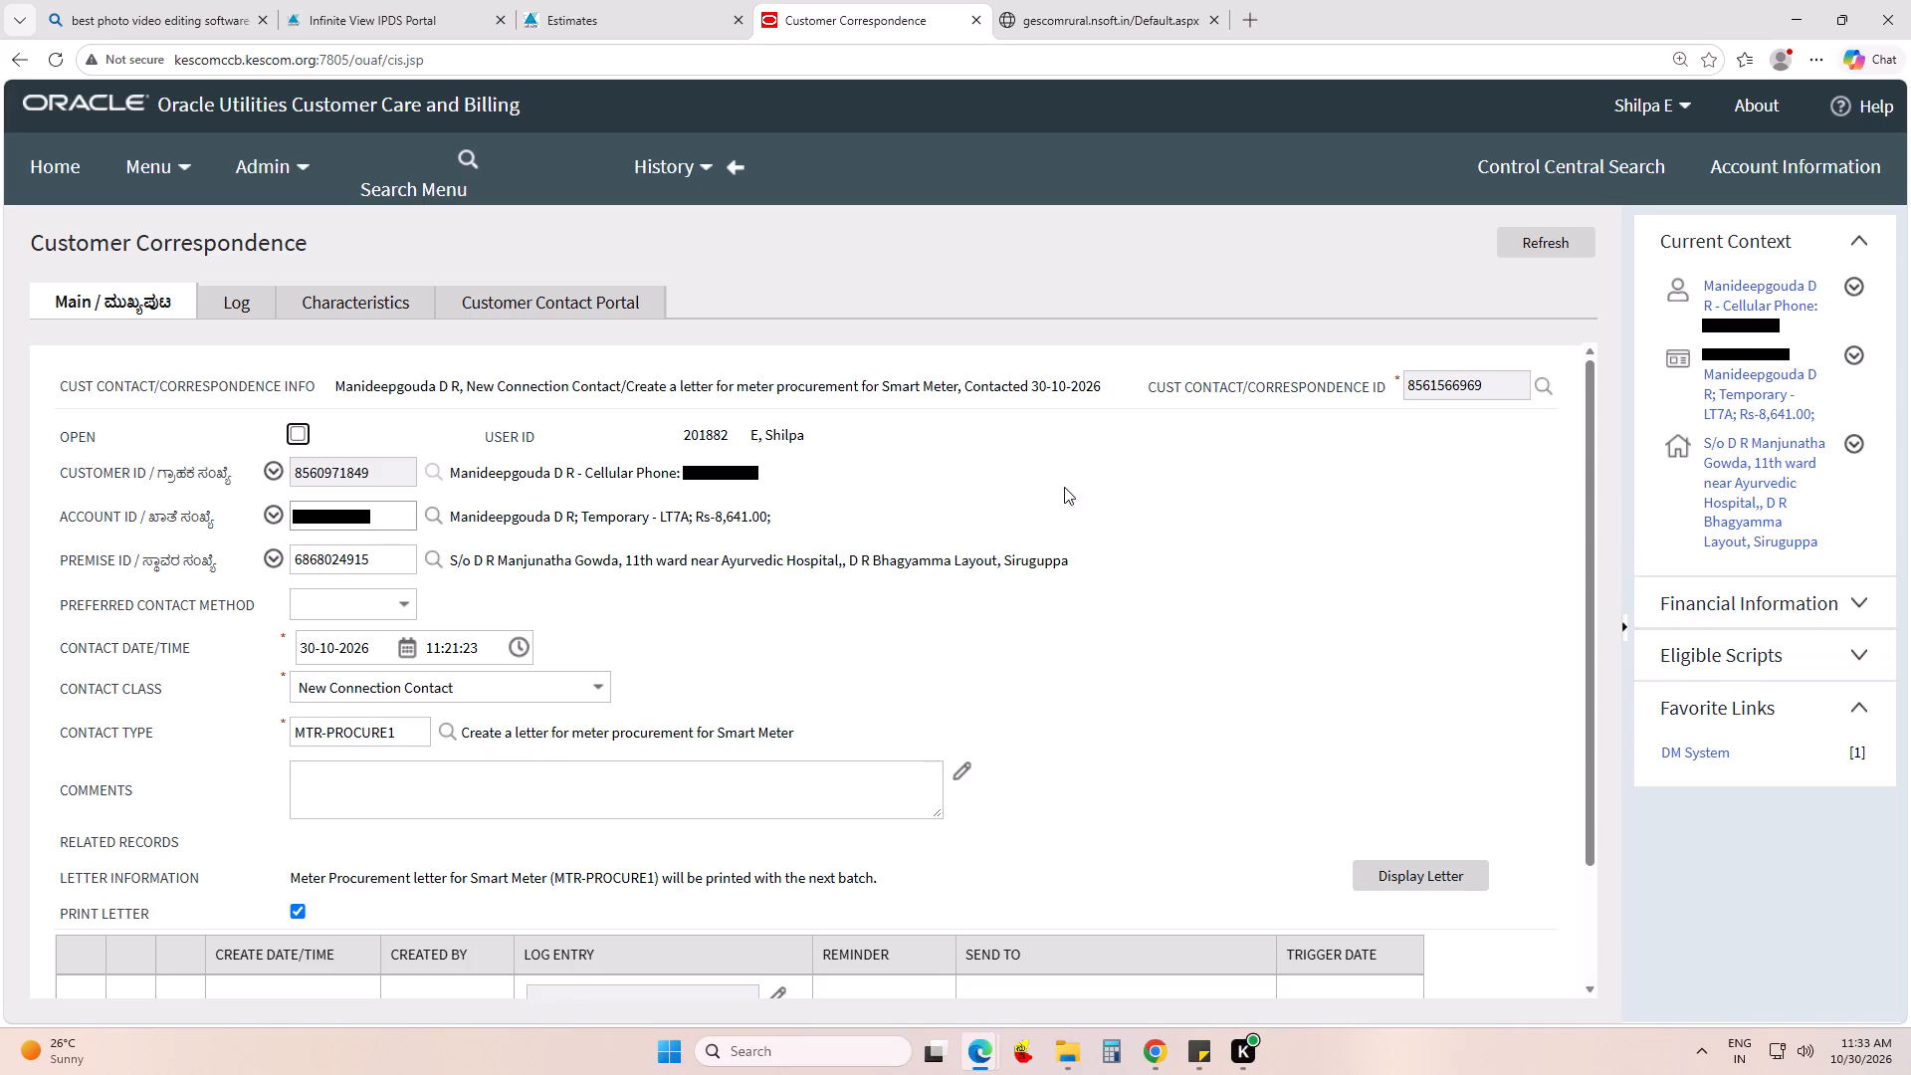
Close the GESCOM rural portal login page and return to the Customer Correspondence record.
left_click(1011, 506)
left_click(1119, 15)
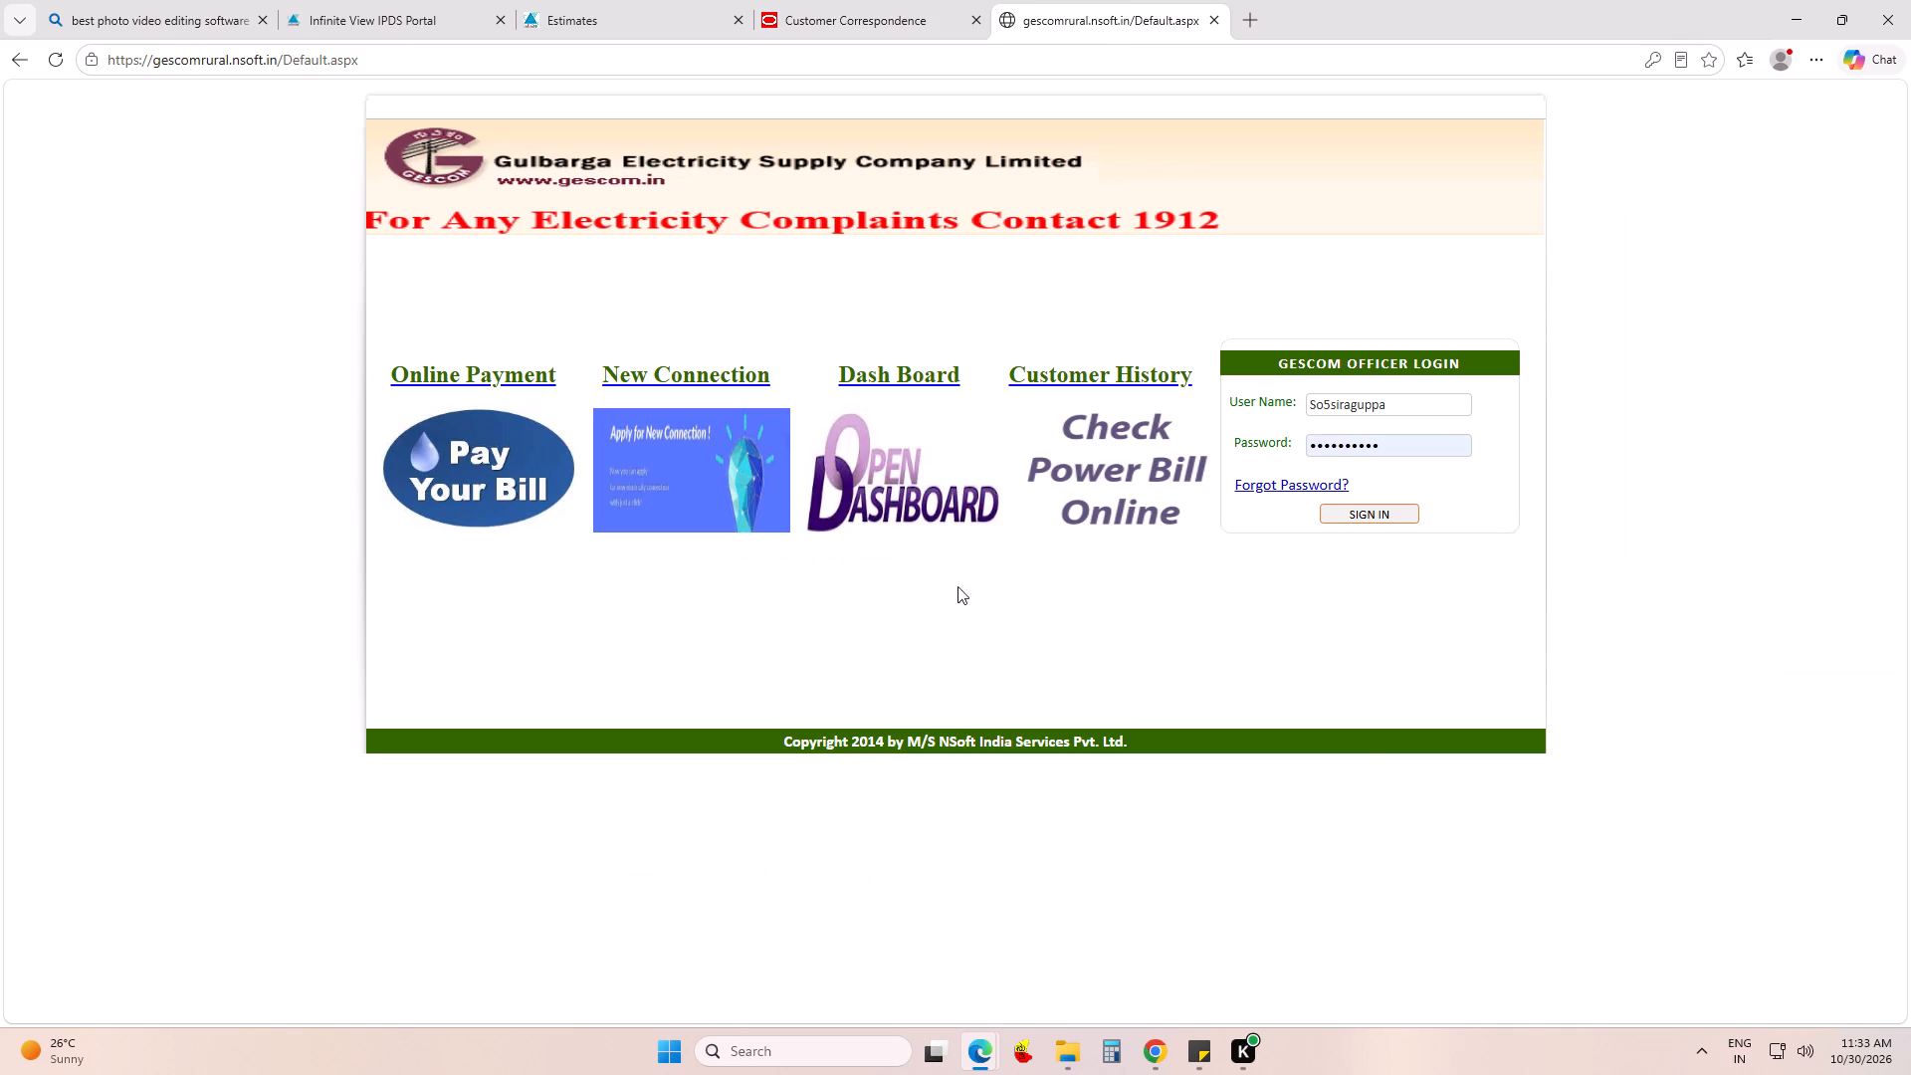
left_click(1209, 17)
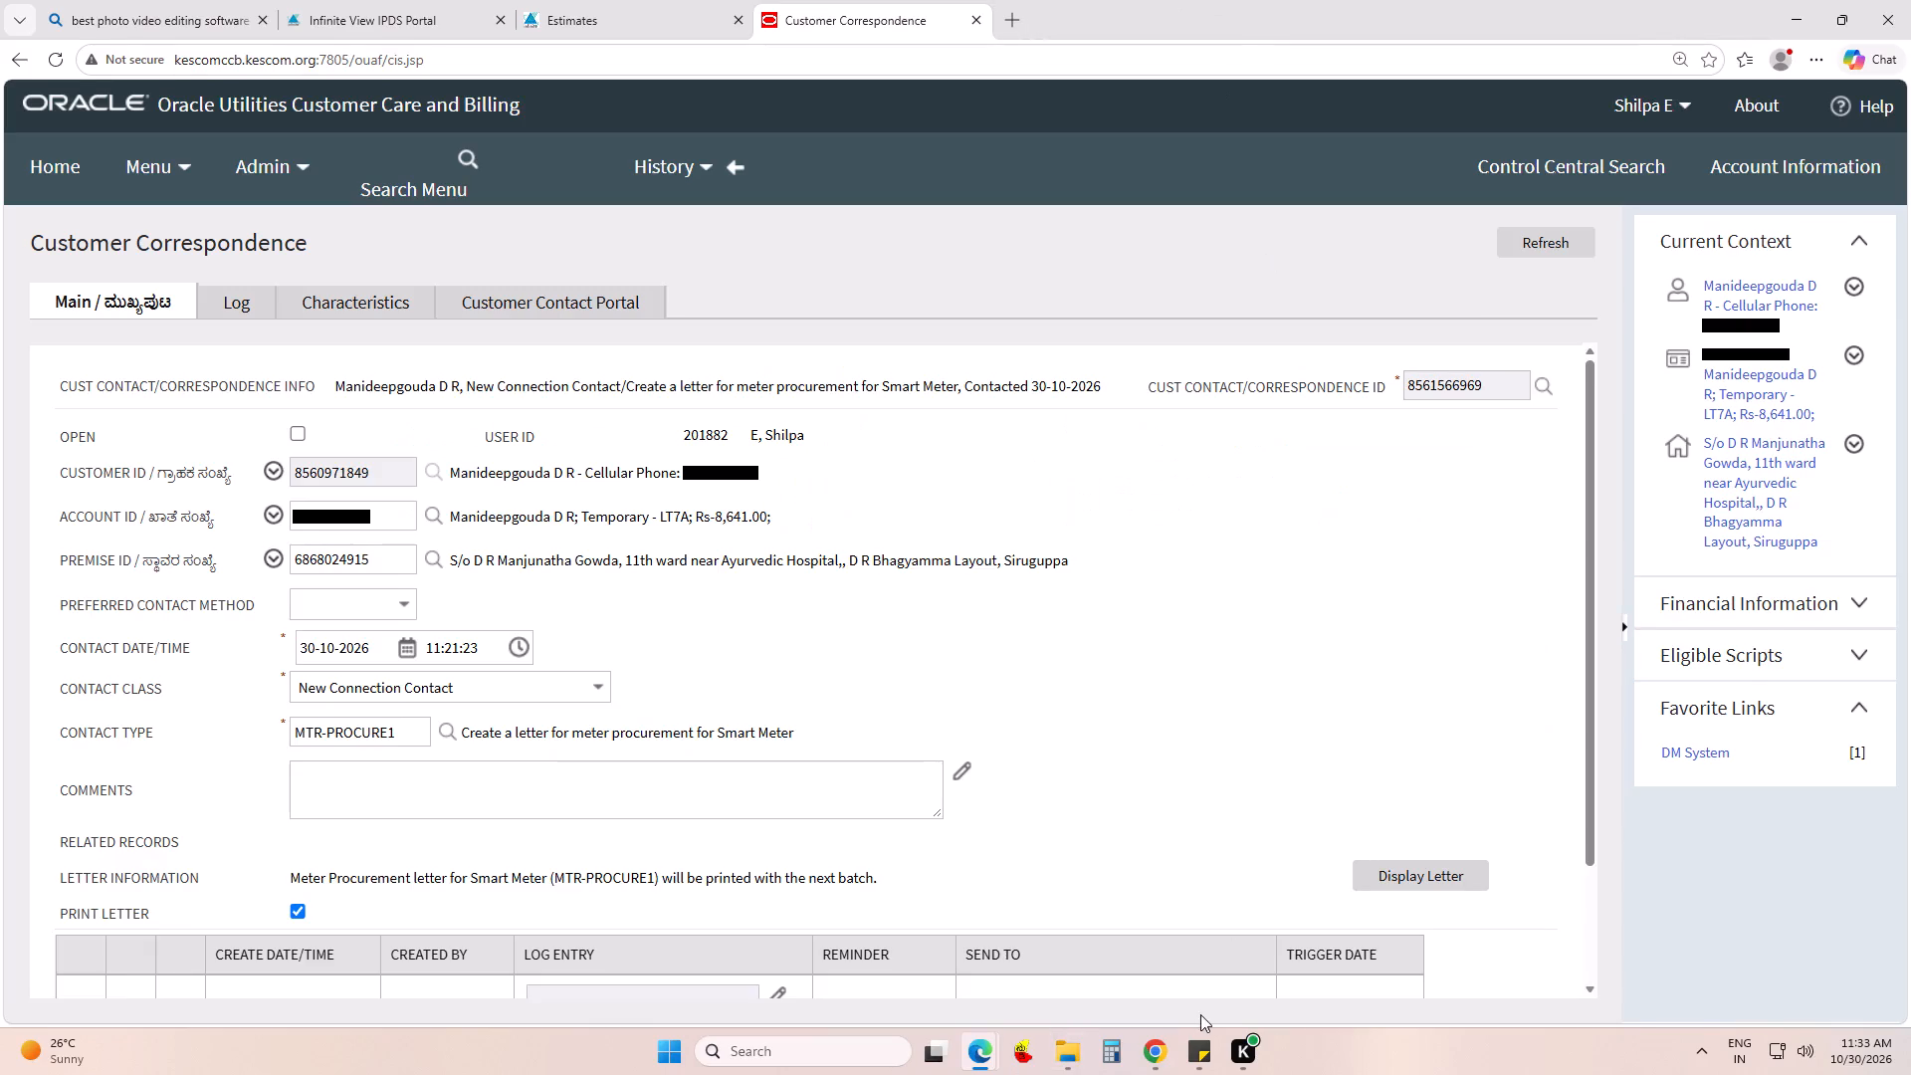
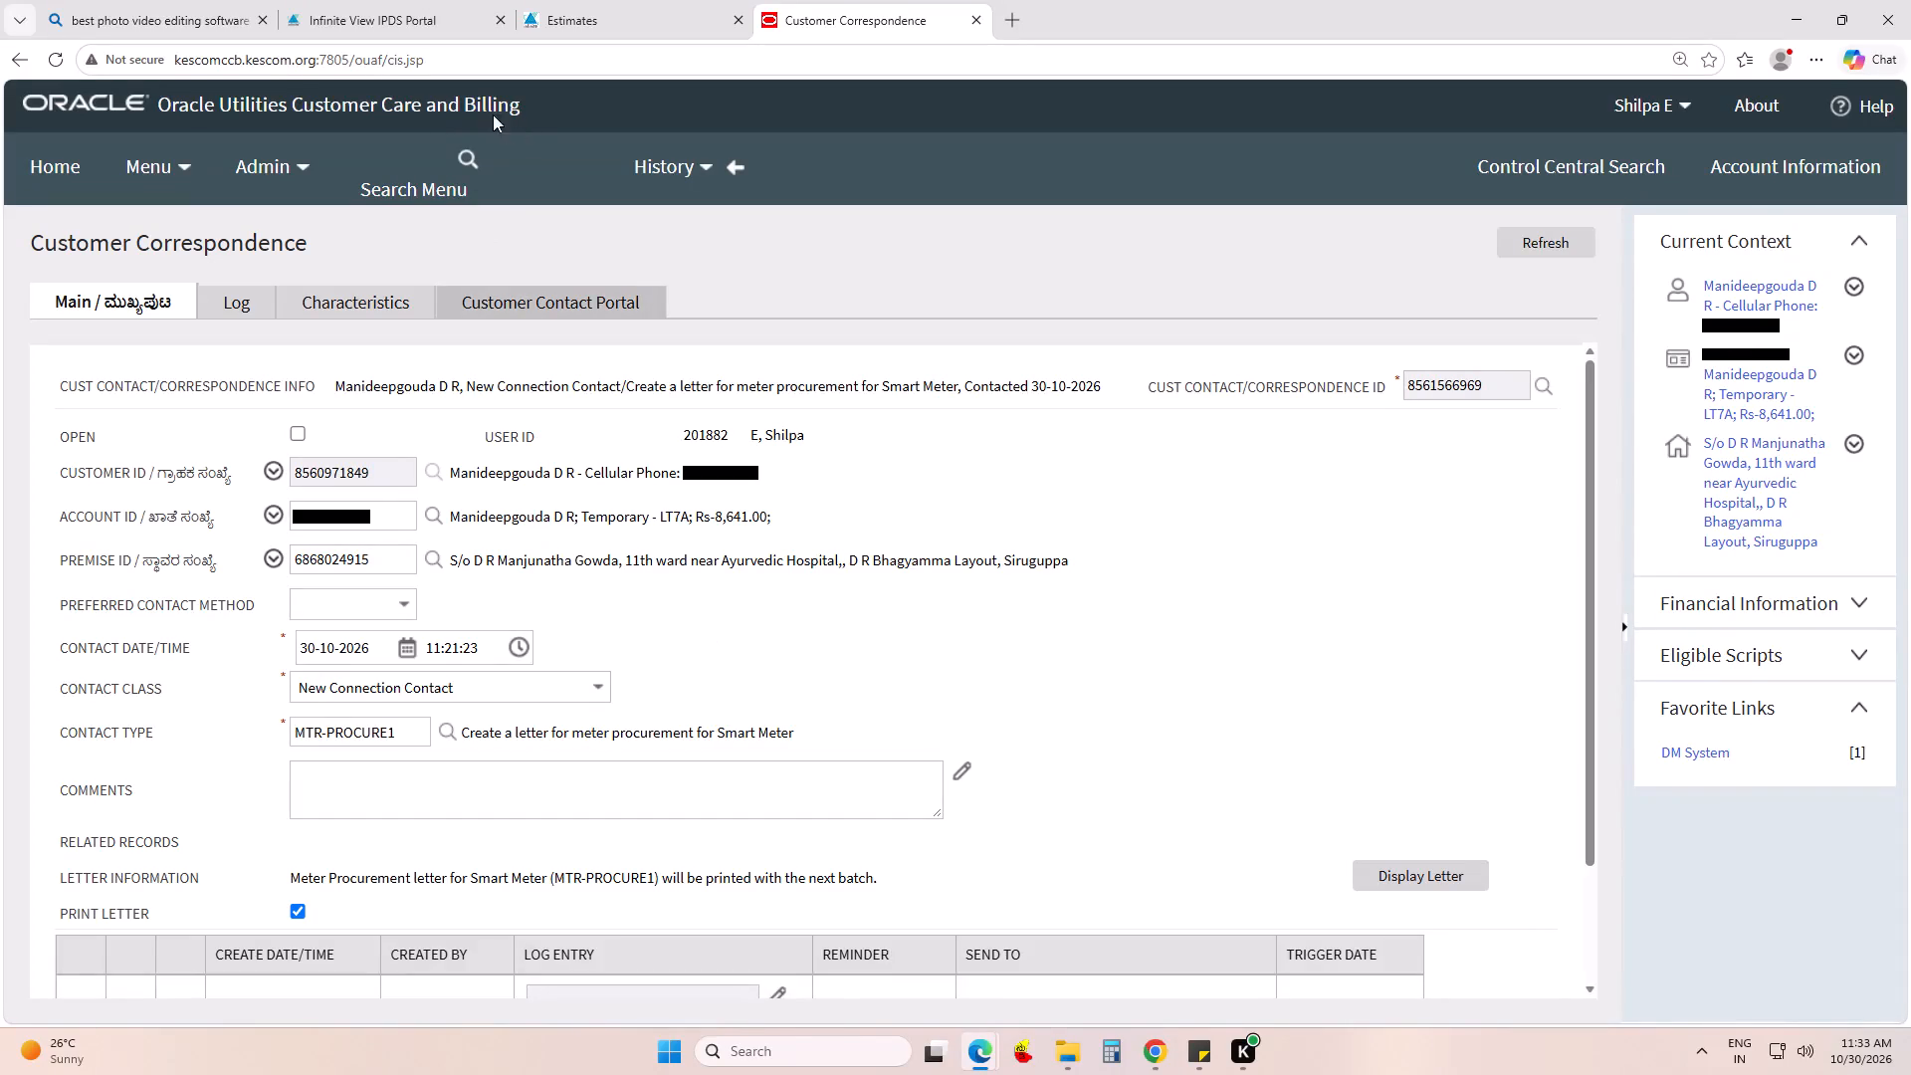
Close the "best photo video editing software" search page, leaving the Infinite View IPDS Portal dashboard open.
left_click(362, 0)
left_click(237, 0)
left_click(261, 18)
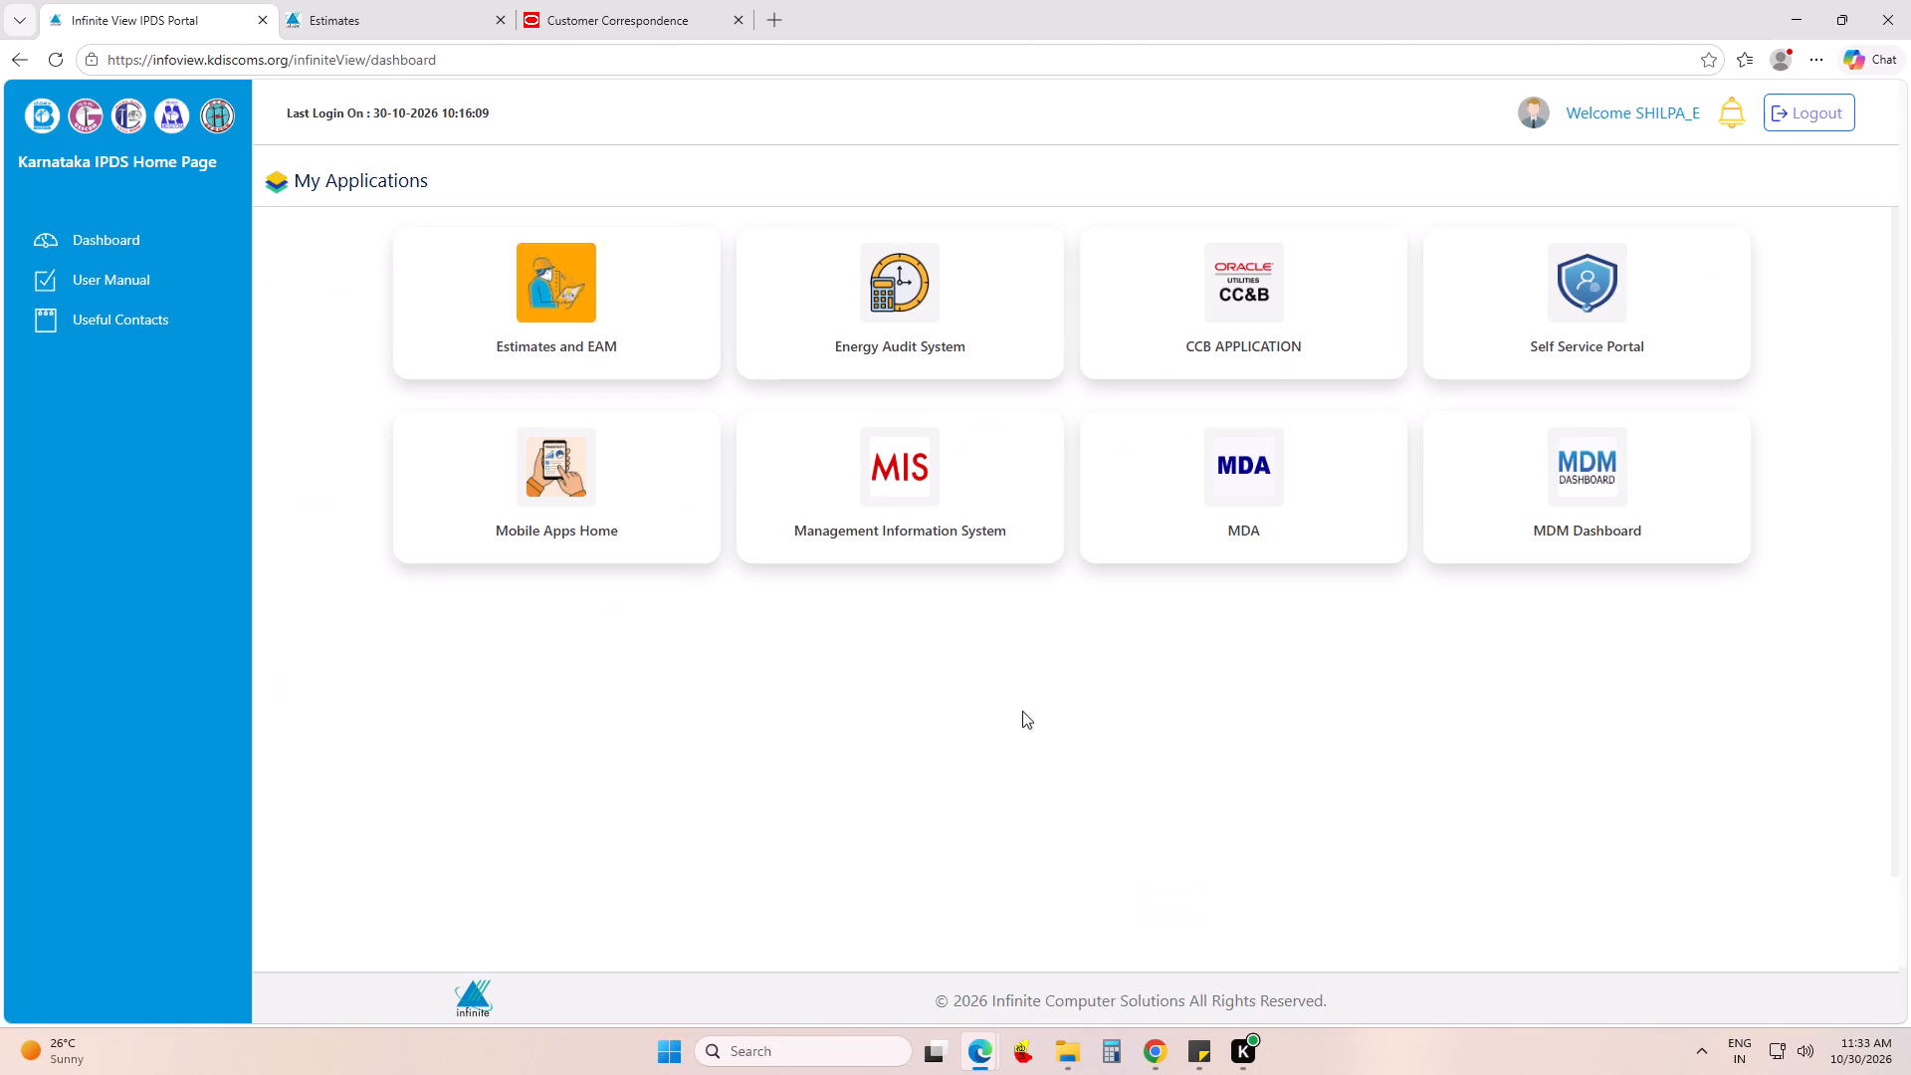